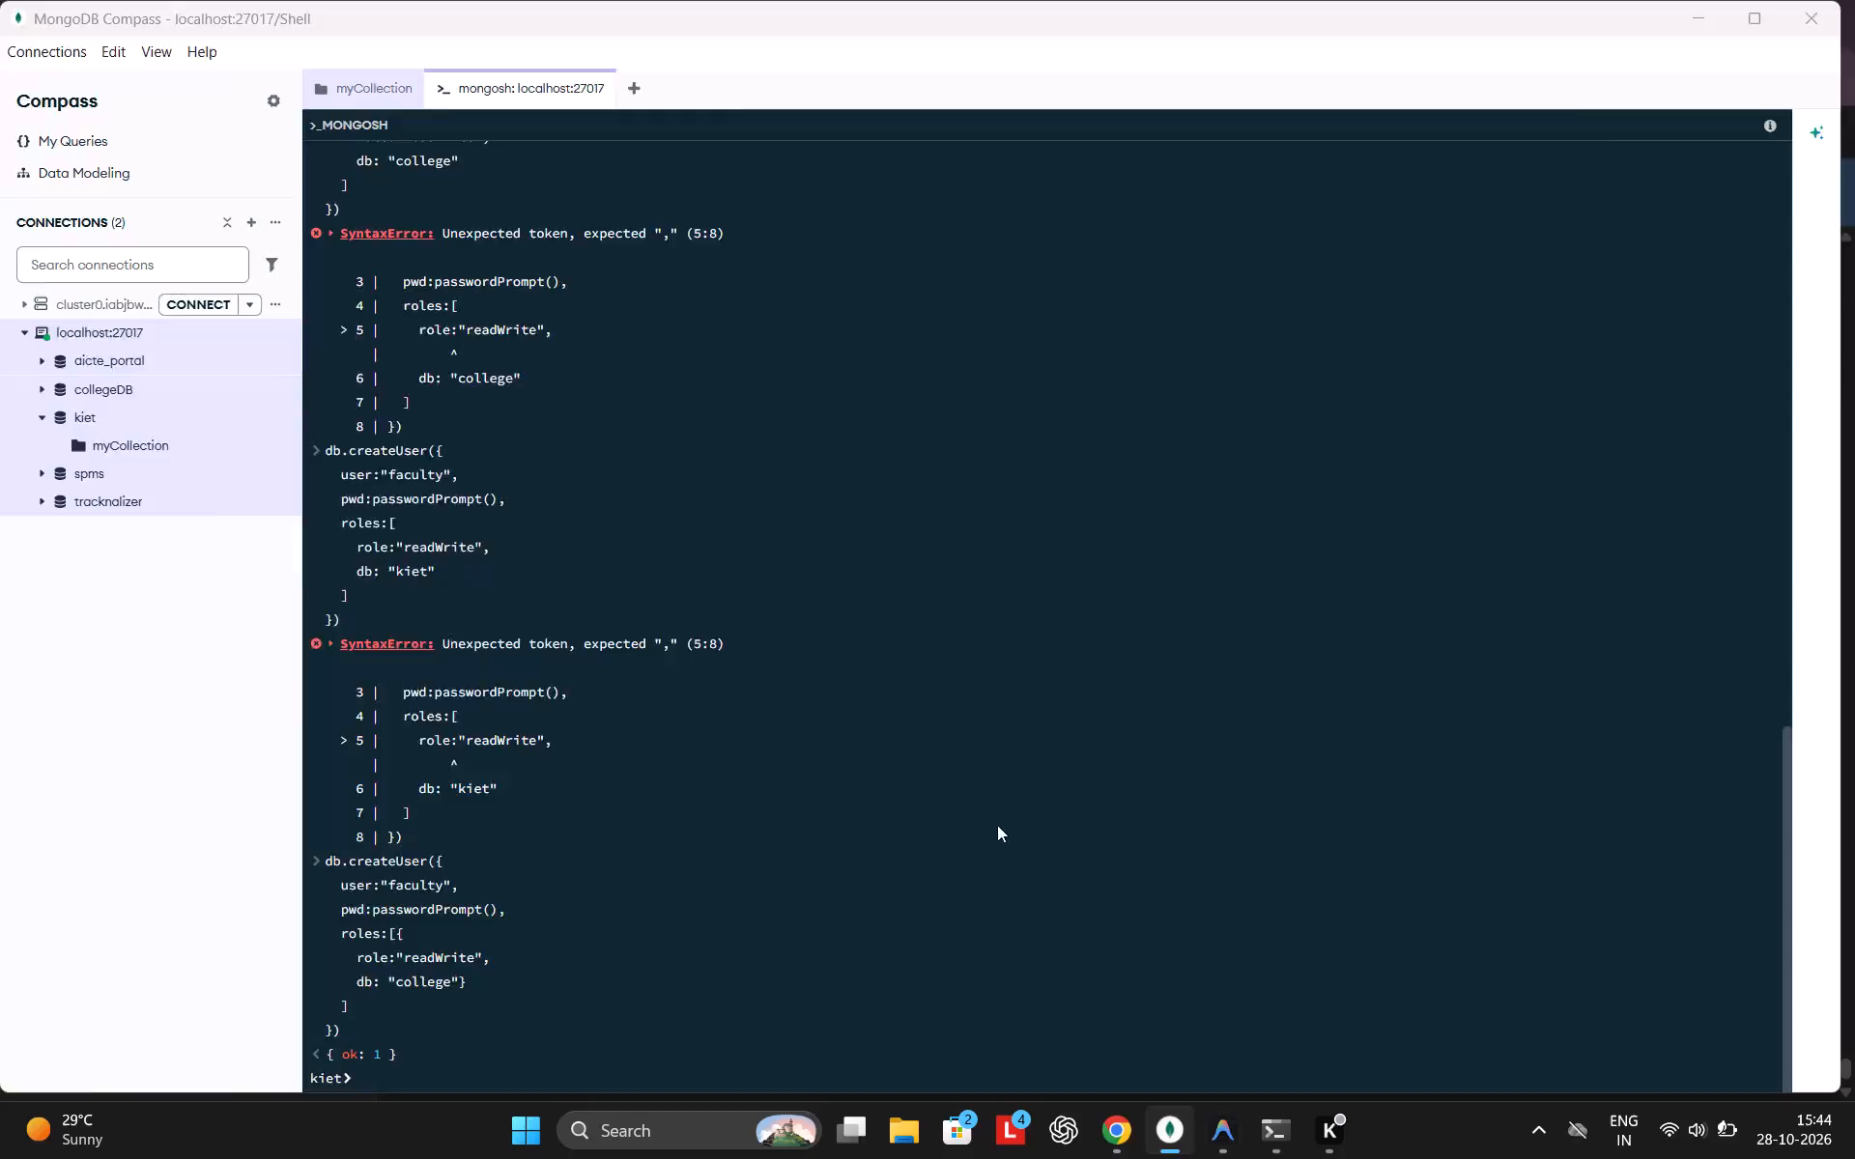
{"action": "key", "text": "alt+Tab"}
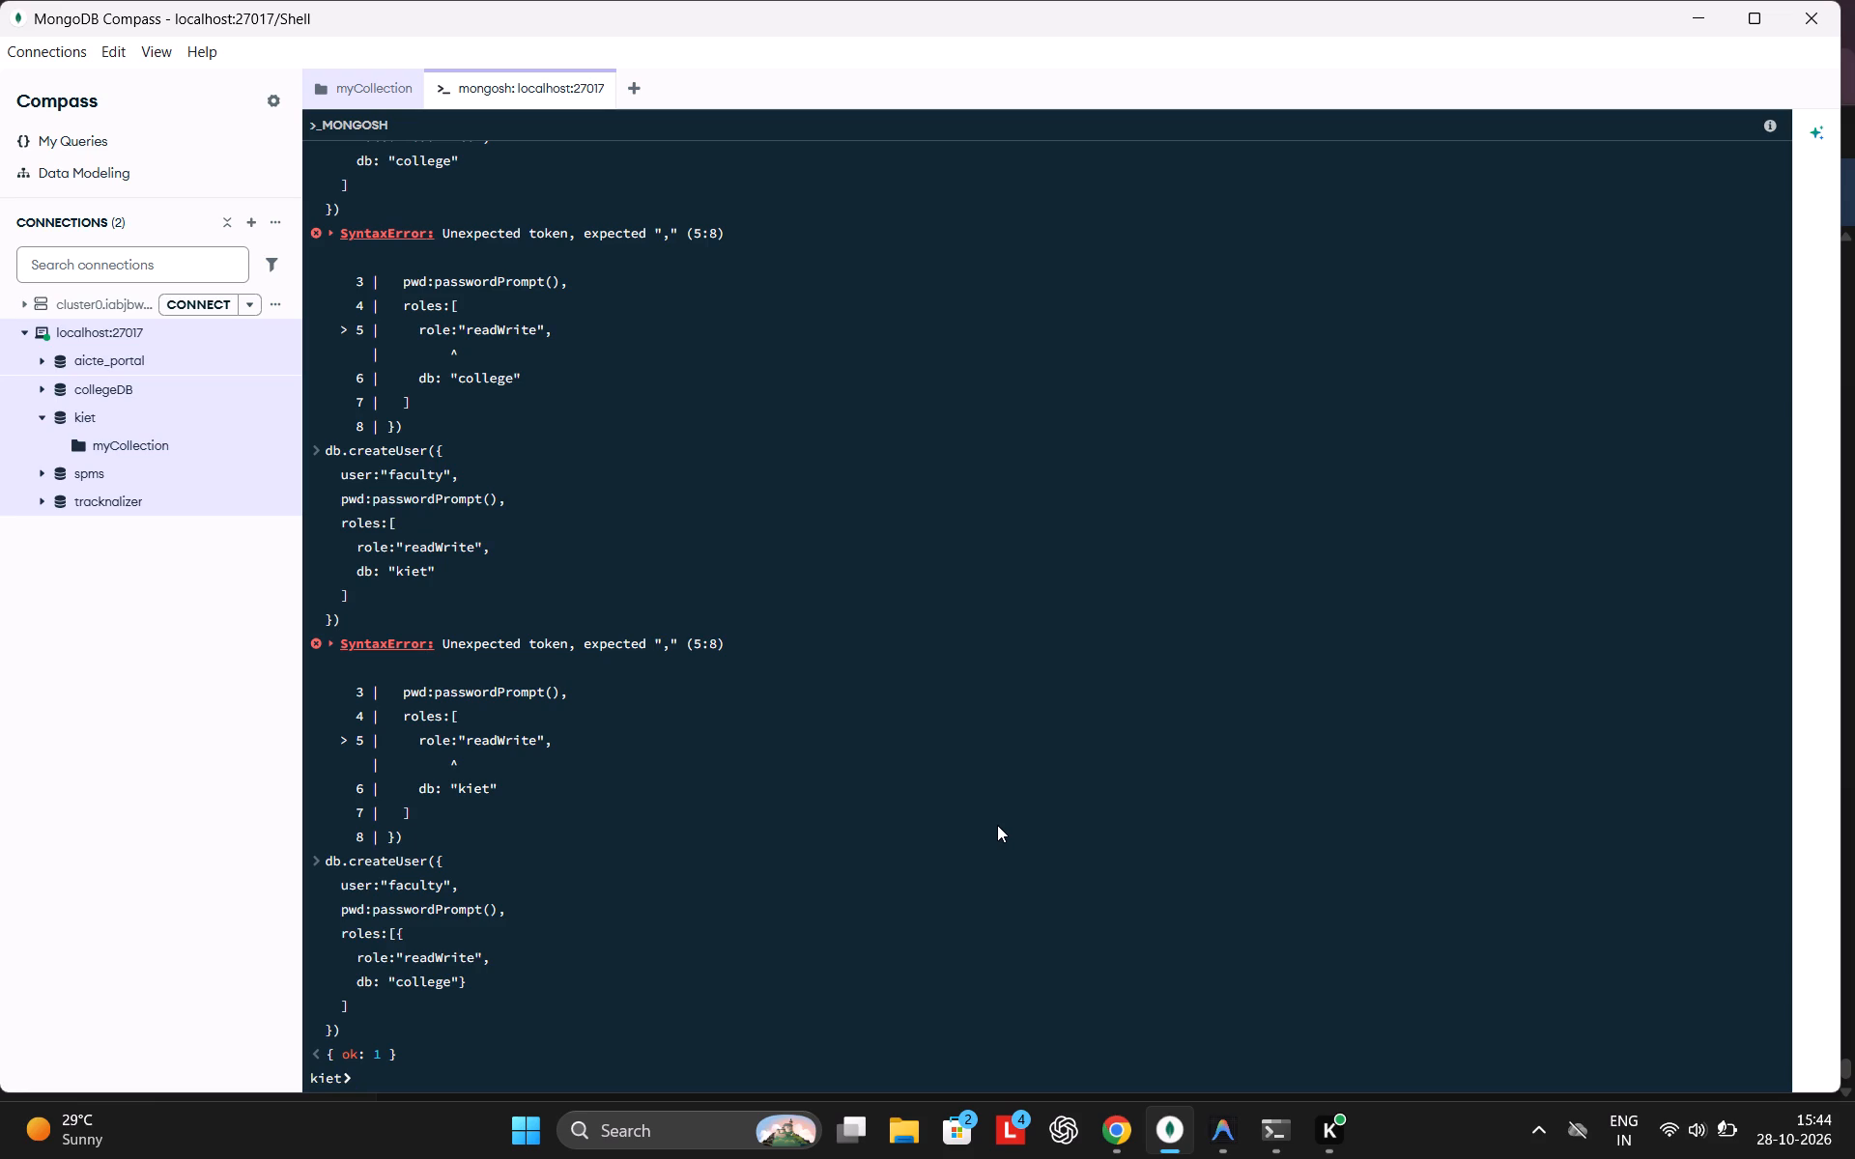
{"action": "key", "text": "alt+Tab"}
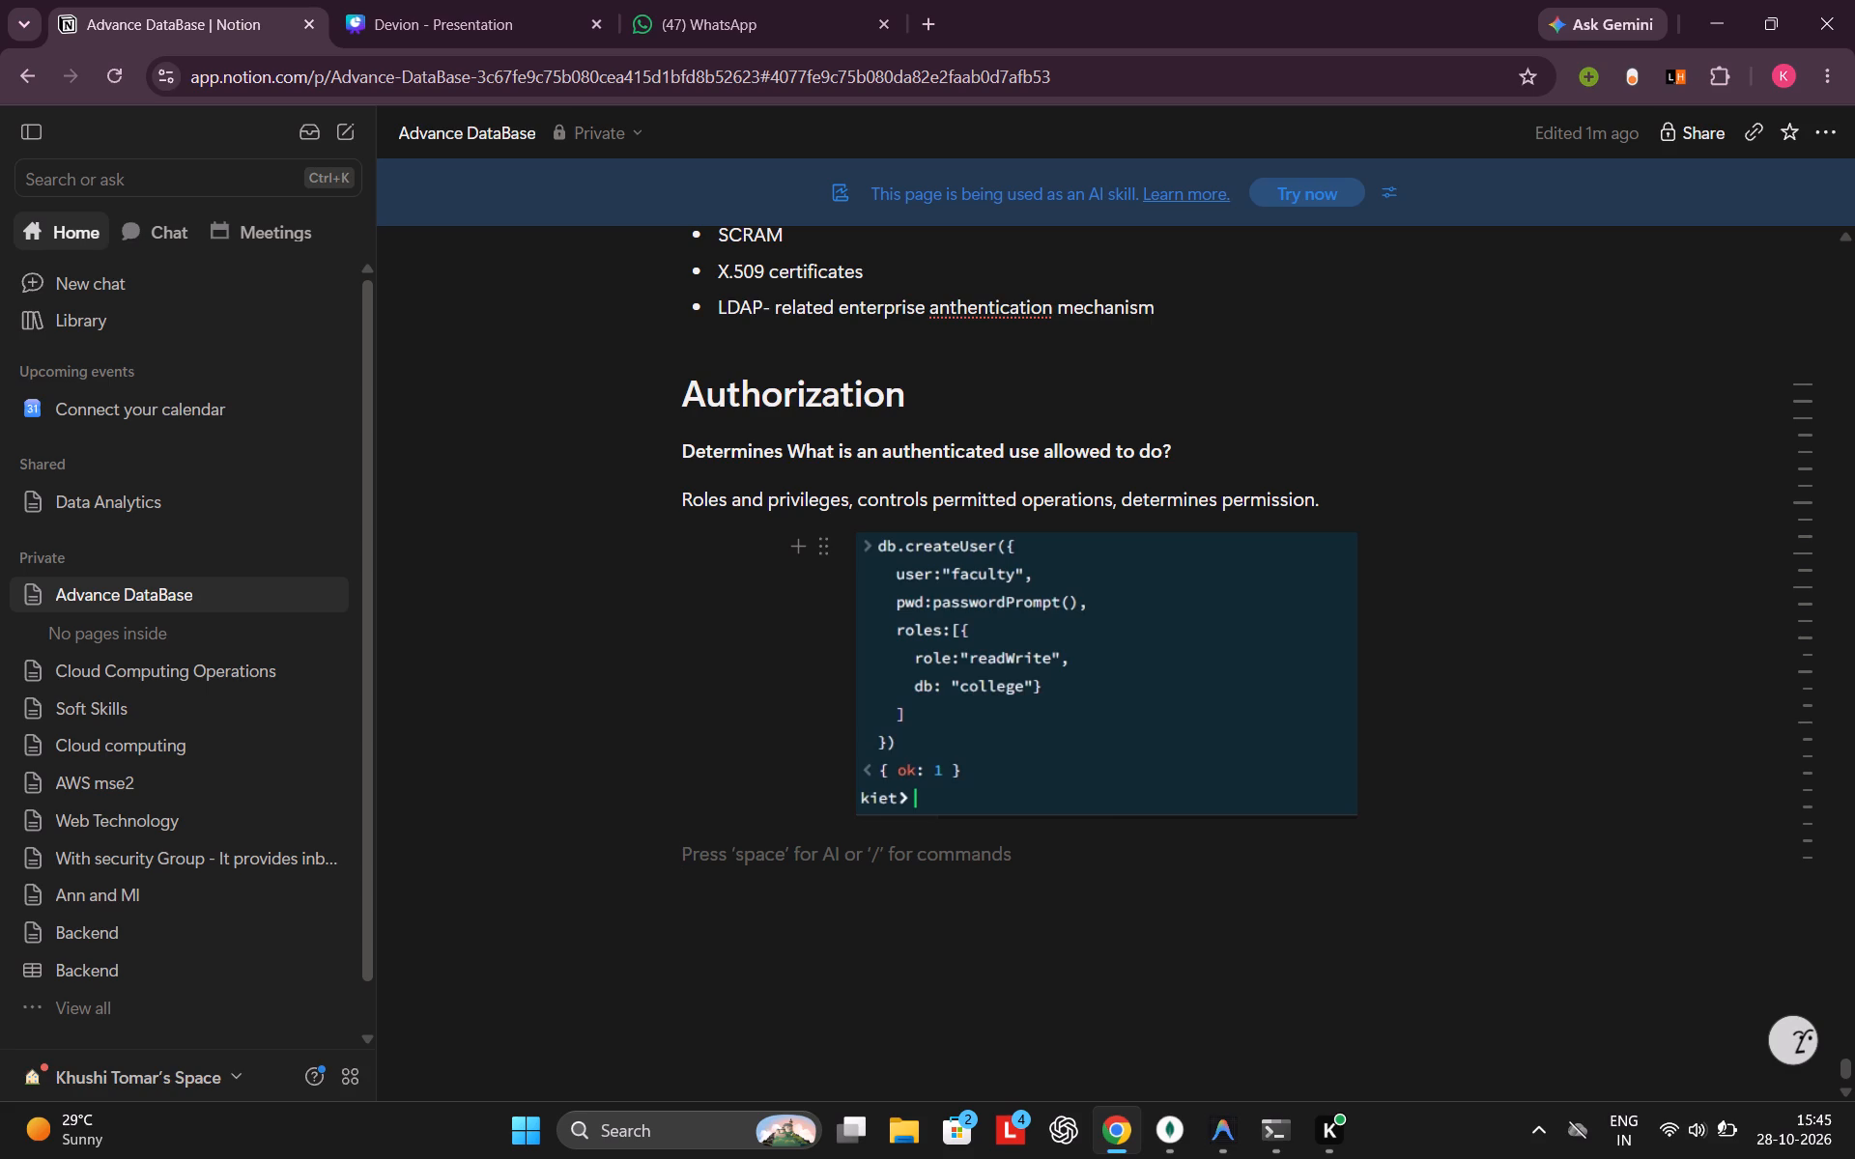
In the Devion presentation in Canva, set the corner rounding of the "What Ifs..?" heading shape on page 4 to 18.
{"action": "left_click", "coordinate": [467, 0]}
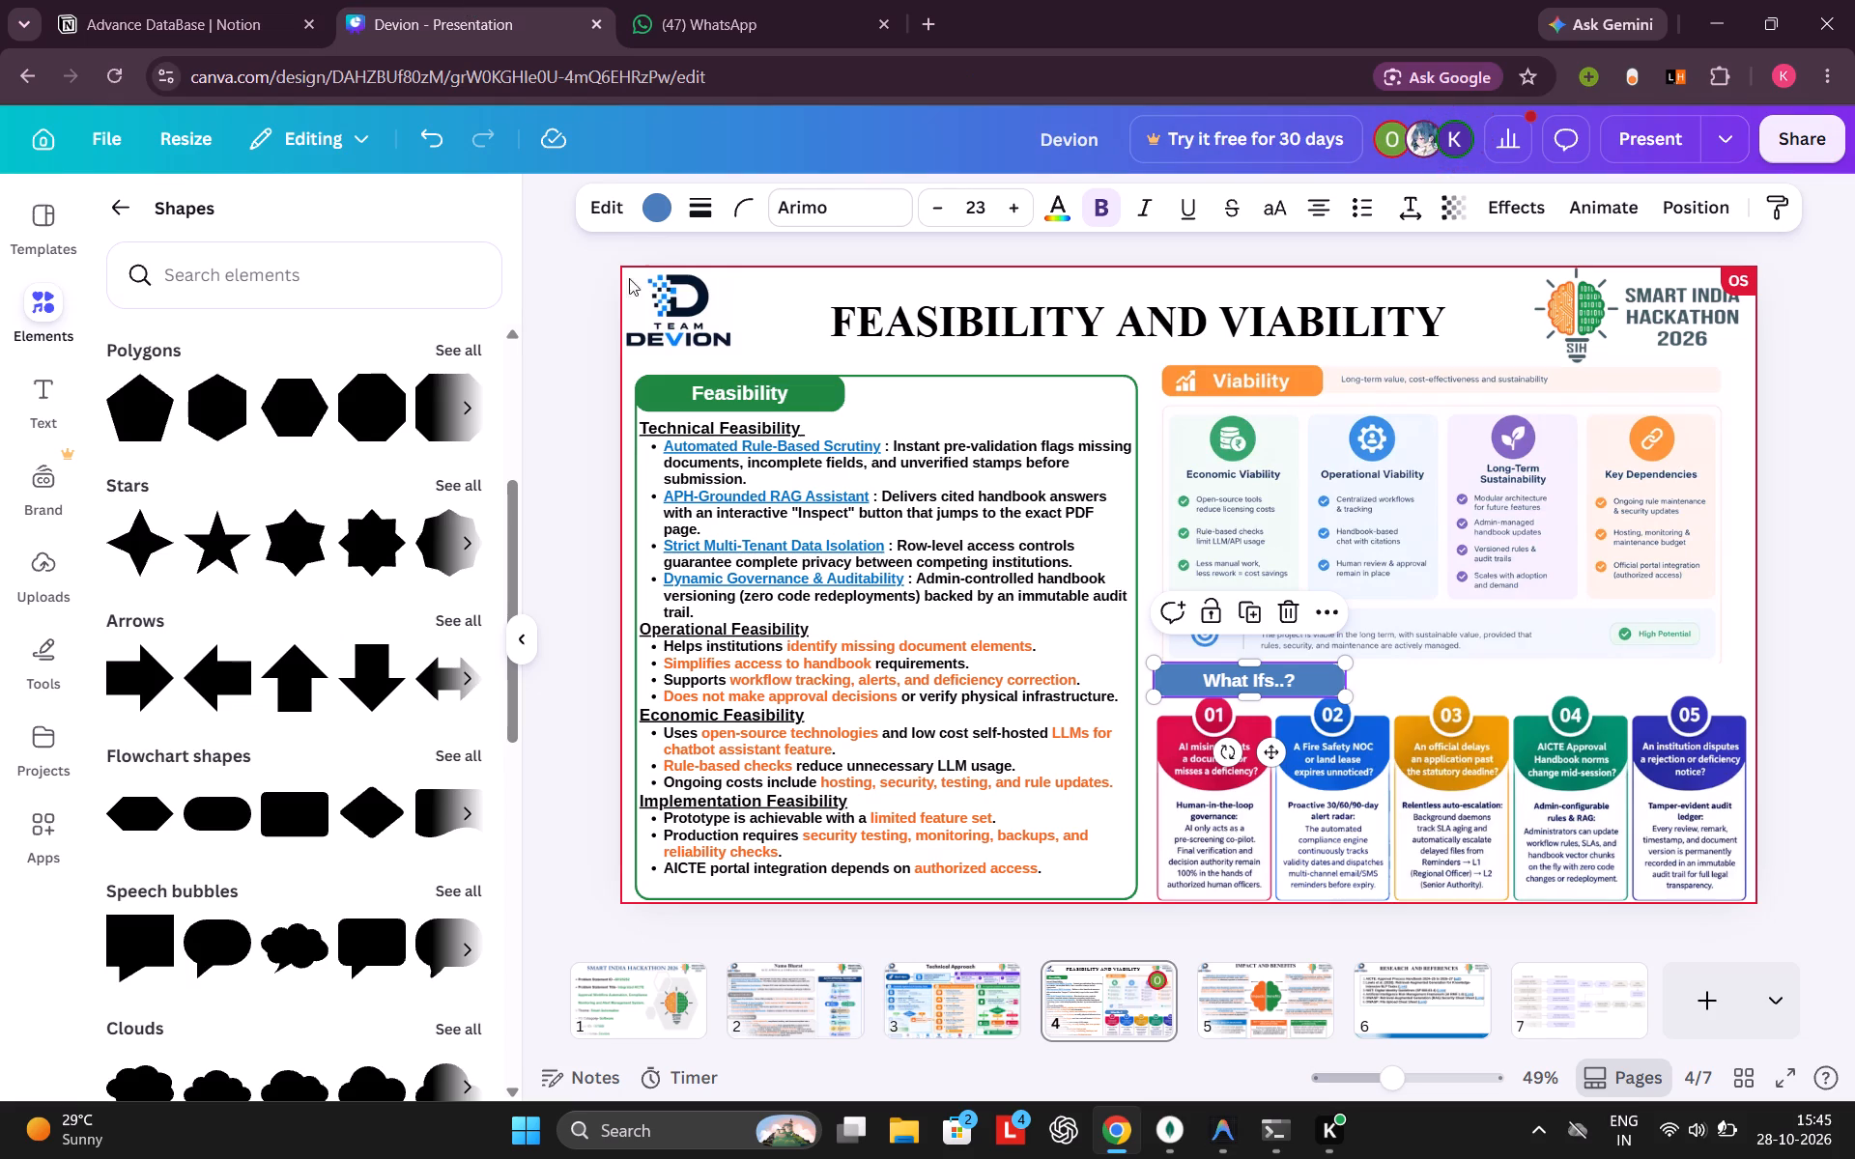
{"action": "left_click", "coordinate": [557, 502]}
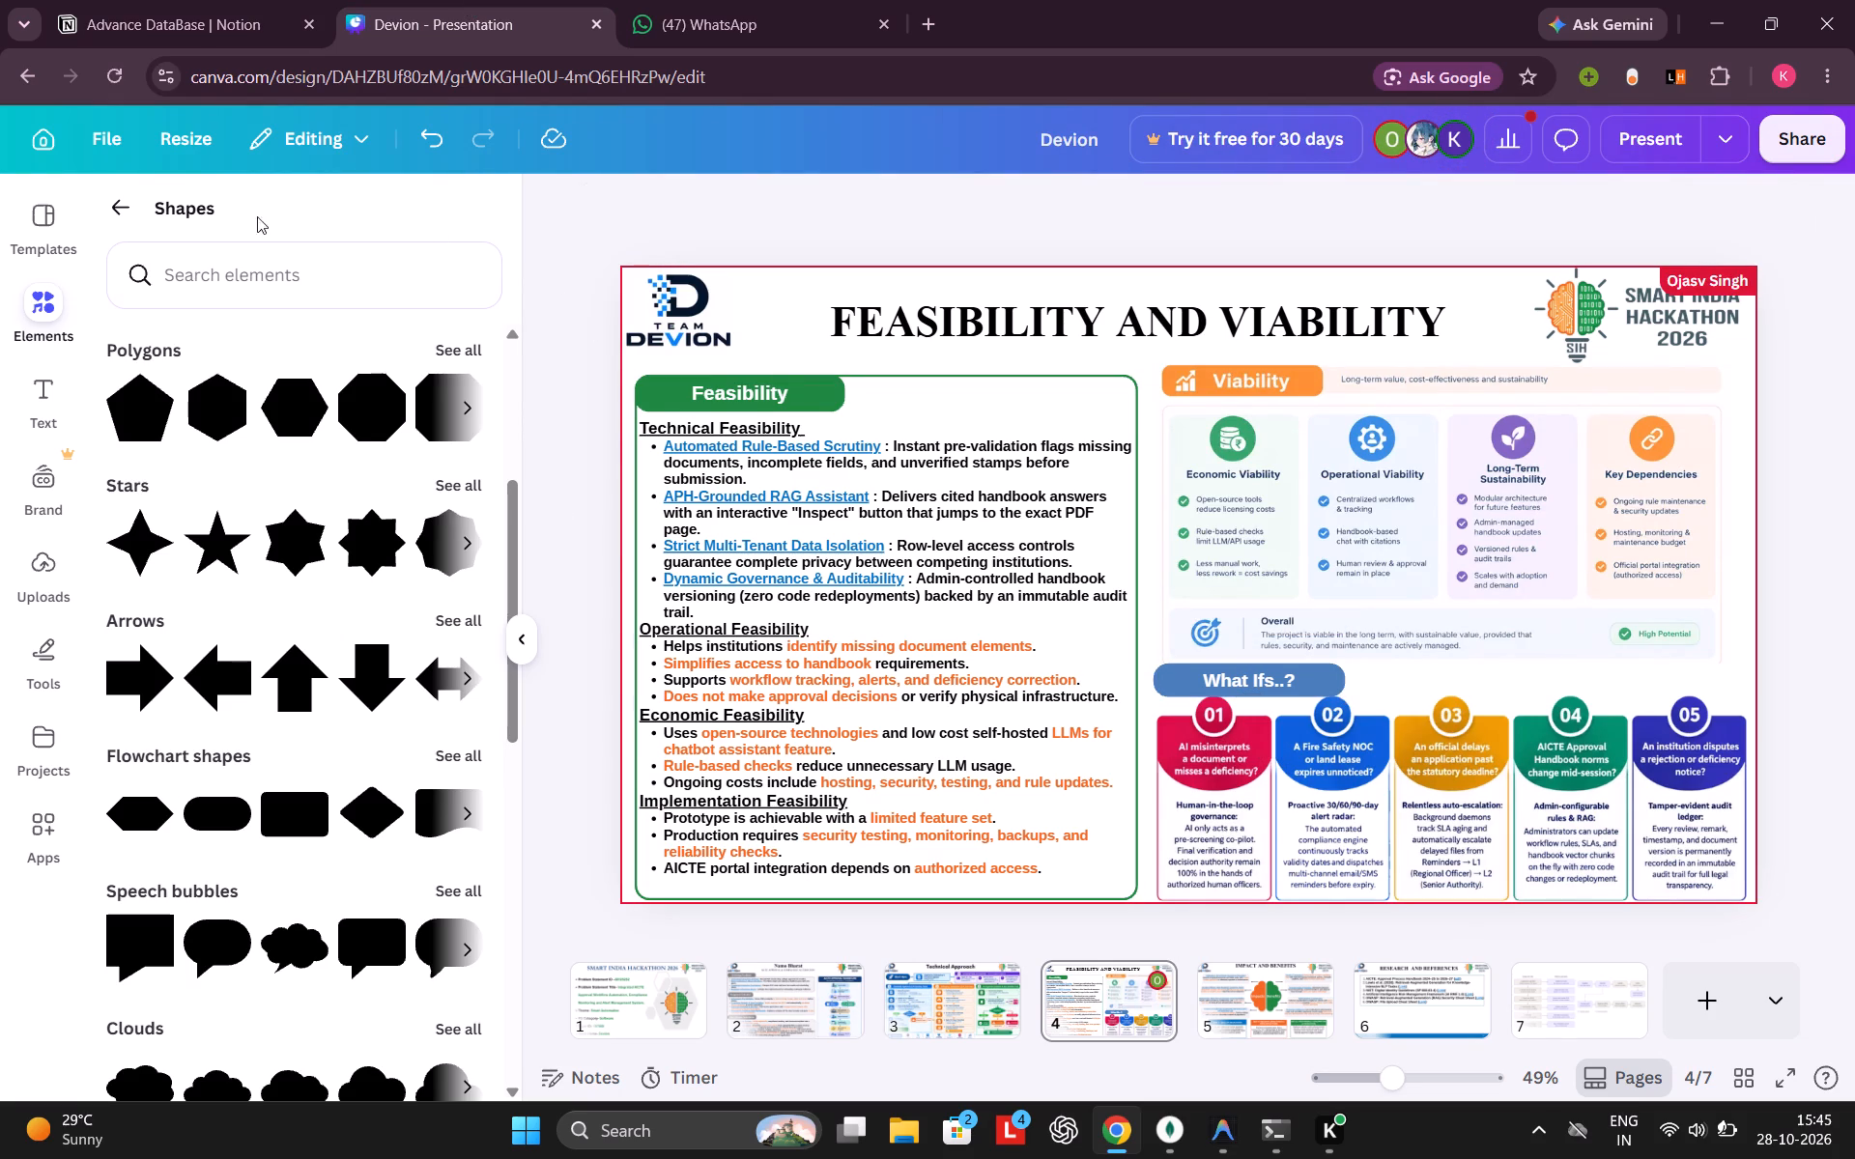
{"action": "left_click", "coordinate": [115, 212]}
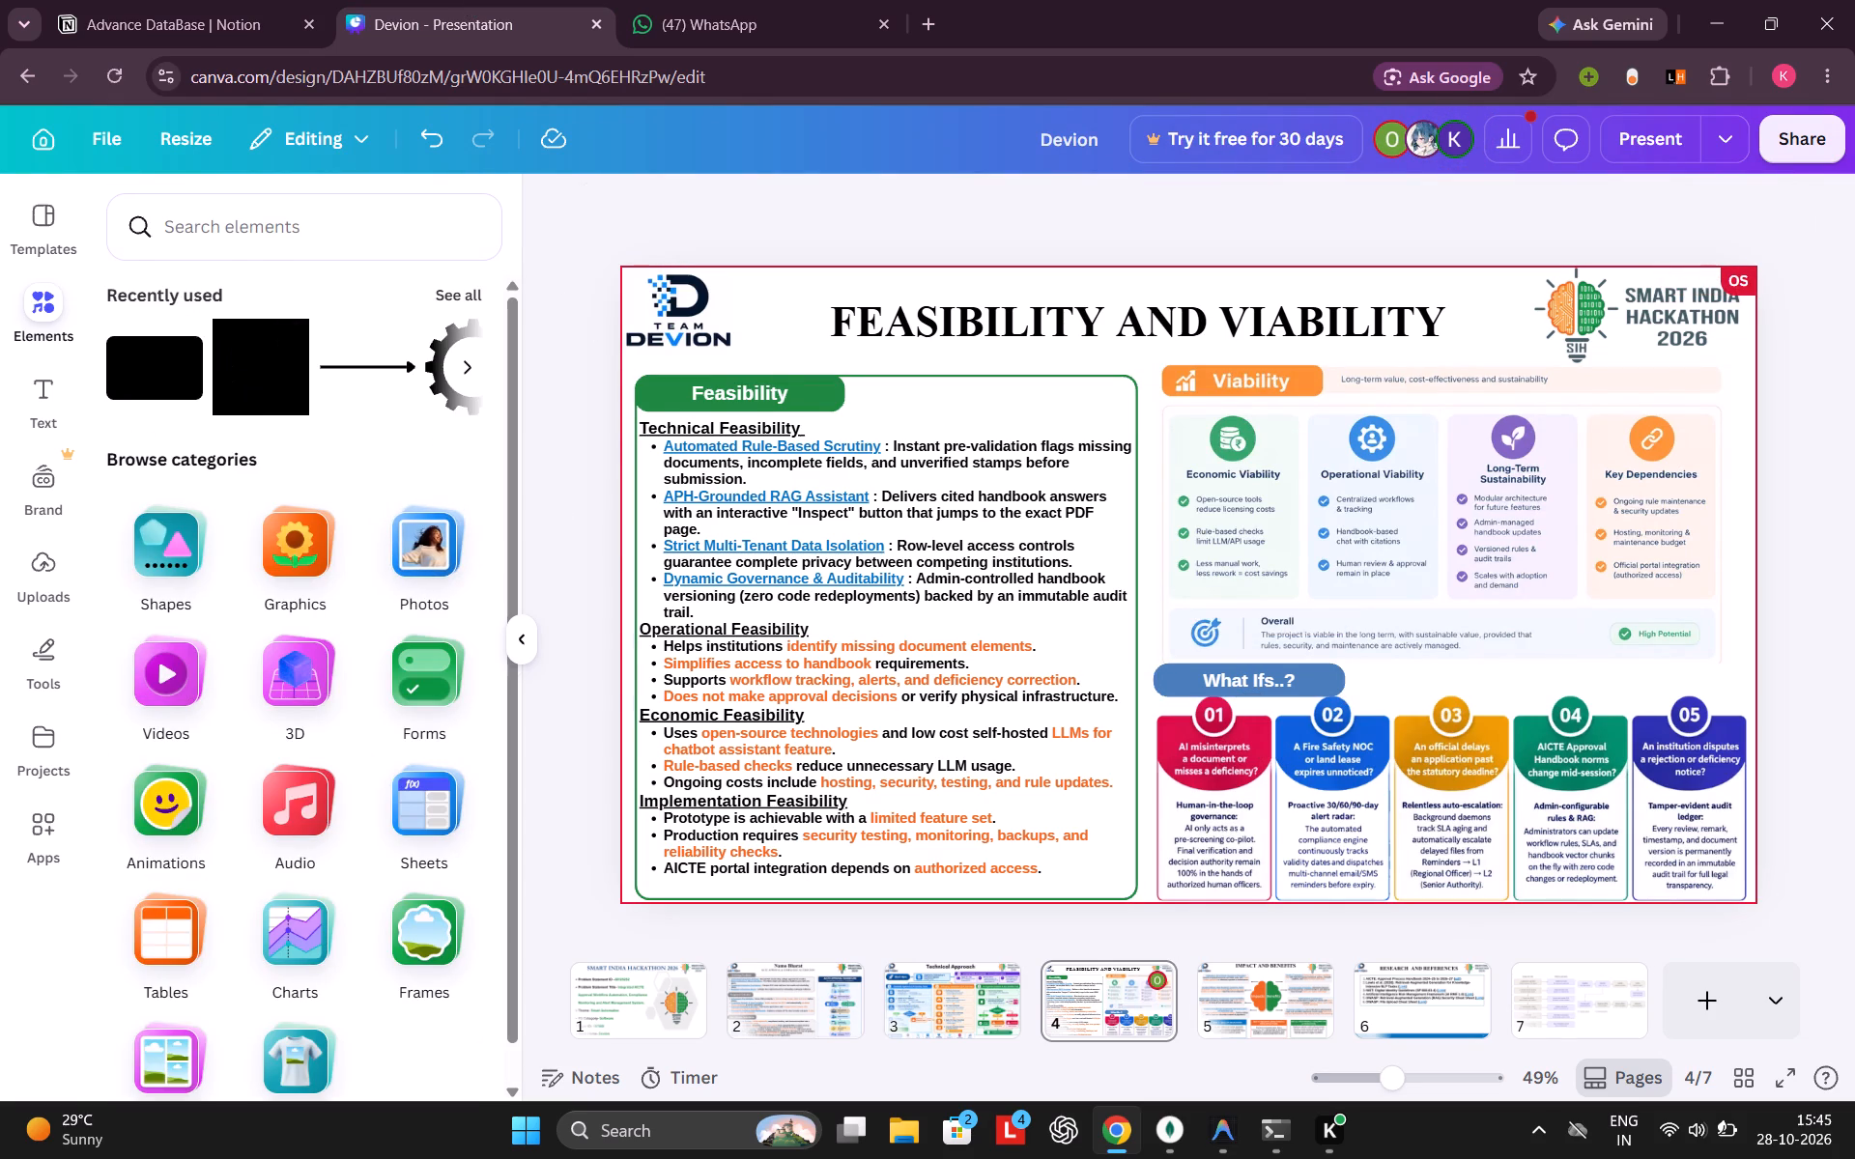
{"action": "left_click", "coordinate": [521, 636]}
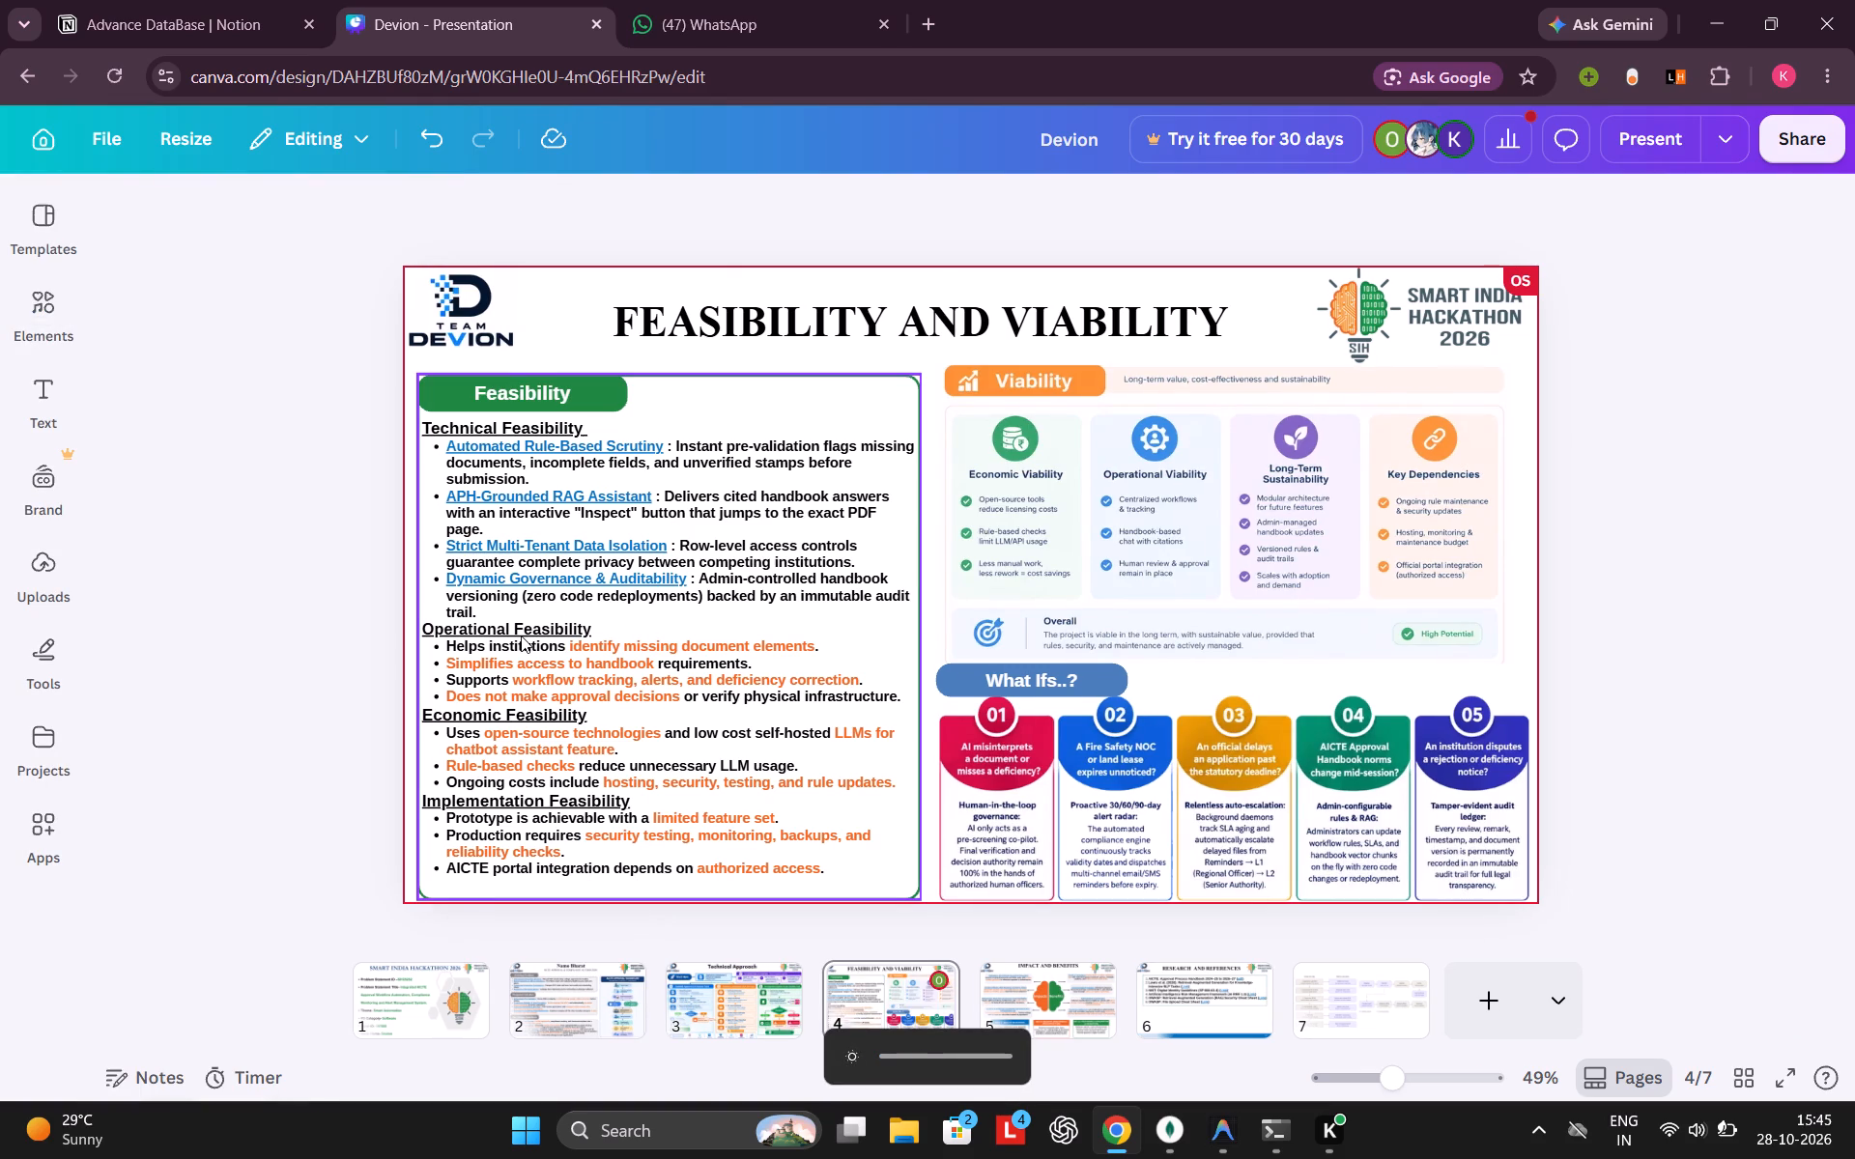
{"action": "left_click", "coordinate": [1010, 679]}
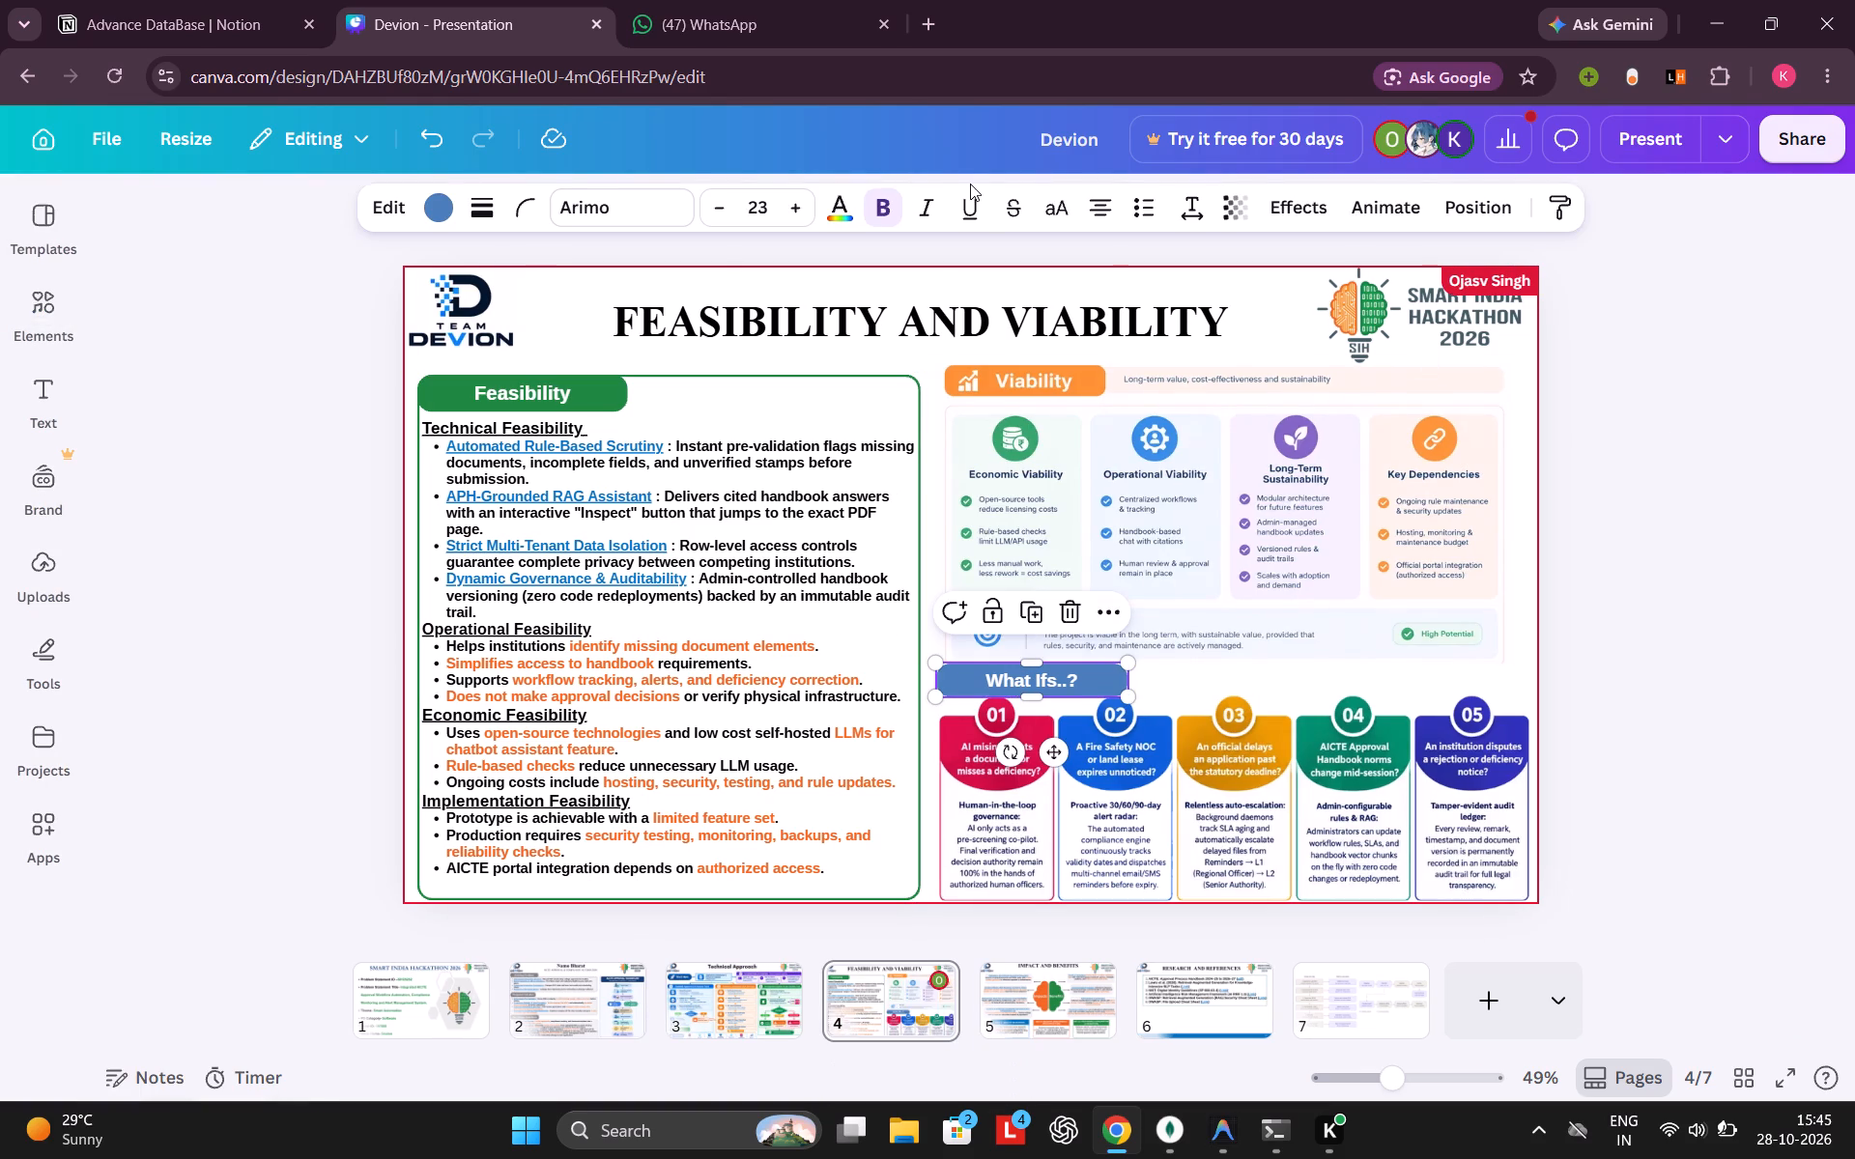
{"action": "left_click", "coordinate": [514, 209]}
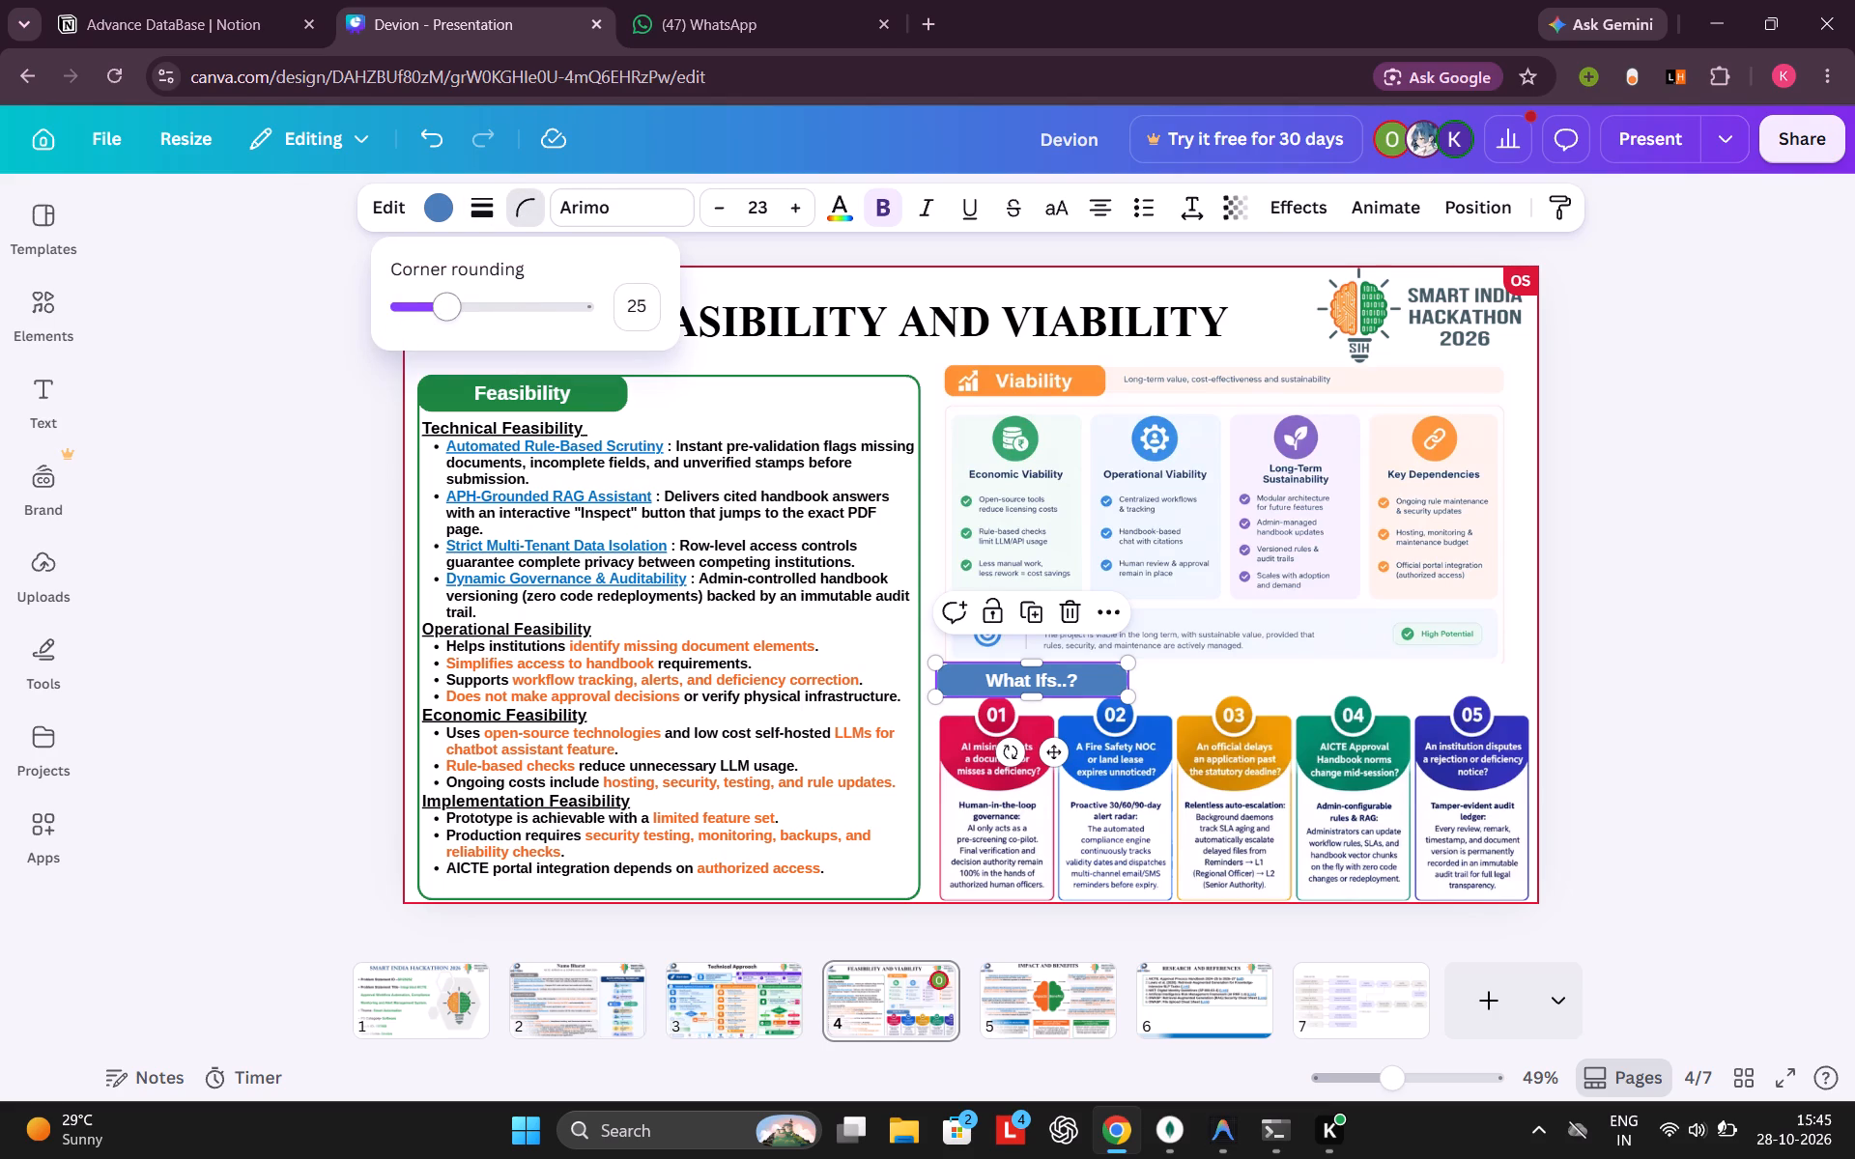
{"action": "left_click_drag", "start_coordinate": [452, 307], "coordinate": [425, 310]}
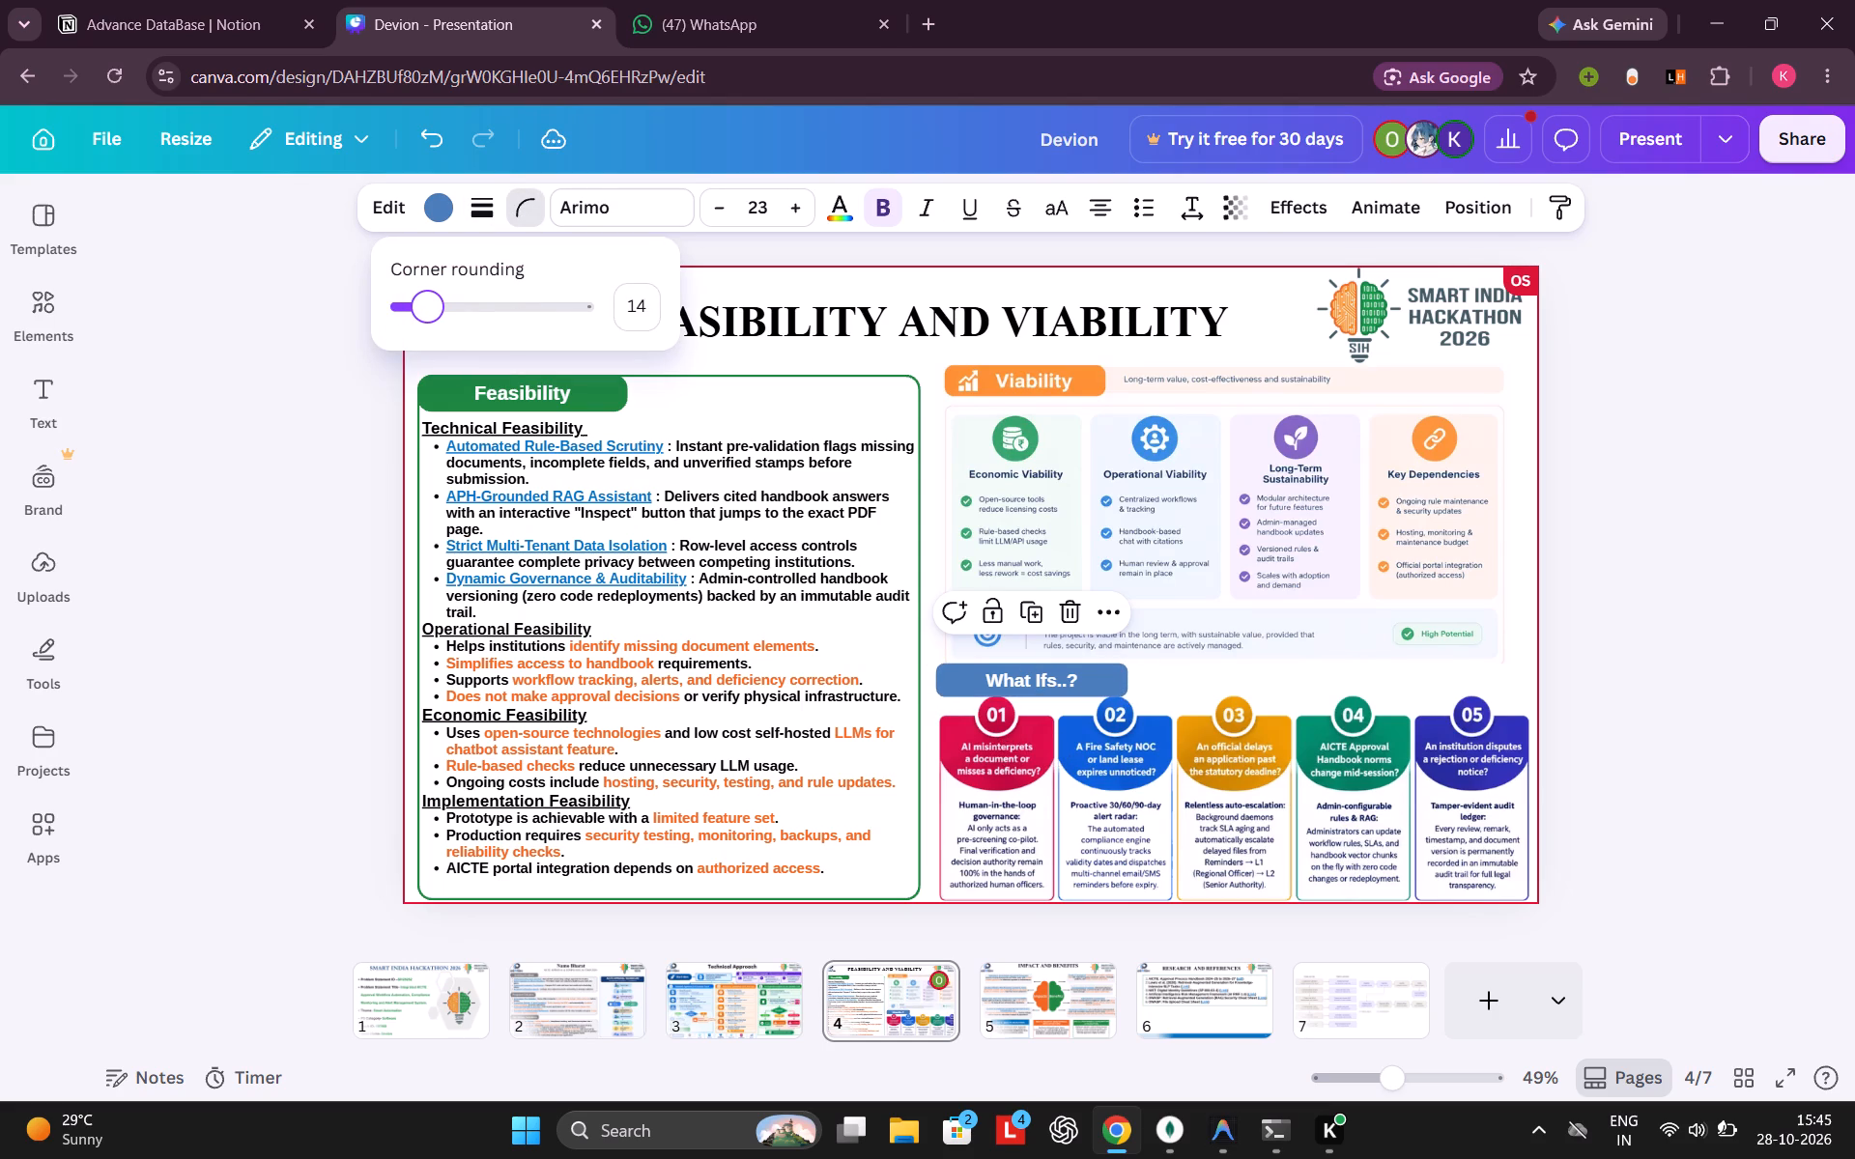
{"action": "left_click_drag", "start_coordinate": [425, 310], "coordinate": [435, 311]}
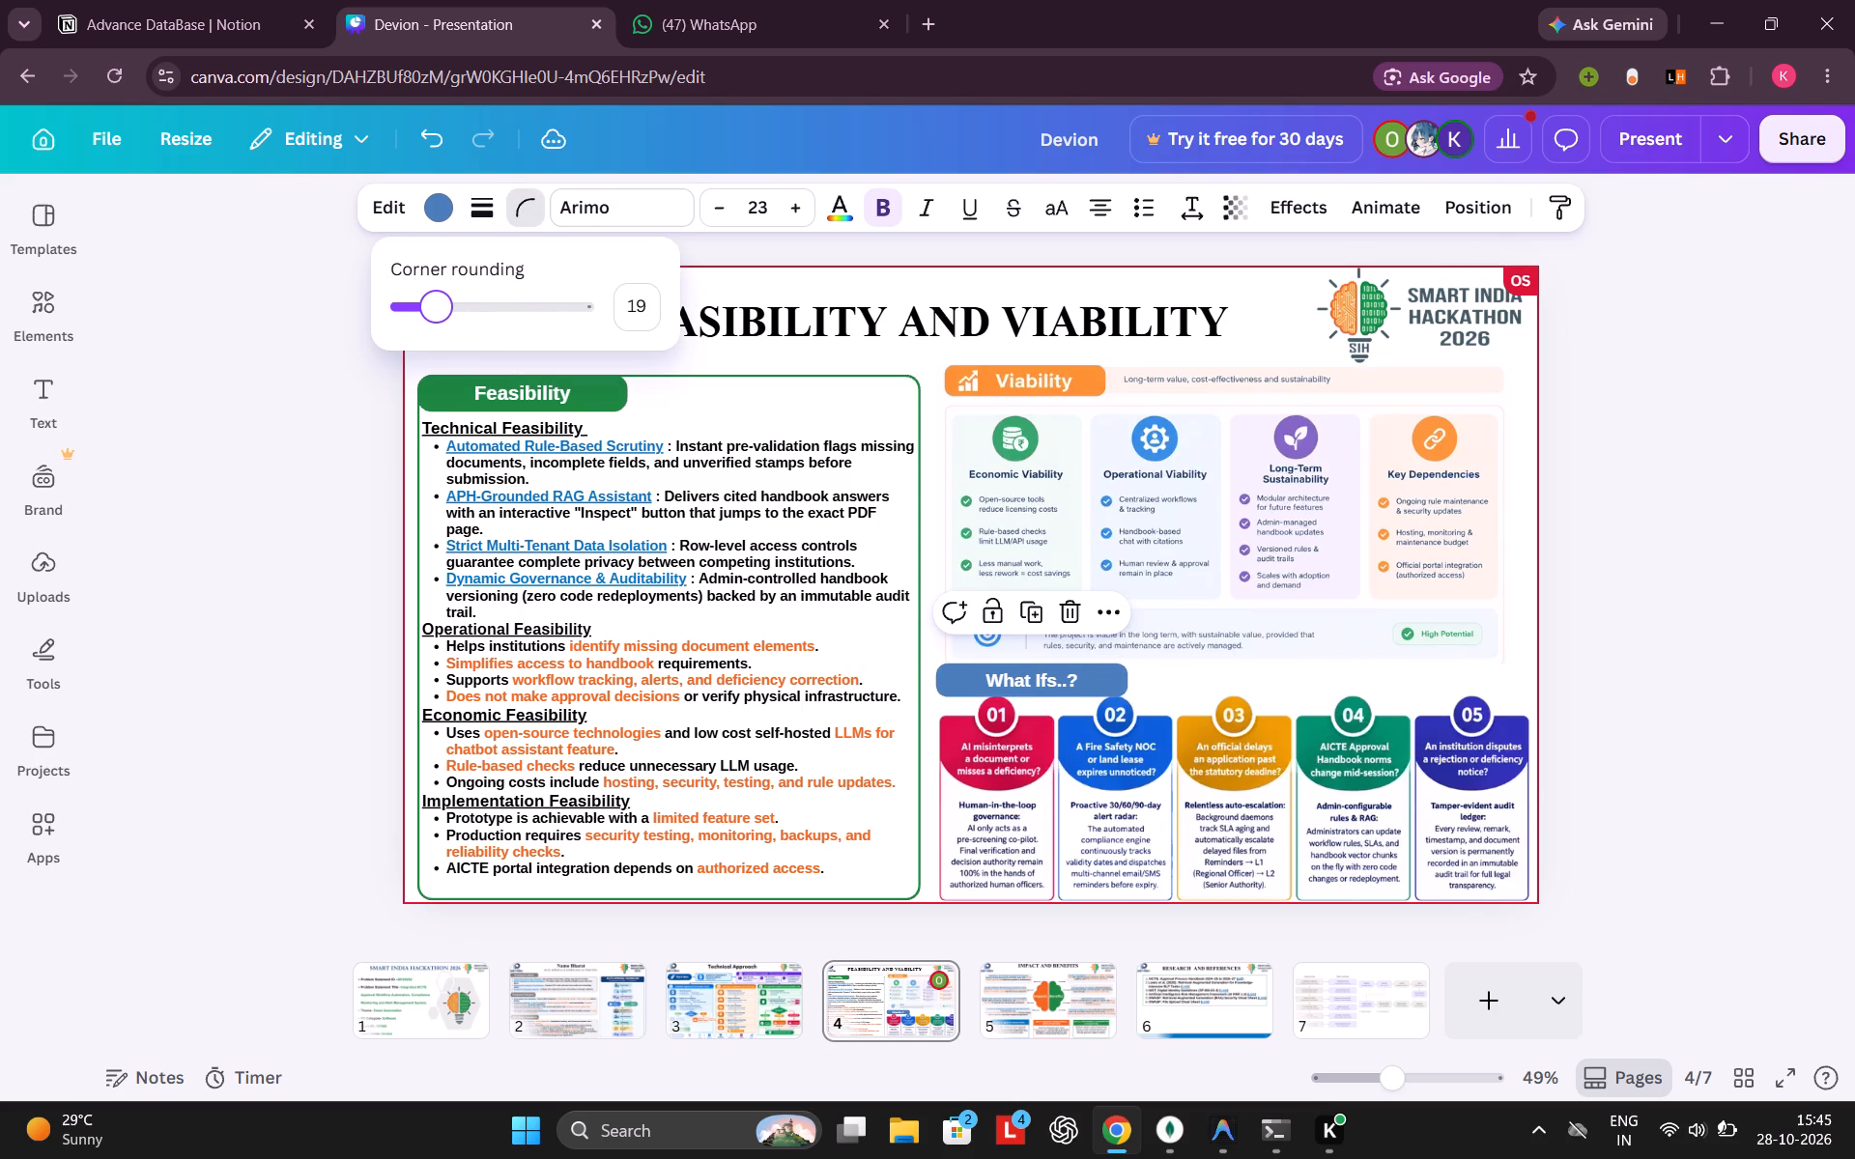
{"action": "left_click", "coordinate": [435, 311]}
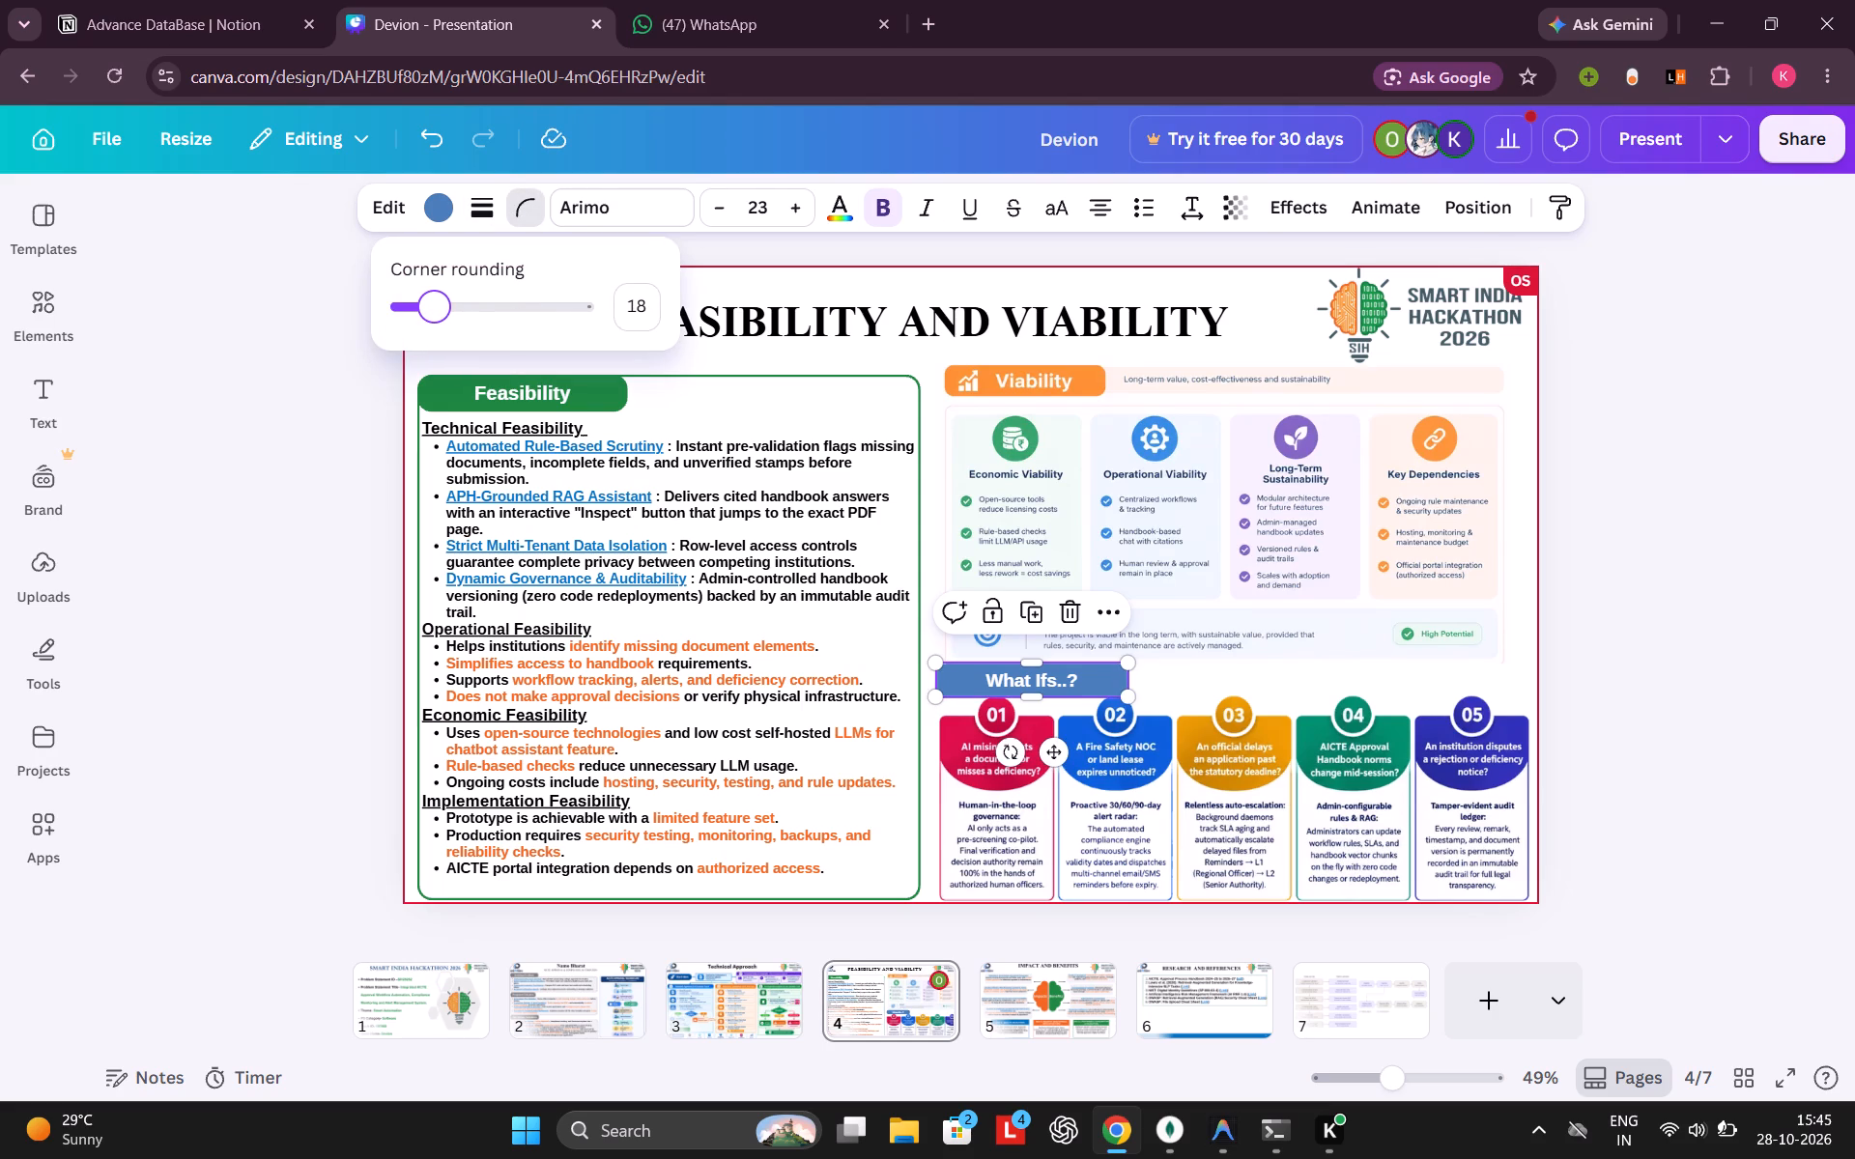
{"action": "left_click", "coordinate": [328, 391]}
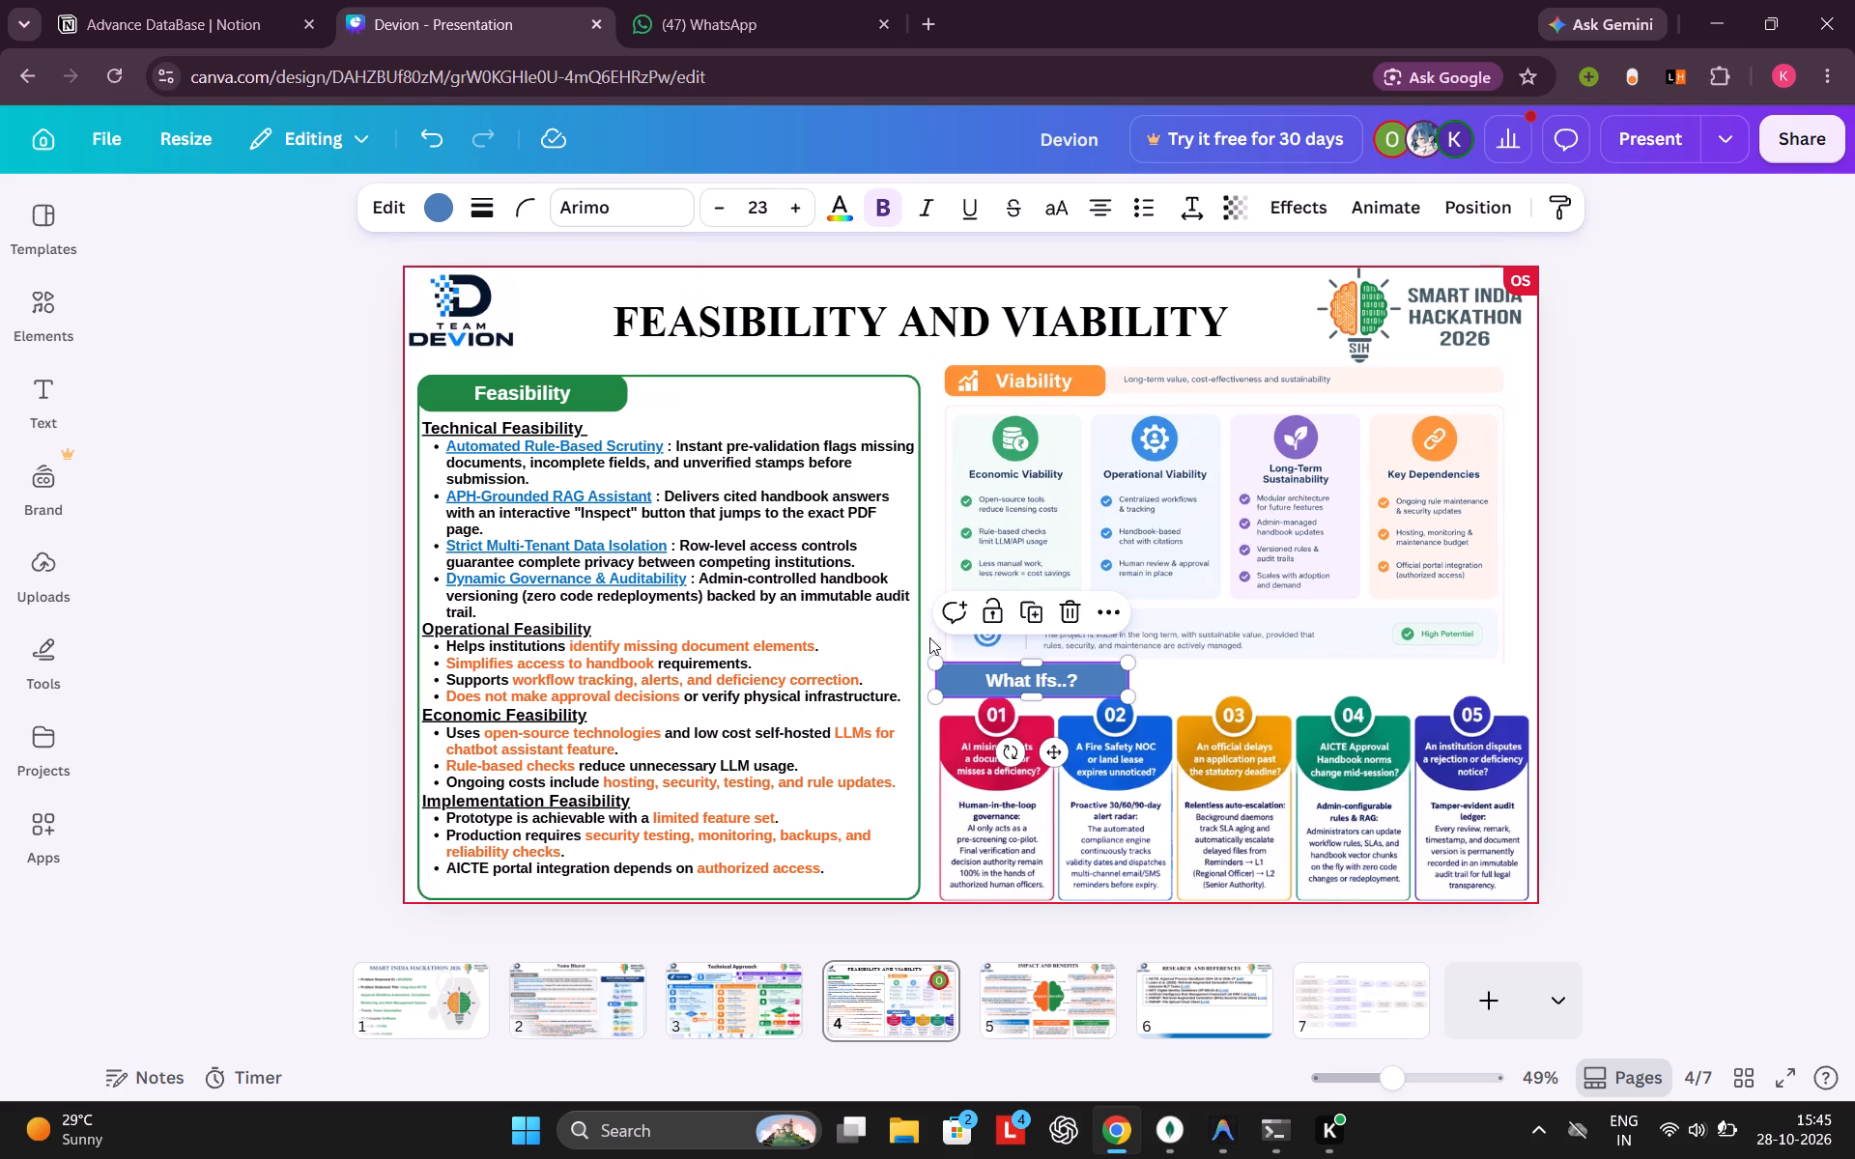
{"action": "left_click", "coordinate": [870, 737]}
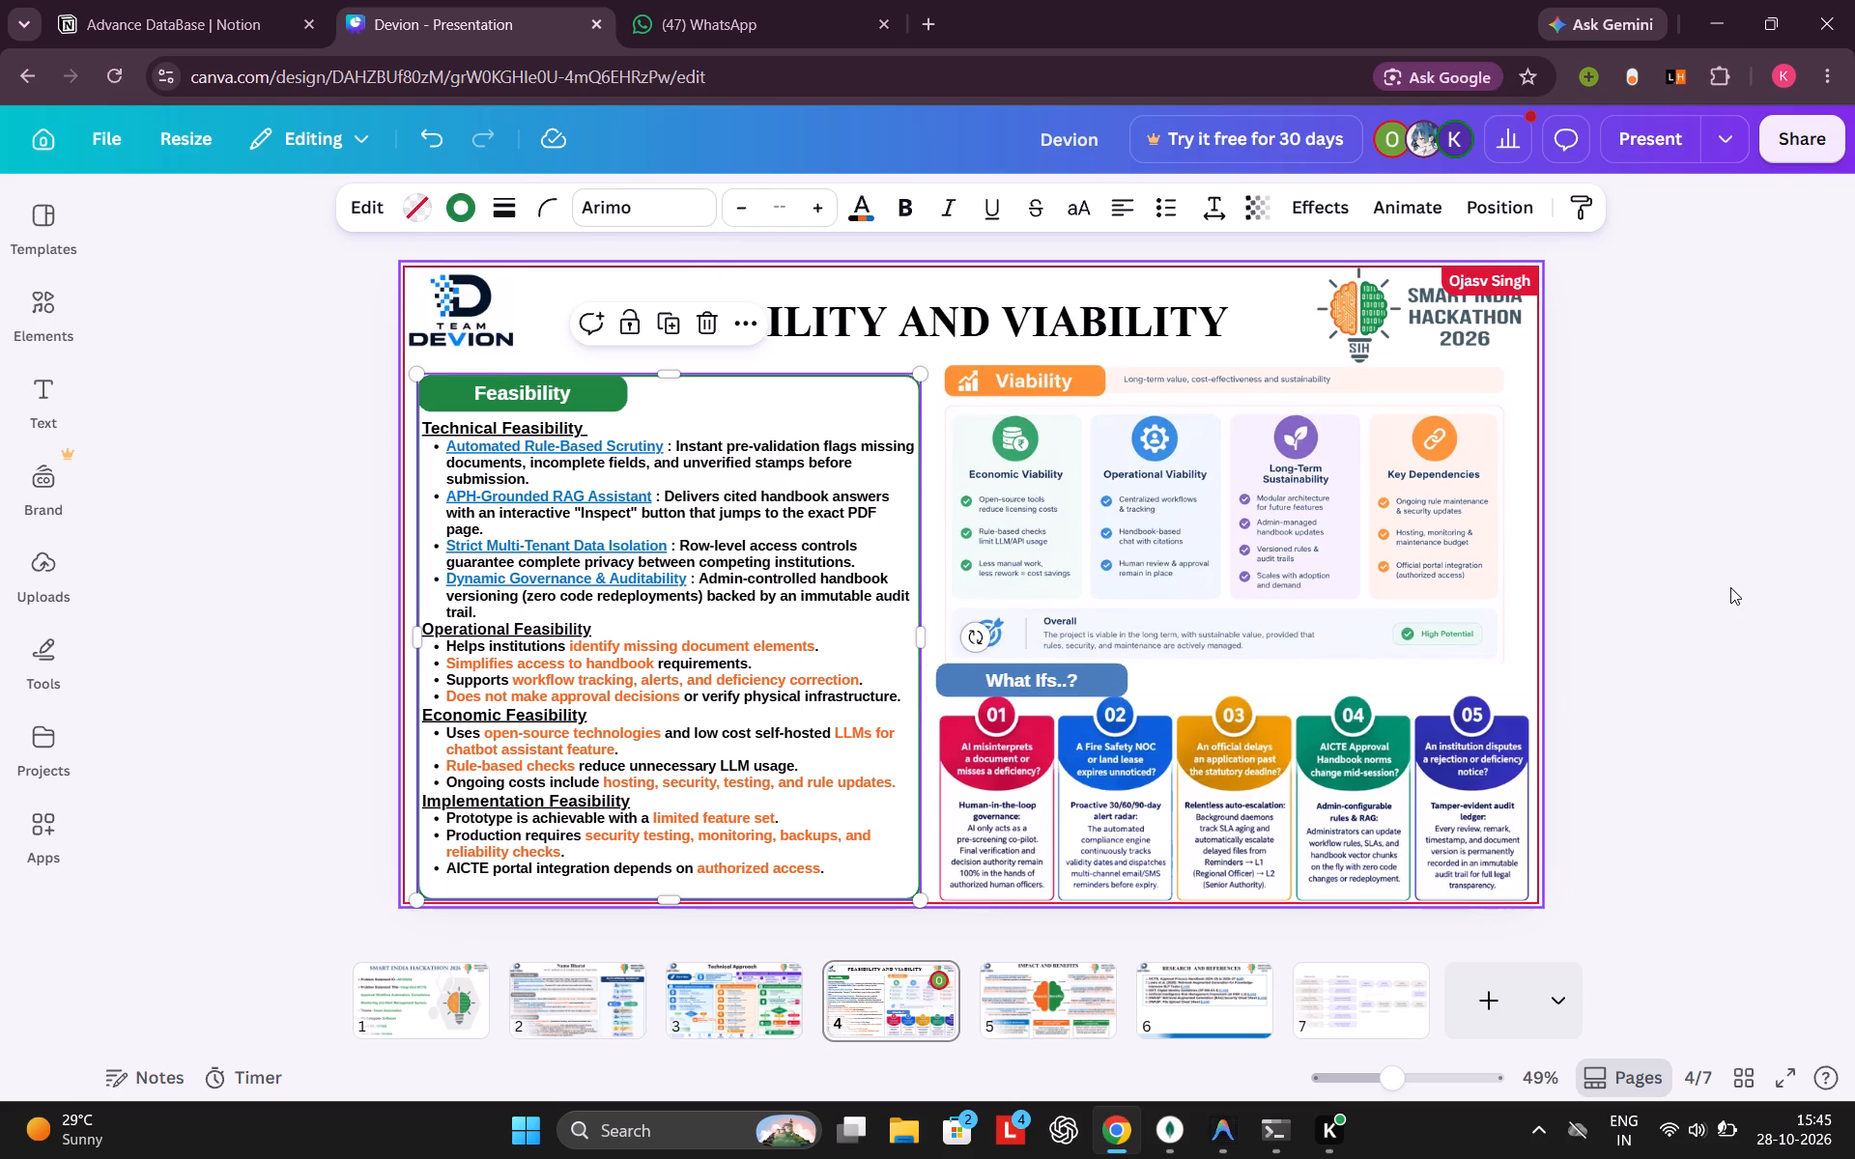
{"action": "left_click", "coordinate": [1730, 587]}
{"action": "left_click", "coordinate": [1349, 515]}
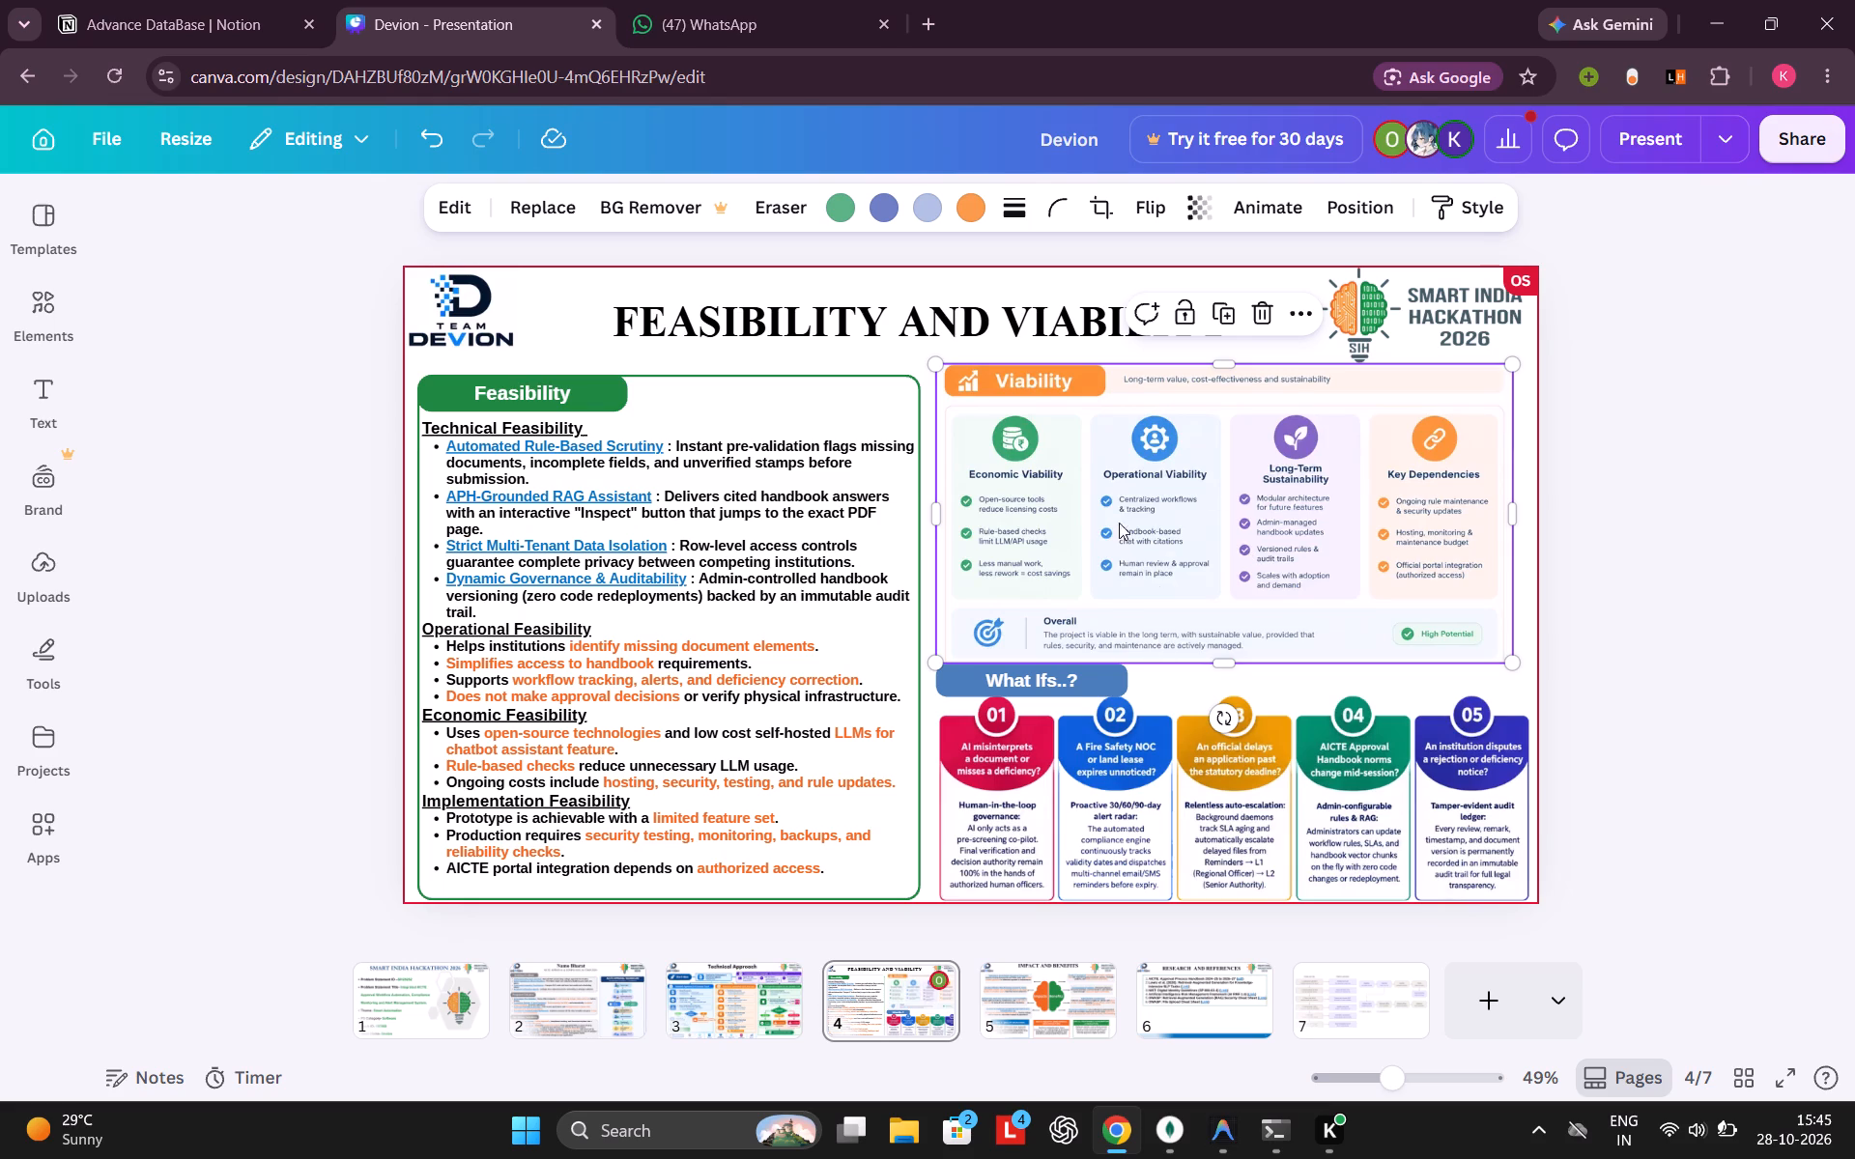
Leave the presentation for the Advance DataBase notes and switch to the mongosh shell in MongoDB Compass.
{"action": "left_click", "coordinate": [199, 0]}
{"action": "key", "text": "alt+Tab"}
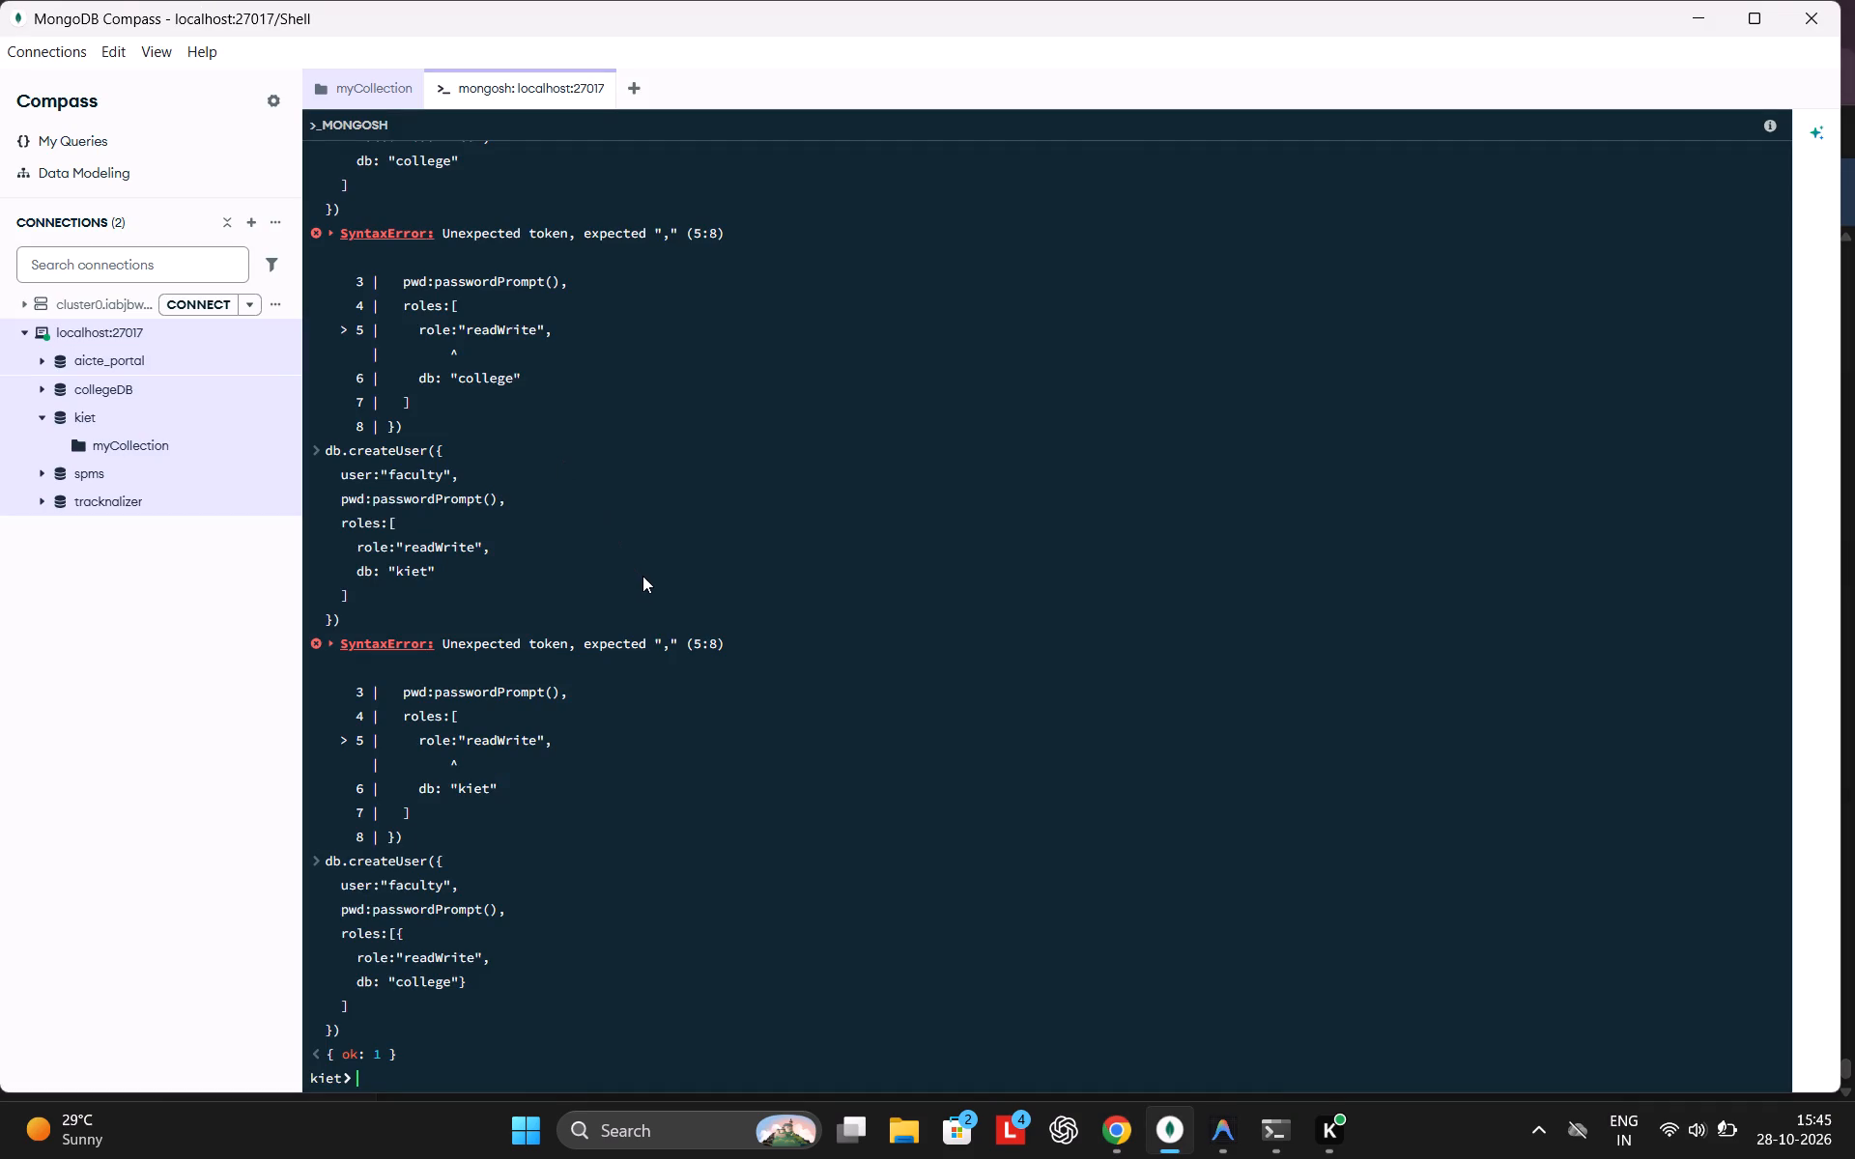
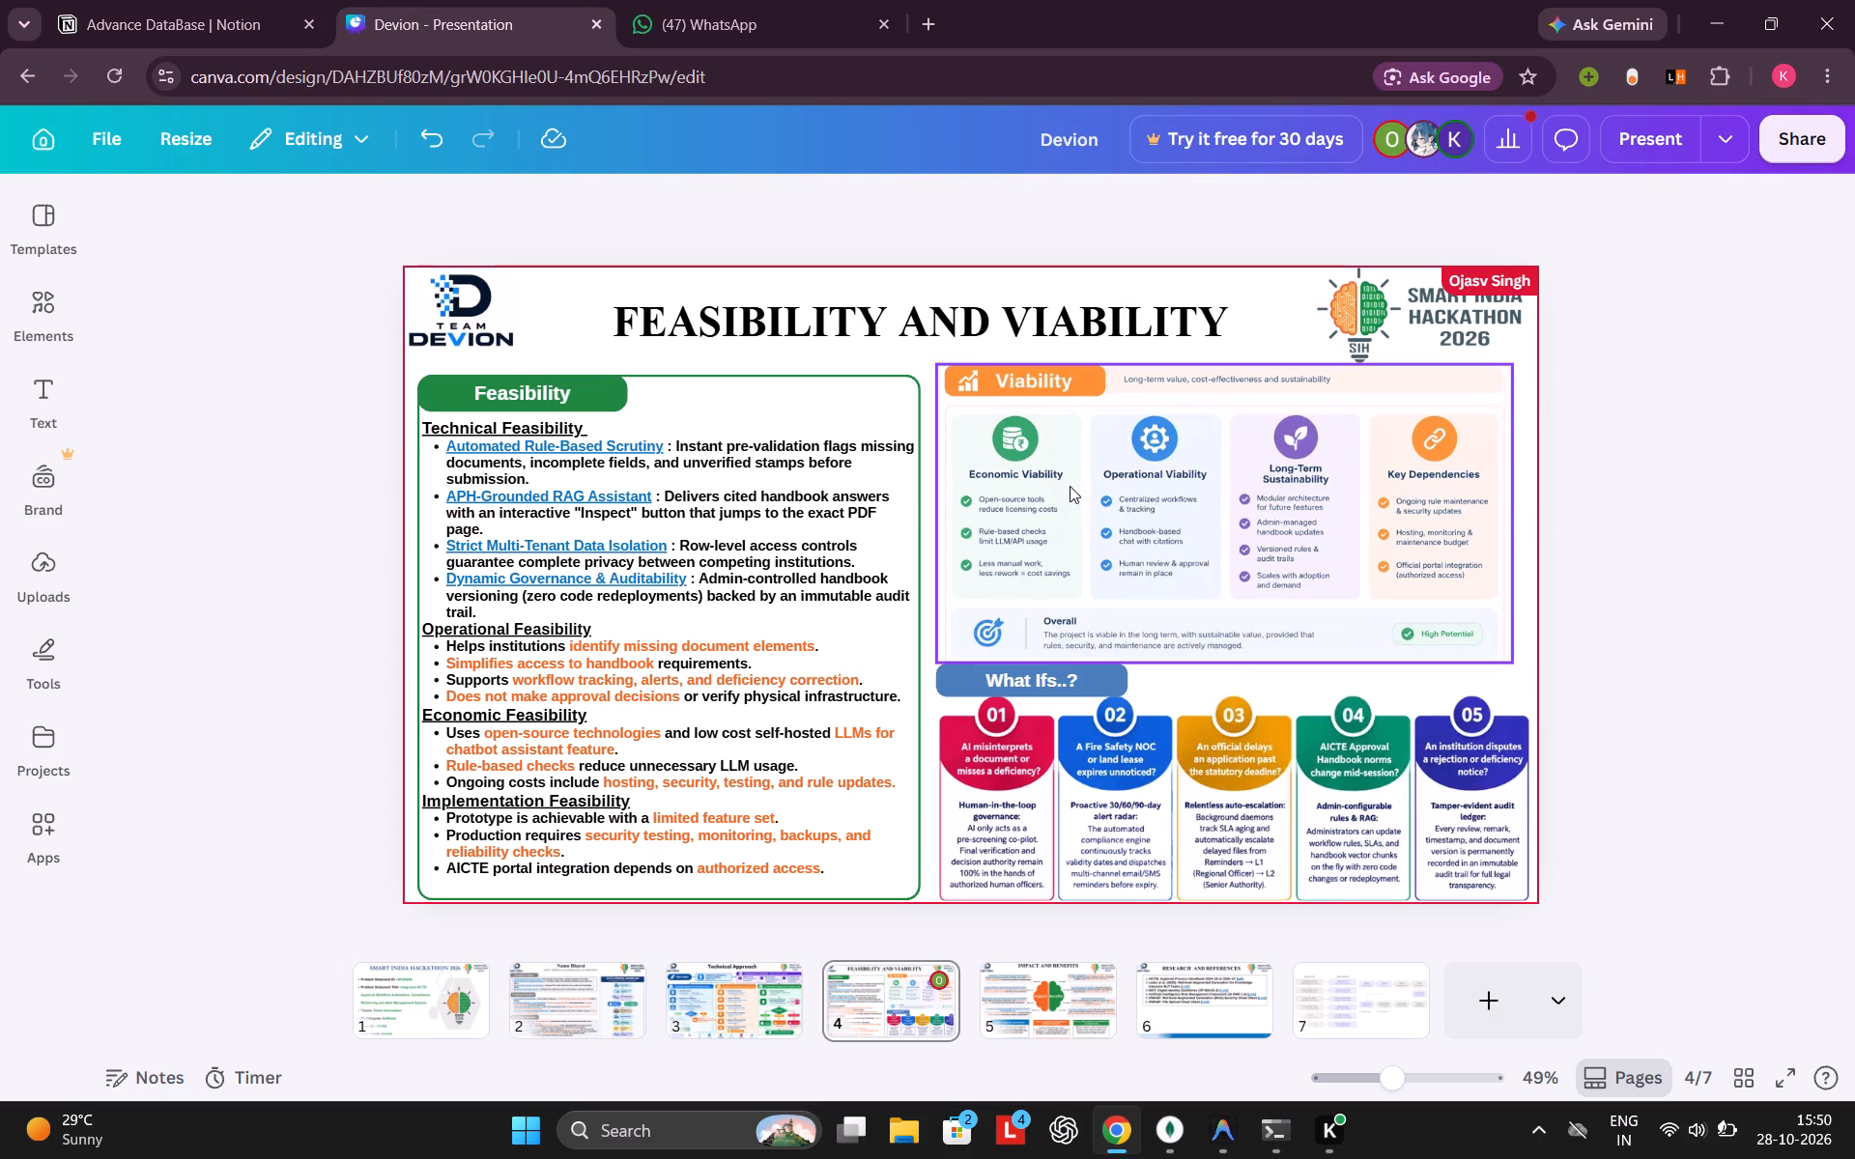
{"action": "key", "text": "Delete"}
{"action": "key", "text": "Delete"}
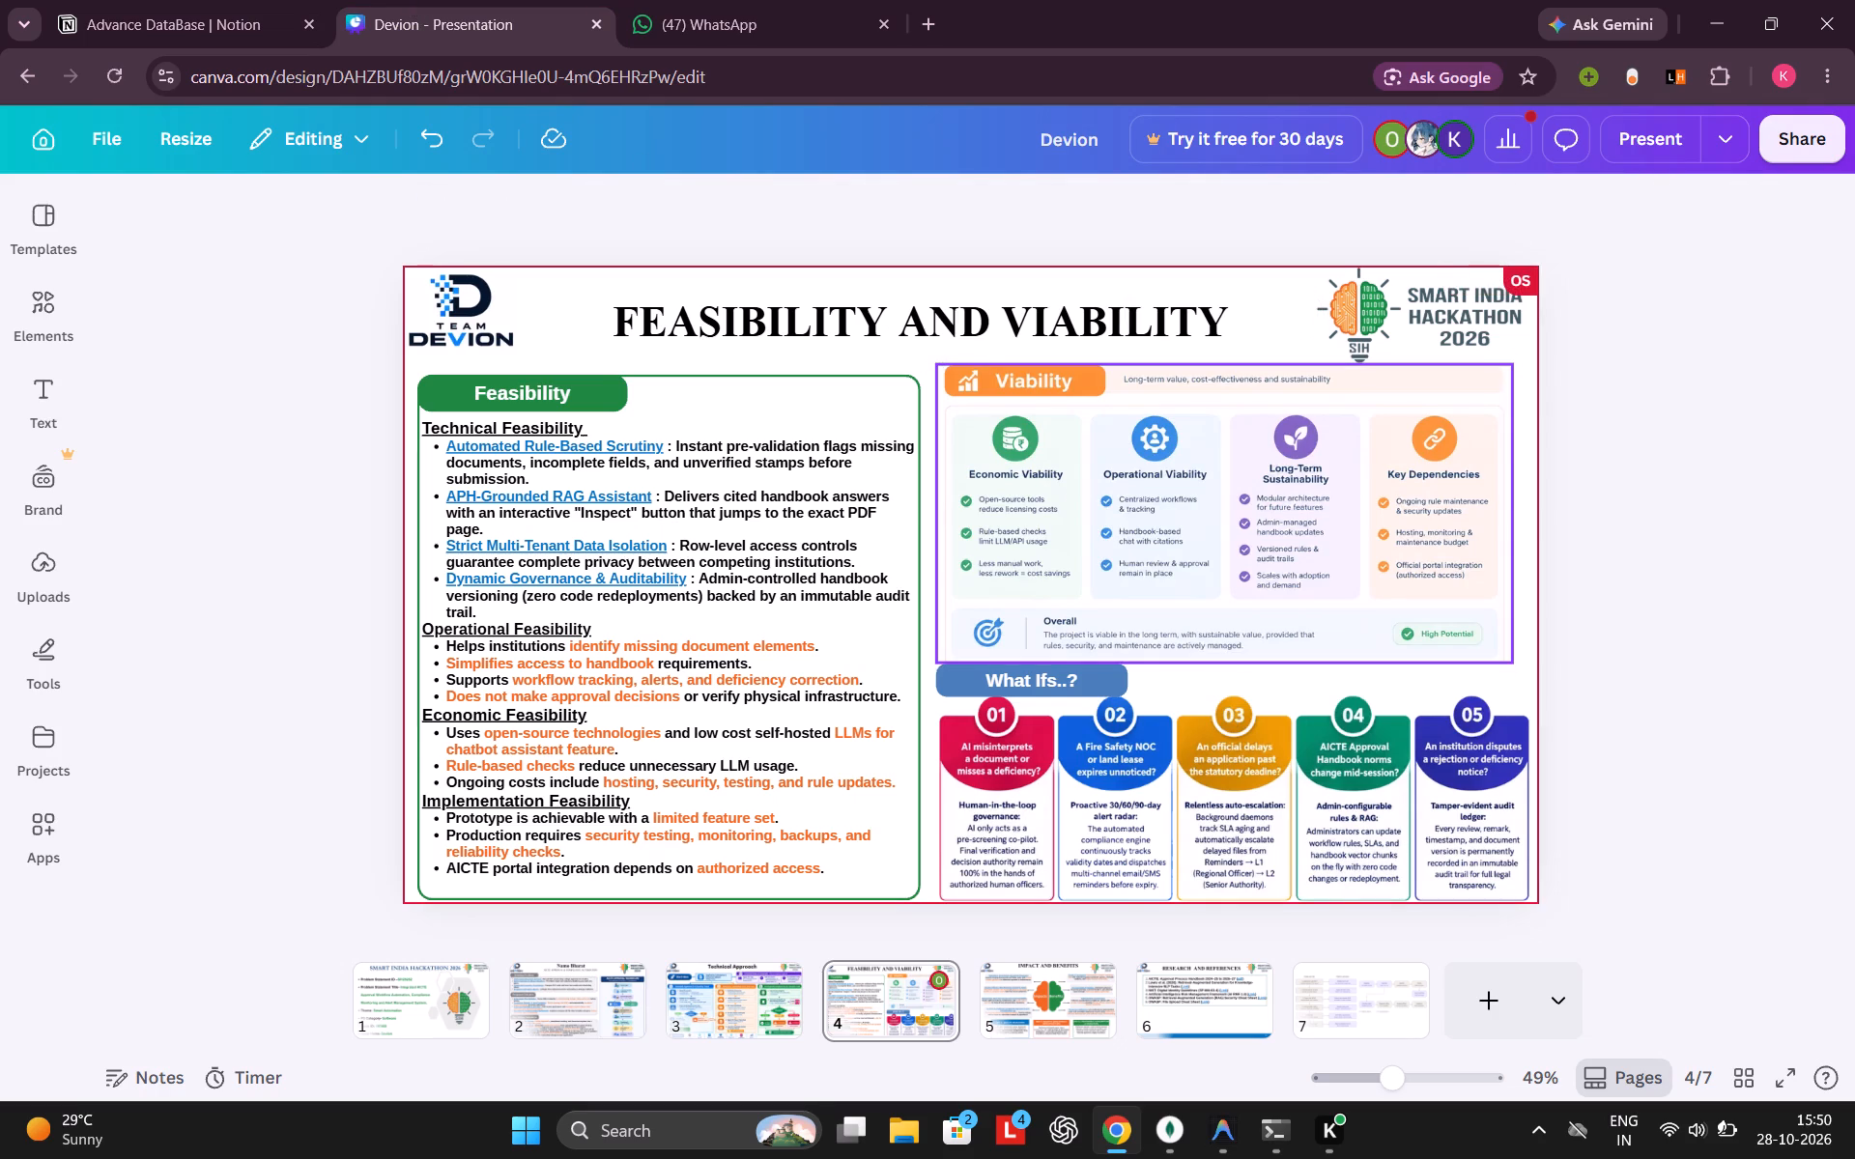
{"action": "left_click", "coordinate": [1141, 423]}
{"action": "key", "text": "Delete"}
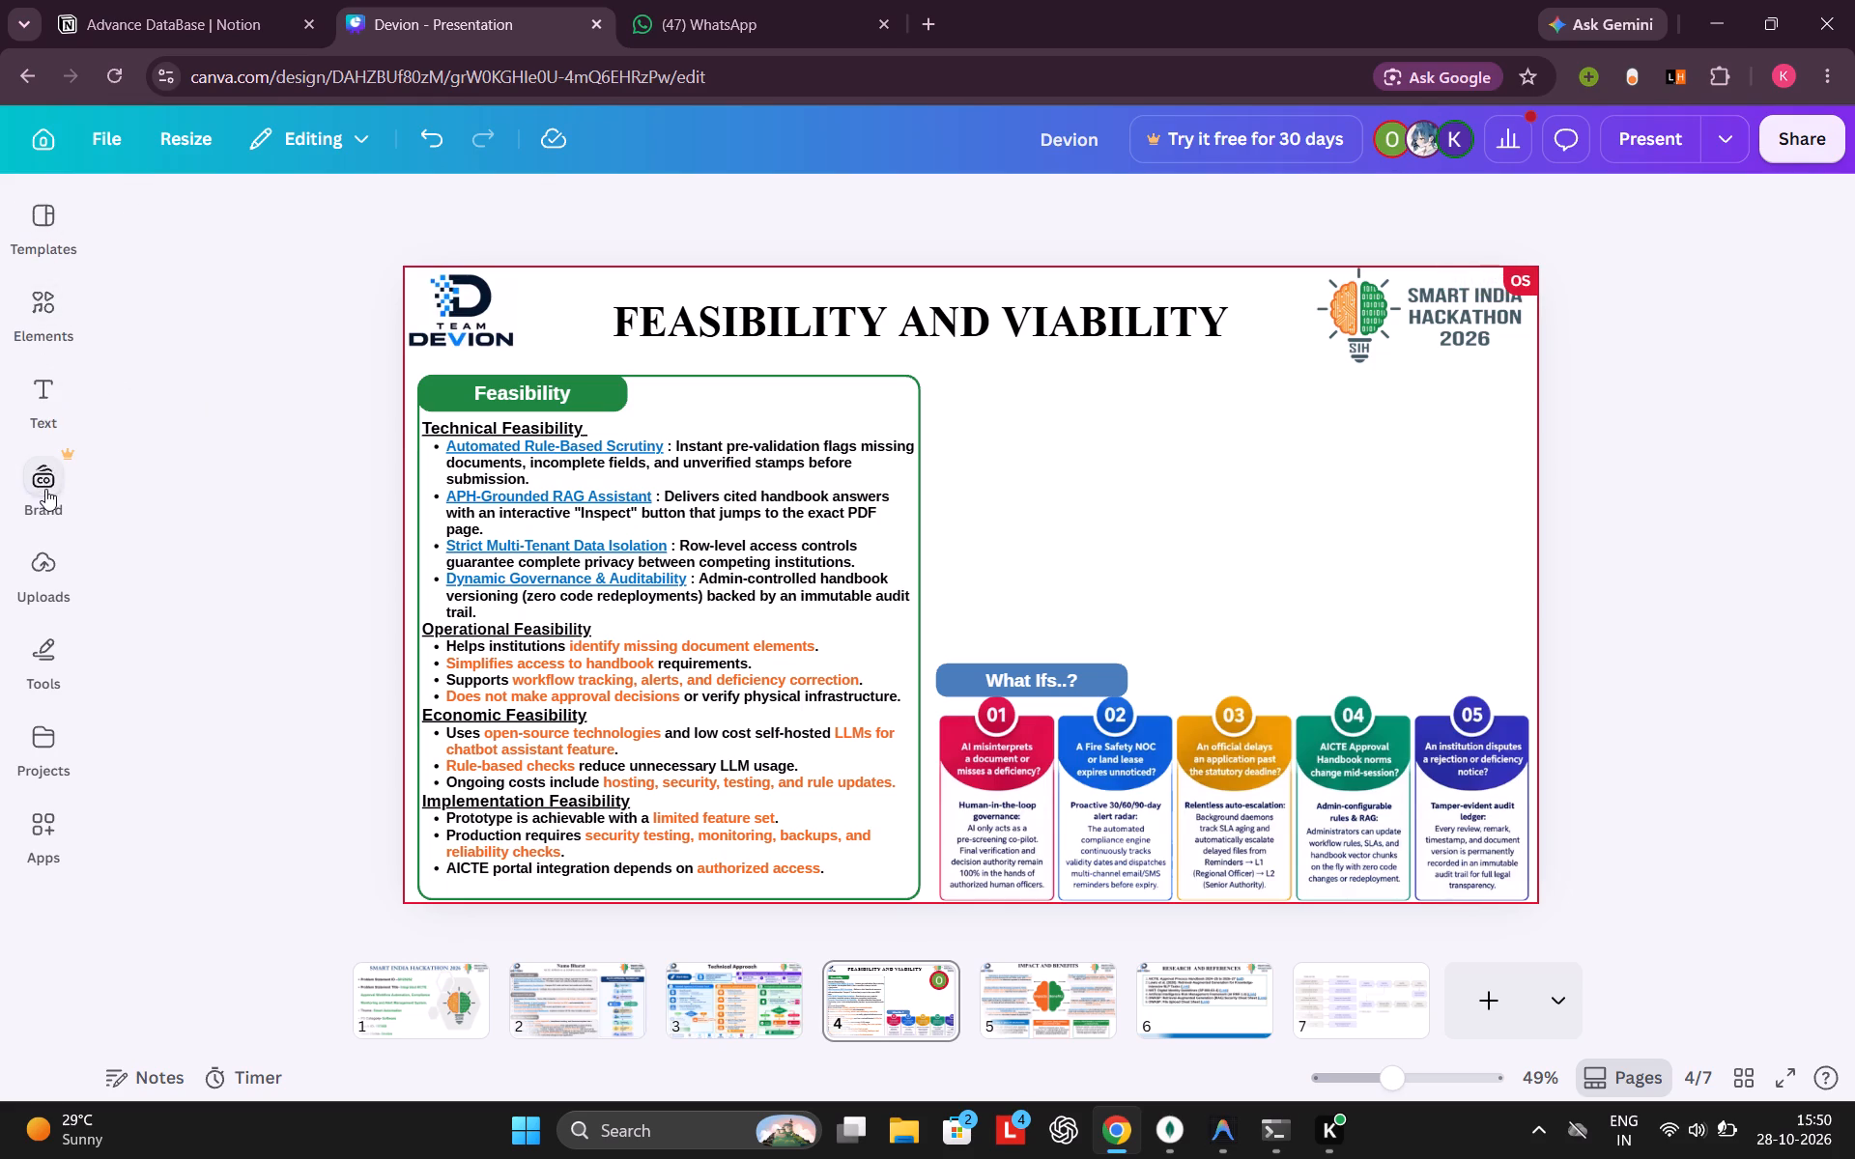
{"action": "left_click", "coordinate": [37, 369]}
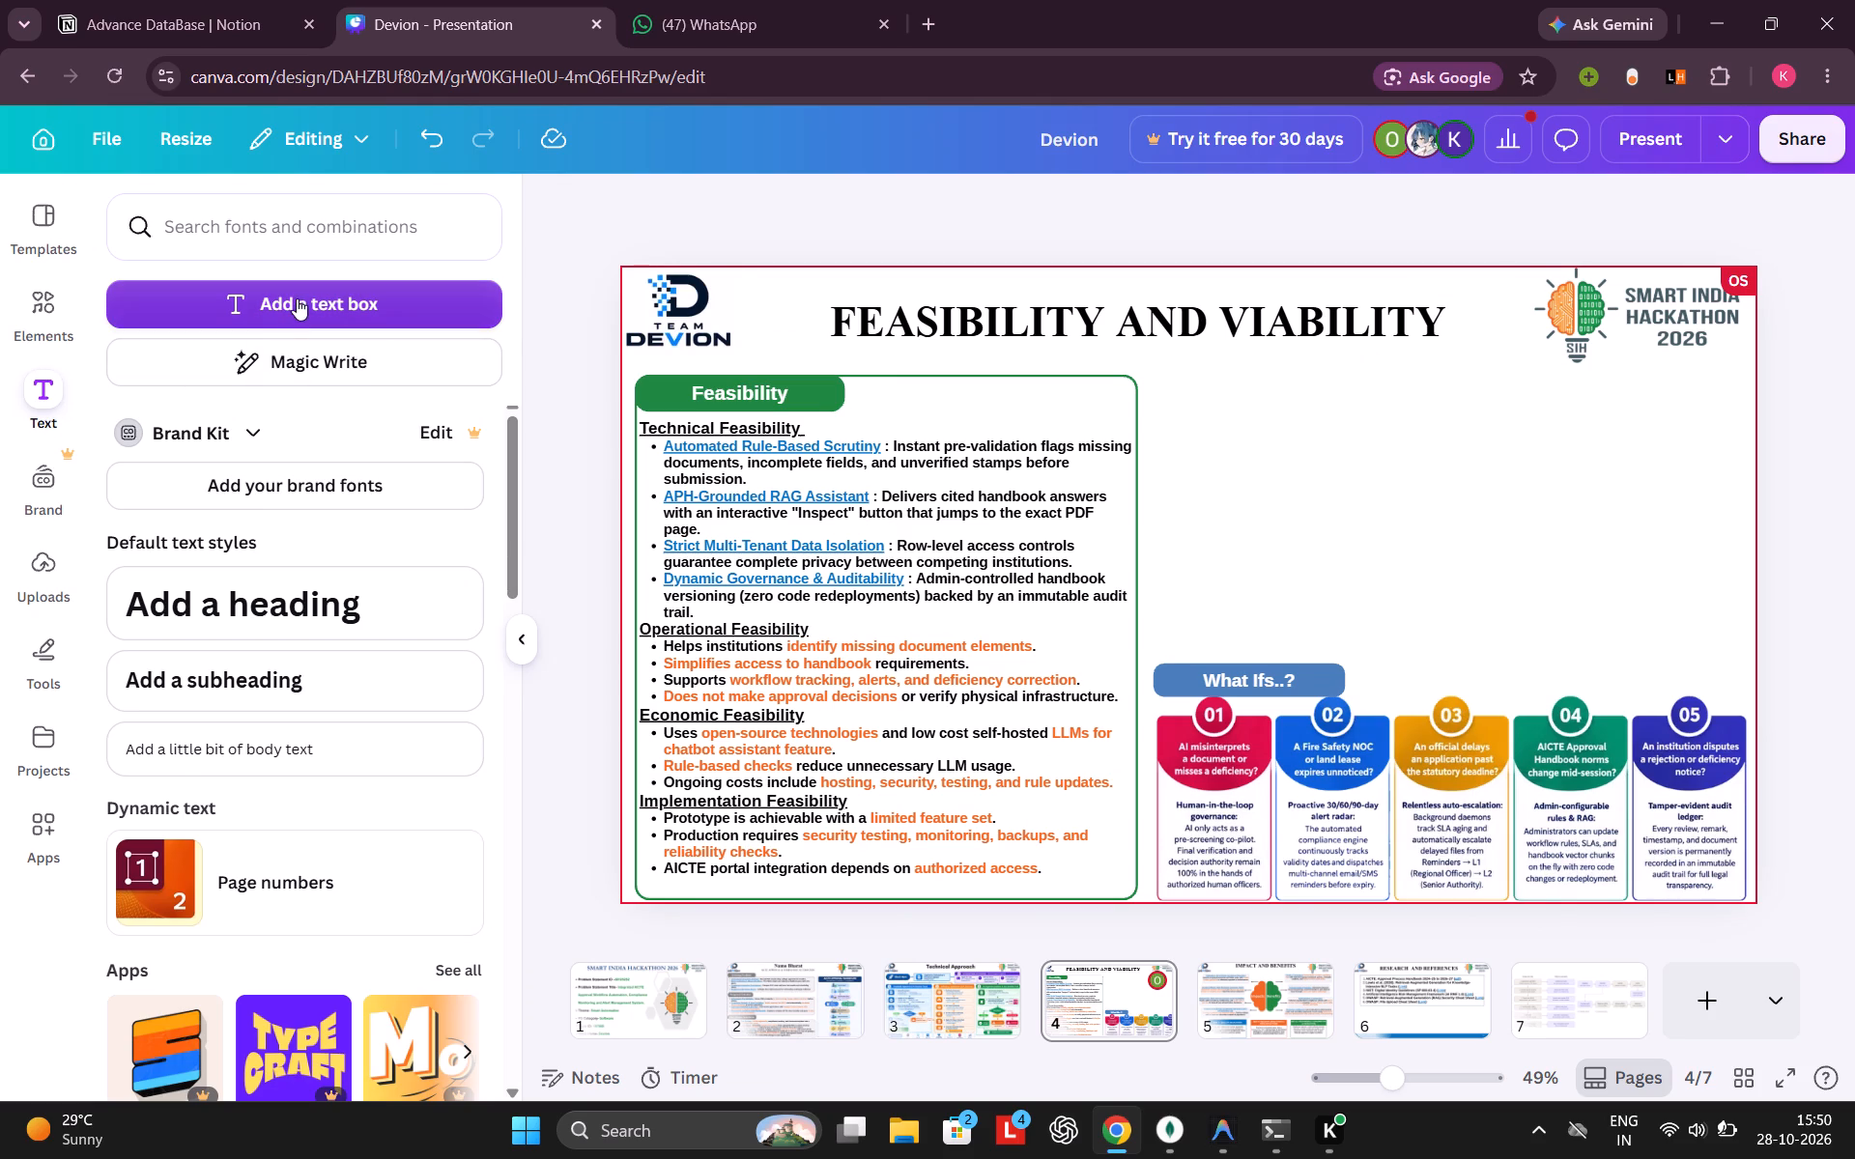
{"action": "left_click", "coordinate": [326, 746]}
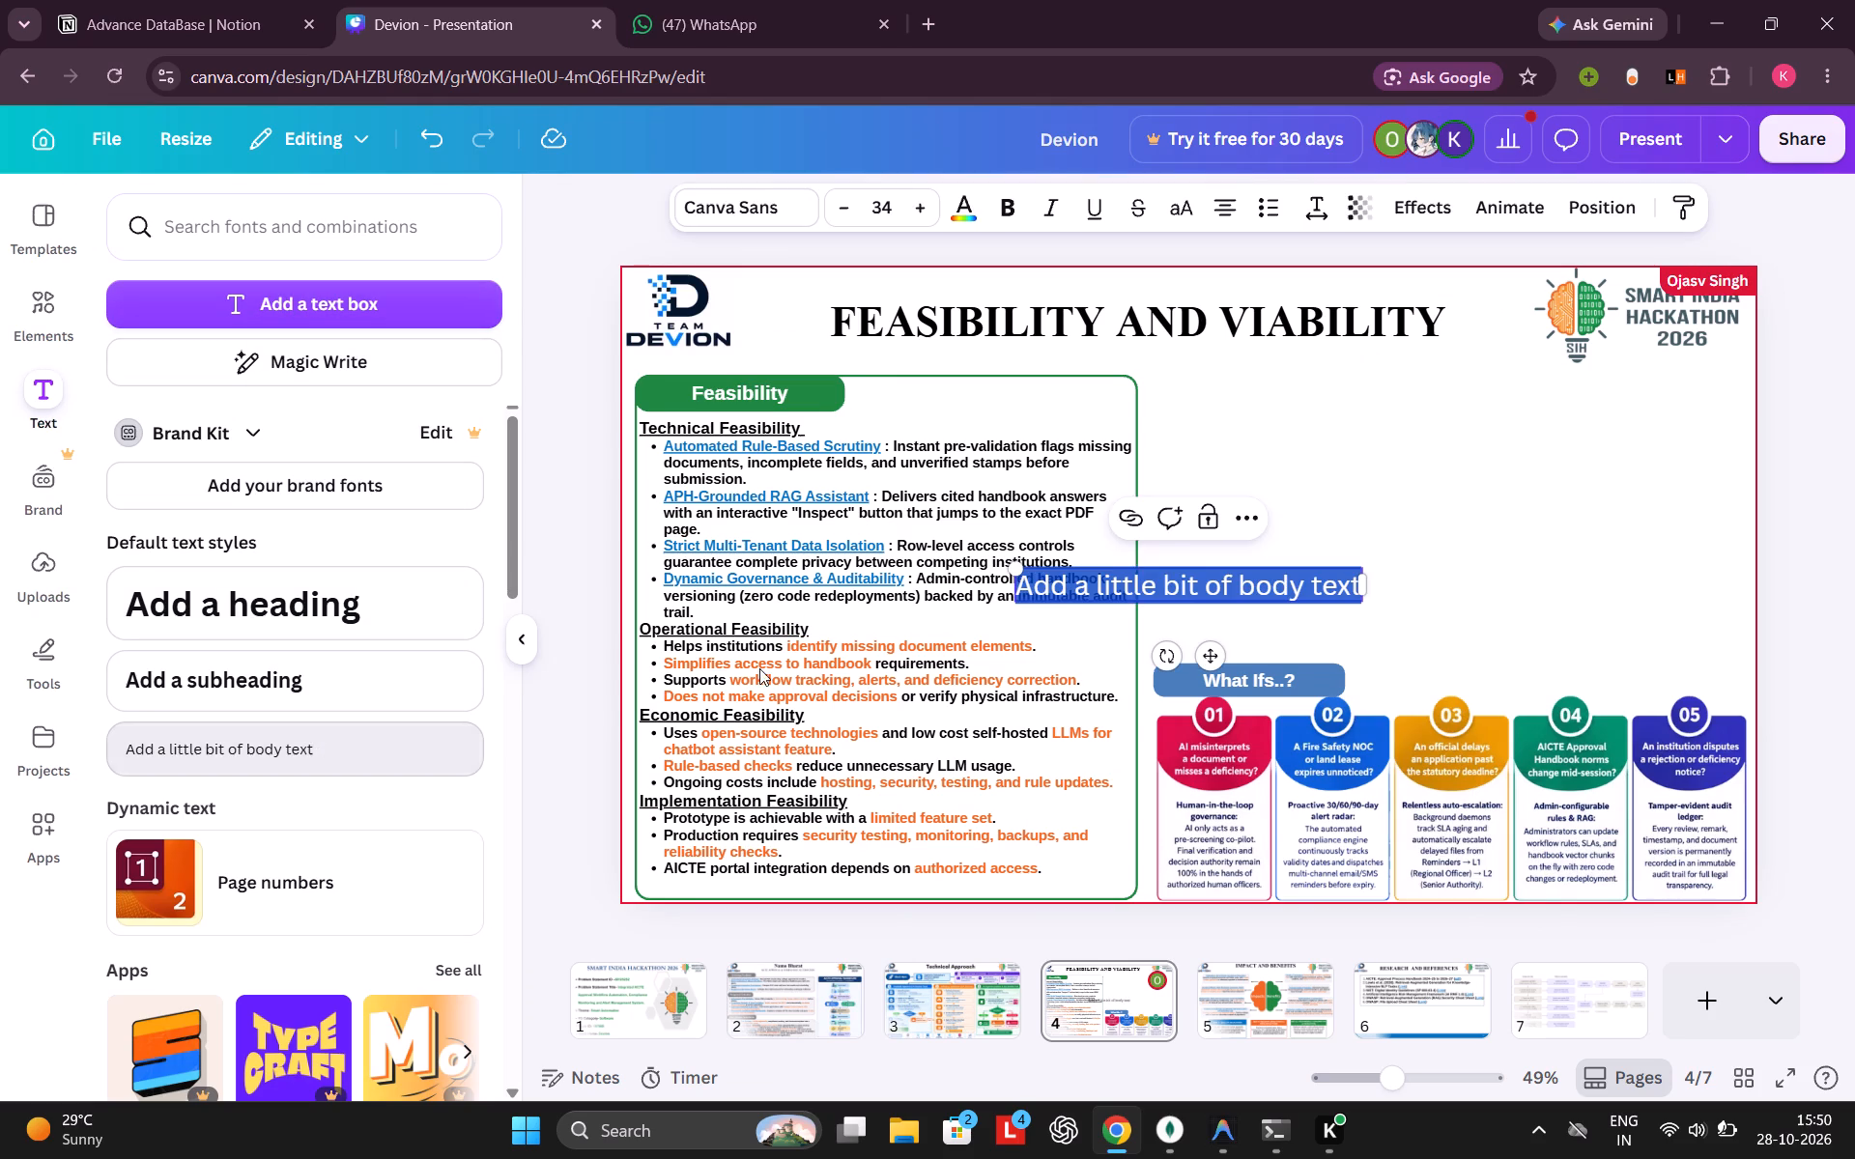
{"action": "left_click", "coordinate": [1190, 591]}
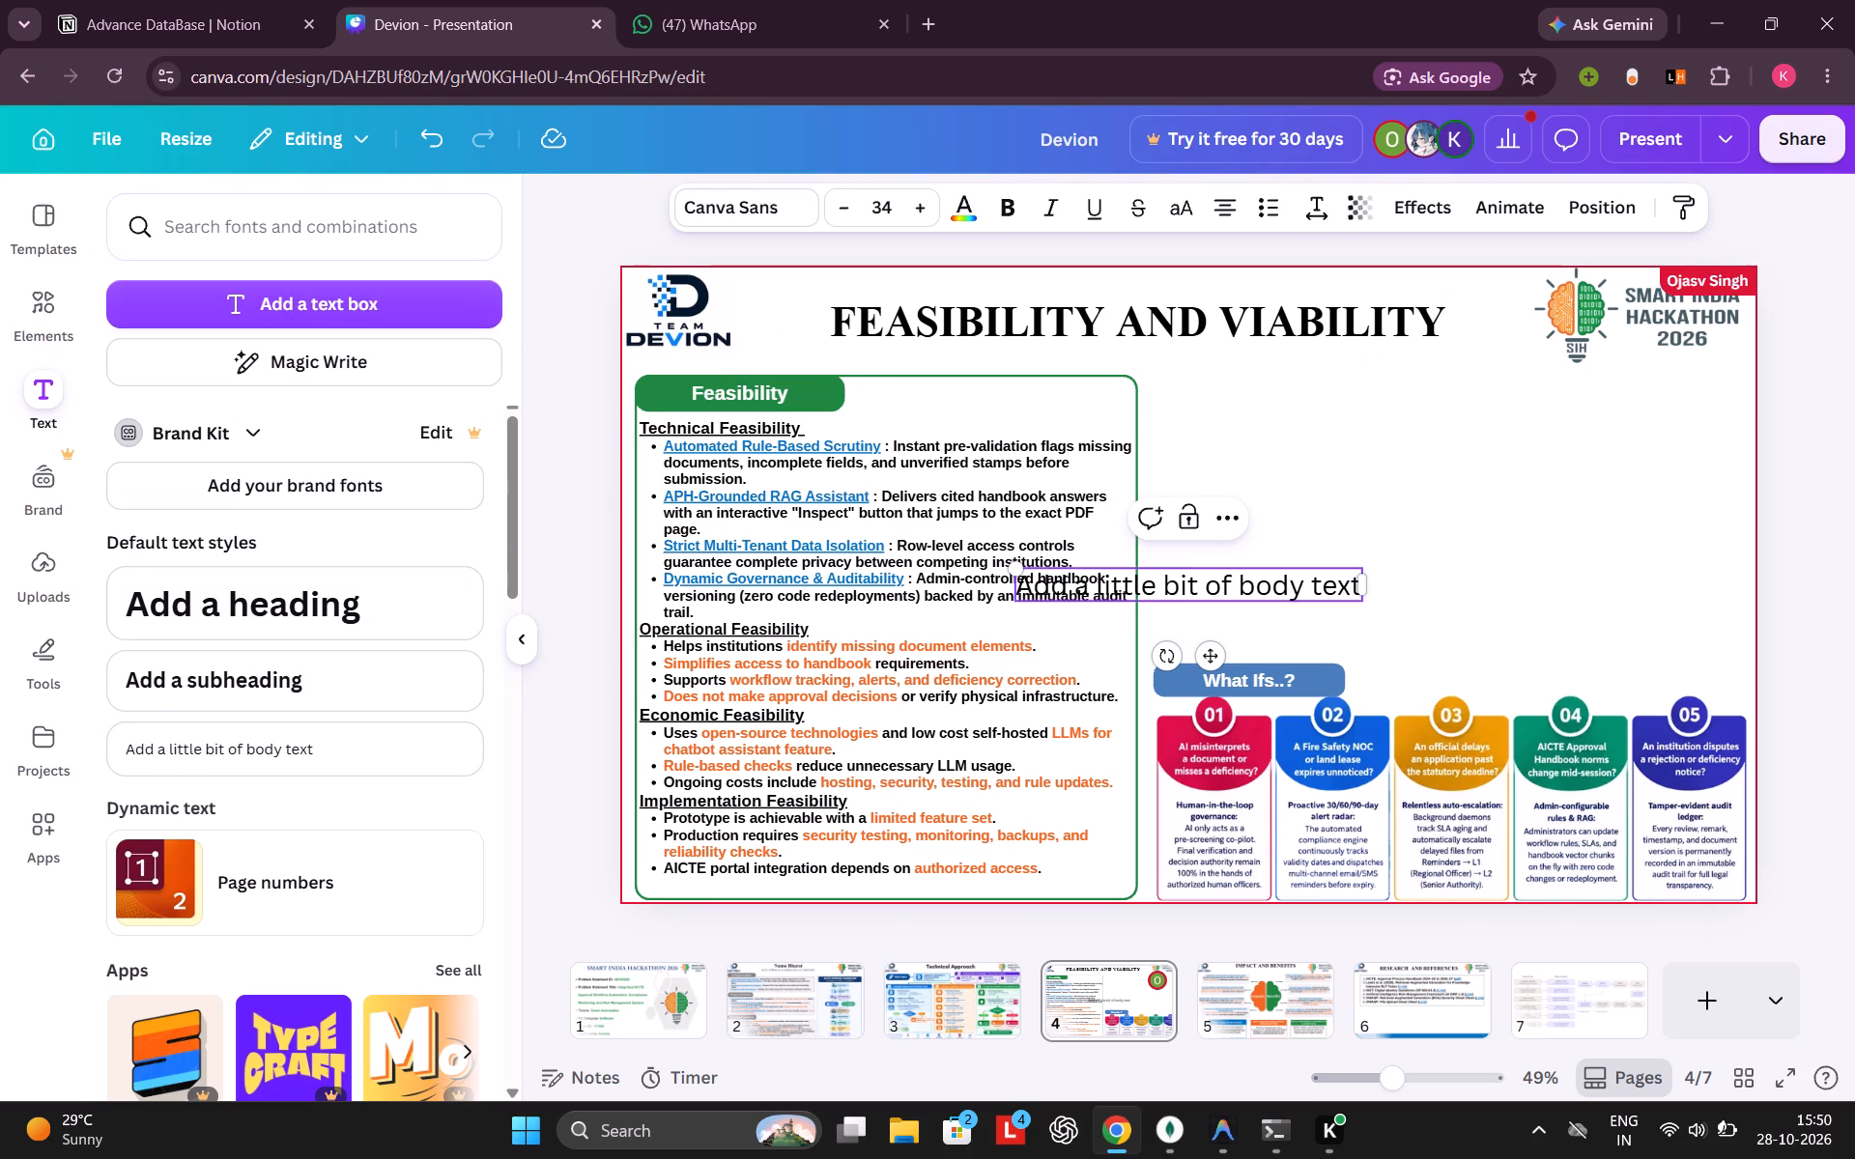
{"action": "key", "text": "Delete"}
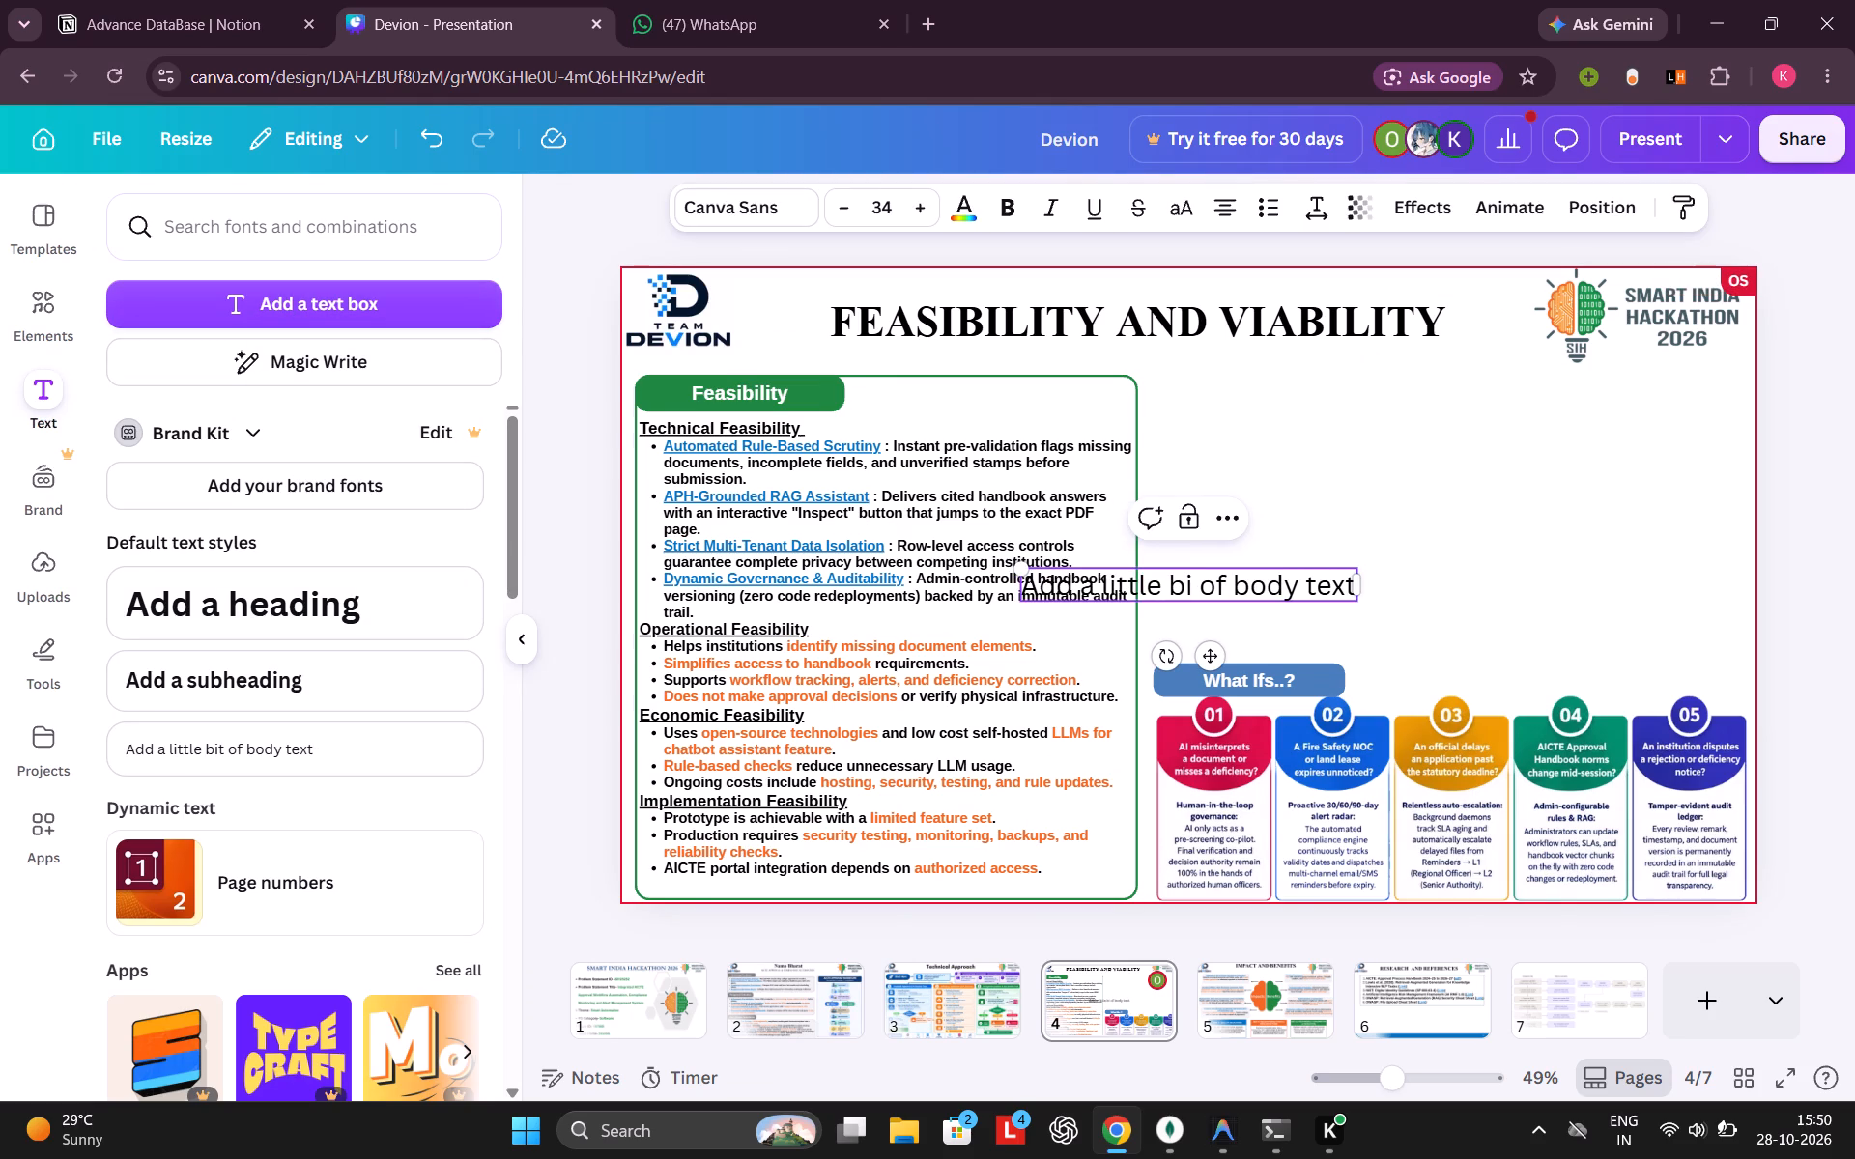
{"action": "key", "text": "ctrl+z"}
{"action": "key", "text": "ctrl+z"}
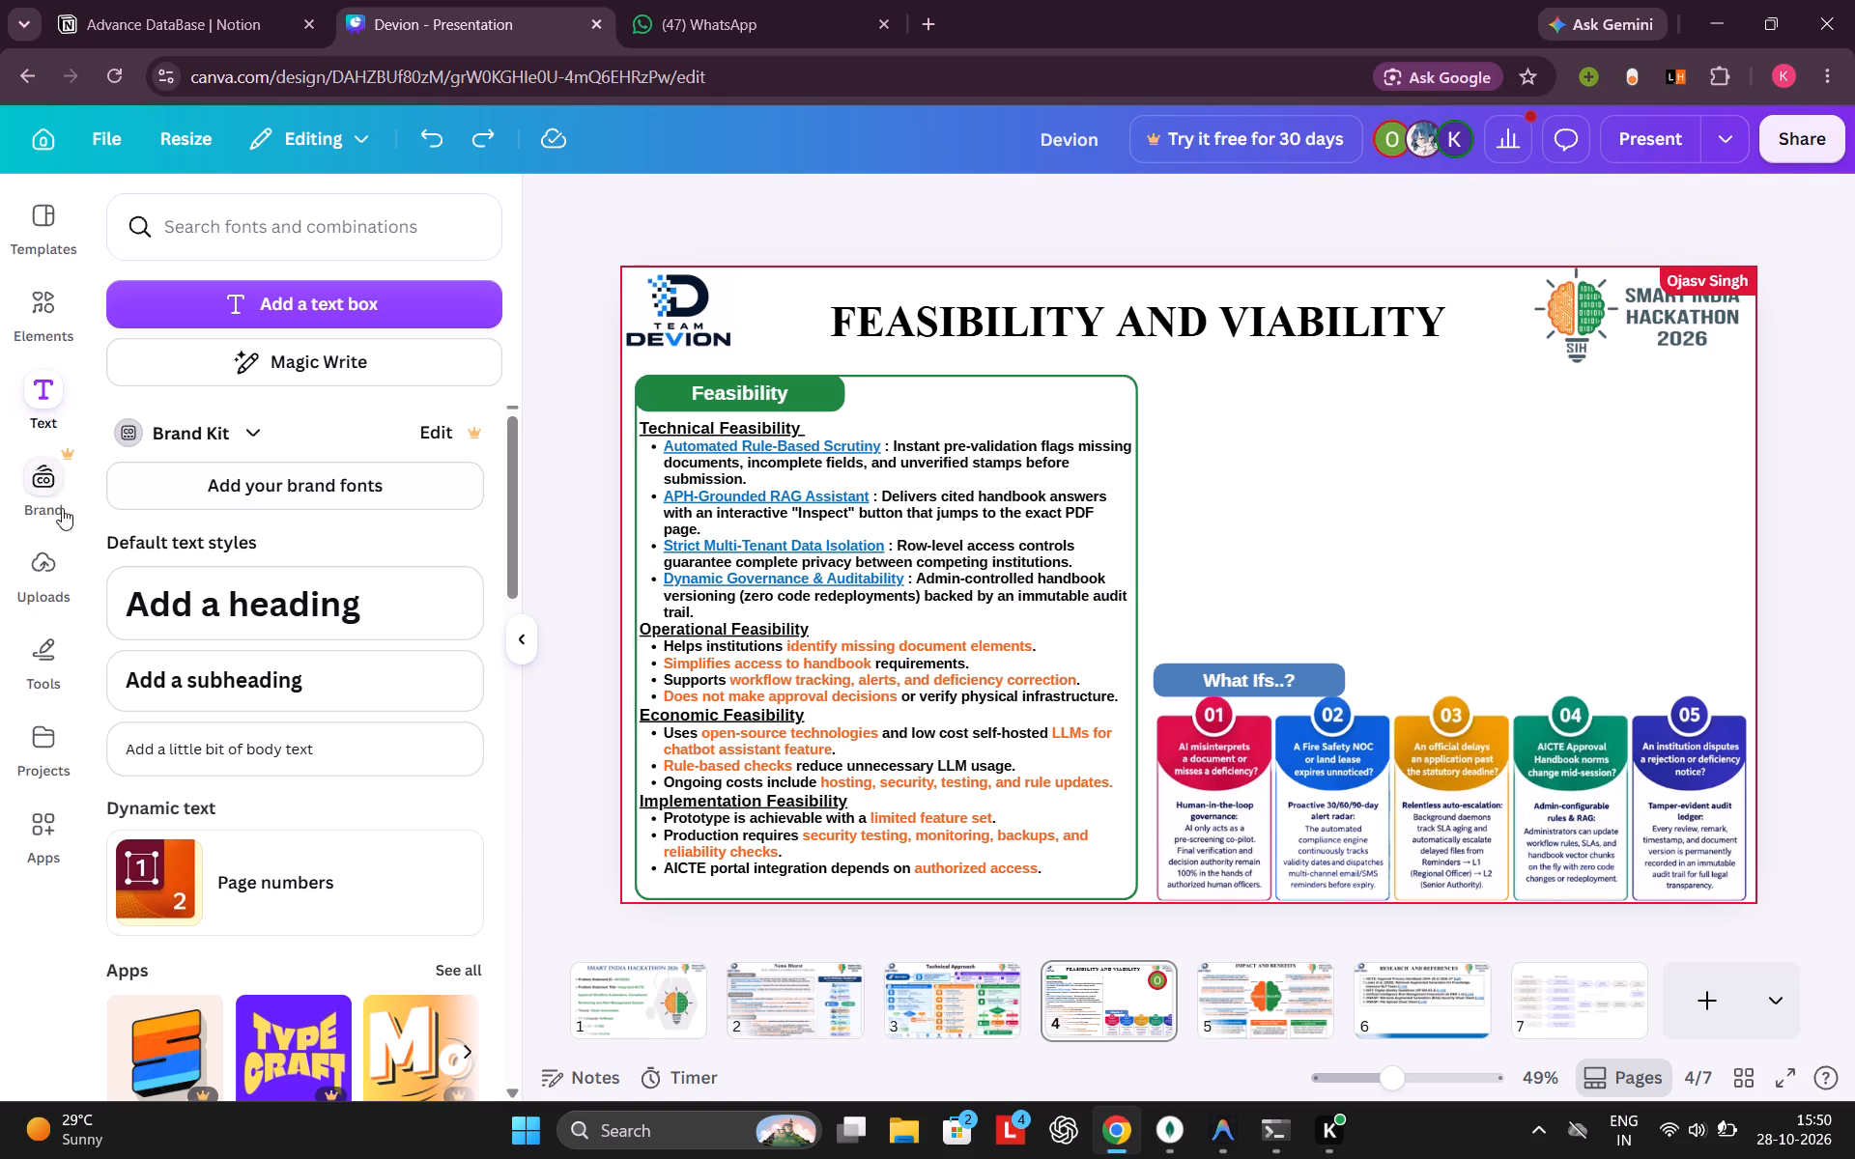
Add the recently used rounded rectangle and place it in the empty area above the "What Ifs..?" section.
{"action": "left_click", "coordinate": [40, 318]}
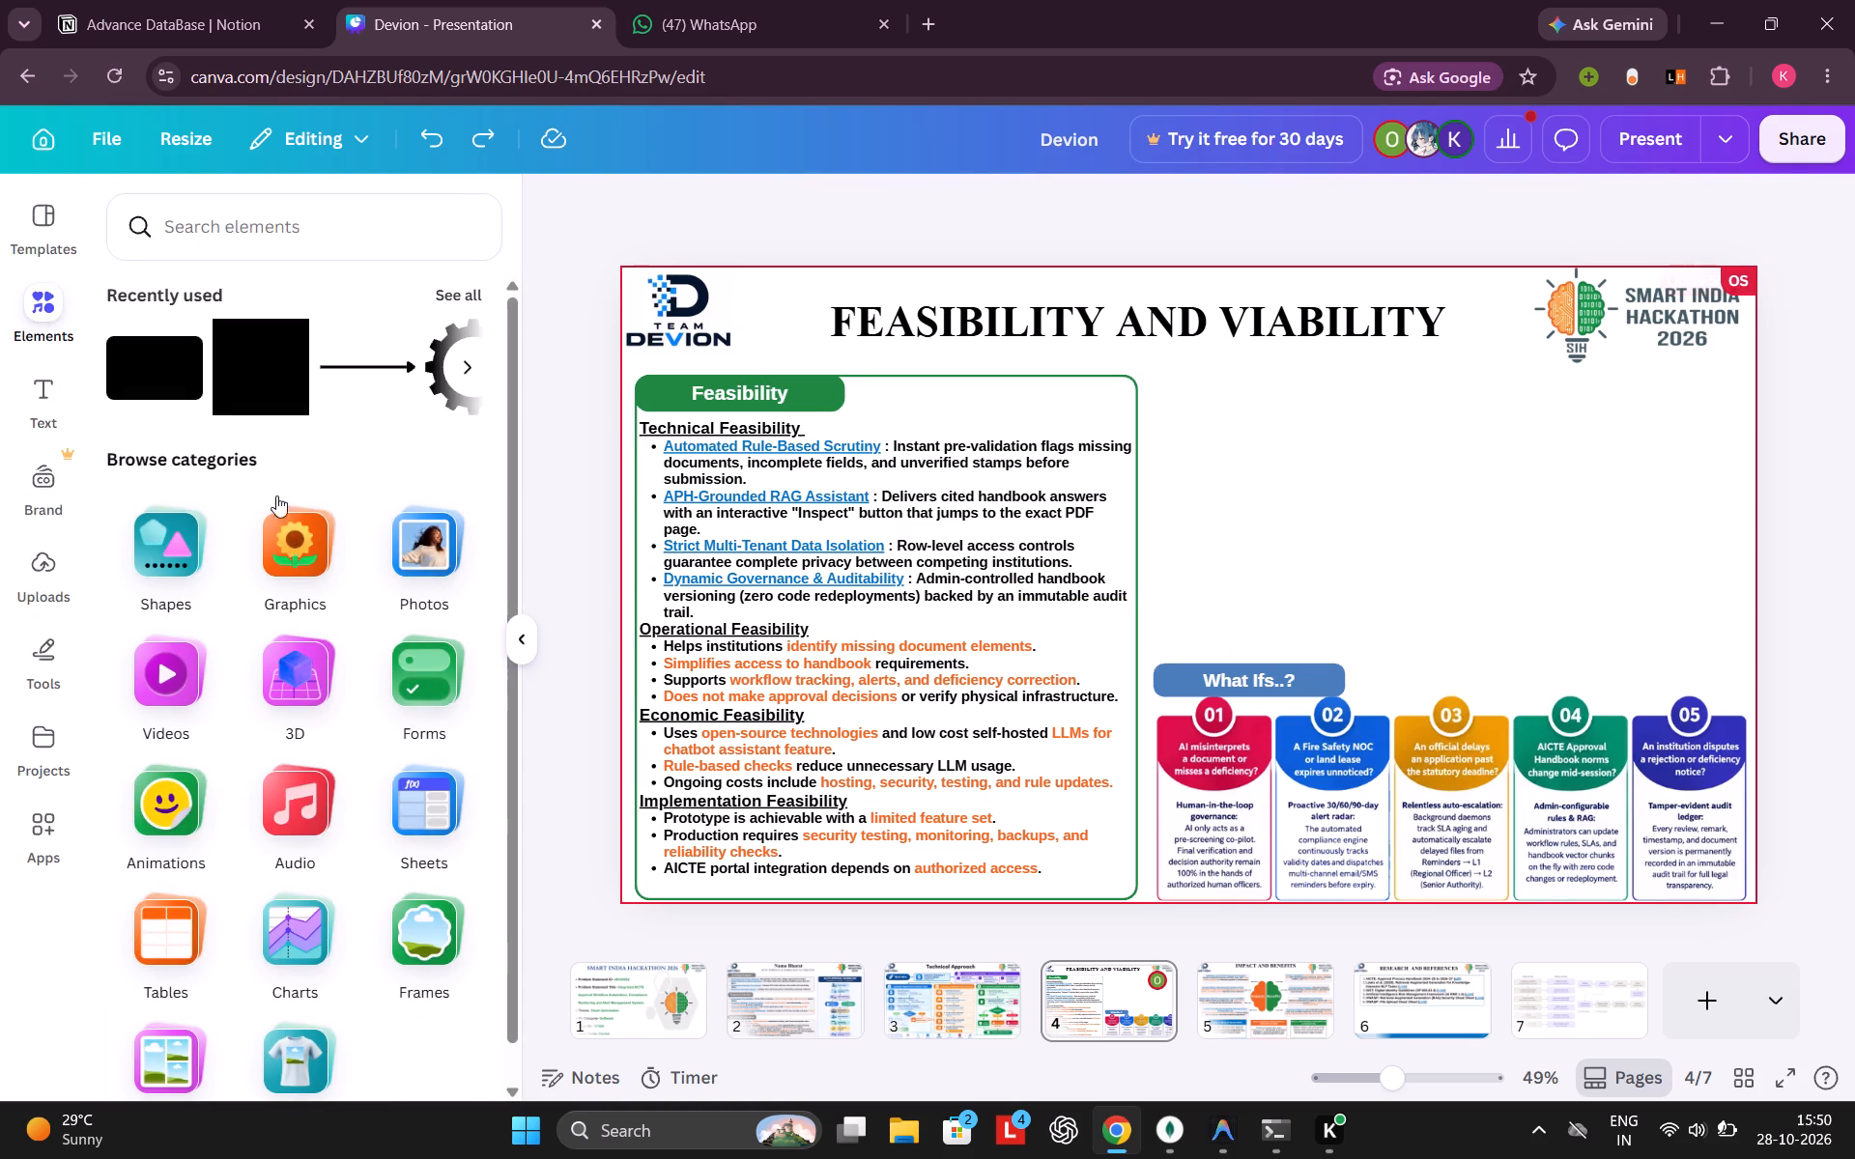
{"action": "left_click", "coordinate": [183, 534]}
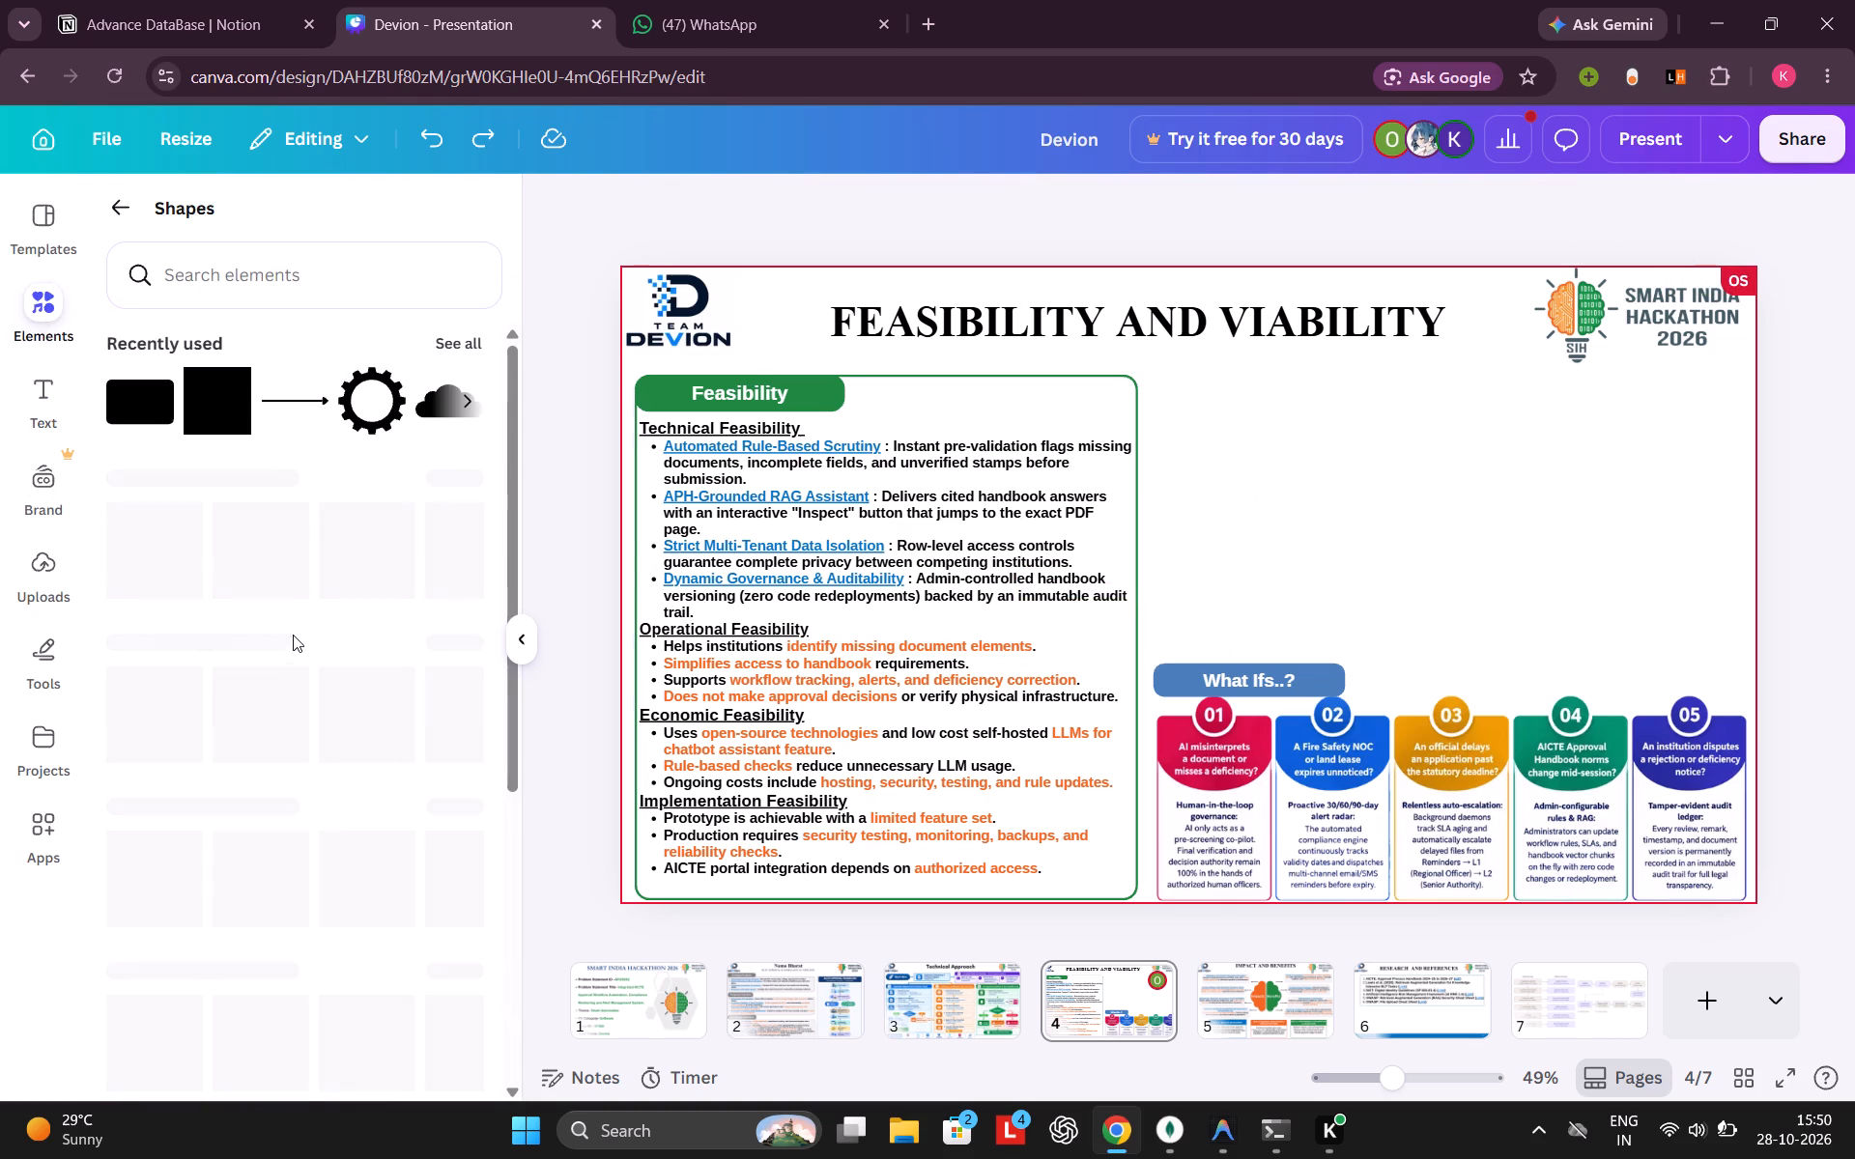
{"action": "left_click", "coordinate": [146, 405]}
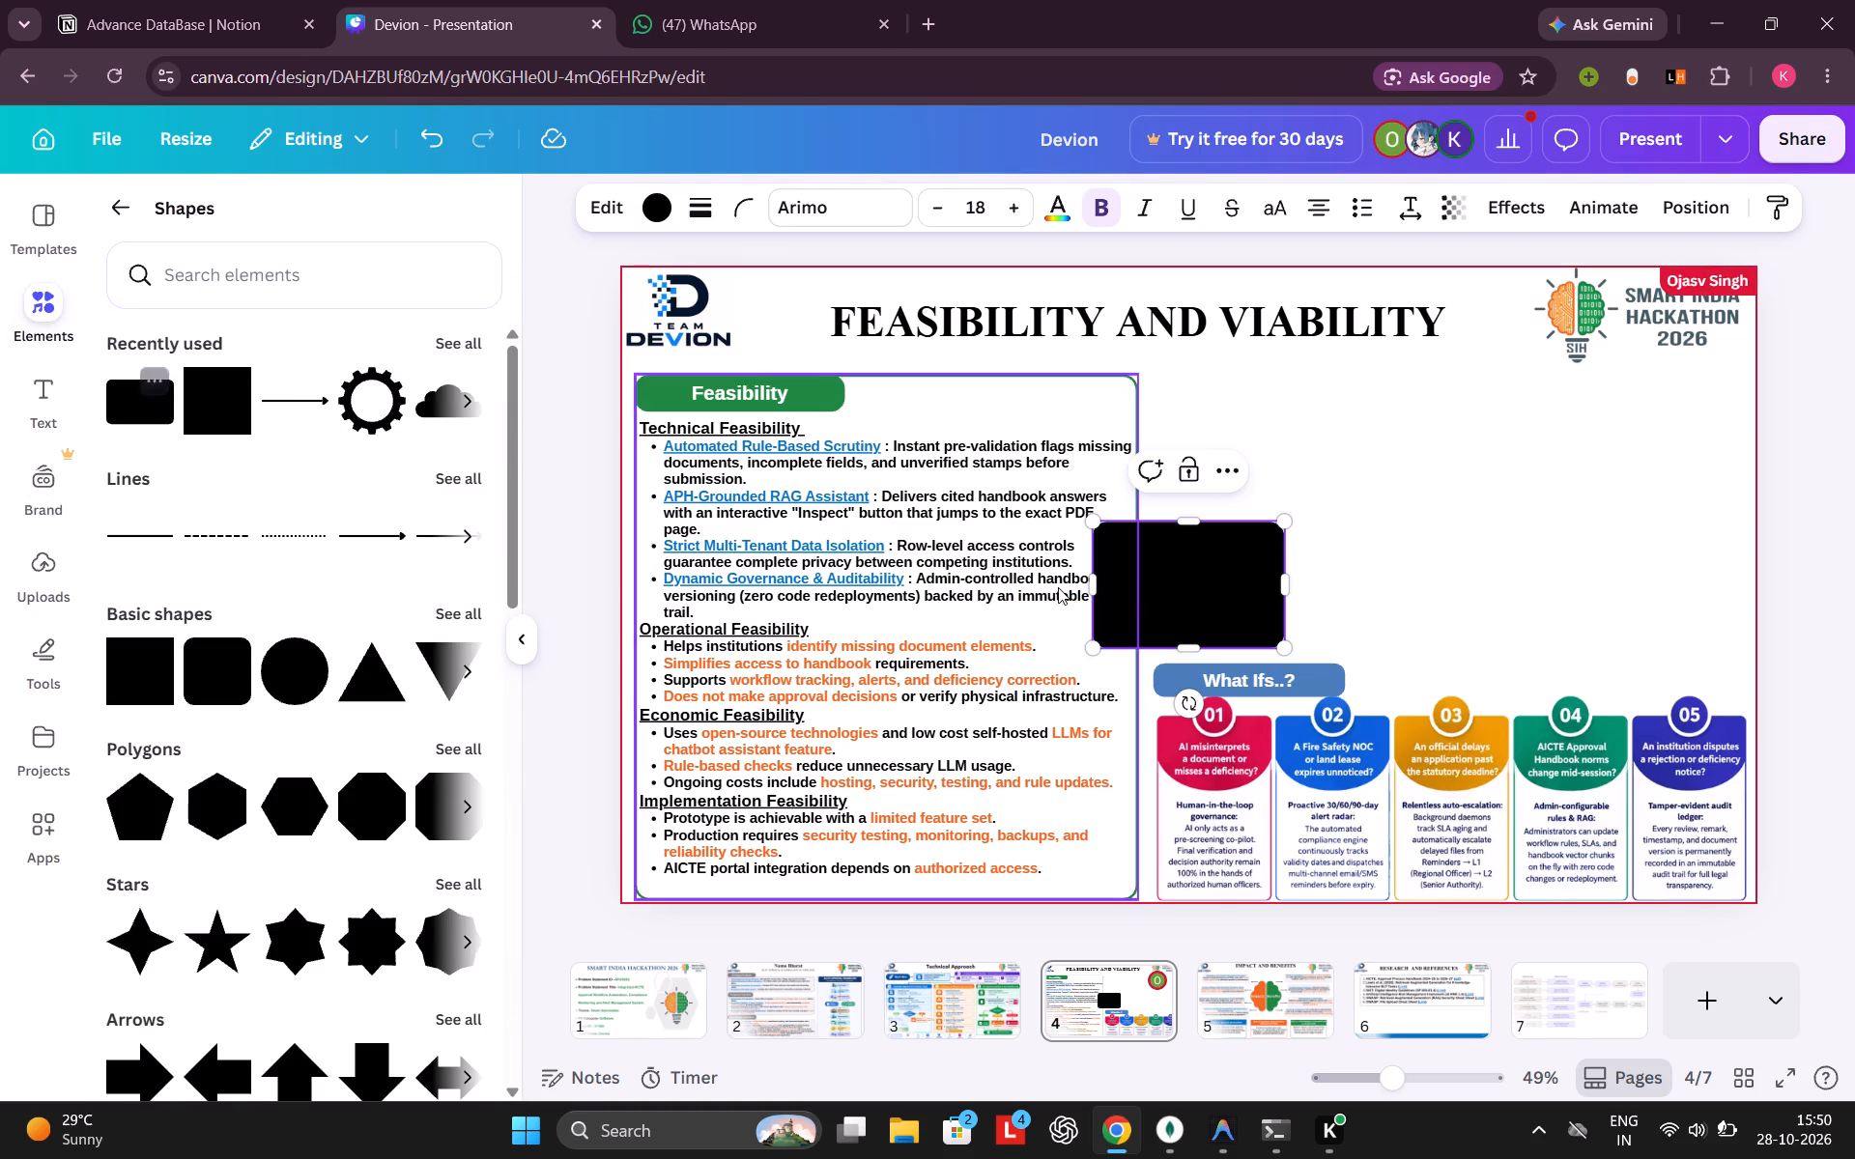
{"action": "left_click_drag", "start_coordinate": [1200, 555], "coordinate": [1312, 468]}
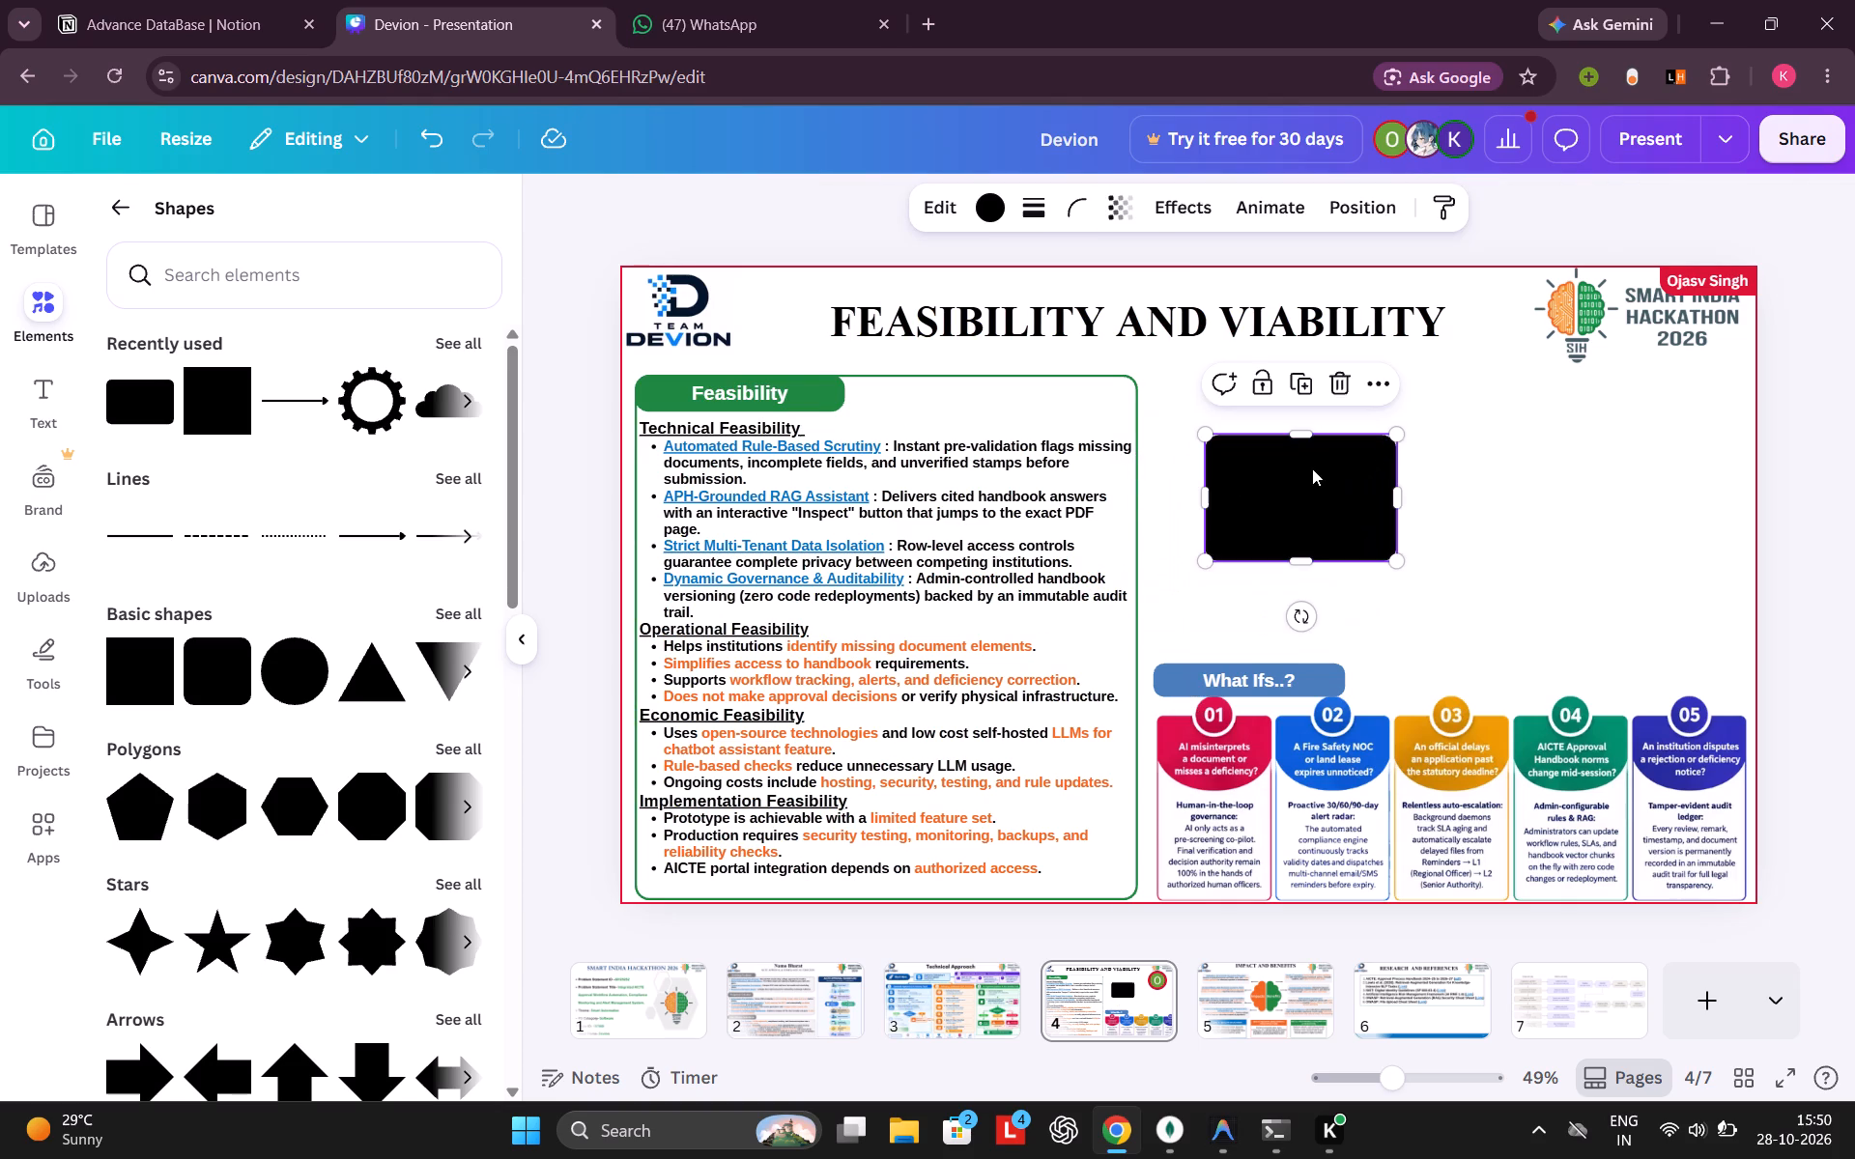
{"action": "left_click", "coordinate": [1312, 468]}
Fill the new rounded rectangle with white, picking the colour with the eyedropper.
{"action": "left_click", "coordinate": [988, 209]}
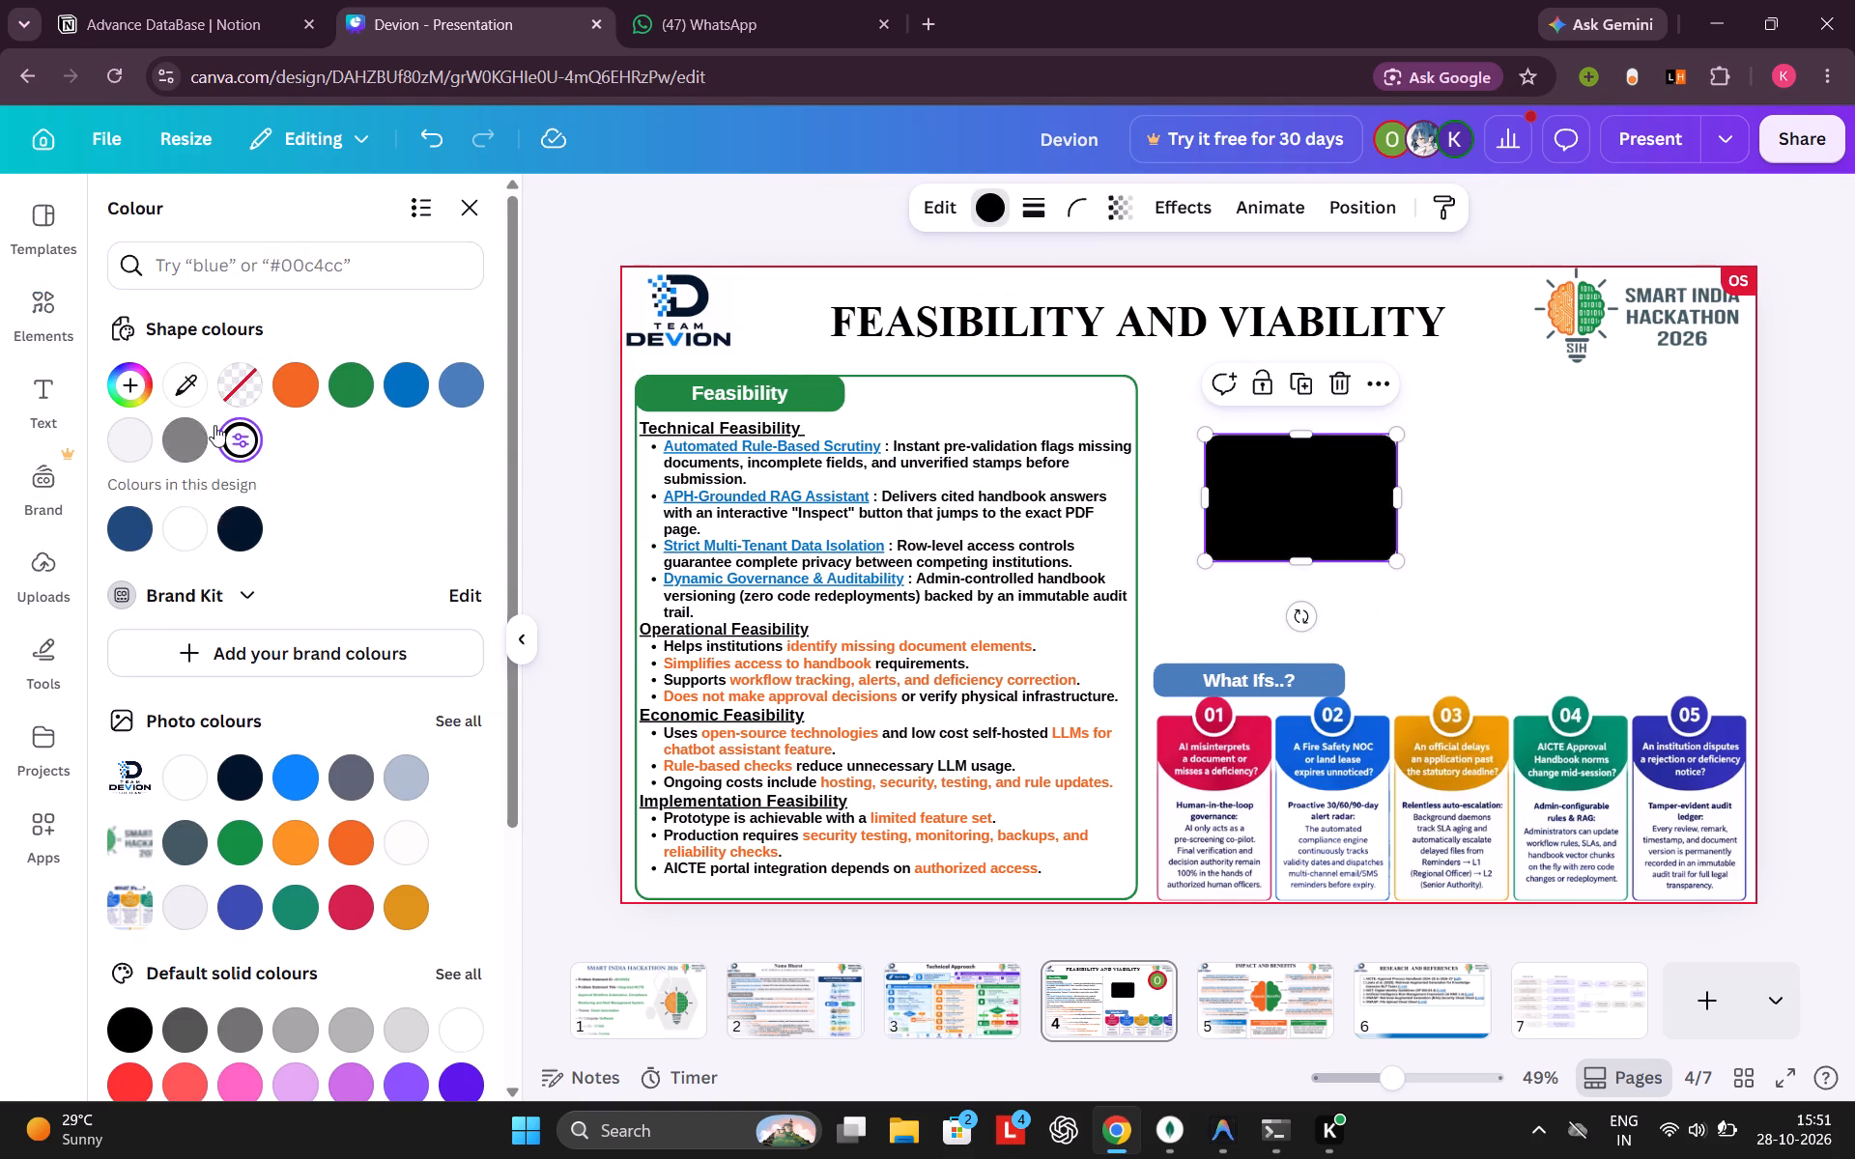
{"action": "left_click", "coordinate": [183, 385]}
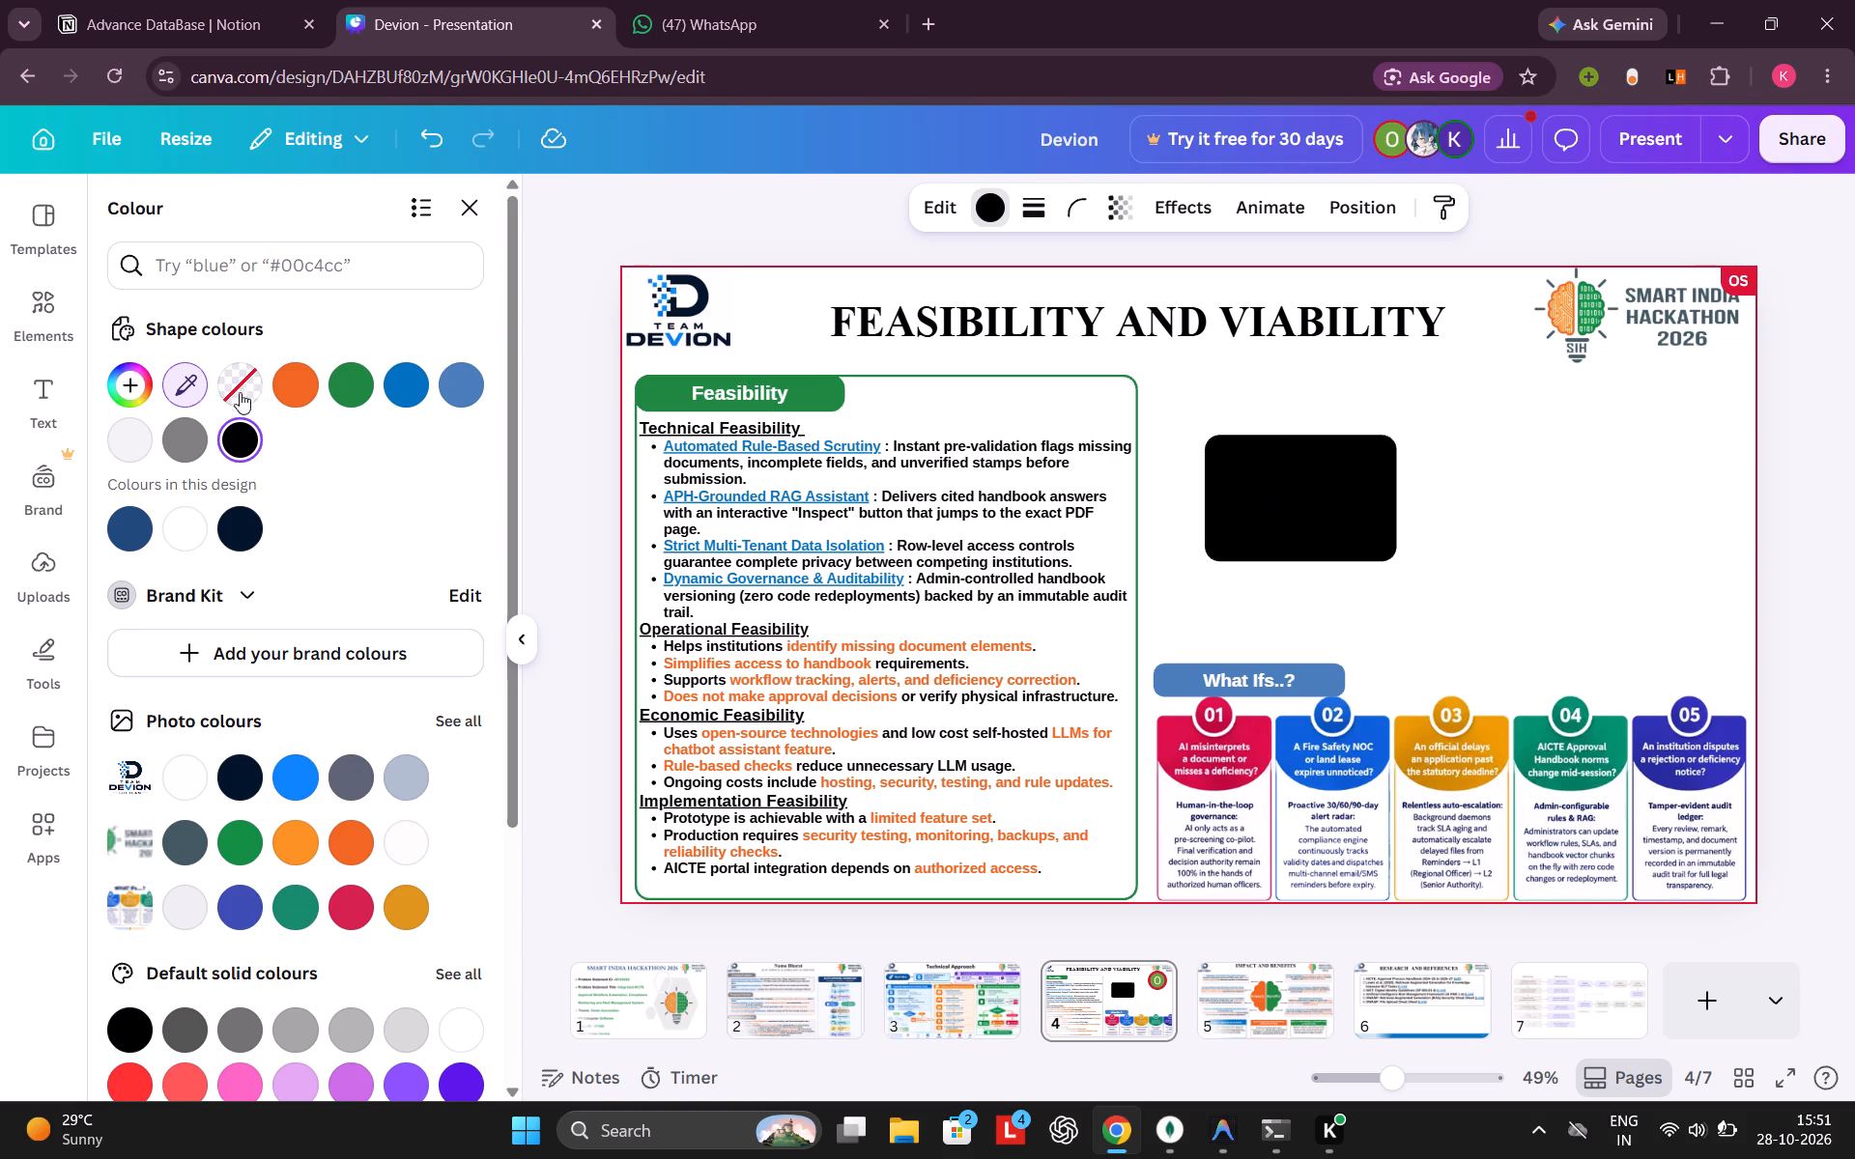
{"action": "left_click", "coordinate": [239, 382]}
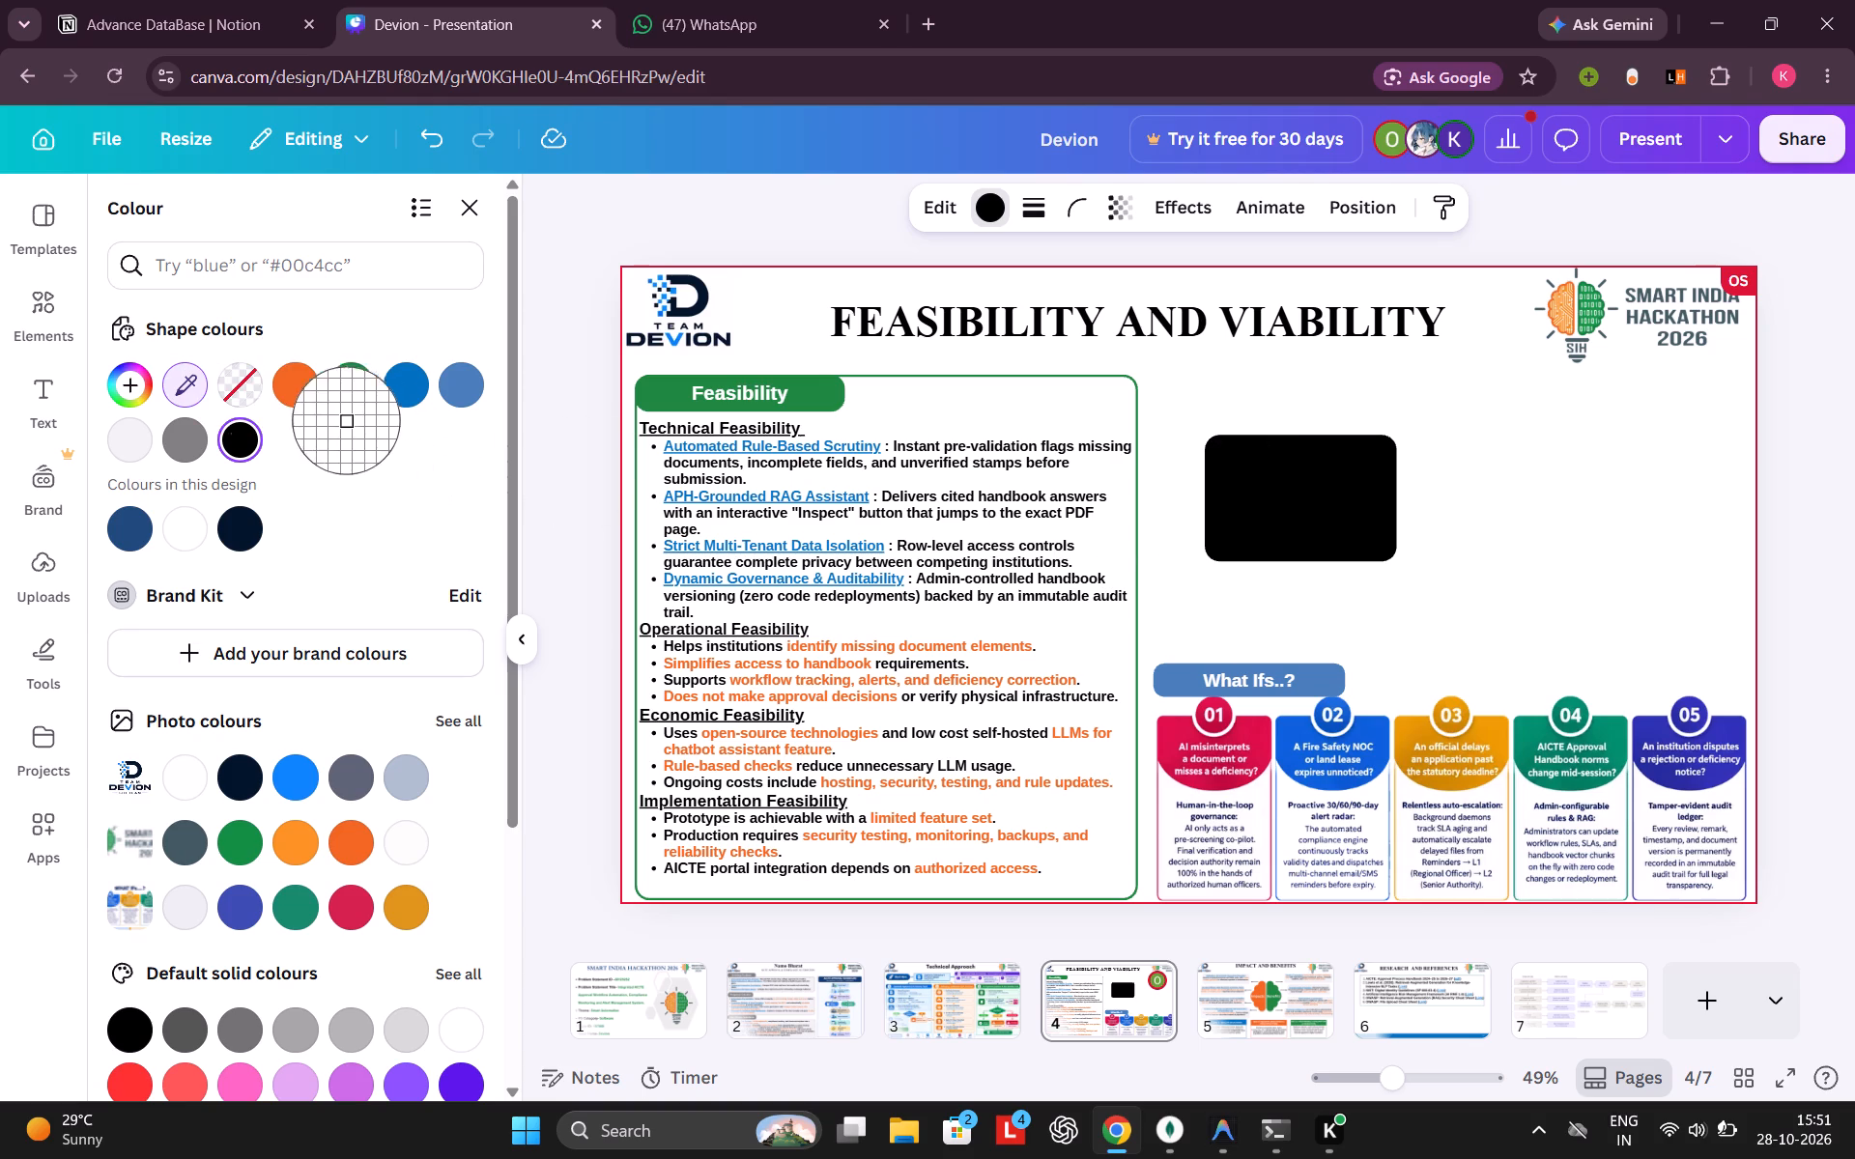
{"action": "left_click", "coordinate": [323, 451]}
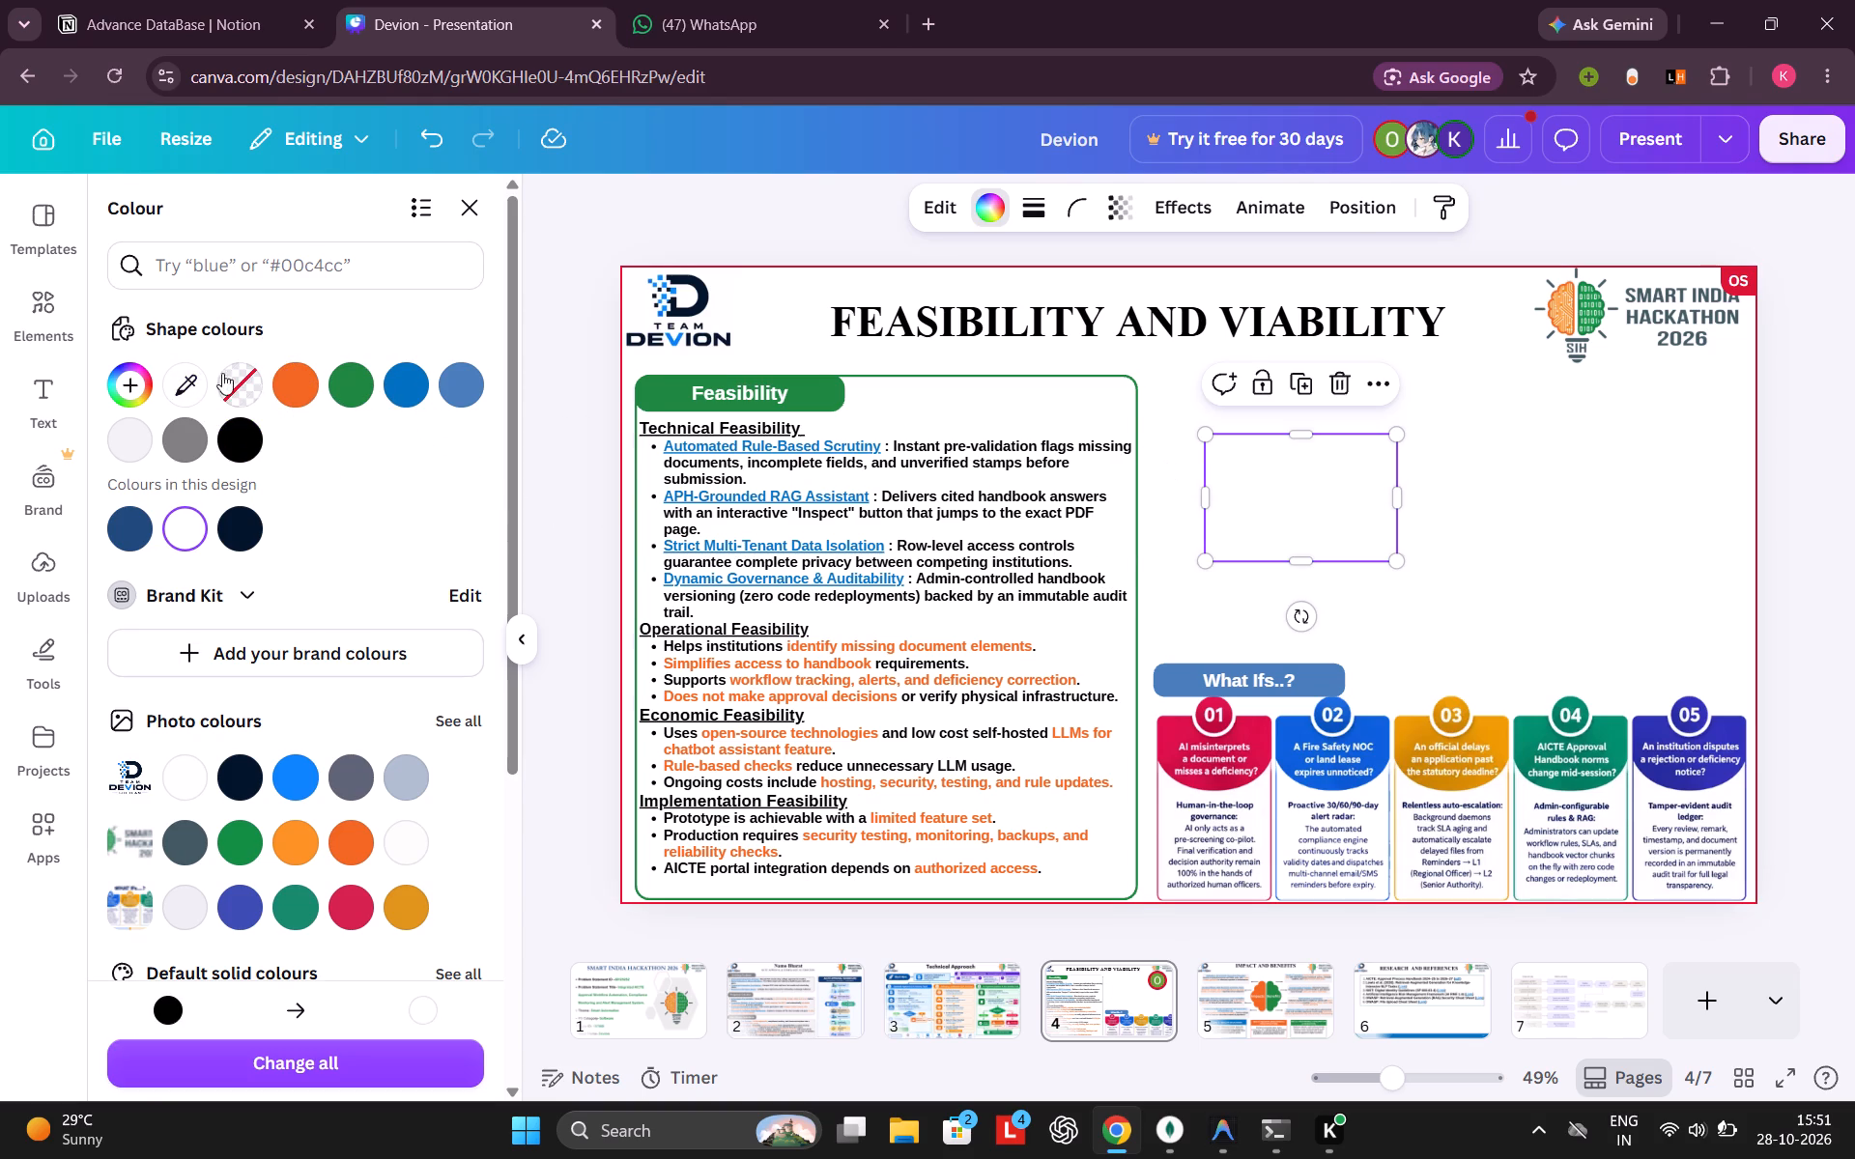
{"action": "left_click", "coordinate": [187, 385]}
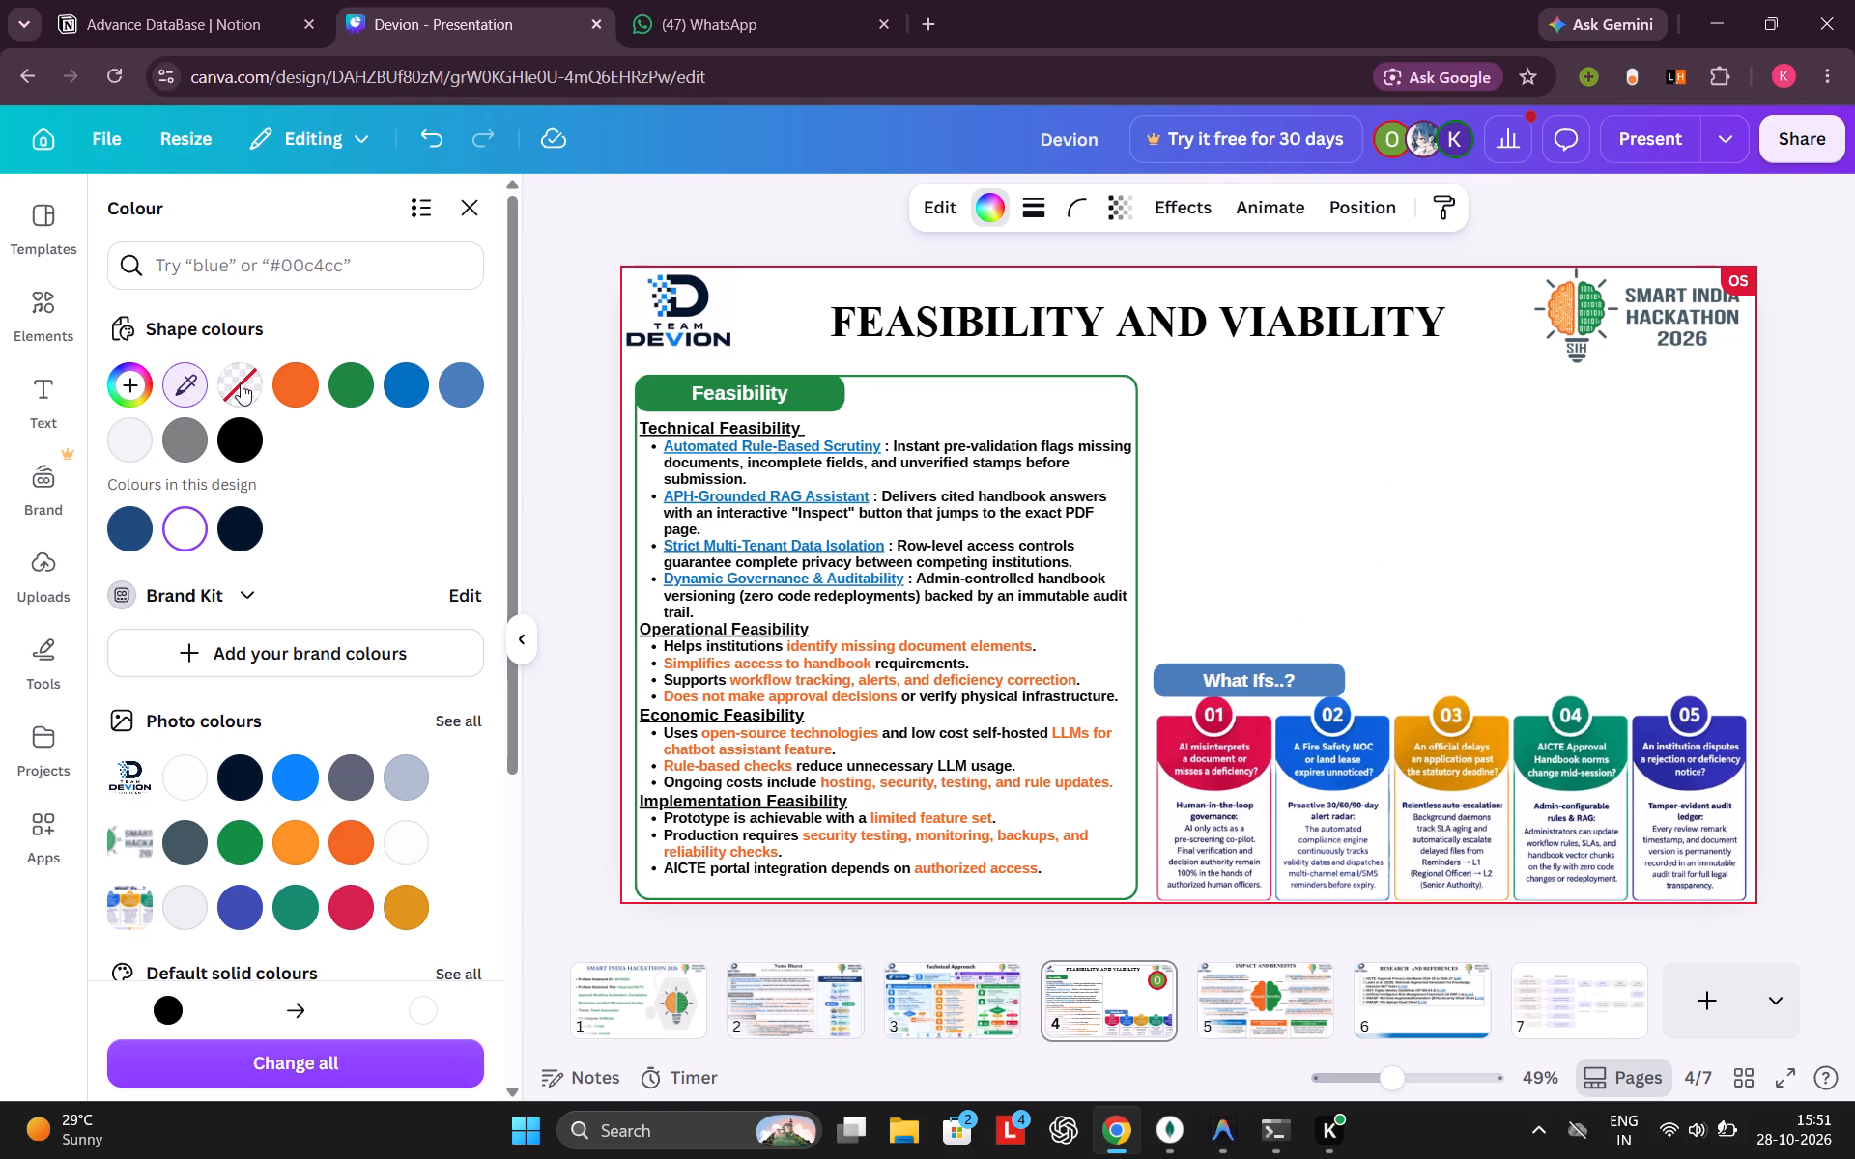
{"action": "left_click", "coordinate": [241, 383]}
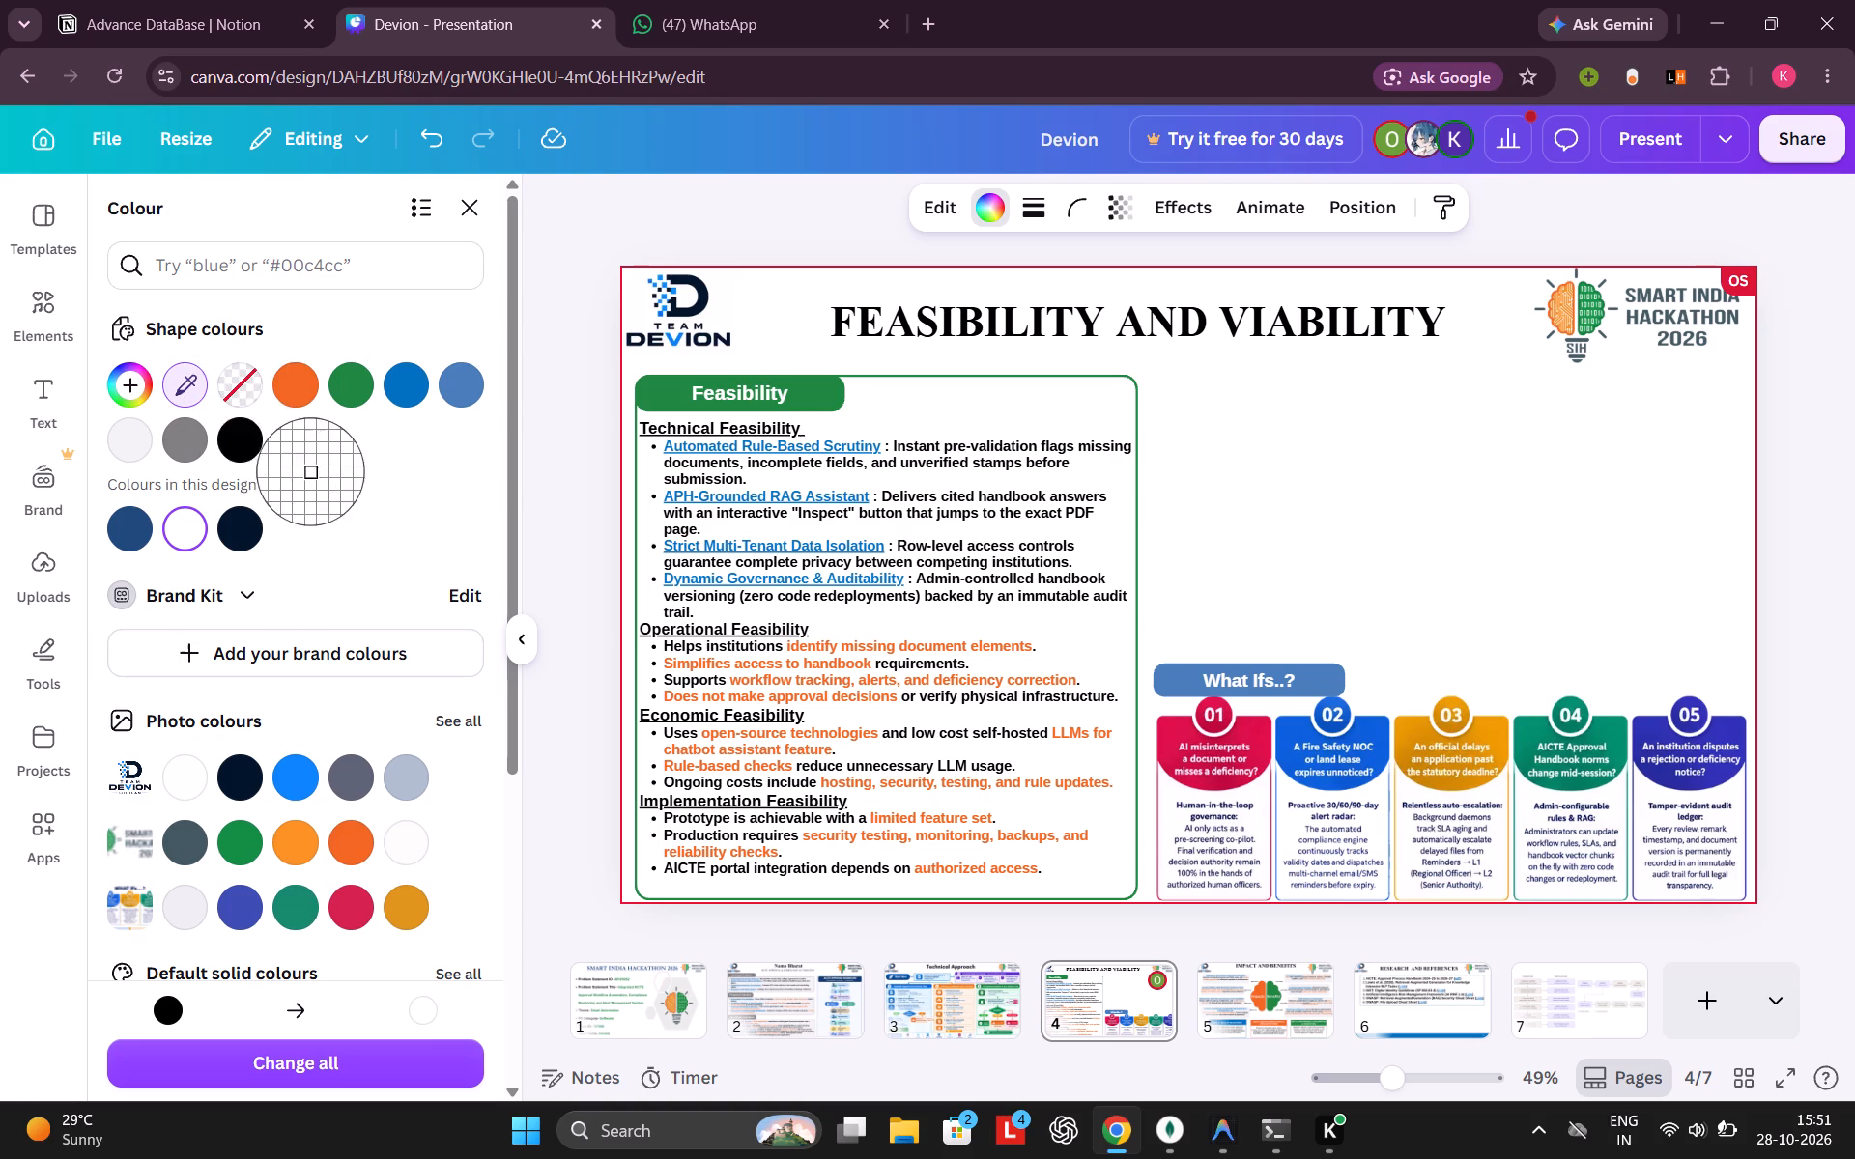
{"action": "left_click", "coordinate": [189, 523]}
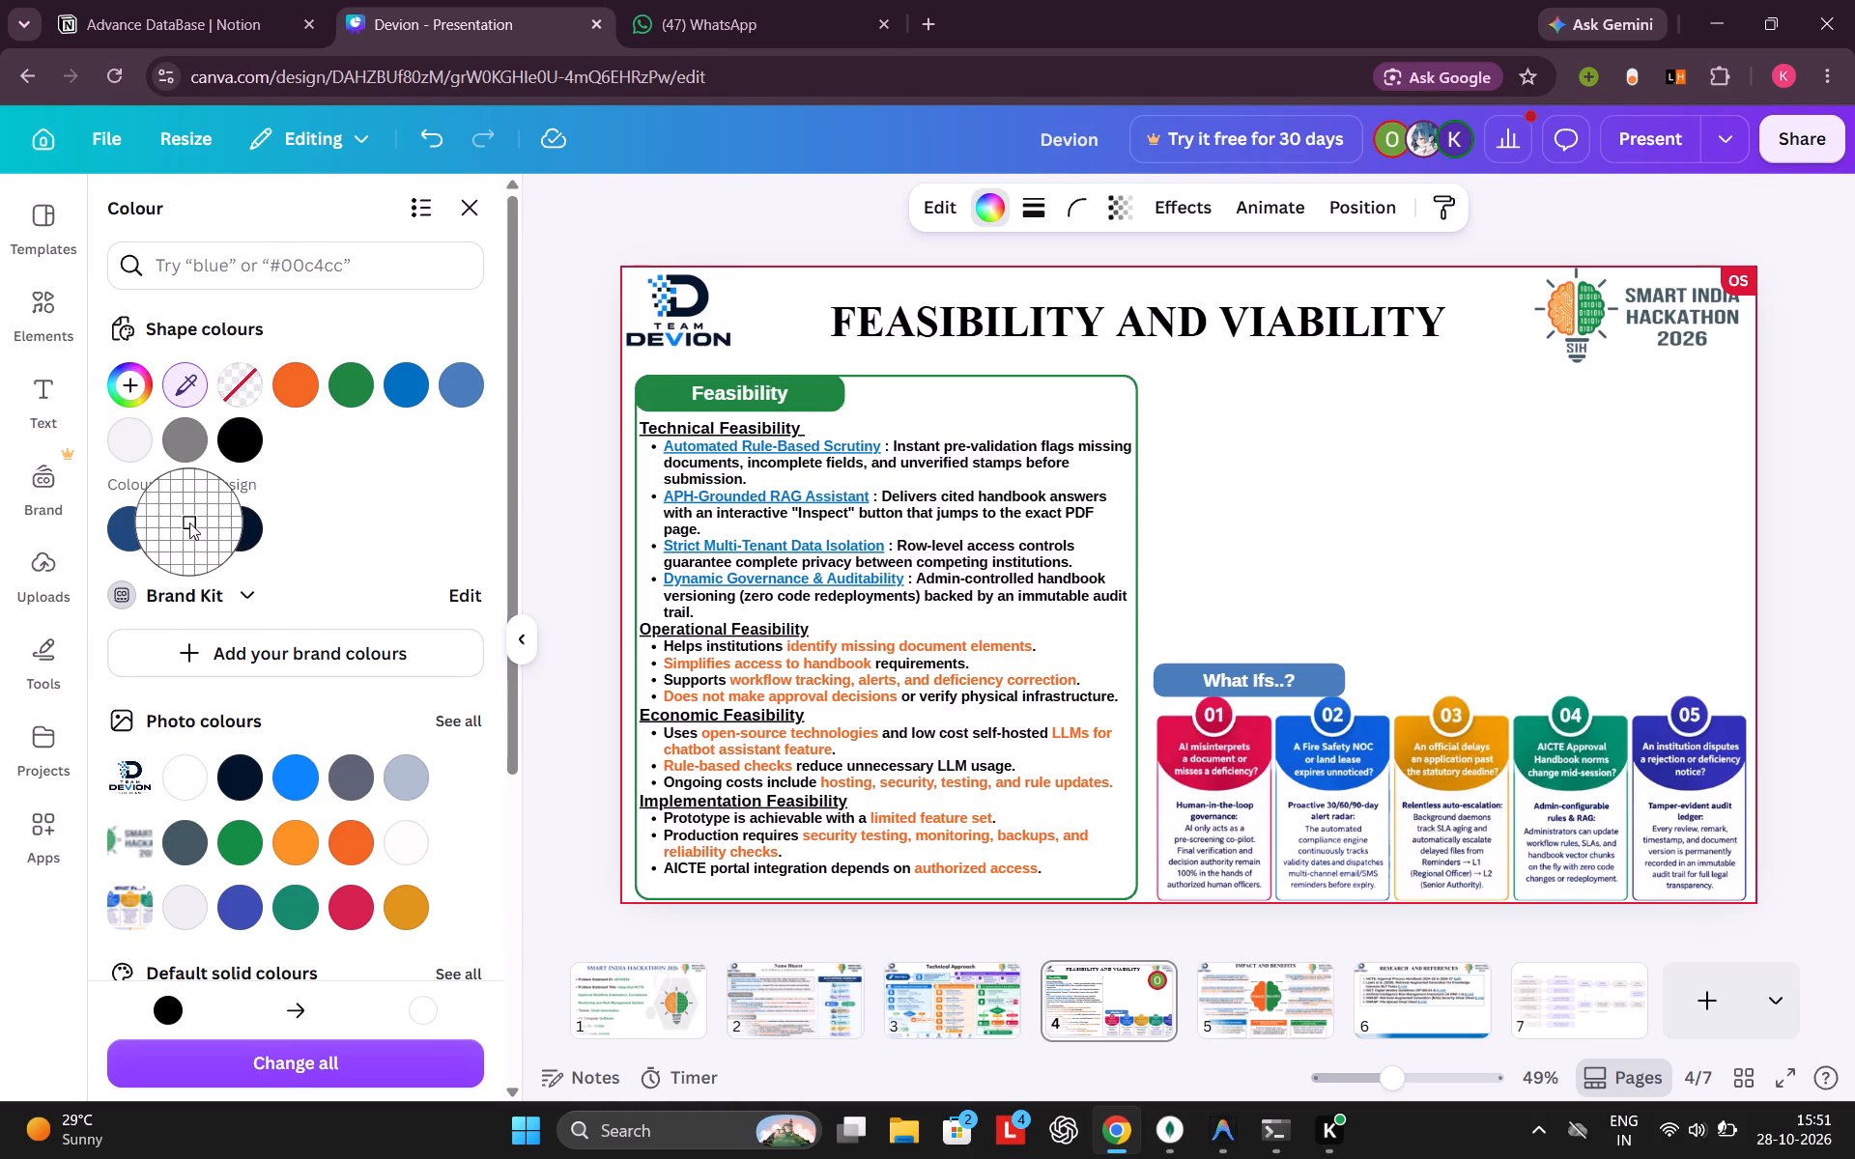
{"action": "left_click", "coordinate": [1287, 501]}
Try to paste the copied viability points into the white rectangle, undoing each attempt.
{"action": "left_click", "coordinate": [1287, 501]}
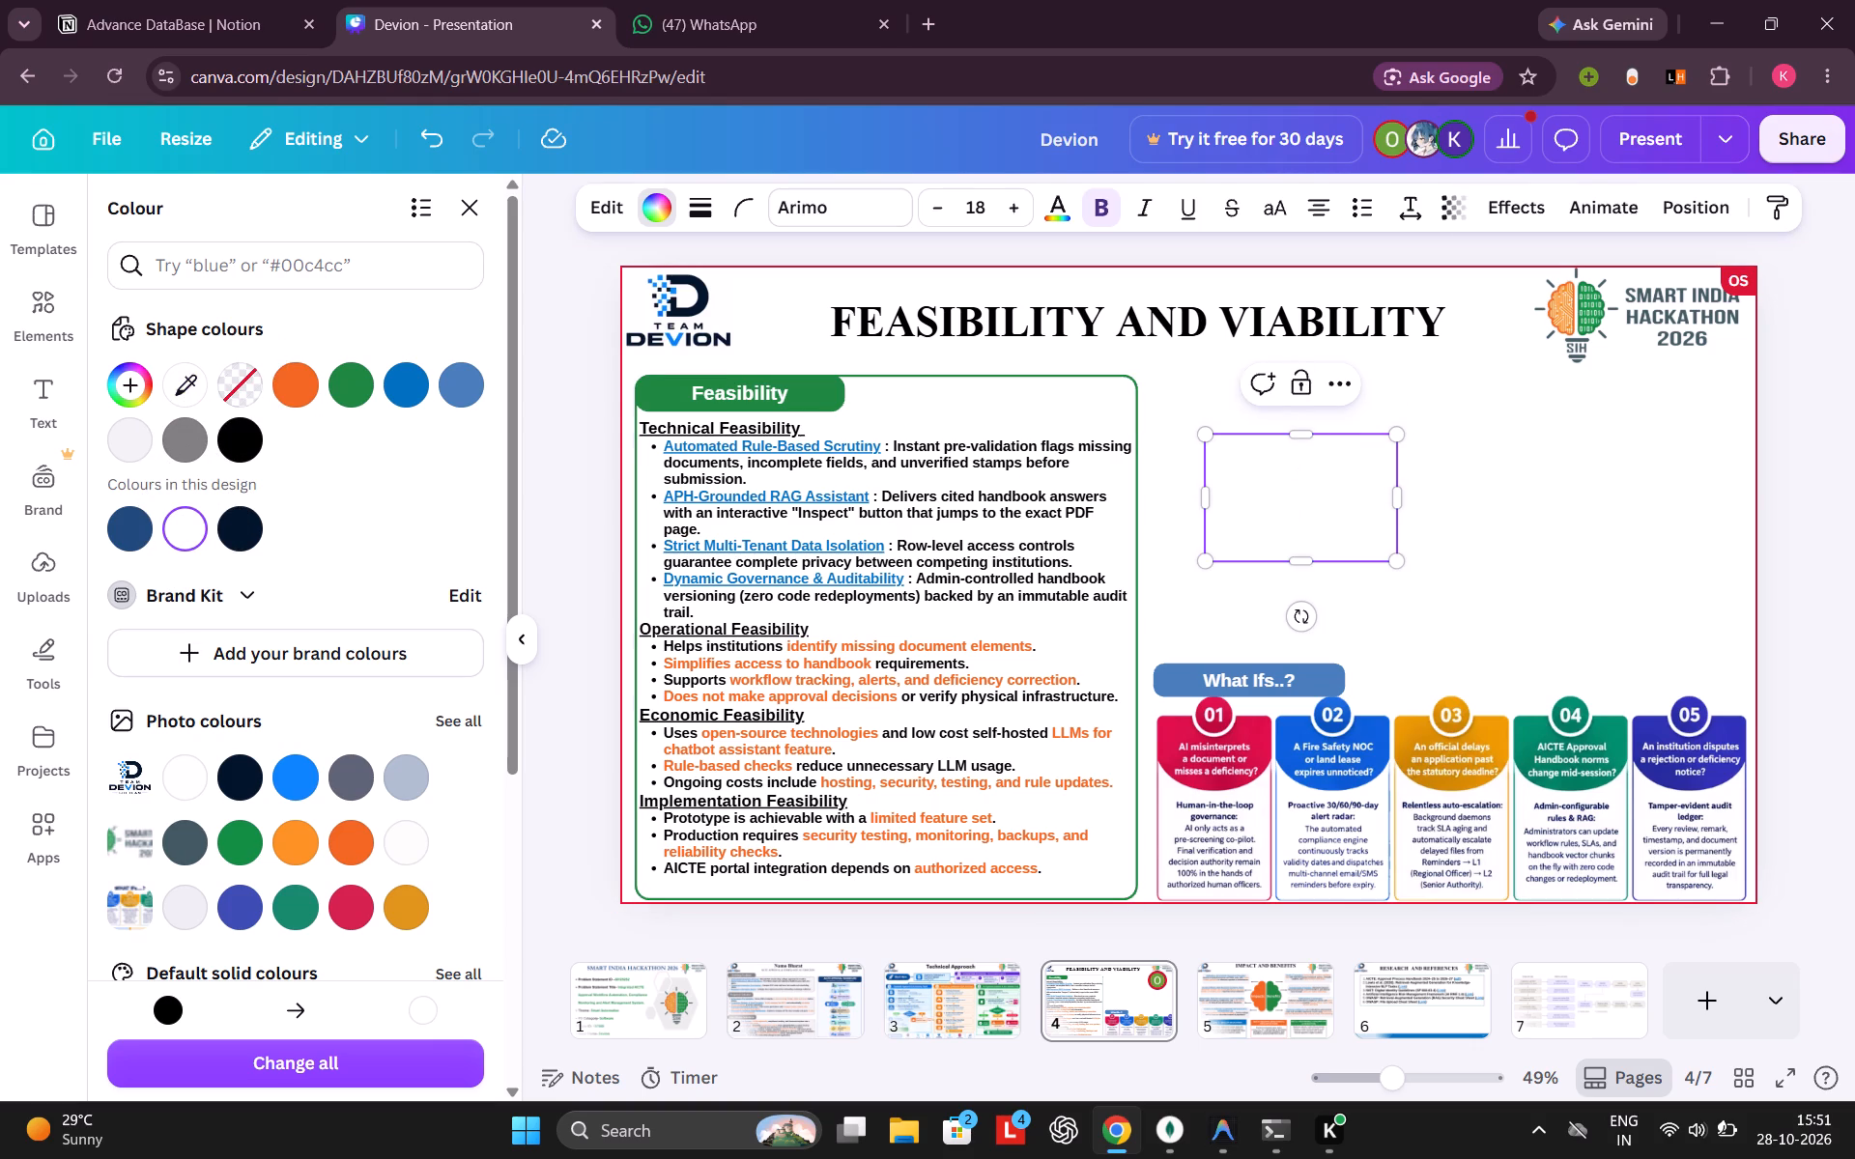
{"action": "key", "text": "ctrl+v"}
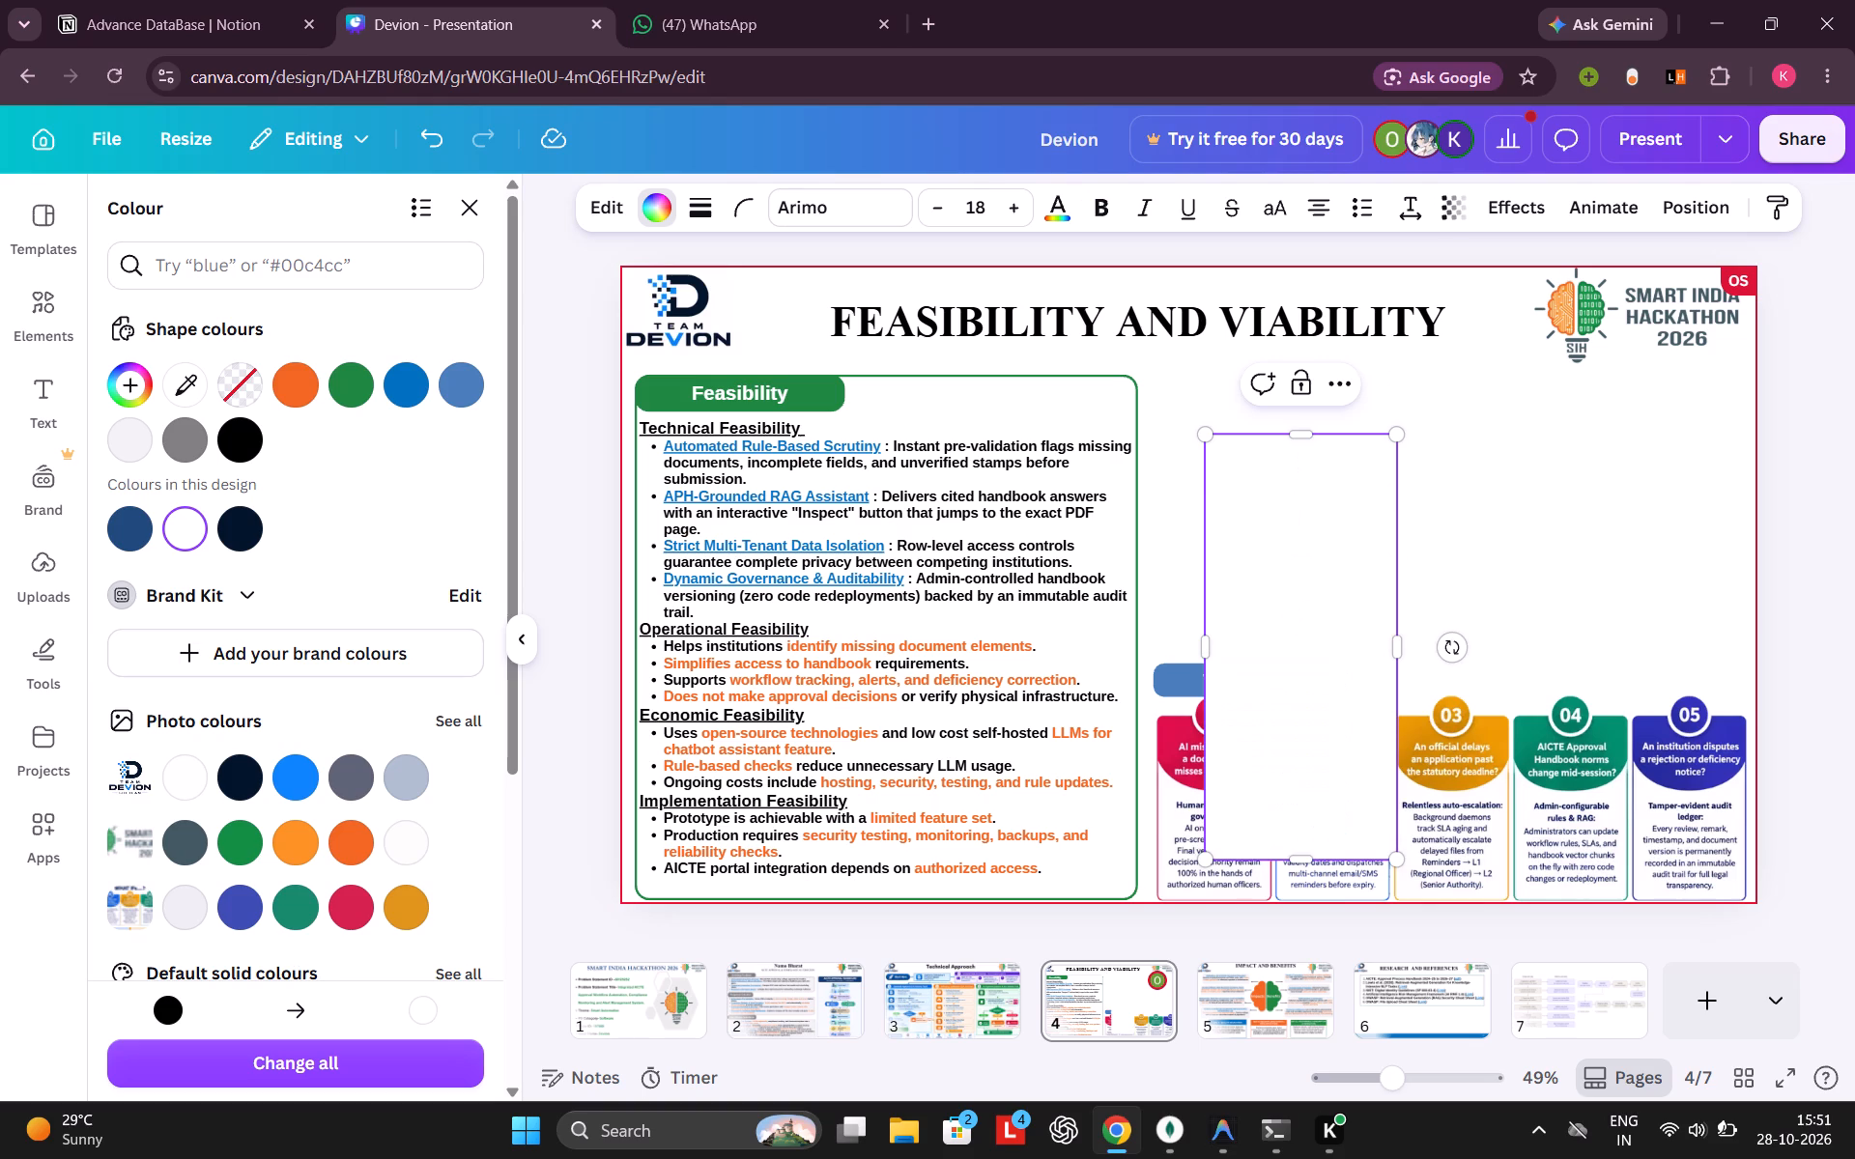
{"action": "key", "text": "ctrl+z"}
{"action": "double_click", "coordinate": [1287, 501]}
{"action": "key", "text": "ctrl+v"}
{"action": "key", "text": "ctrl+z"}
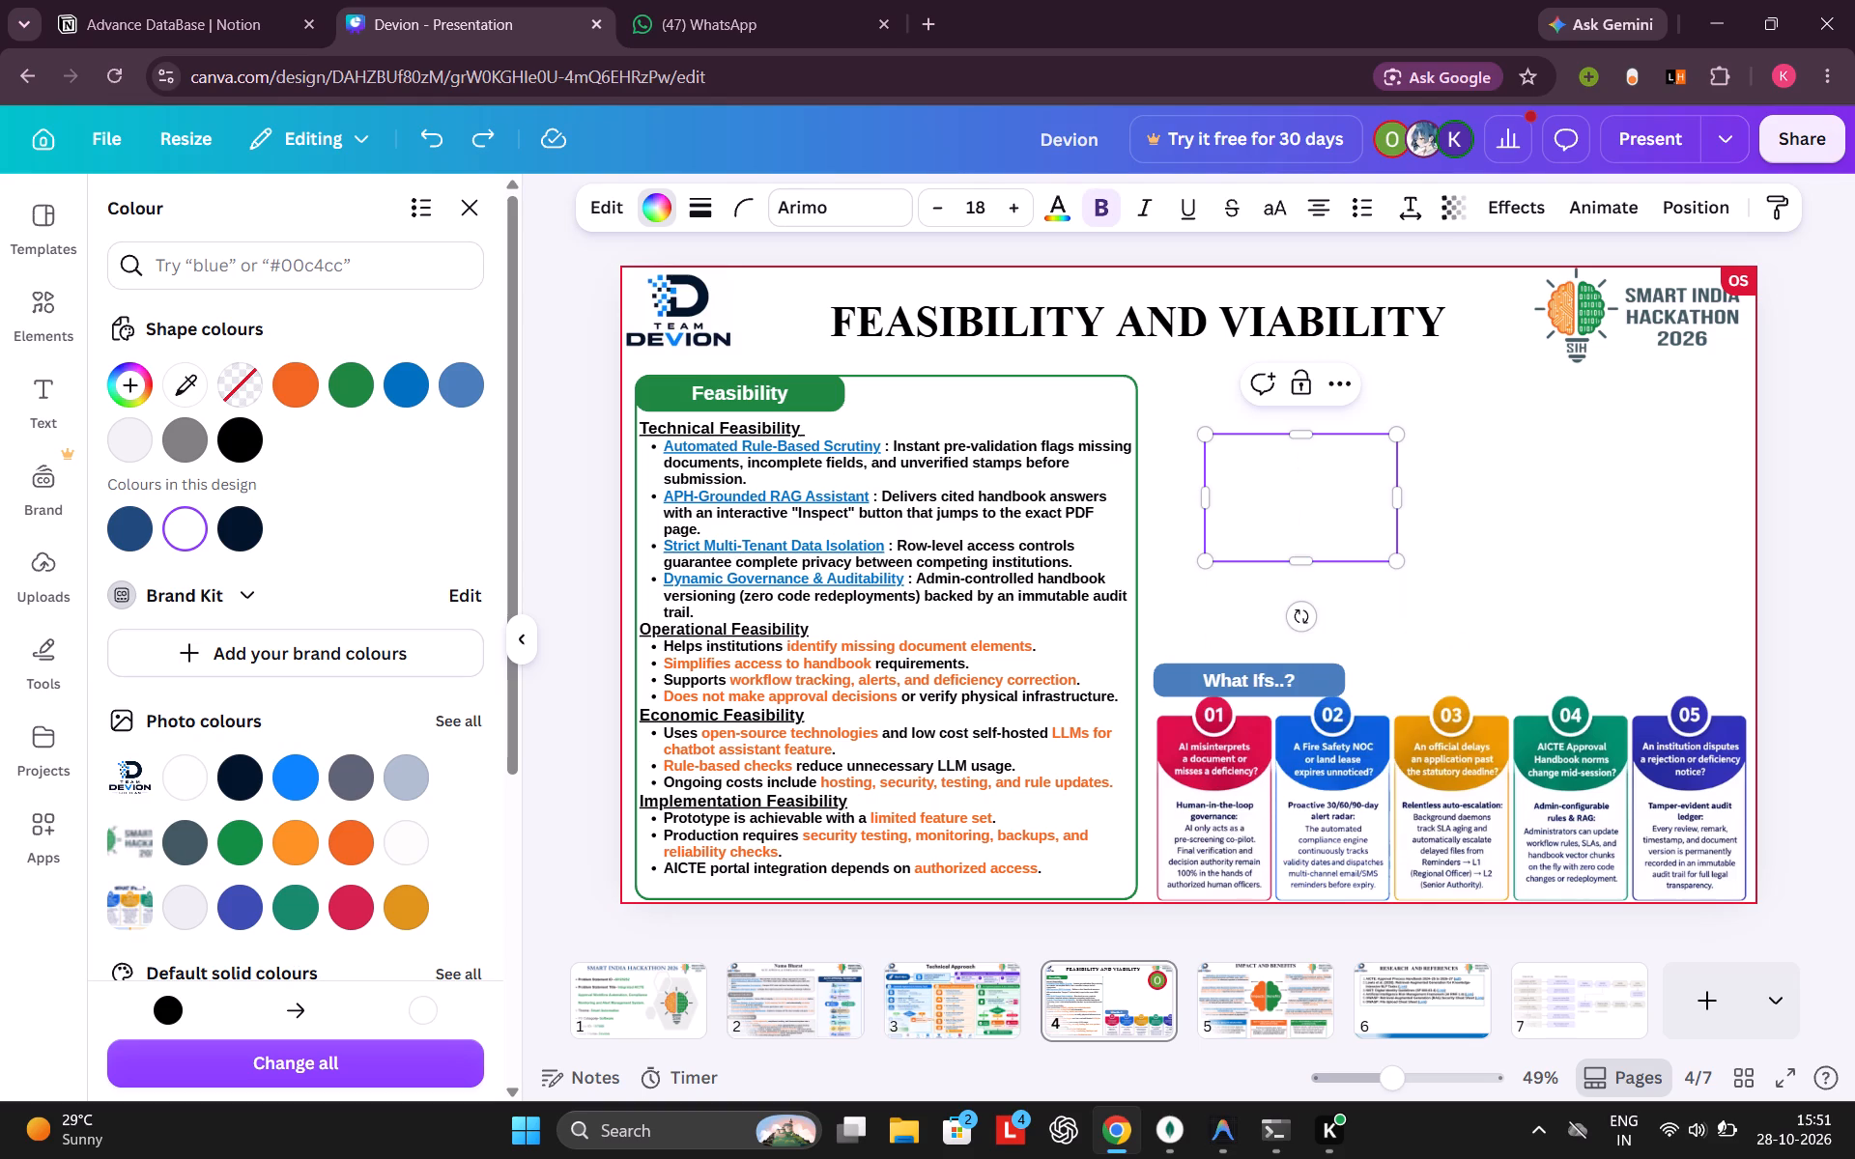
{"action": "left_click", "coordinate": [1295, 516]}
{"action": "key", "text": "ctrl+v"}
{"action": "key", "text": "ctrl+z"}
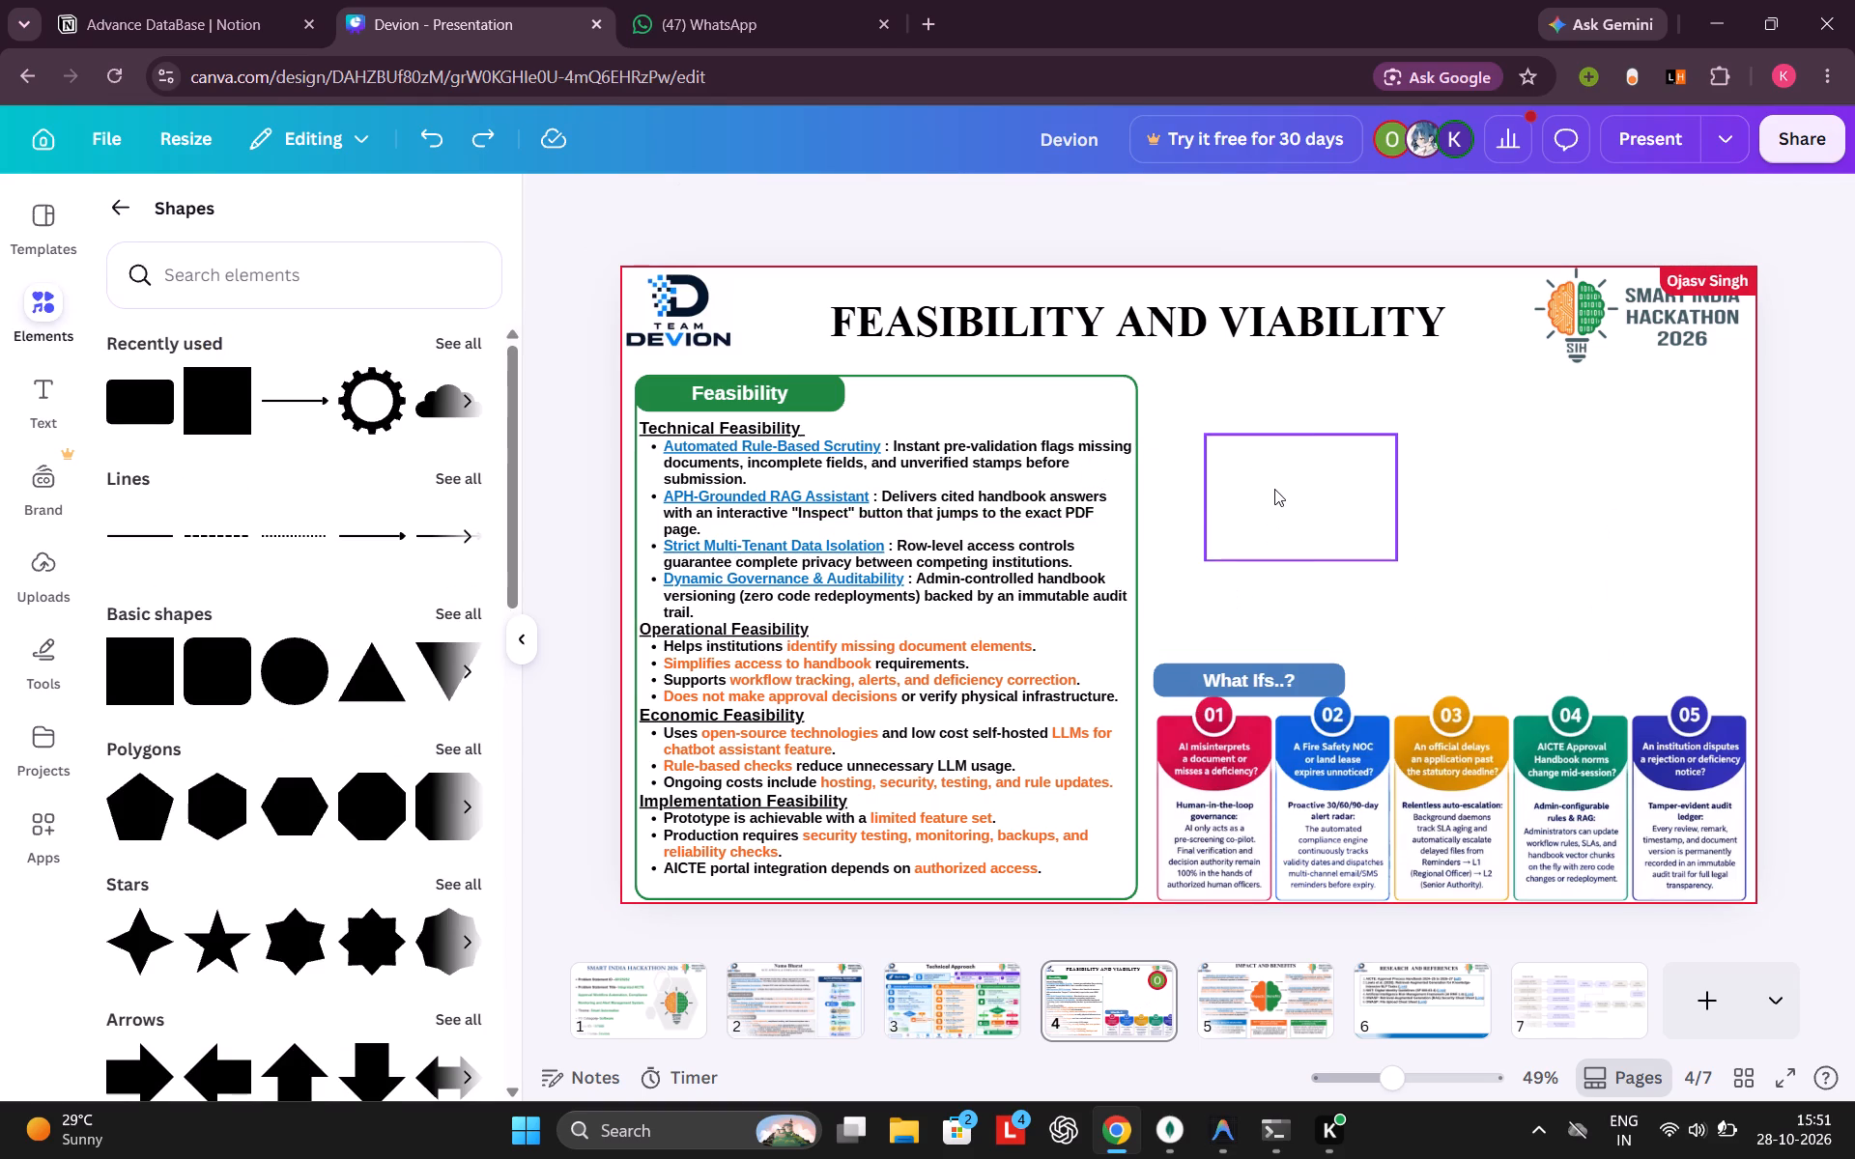
Paste the copied viability points as text inside the white rectangle.
{"action": "double_click", "coordinate": [1273, 490]}
{"action": "key", "text": "ctrl+v"}
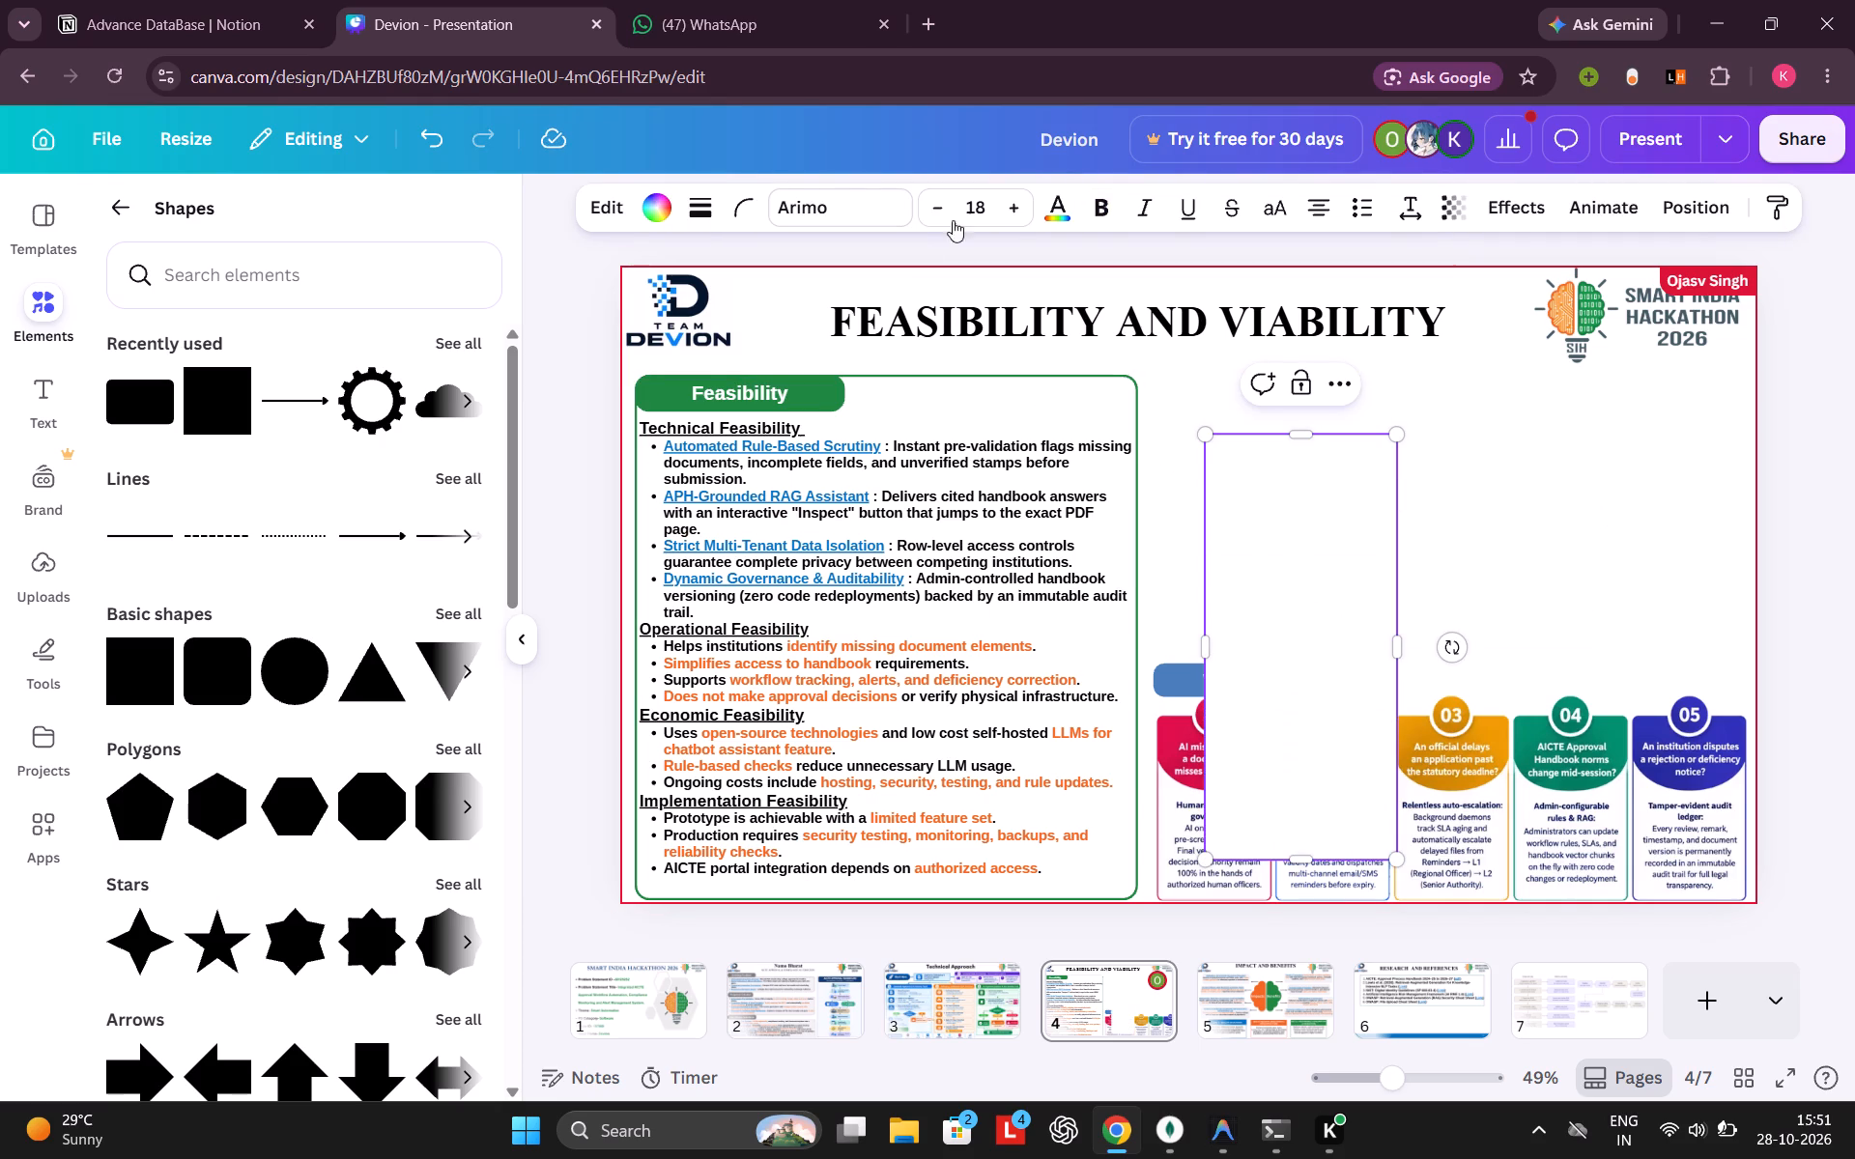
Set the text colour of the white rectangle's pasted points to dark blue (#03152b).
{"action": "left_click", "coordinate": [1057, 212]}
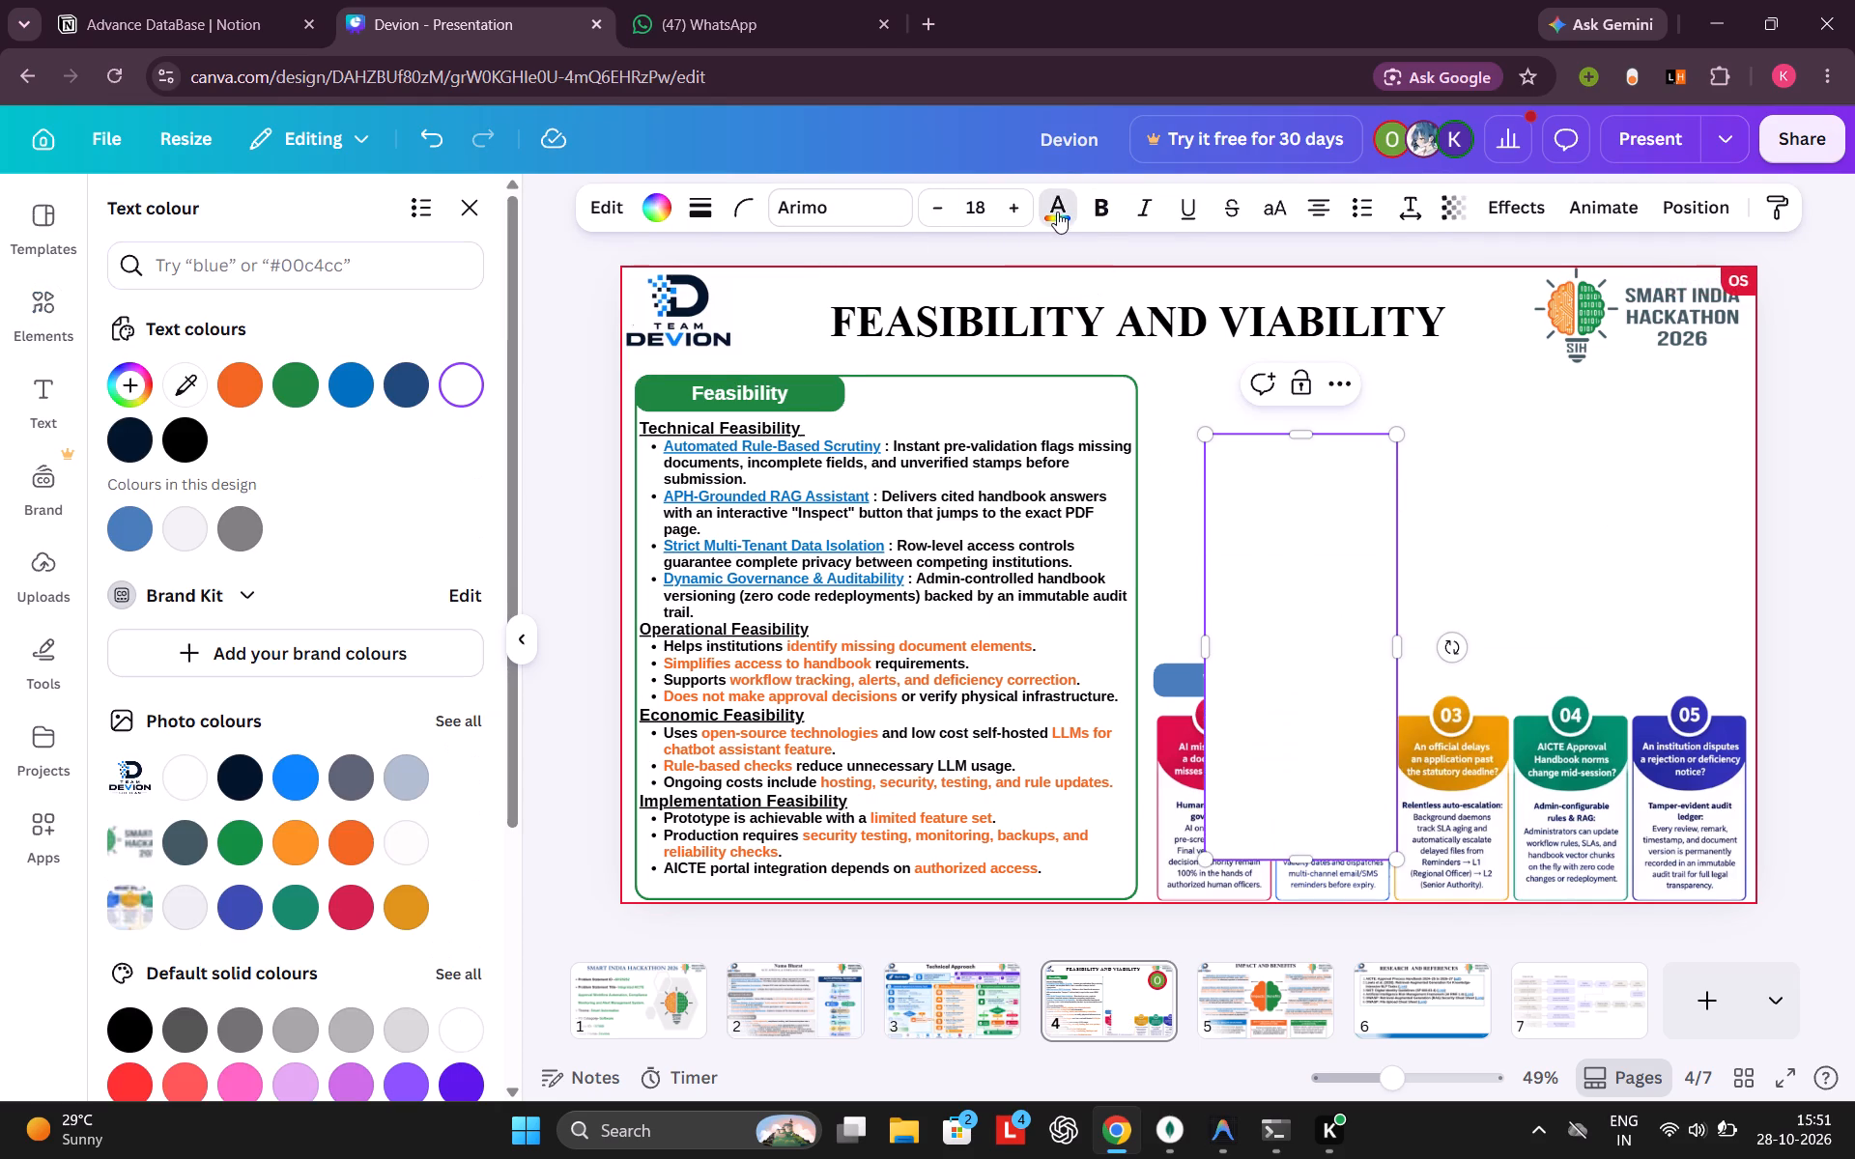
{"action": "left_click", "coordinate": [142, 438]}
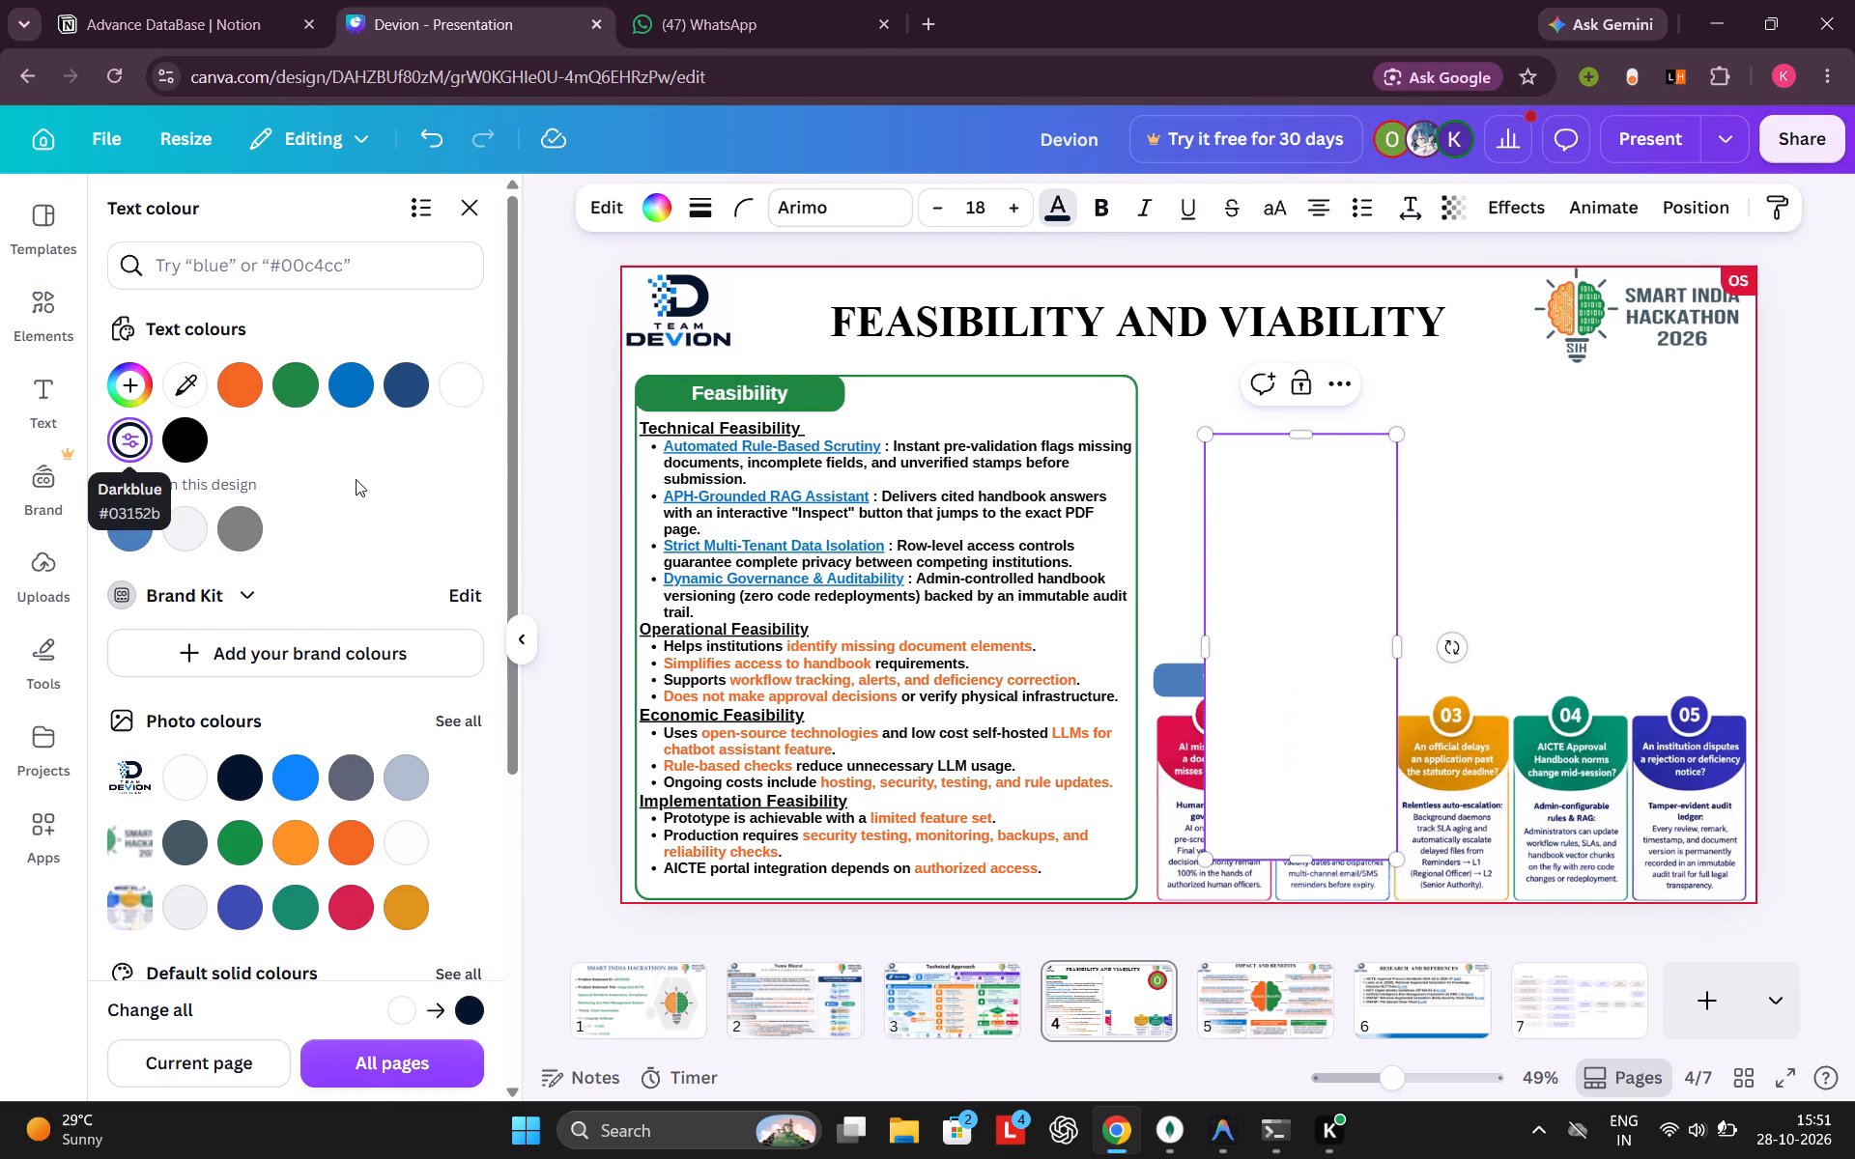
Undo the text recolouring and the paste, and delete the white rectangle above the "What Ifs..?" section.
{"action": "left_click", "coordinate": [1348, 621]}
{"action": "key", "text": "Delete"}
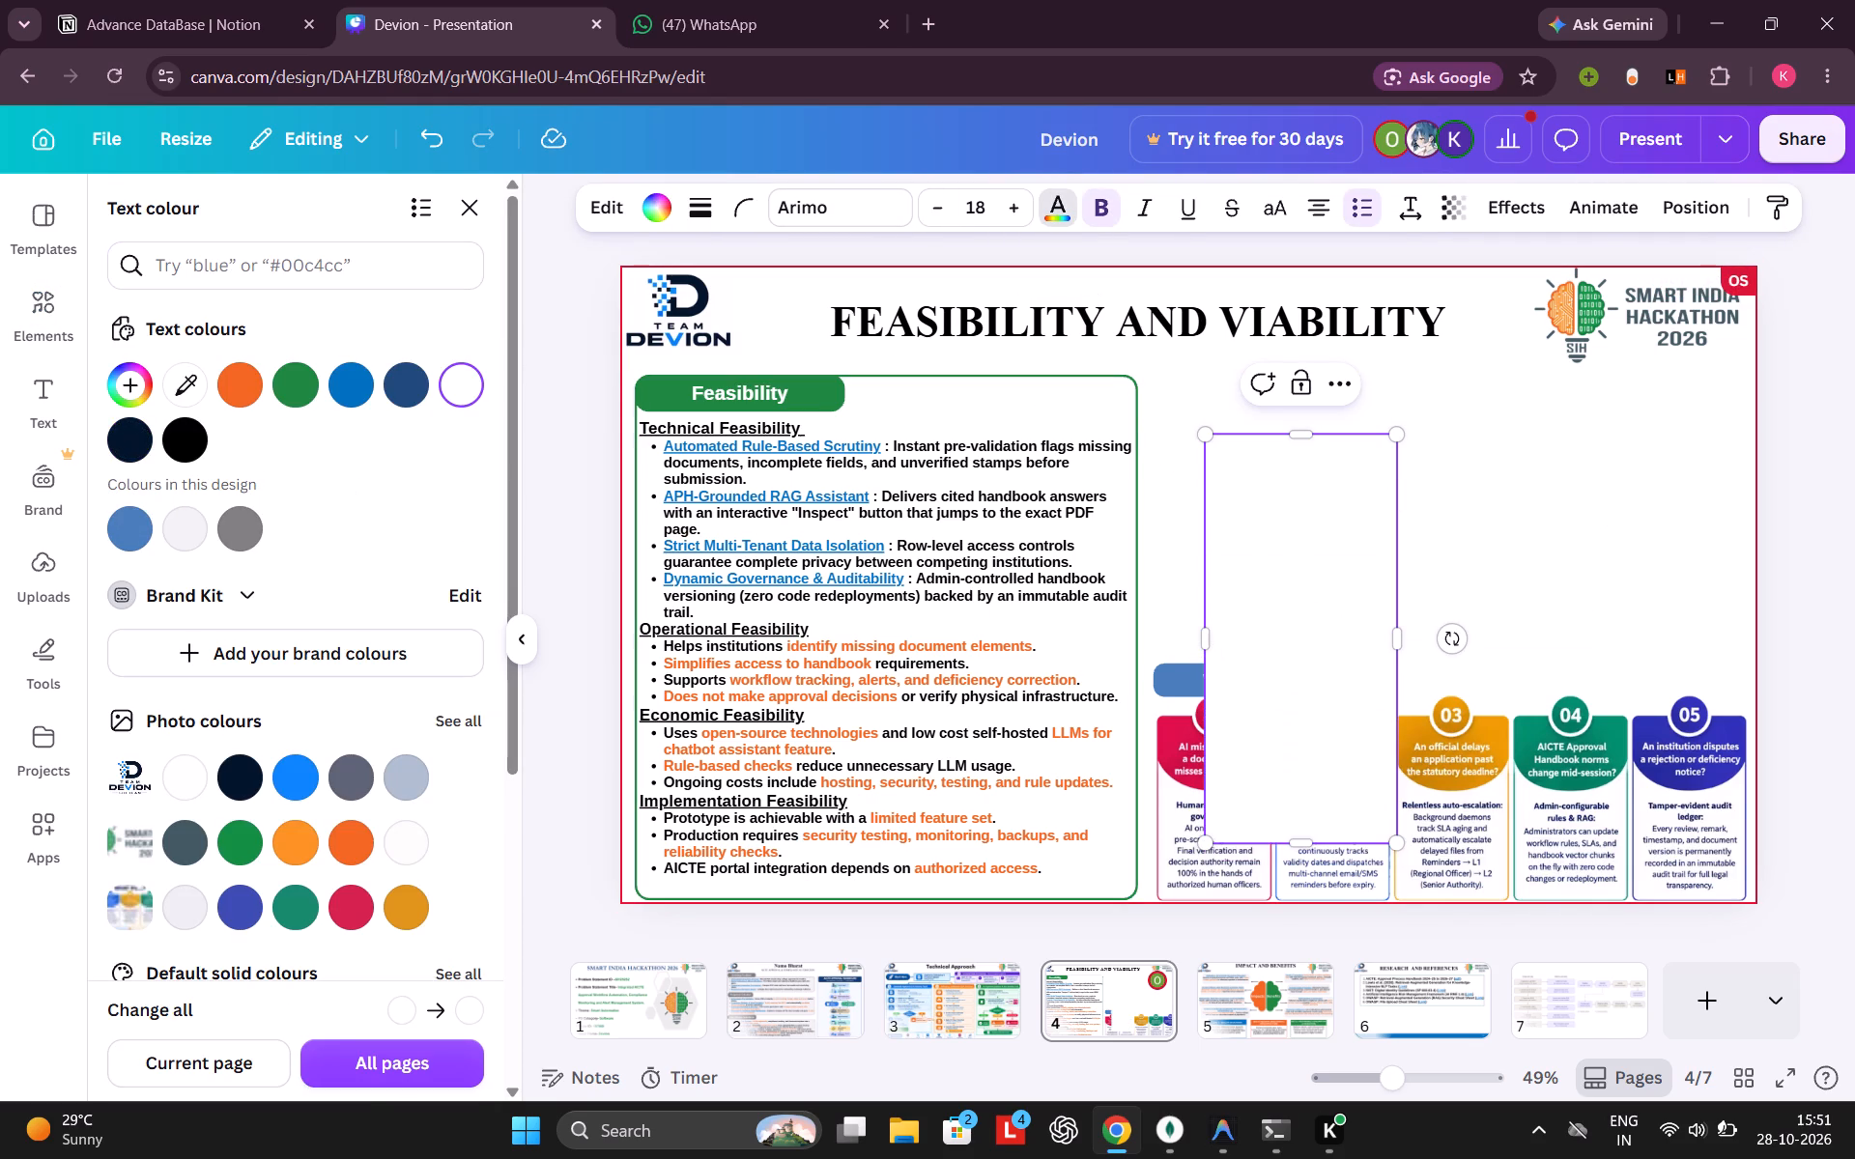
{"action": "key", "text": "Delete"}
{"action": "key", "text": "ctrl+z"}
{"action": "key", "text": "ctrl+z"}
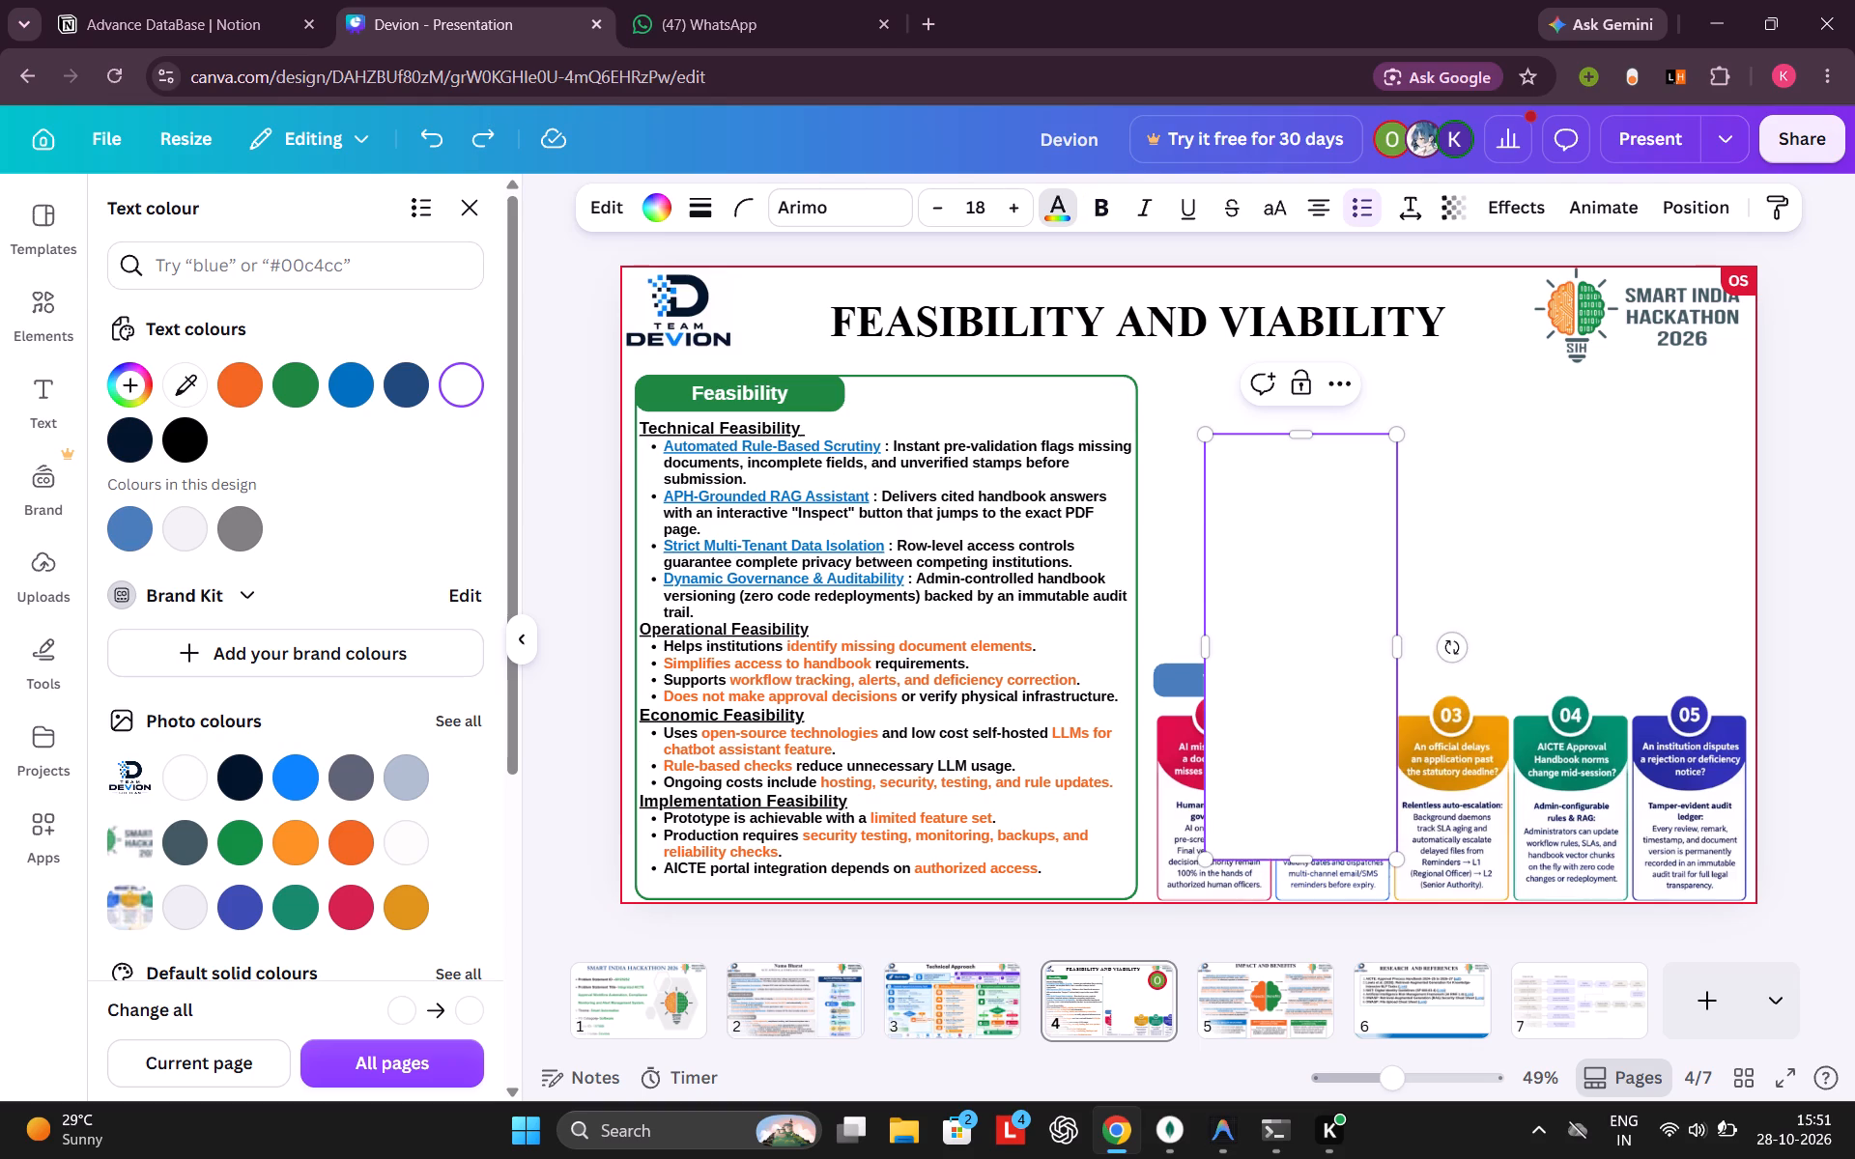
{"action": "key", "text": "ctrl+z"}
{"action": "key", "text": "ctrl+z"}
{"action": "key", "text": "ctrl+z"}
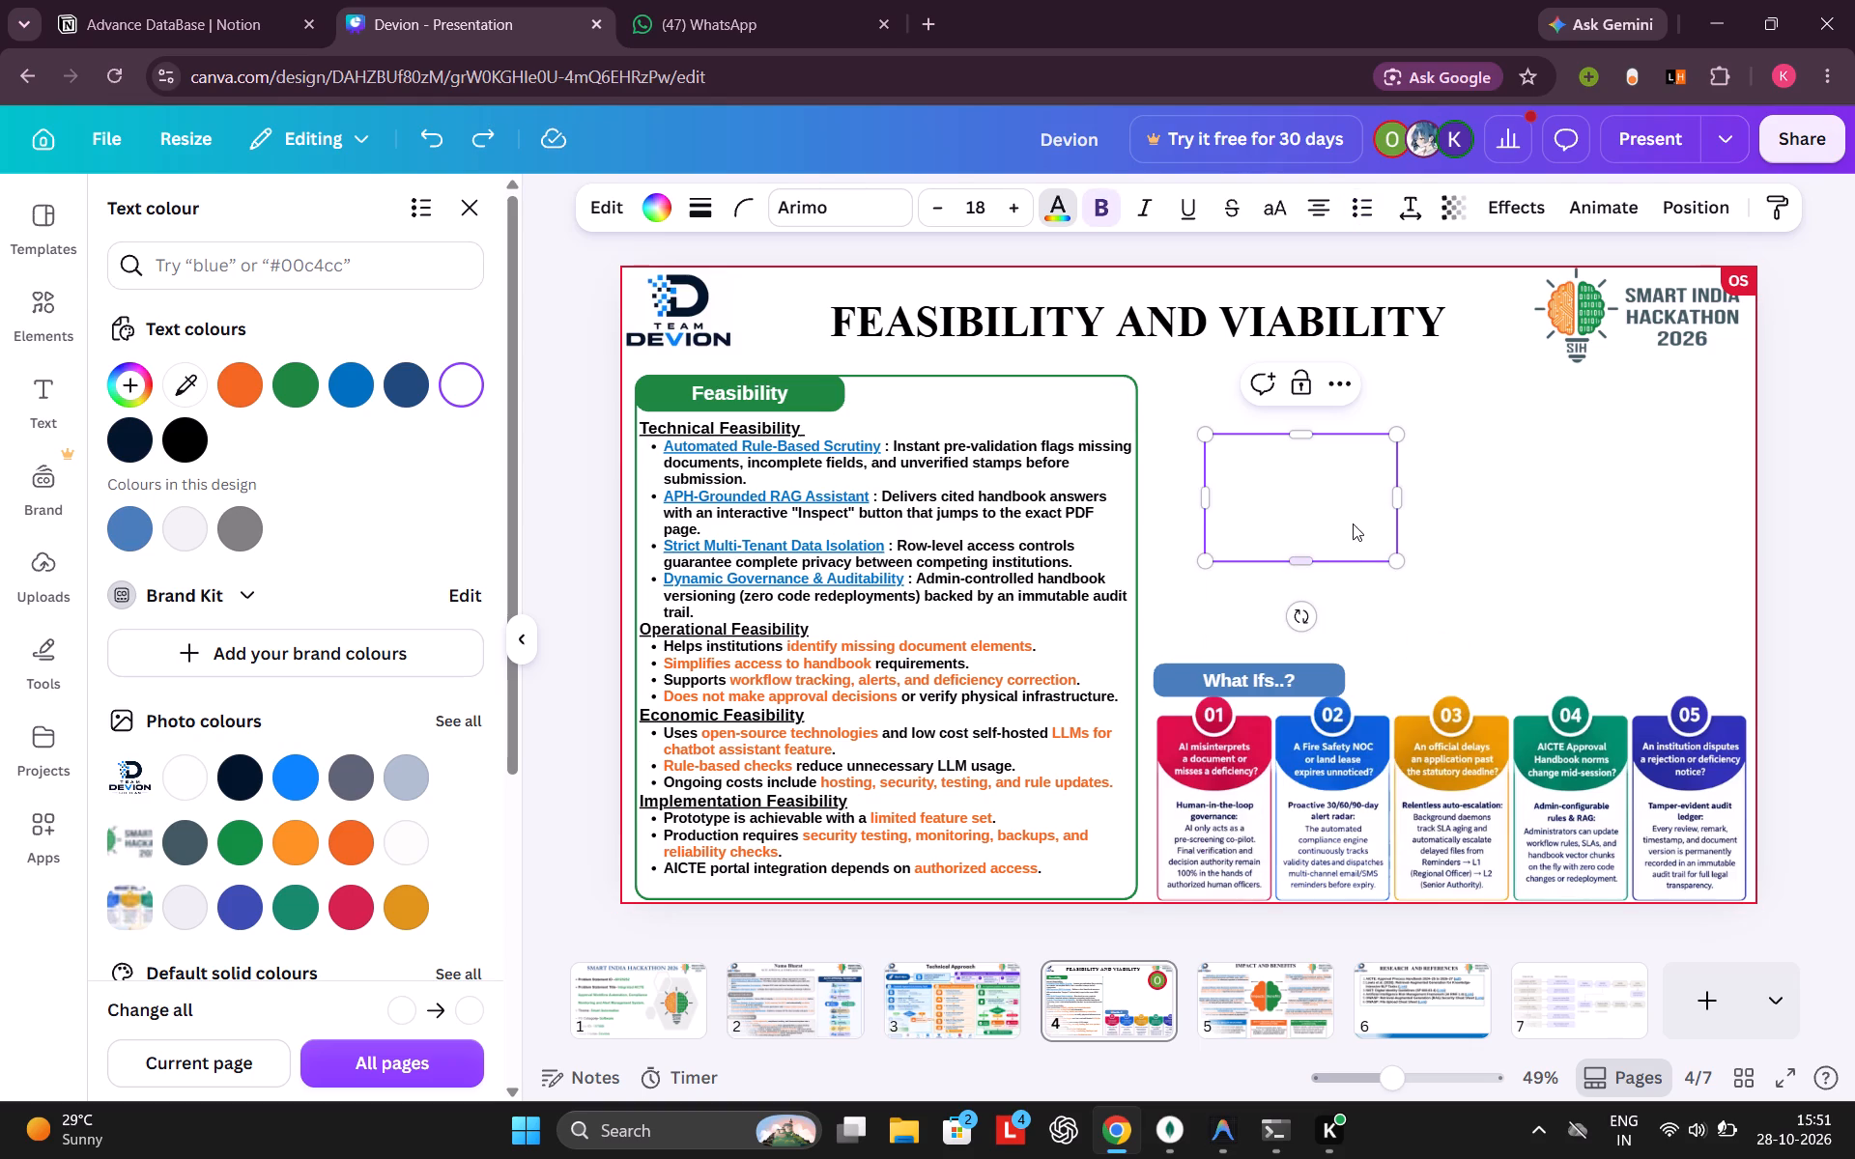
{"action": "left_click", "coordinate": [1332, 510]}
{"action": "key", "text": "Delete"}
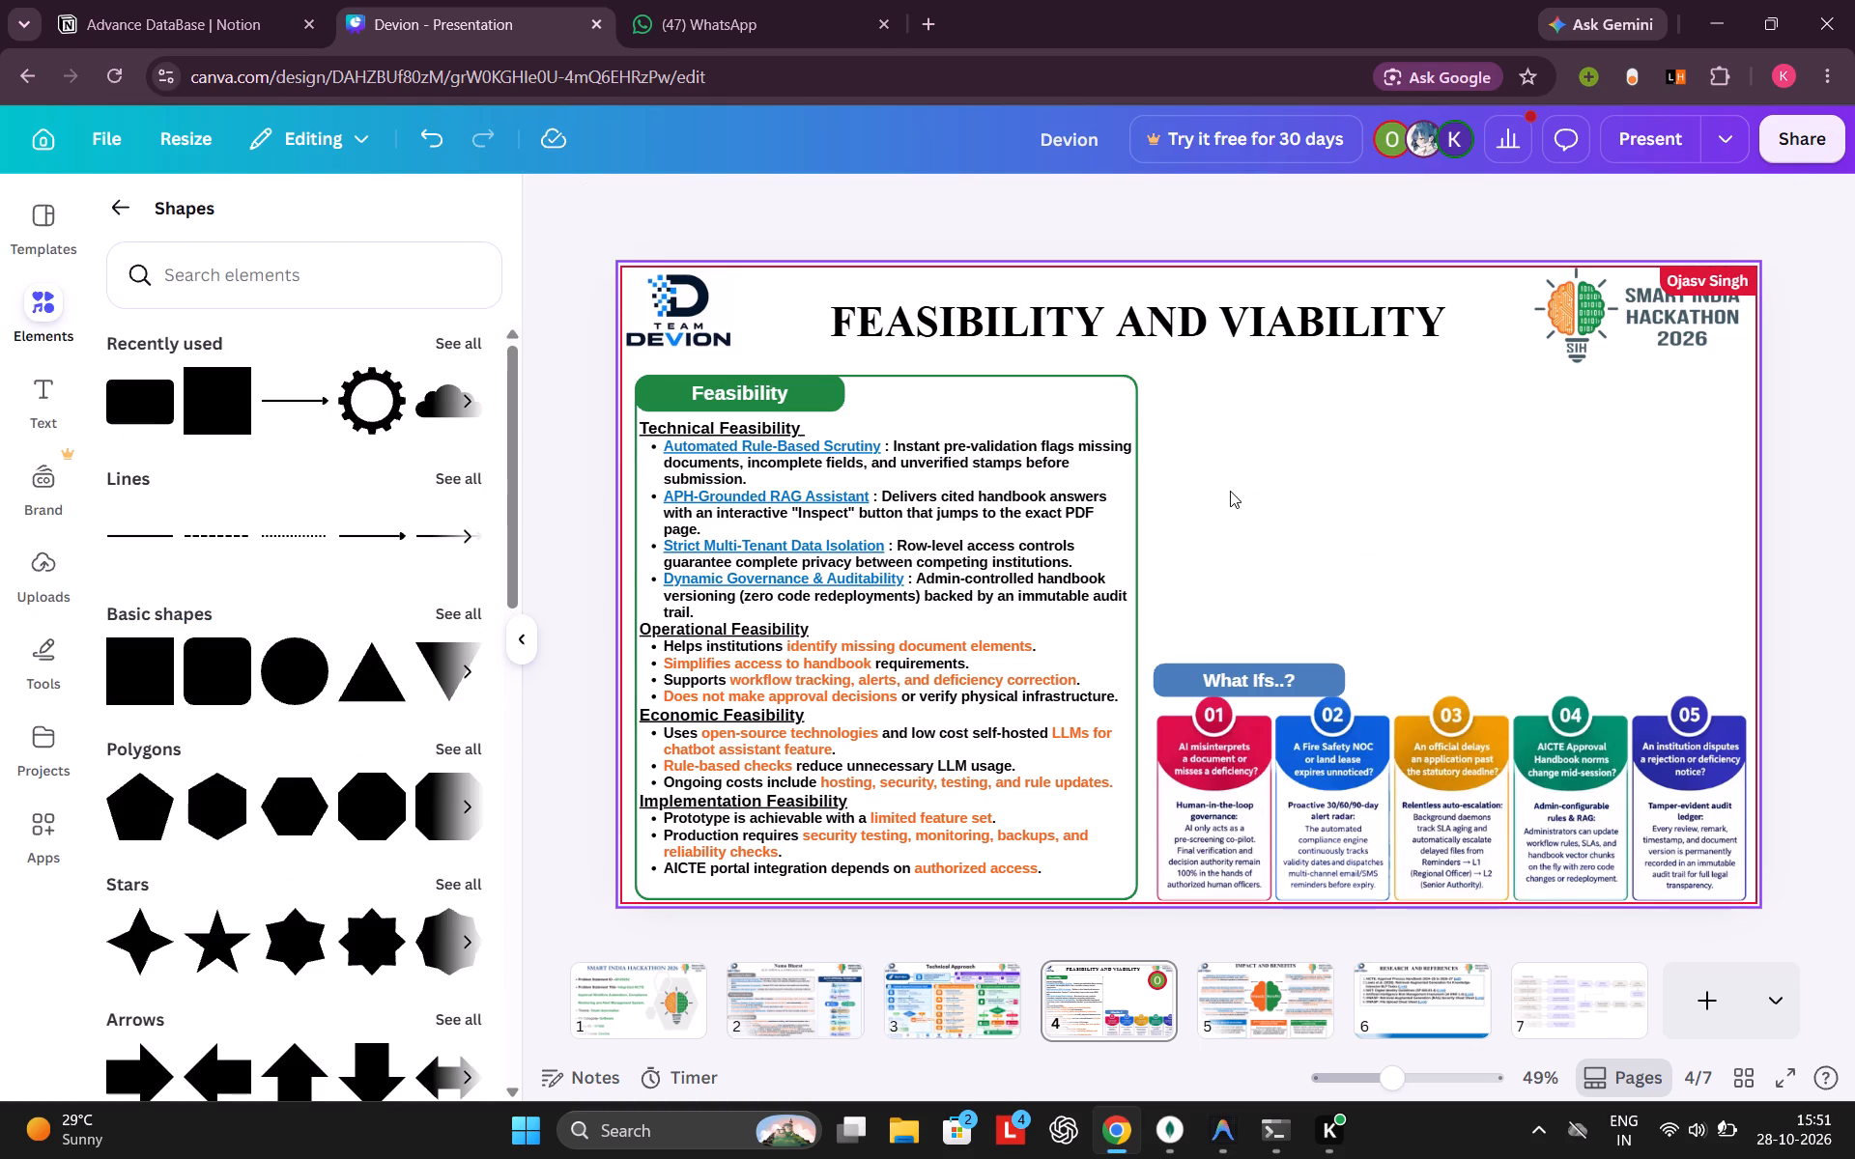
{"action": "left_click", "coordinate": [573, 491]}
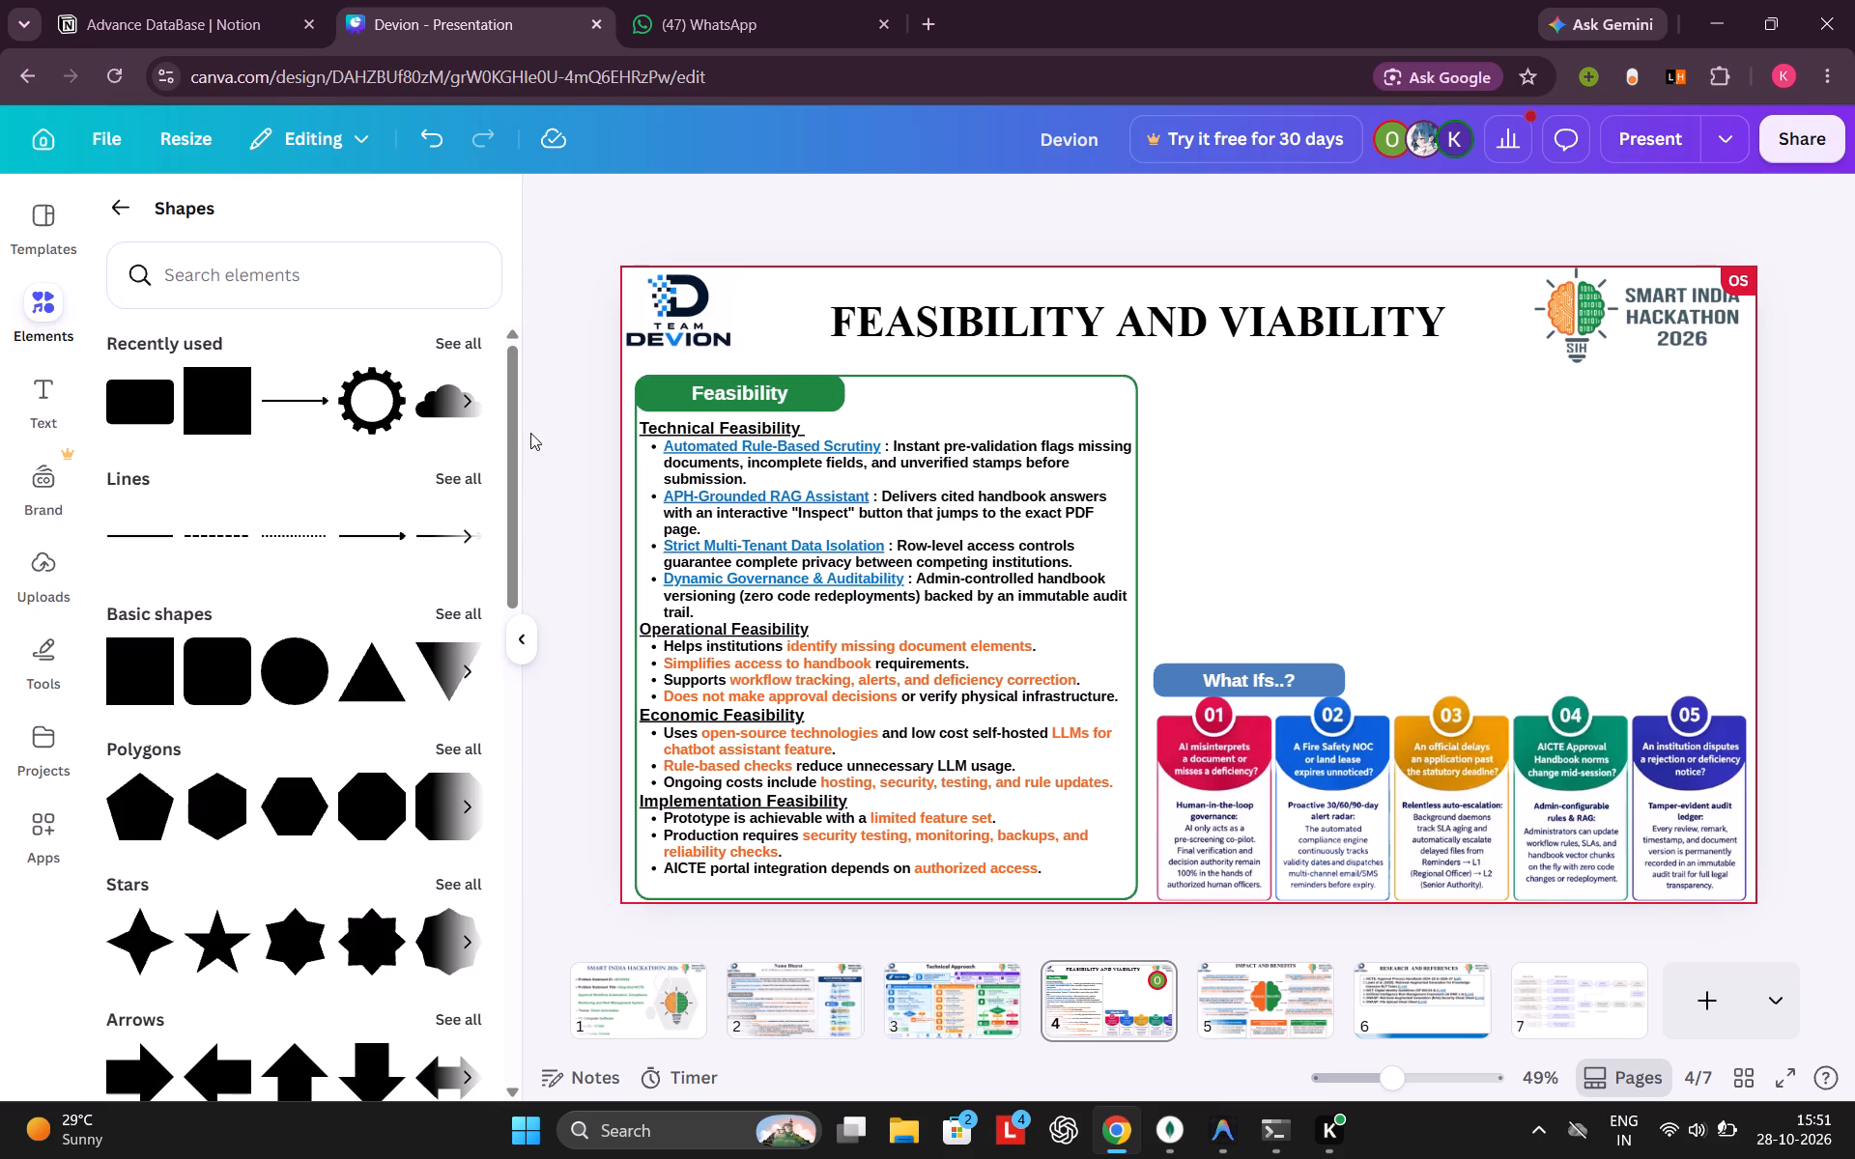
Add the rounded square from the basic shapes and place it in the empty area above the "What Ifs..?" section.
{"action": "scroll", "coordinate": [268, 786], "scroll_direction": "down", "scroll_amount": 1}
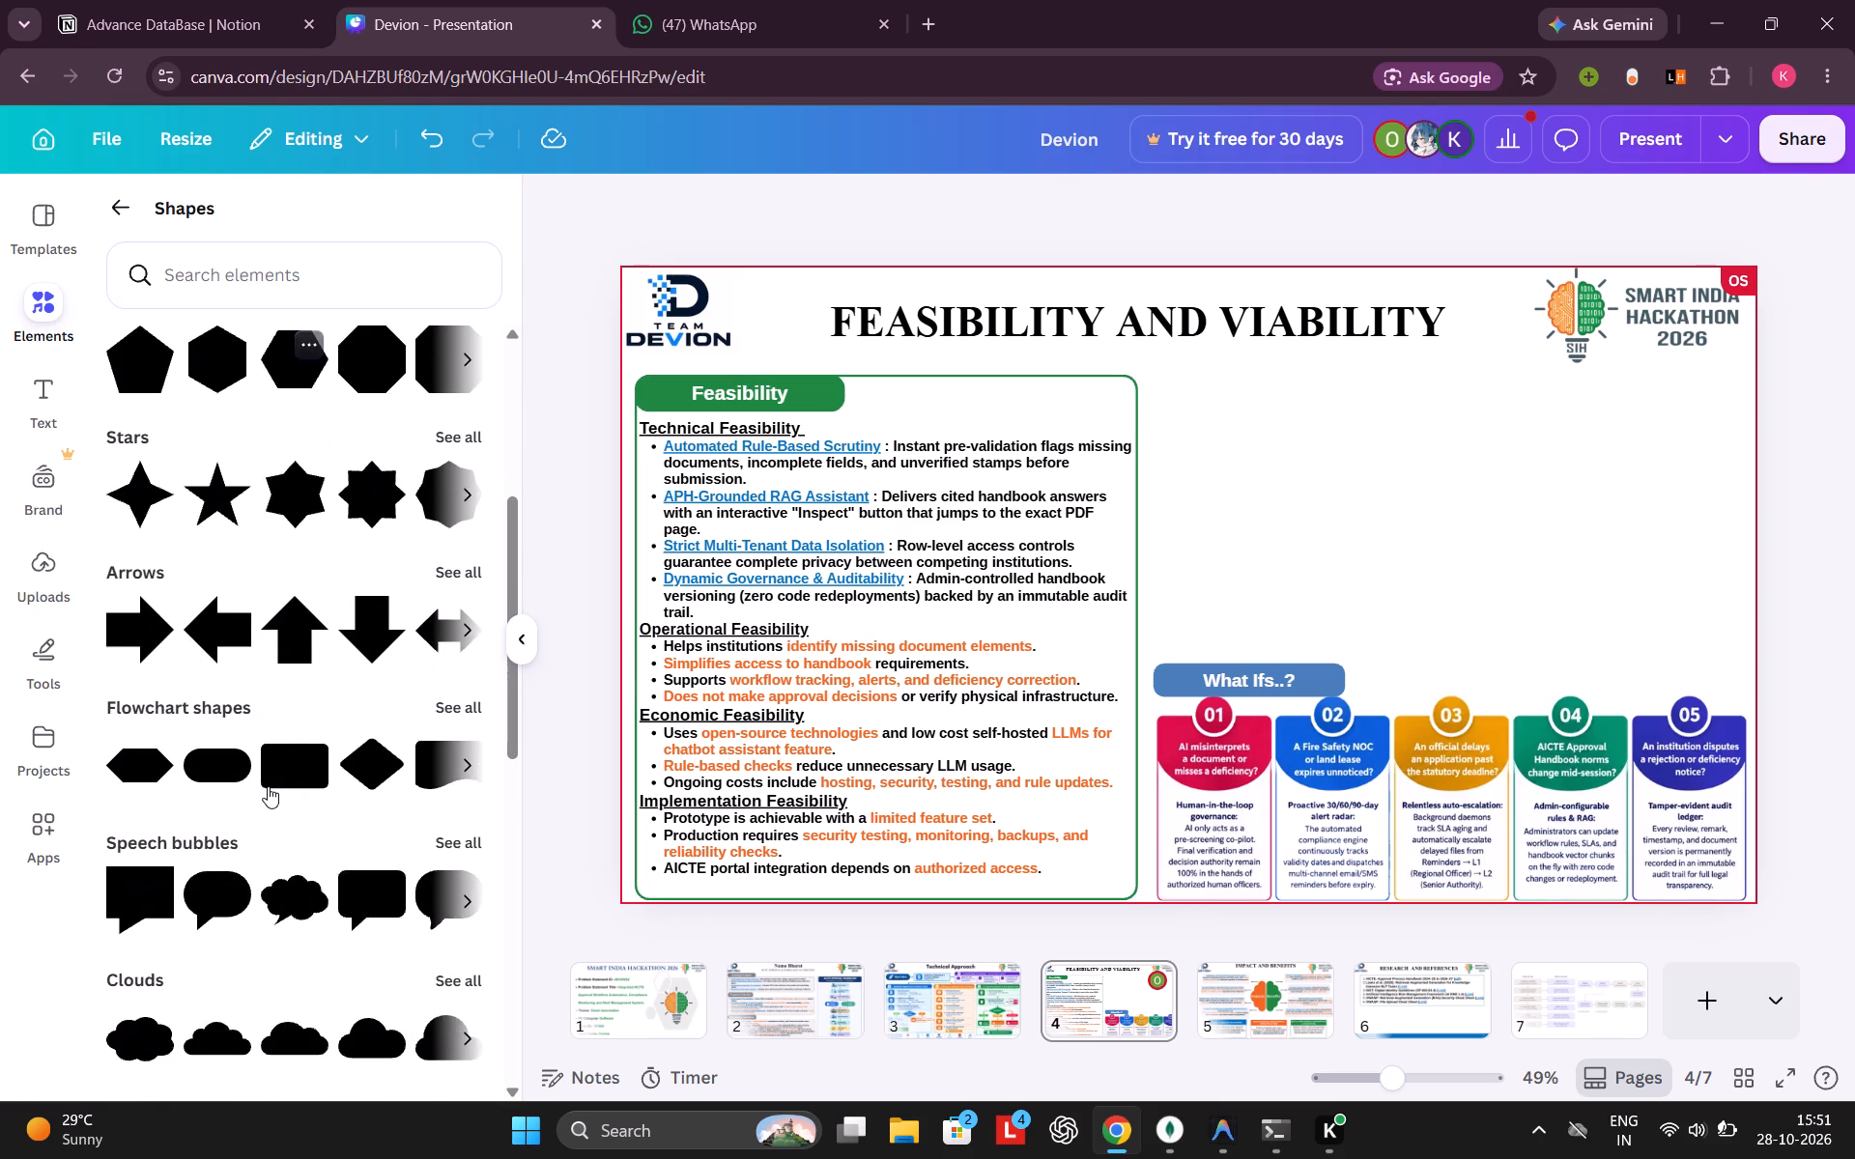
{"action": "scroll", "coordinate": [268, 786], "scroll_direction": "down", "scroll_amount": 2}
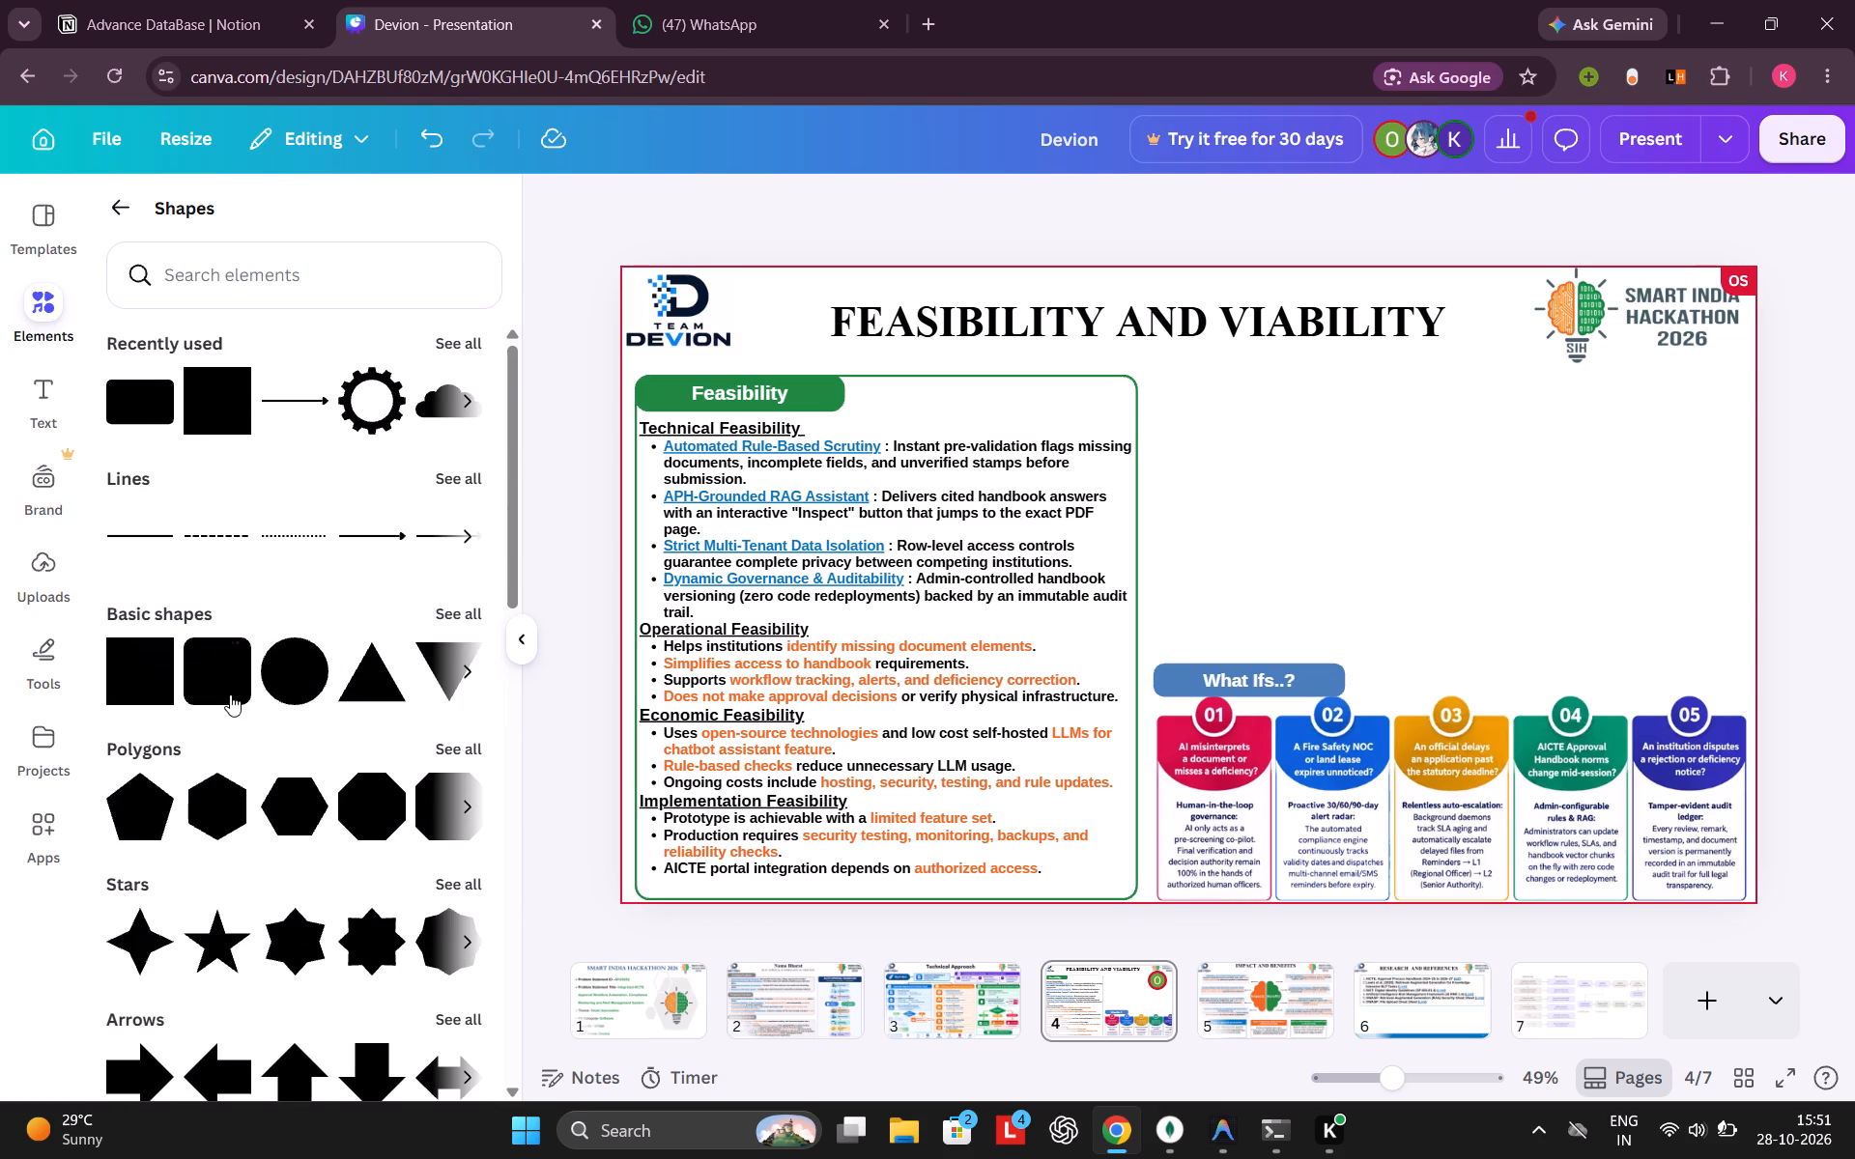
{"action": "left_click", "coordinate": [211, 682]}
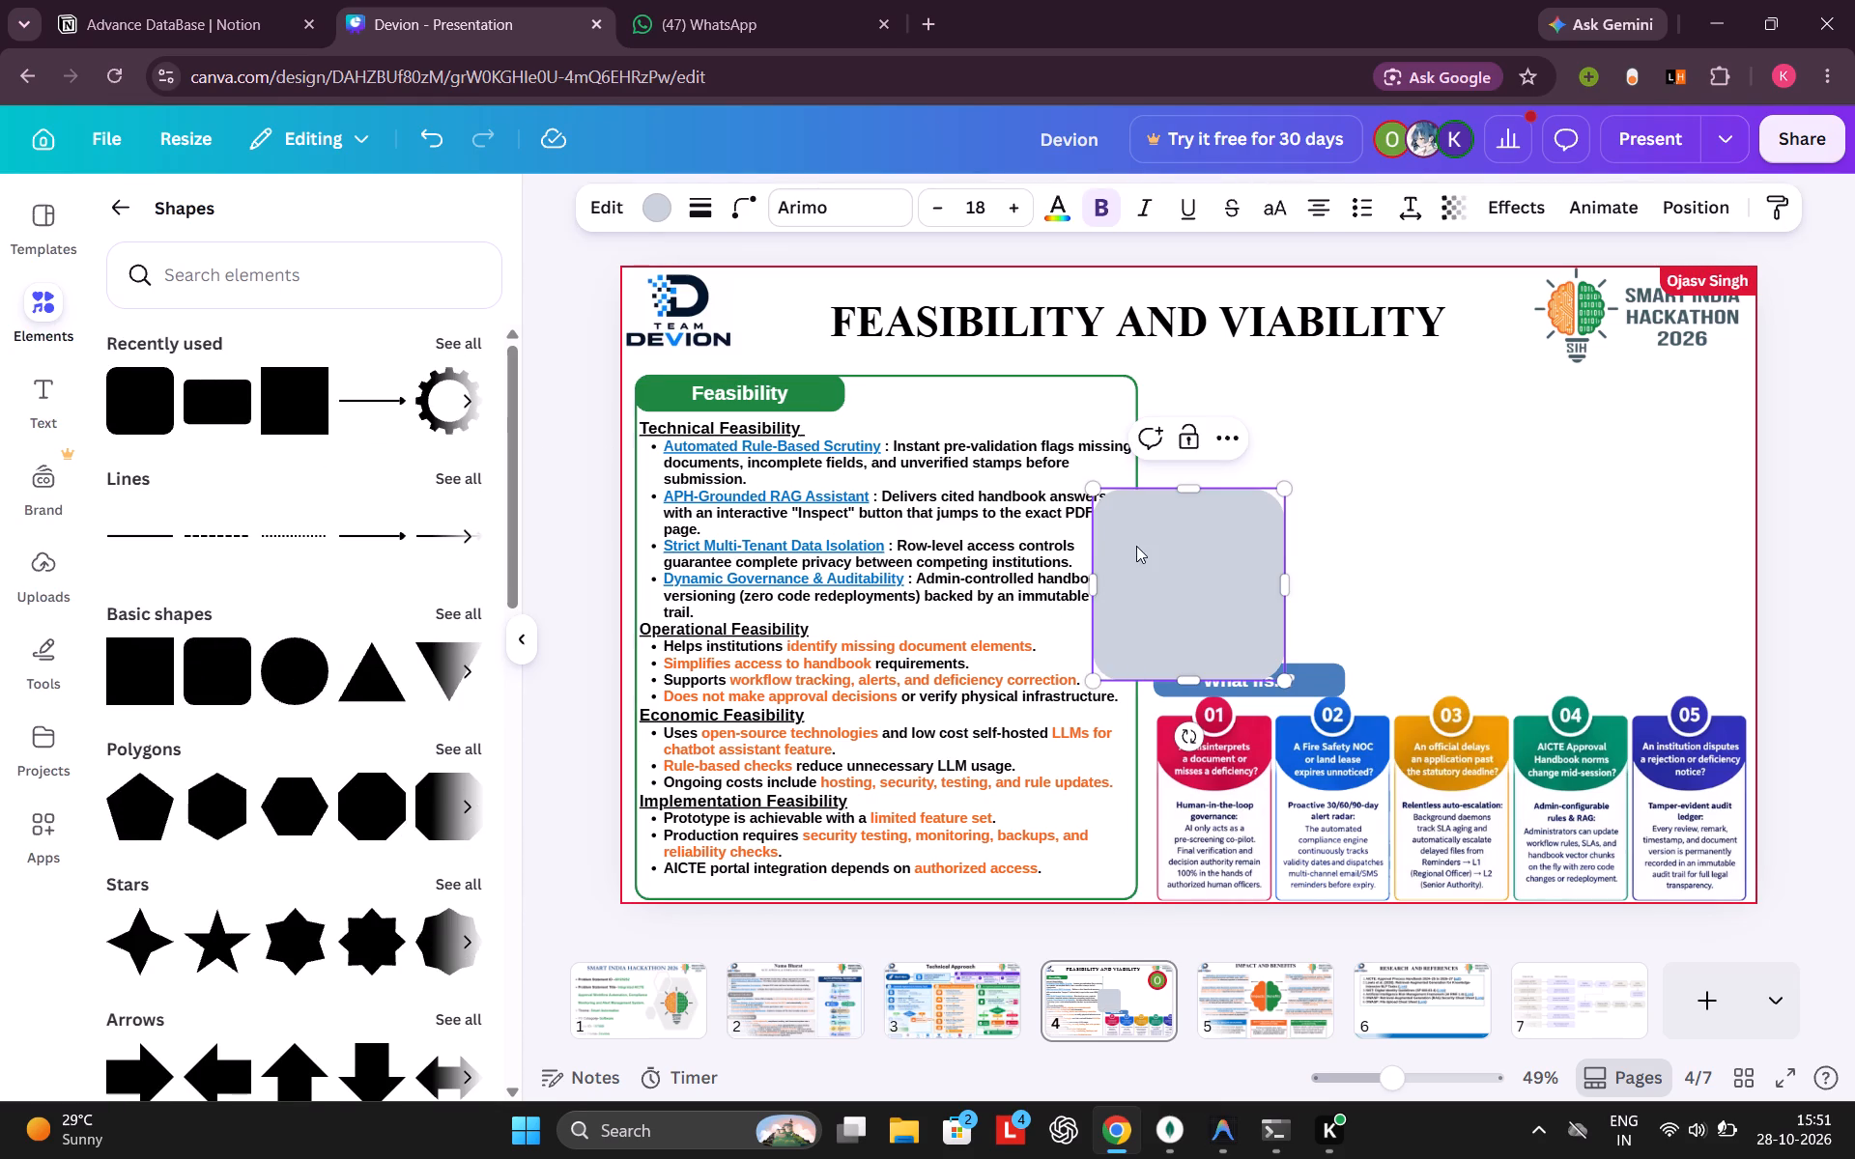
{"action": "left_click_drag", "start_coordinate": [1132, 554], "coordinate": [1255, 470]}
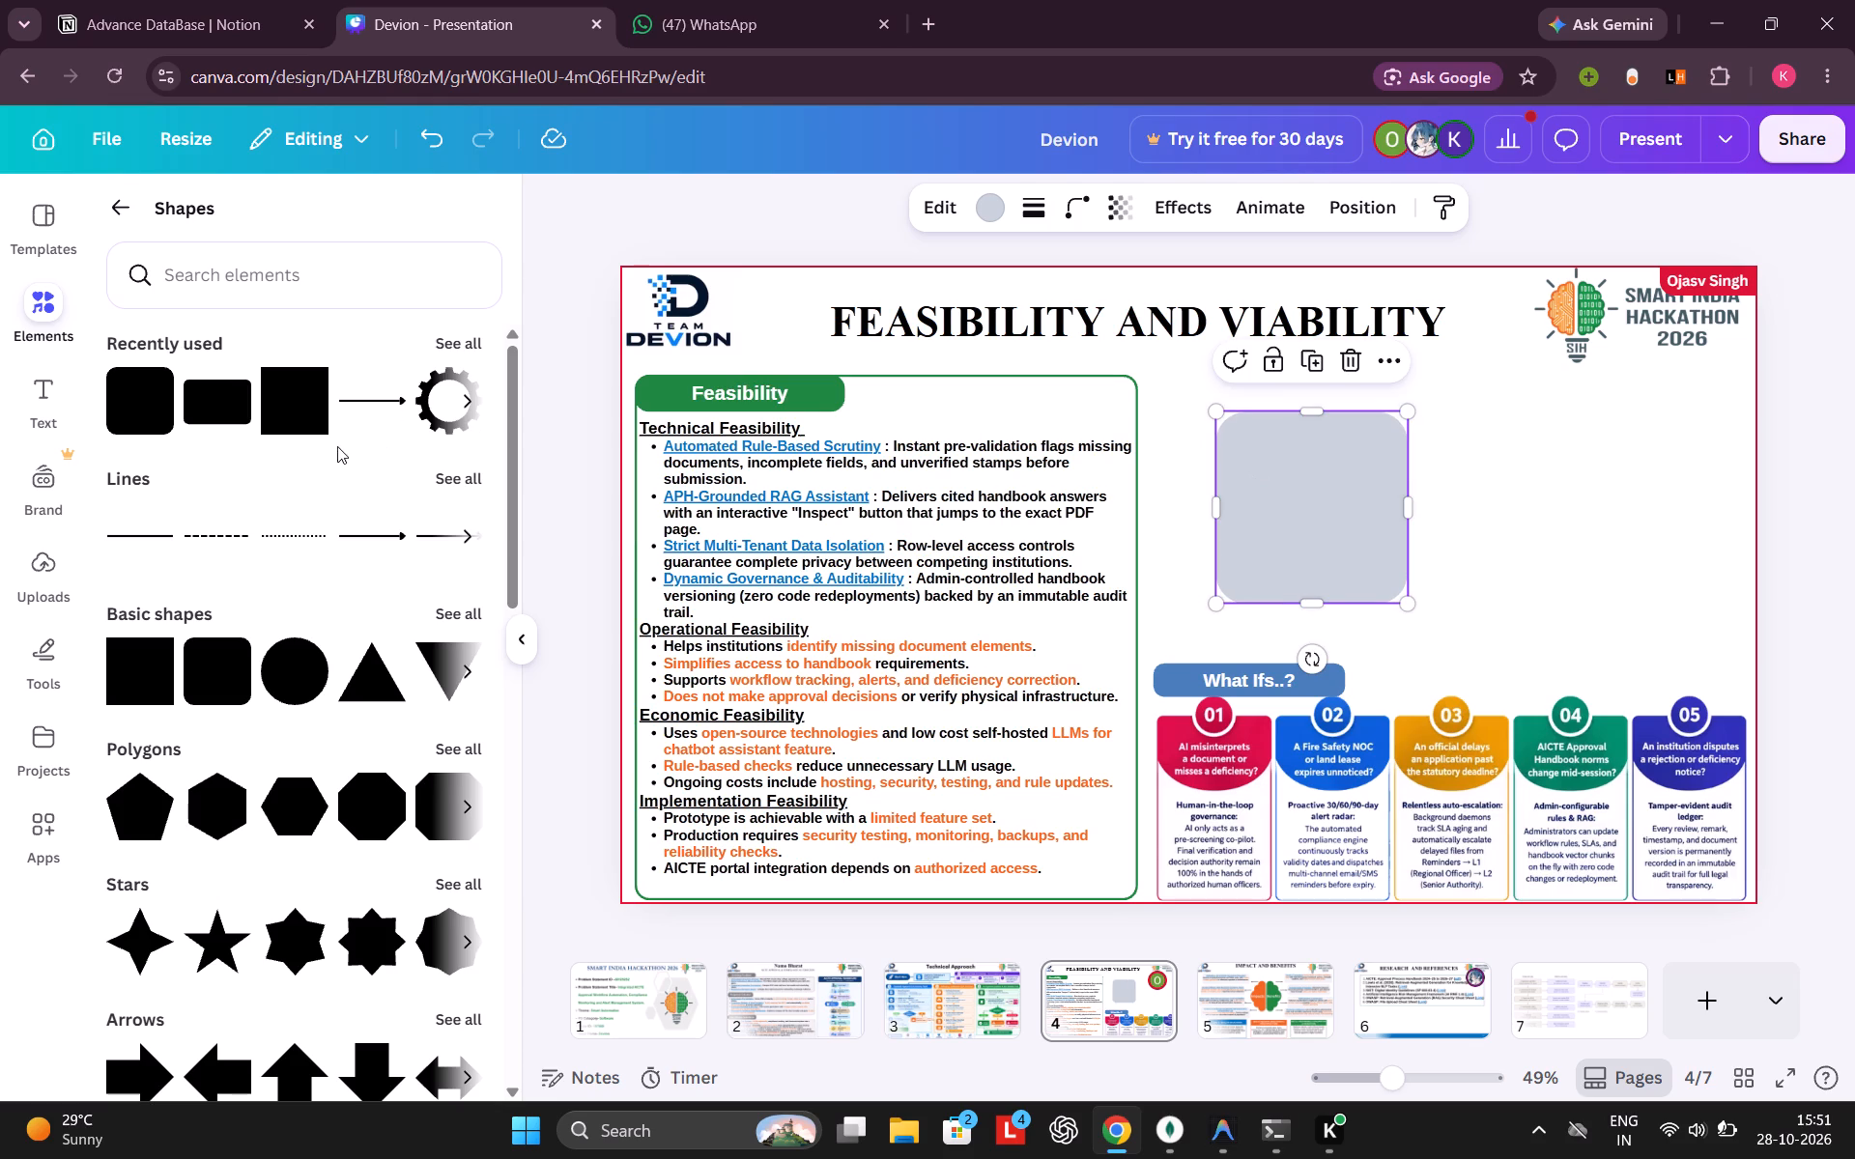
Fill the new rounded square with white from the colours used in this design.
{"action": "left_click", "coordinate": [992, 208]}
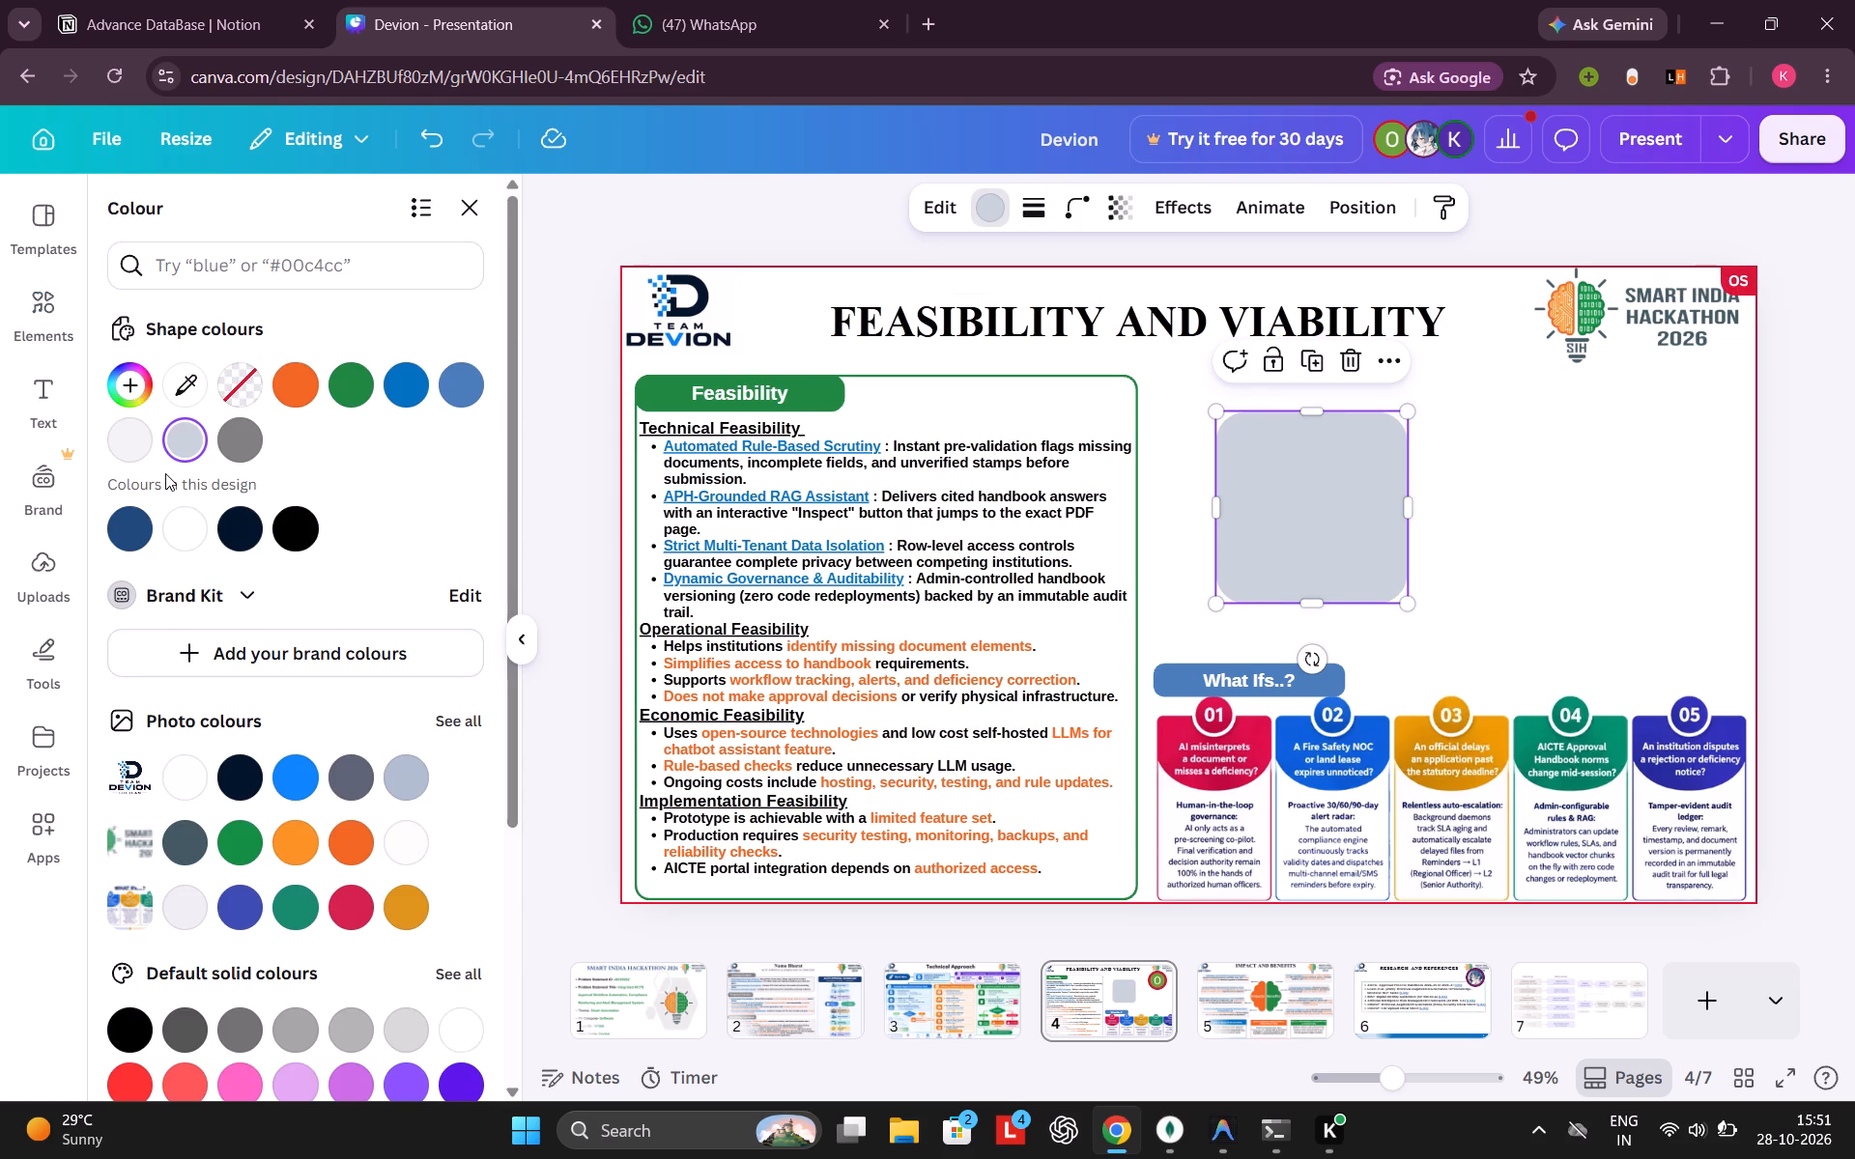
{"action": "left_click", "coordinate": [190, 531]}
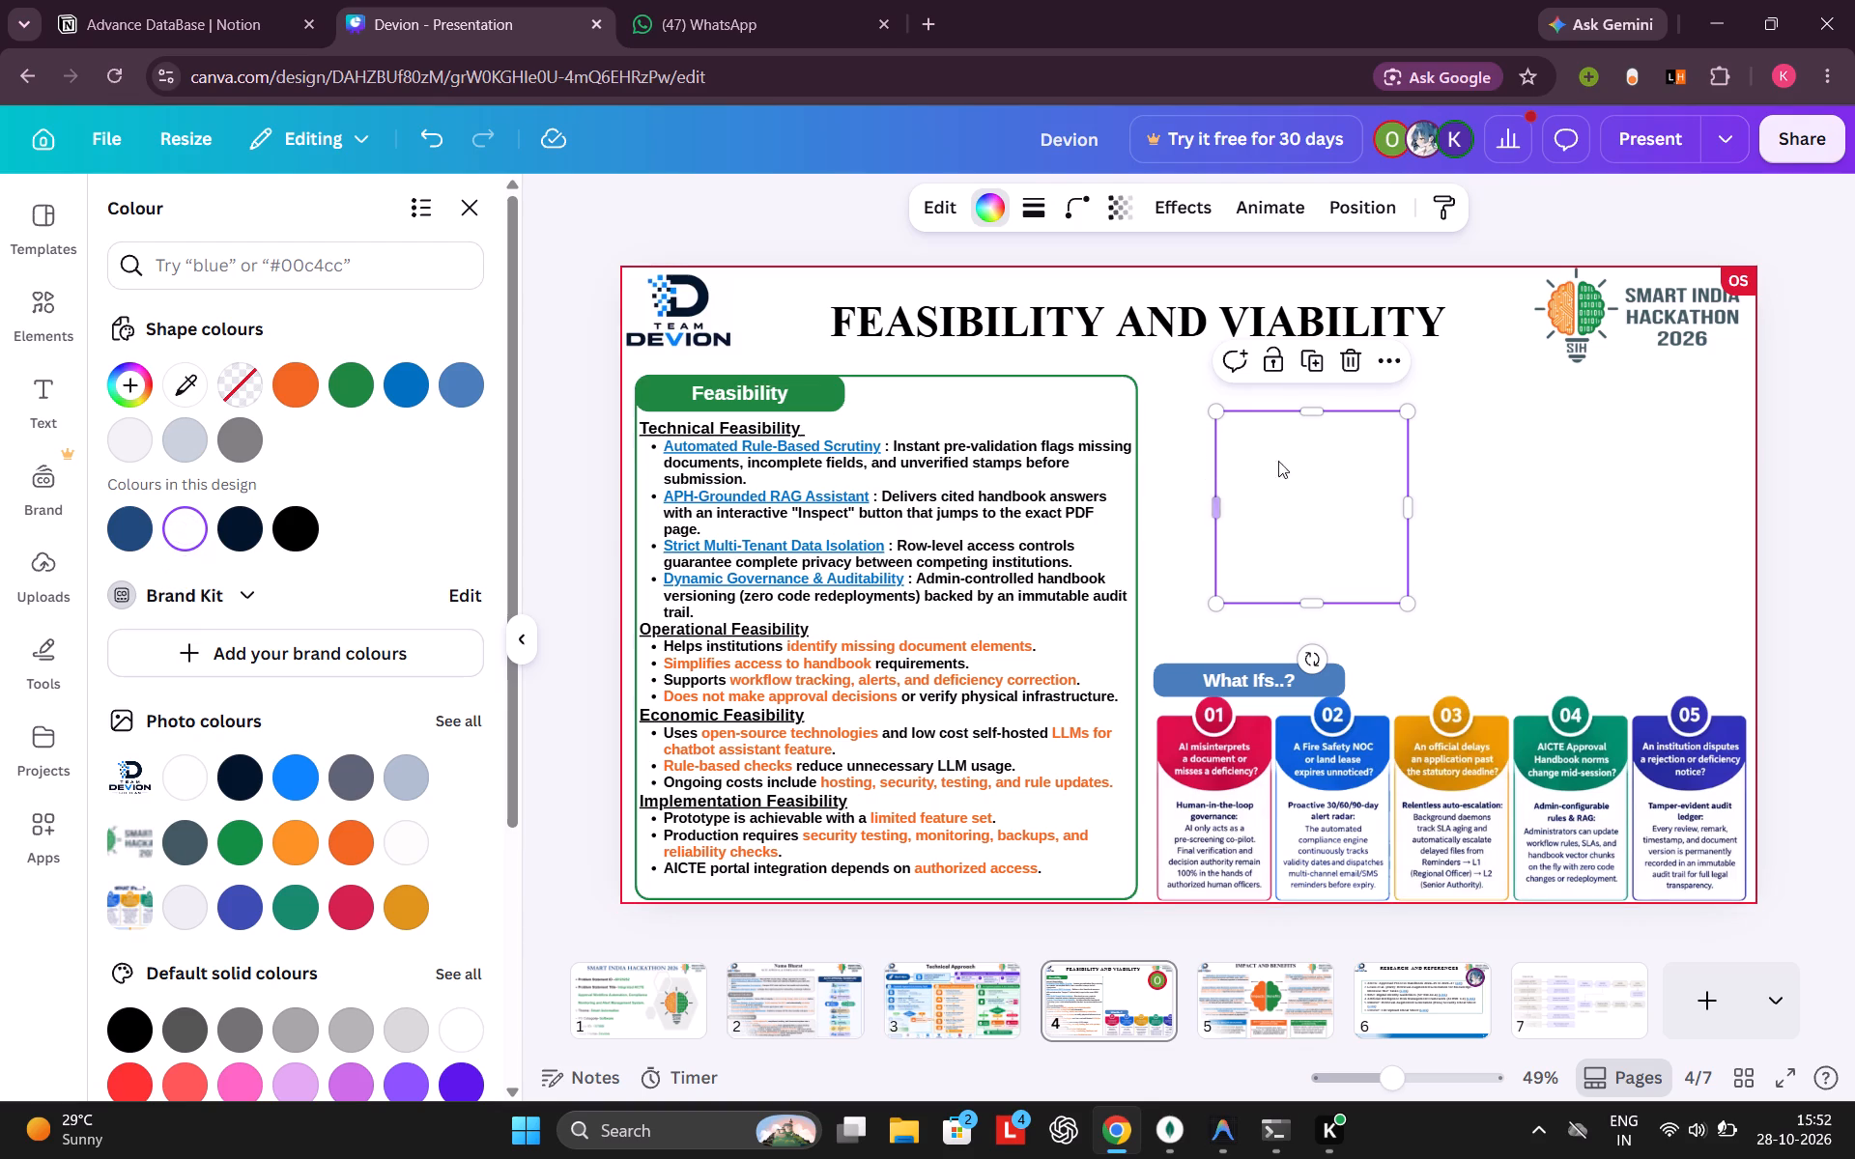
Paste the copied viability points as text inside the white rounded shape.
{"action": "left_click", "coordinate": [1315, 464]}
{"action": "triple_click", "coordinate": [1297, 468]}
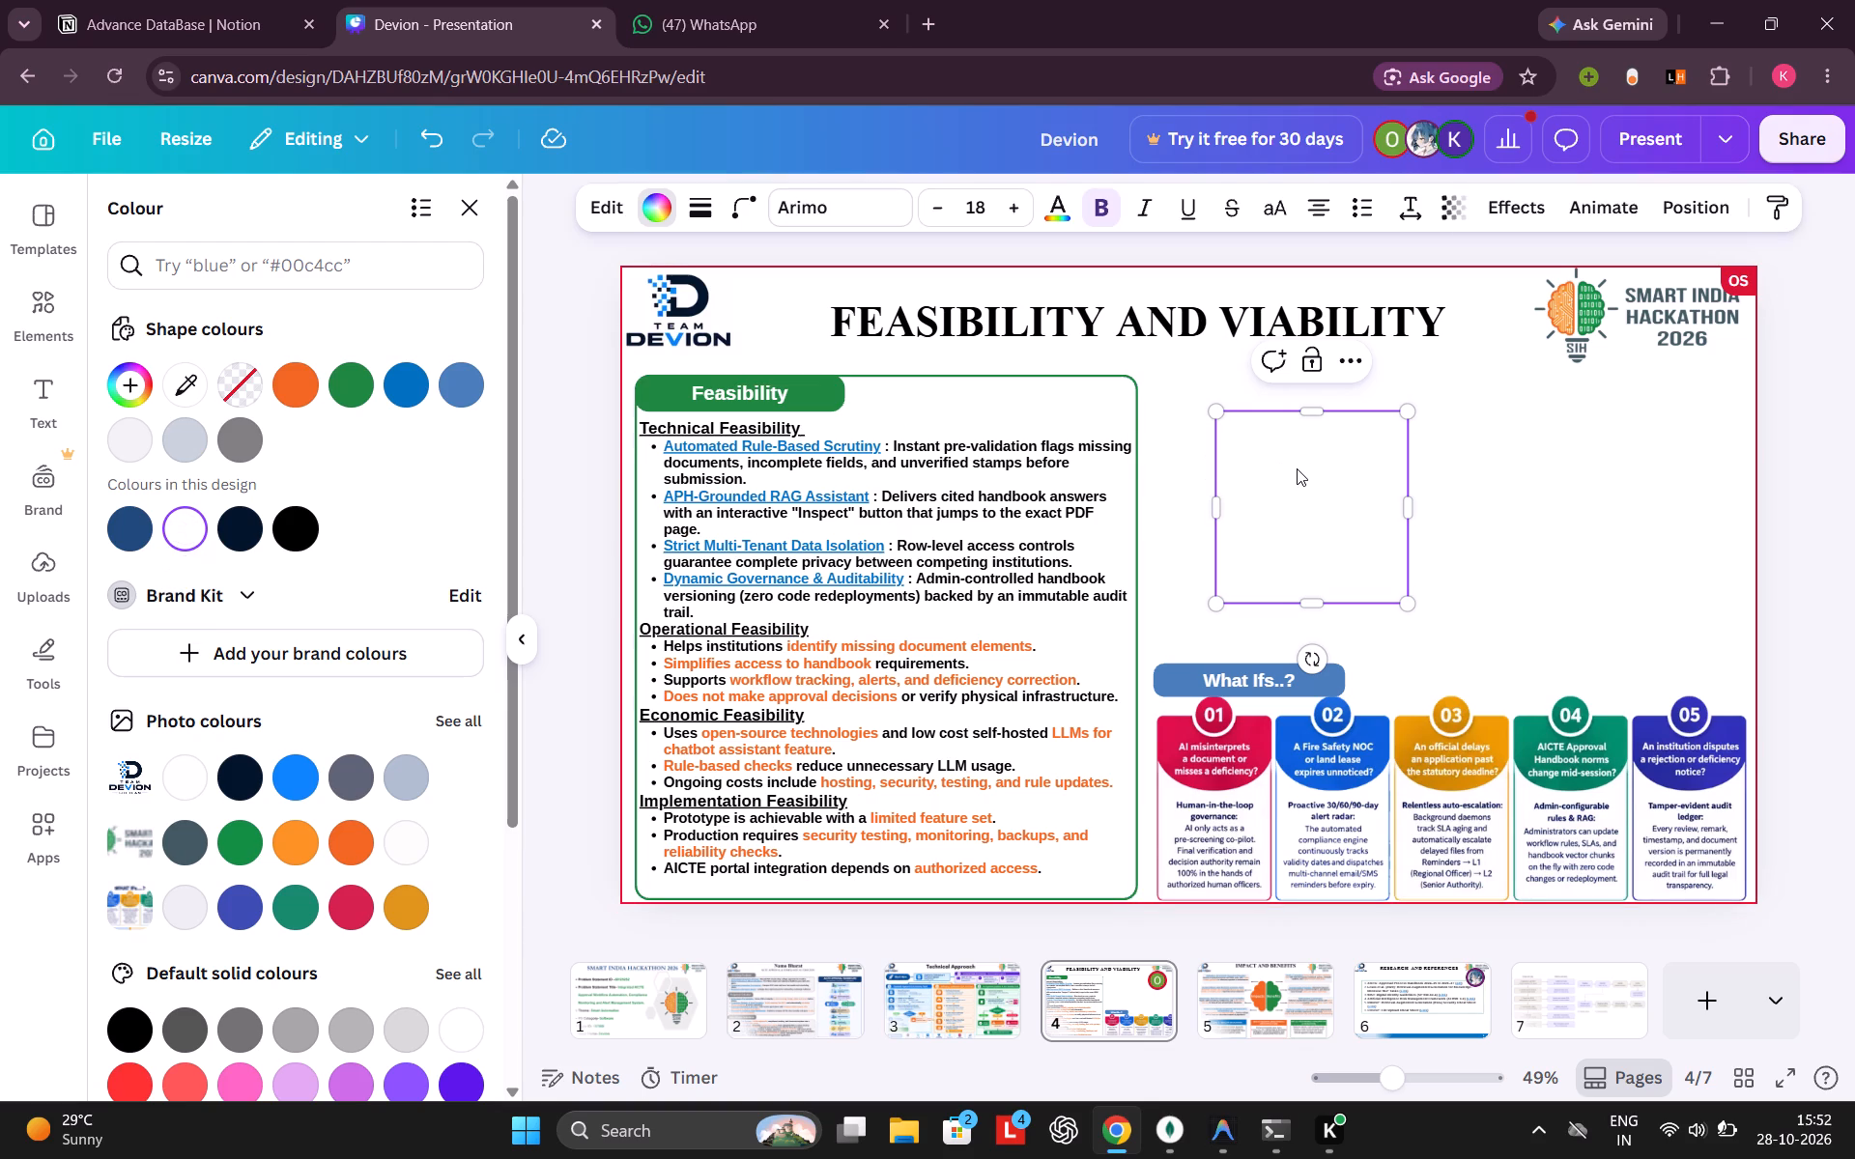
{"action": "key", "text": "ctrl+v"}
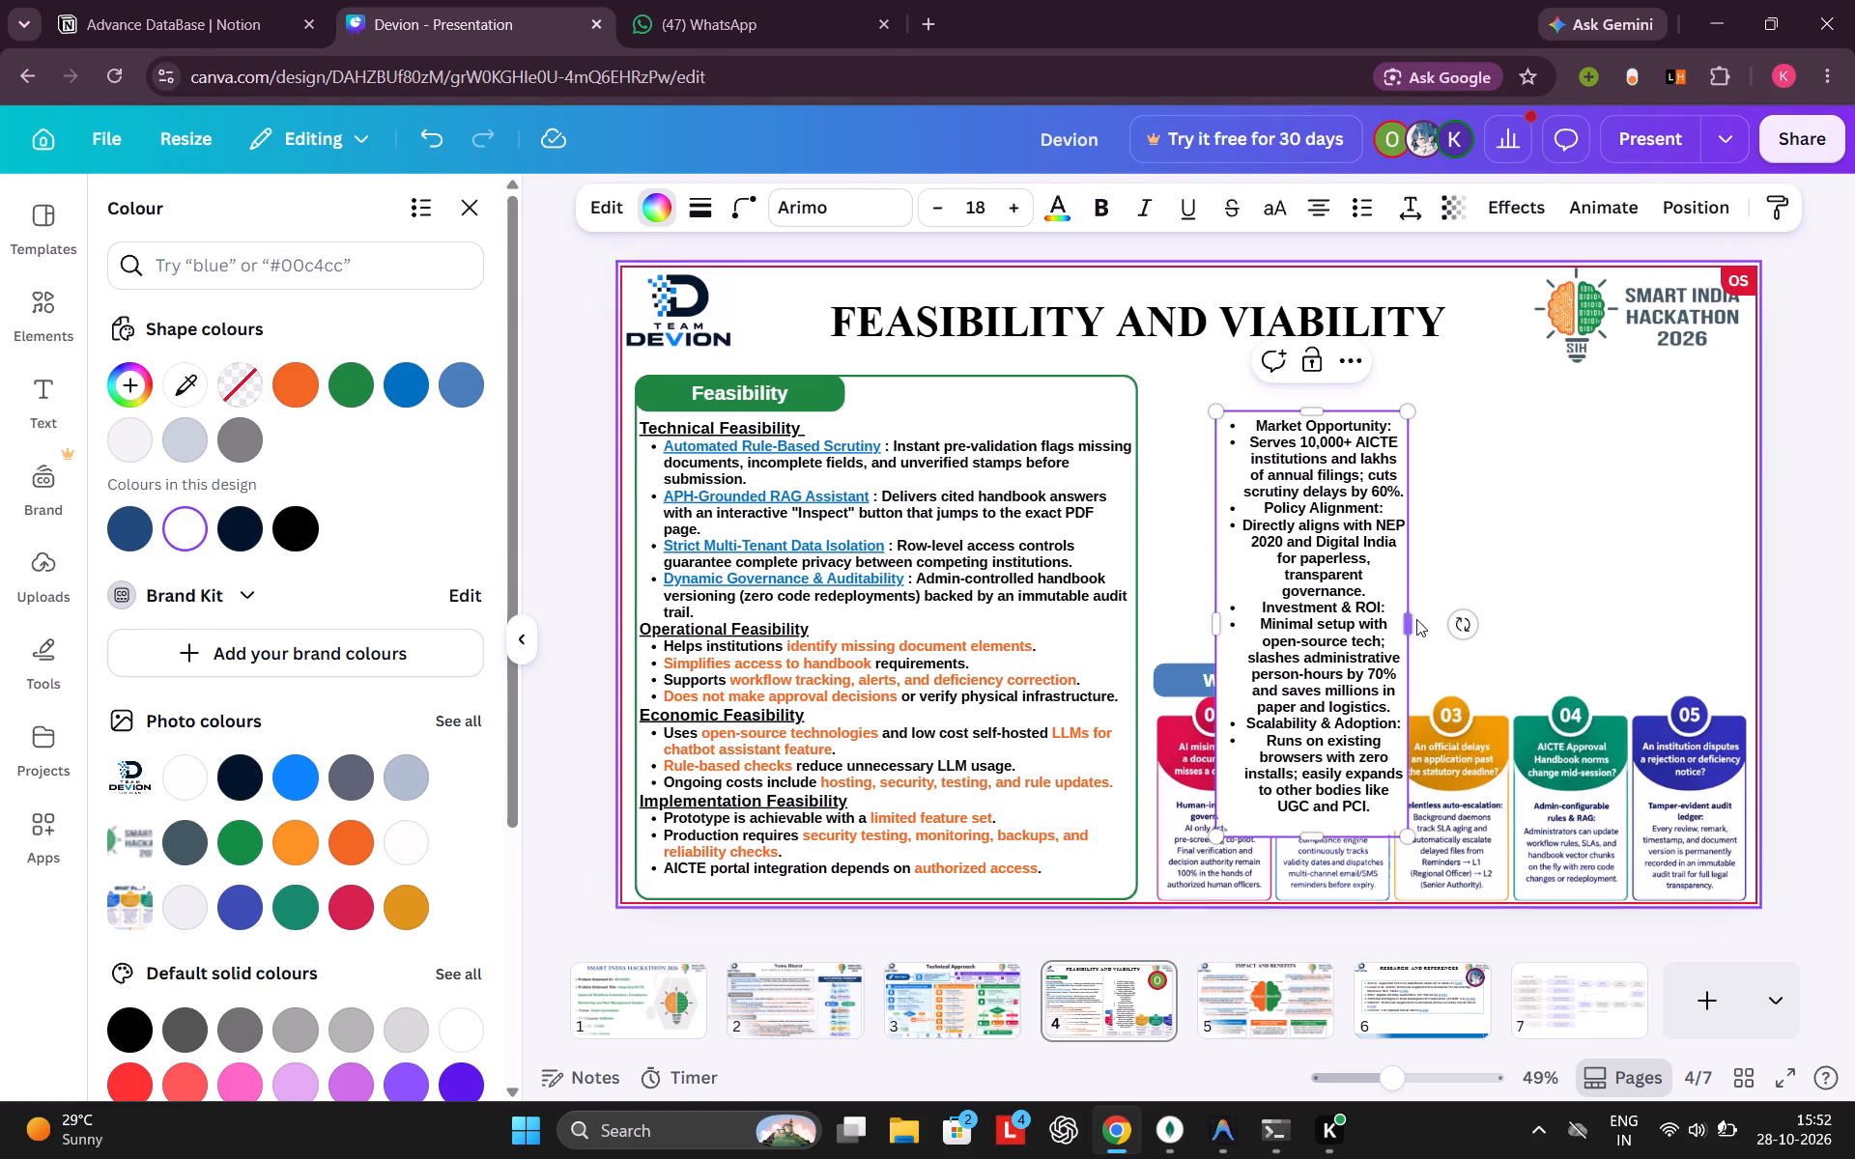
Widen the viability text shape and move it into the space between the slide title and the "What Ifs..?" section.
{"action": "left_click_drag", "start_coordinate": [1411, 621], "coordinate": [1646, 531]}
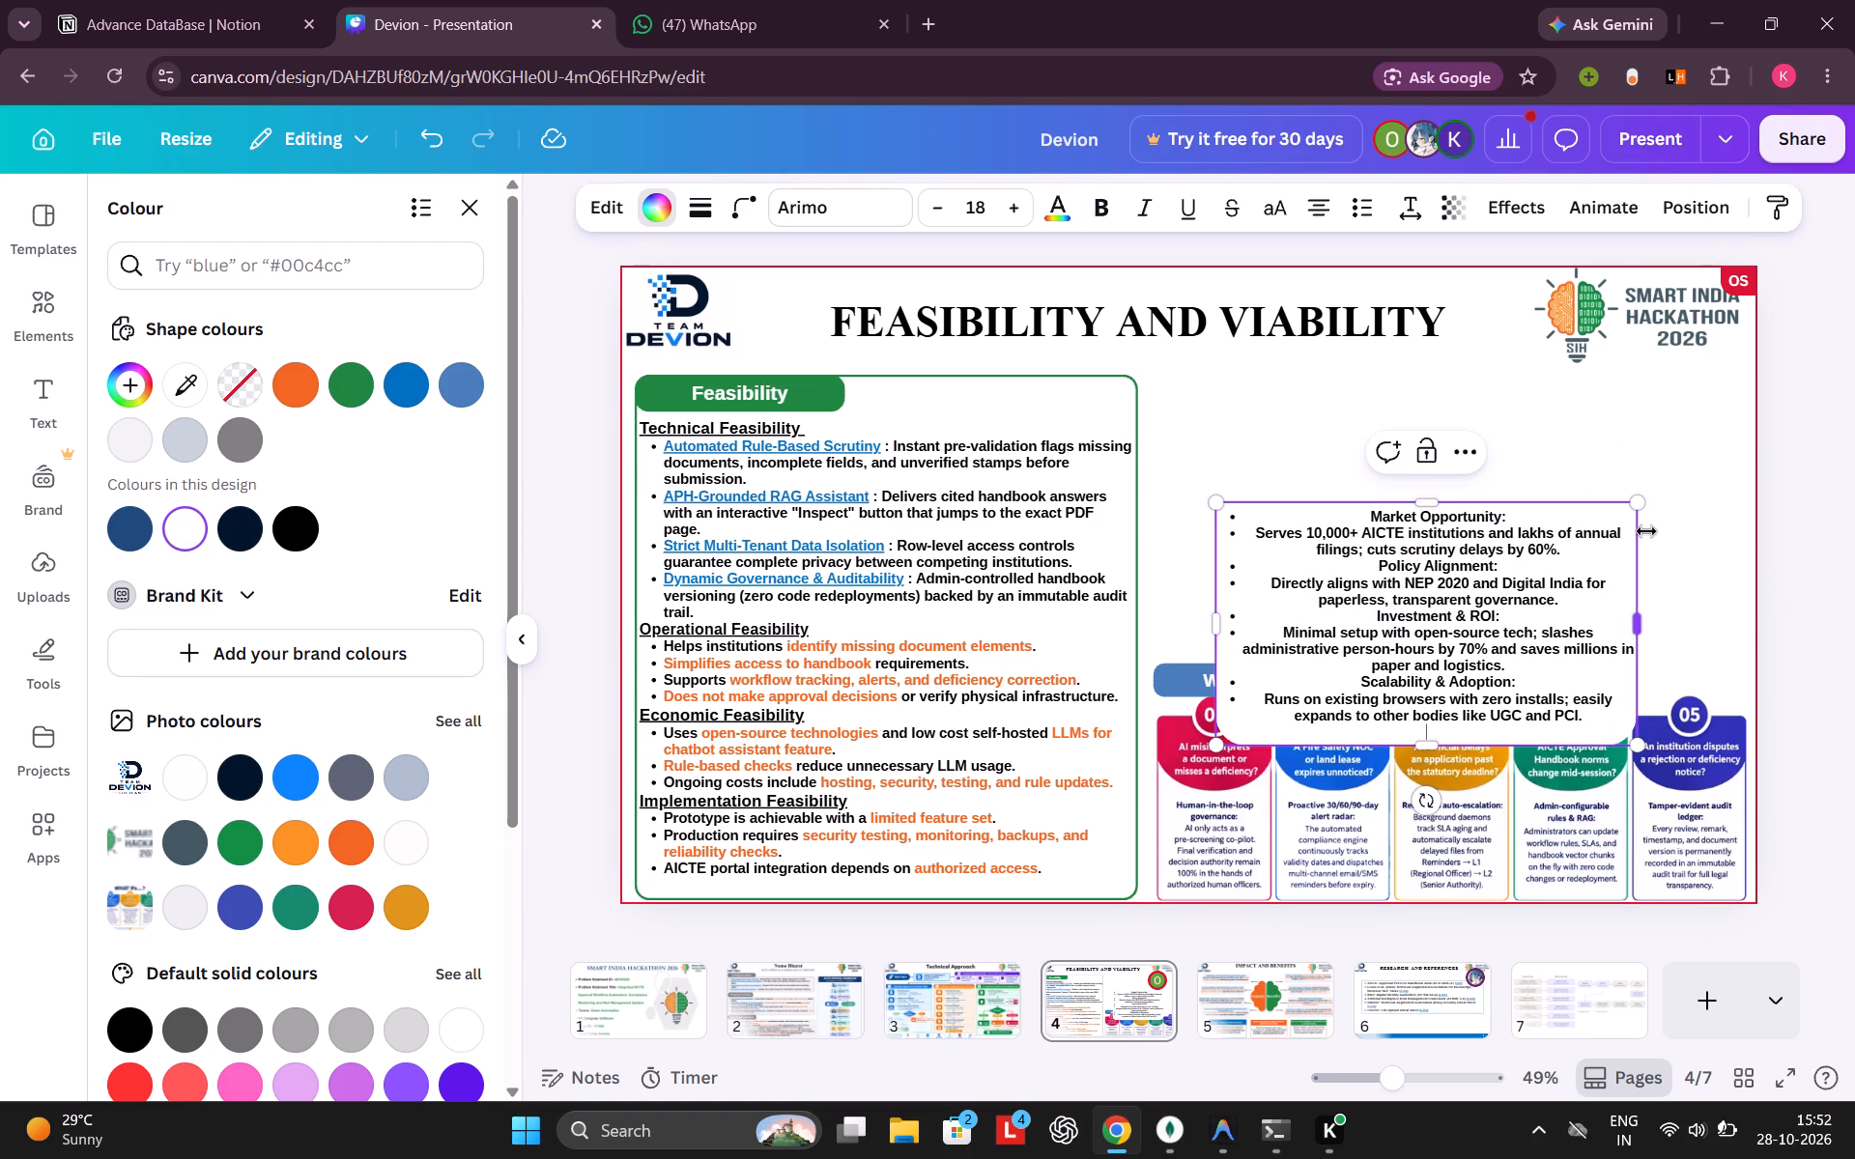
{"action": "left_click_drag", "start_coordinate": [1408, 576], "coordinate": [1388, 544]}
{"action": "left_click", "coordinate": [1388, 544]}
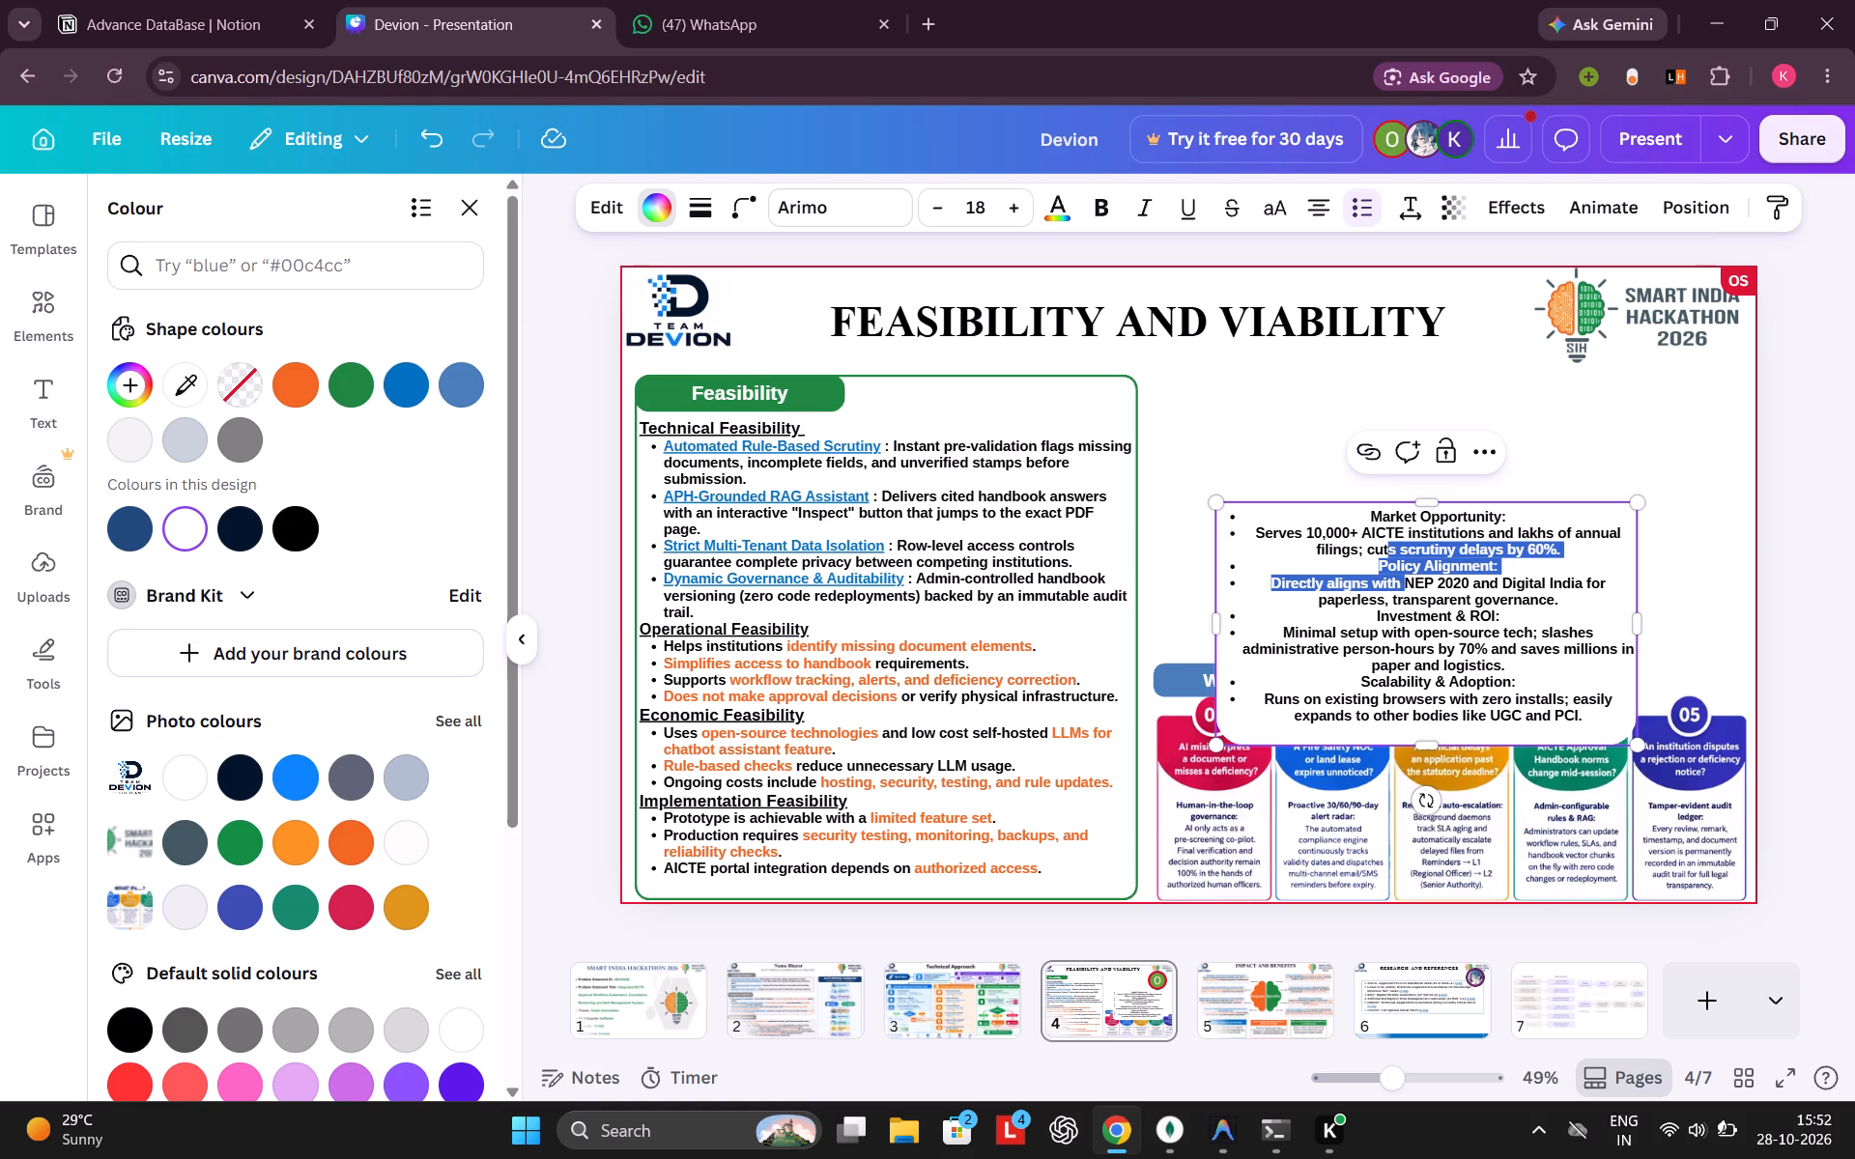
{"action": "left_click", "coordinate": [1803, 428]}
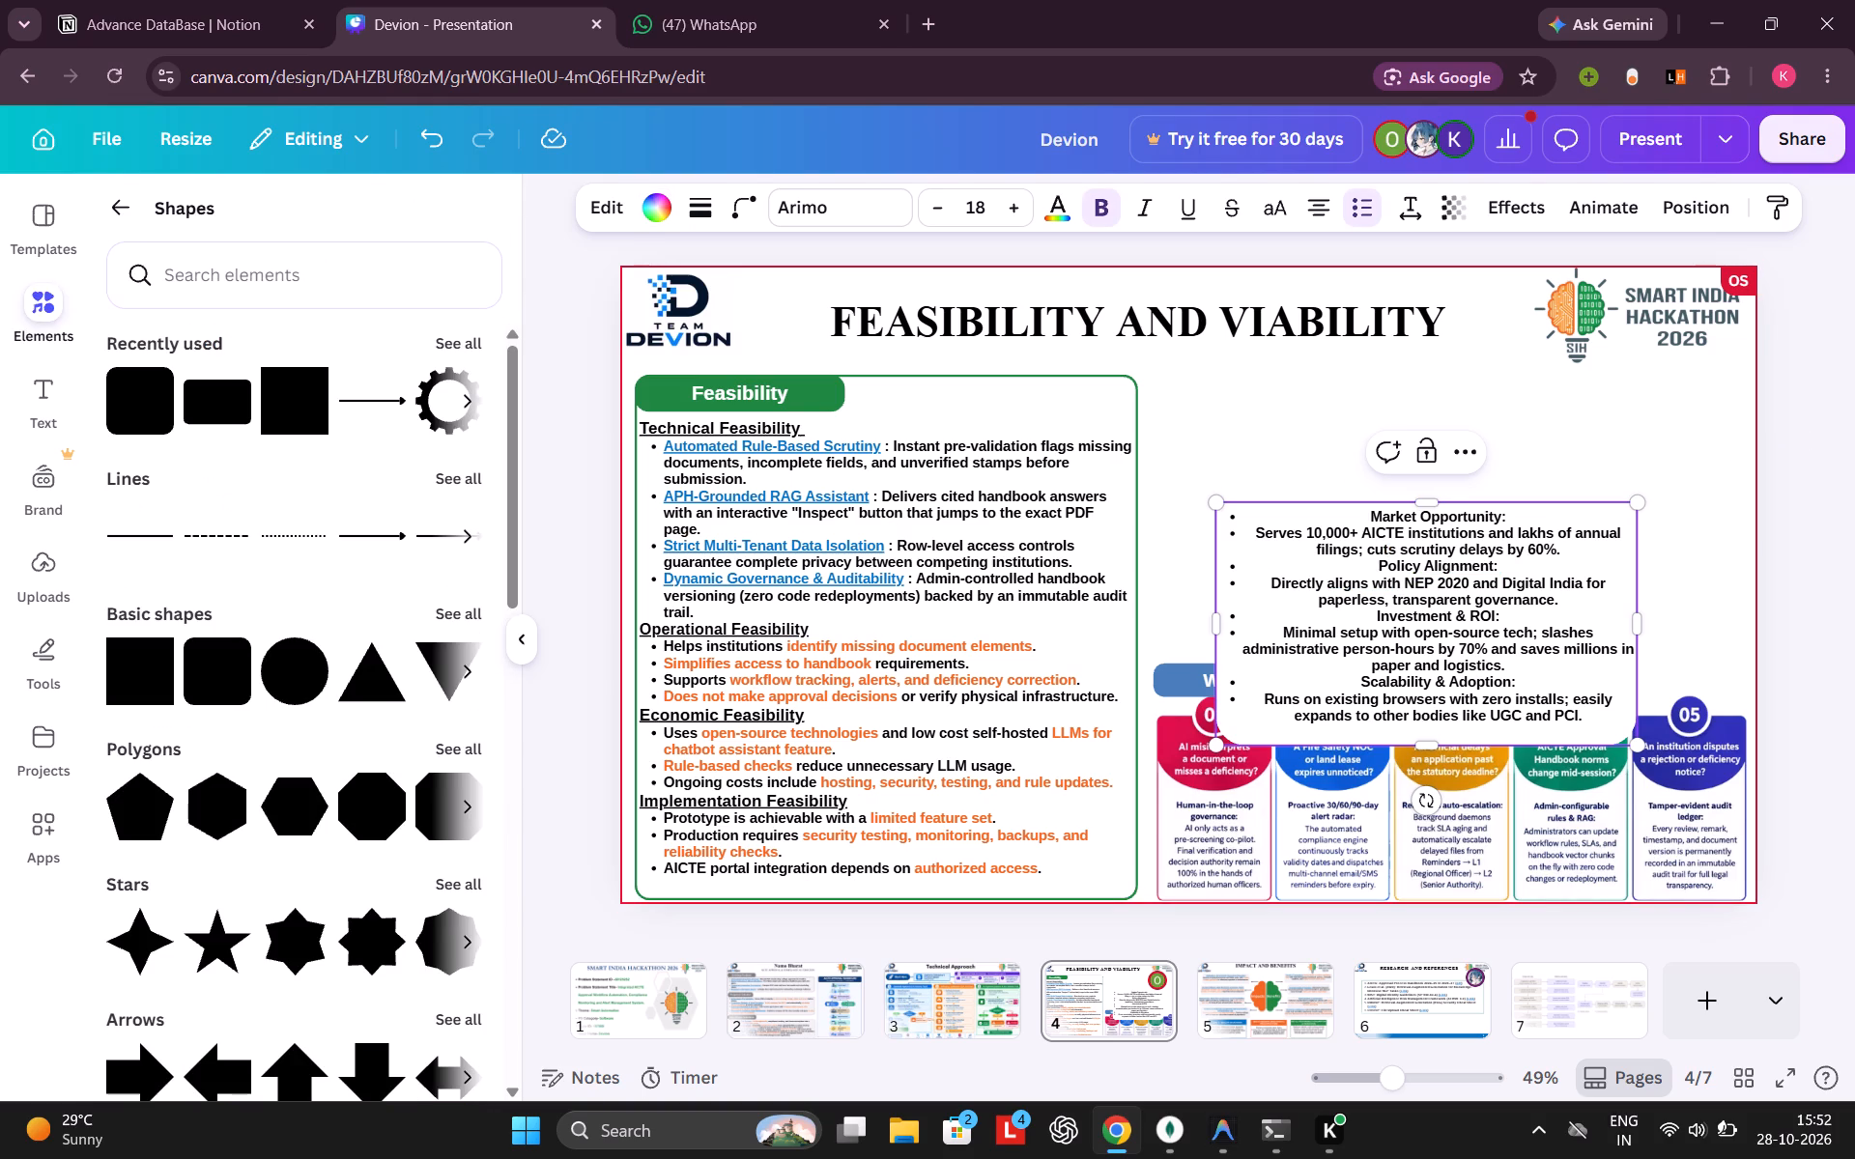
{"action": "left_click_drag", "start_coordinate": [1292, 677], "coordinate": [1307, 629]}
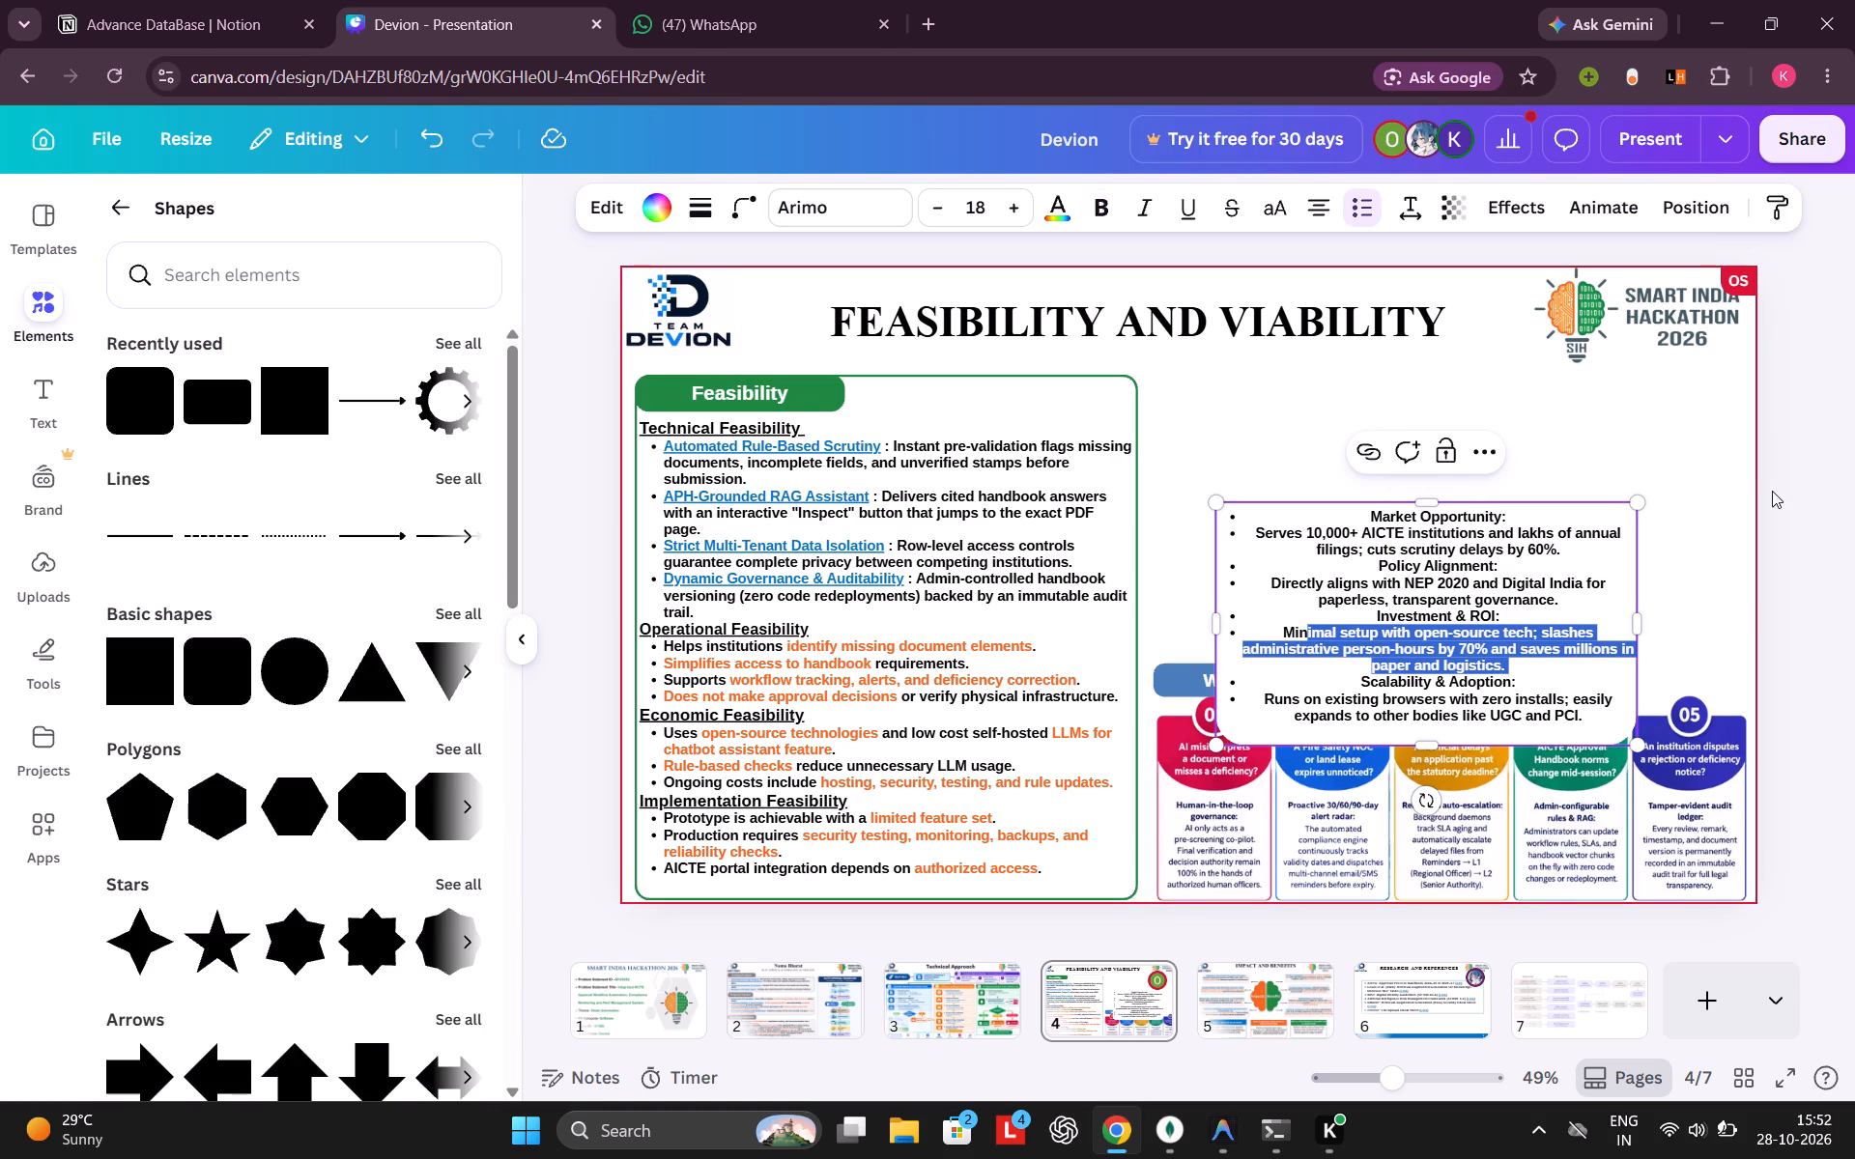
{"action": "left_click", "coordinate": [1784, 491]}
{"action": "left_click_drag", "start_coordinate": [1361, 630], "coordinate": [1475, 550]}
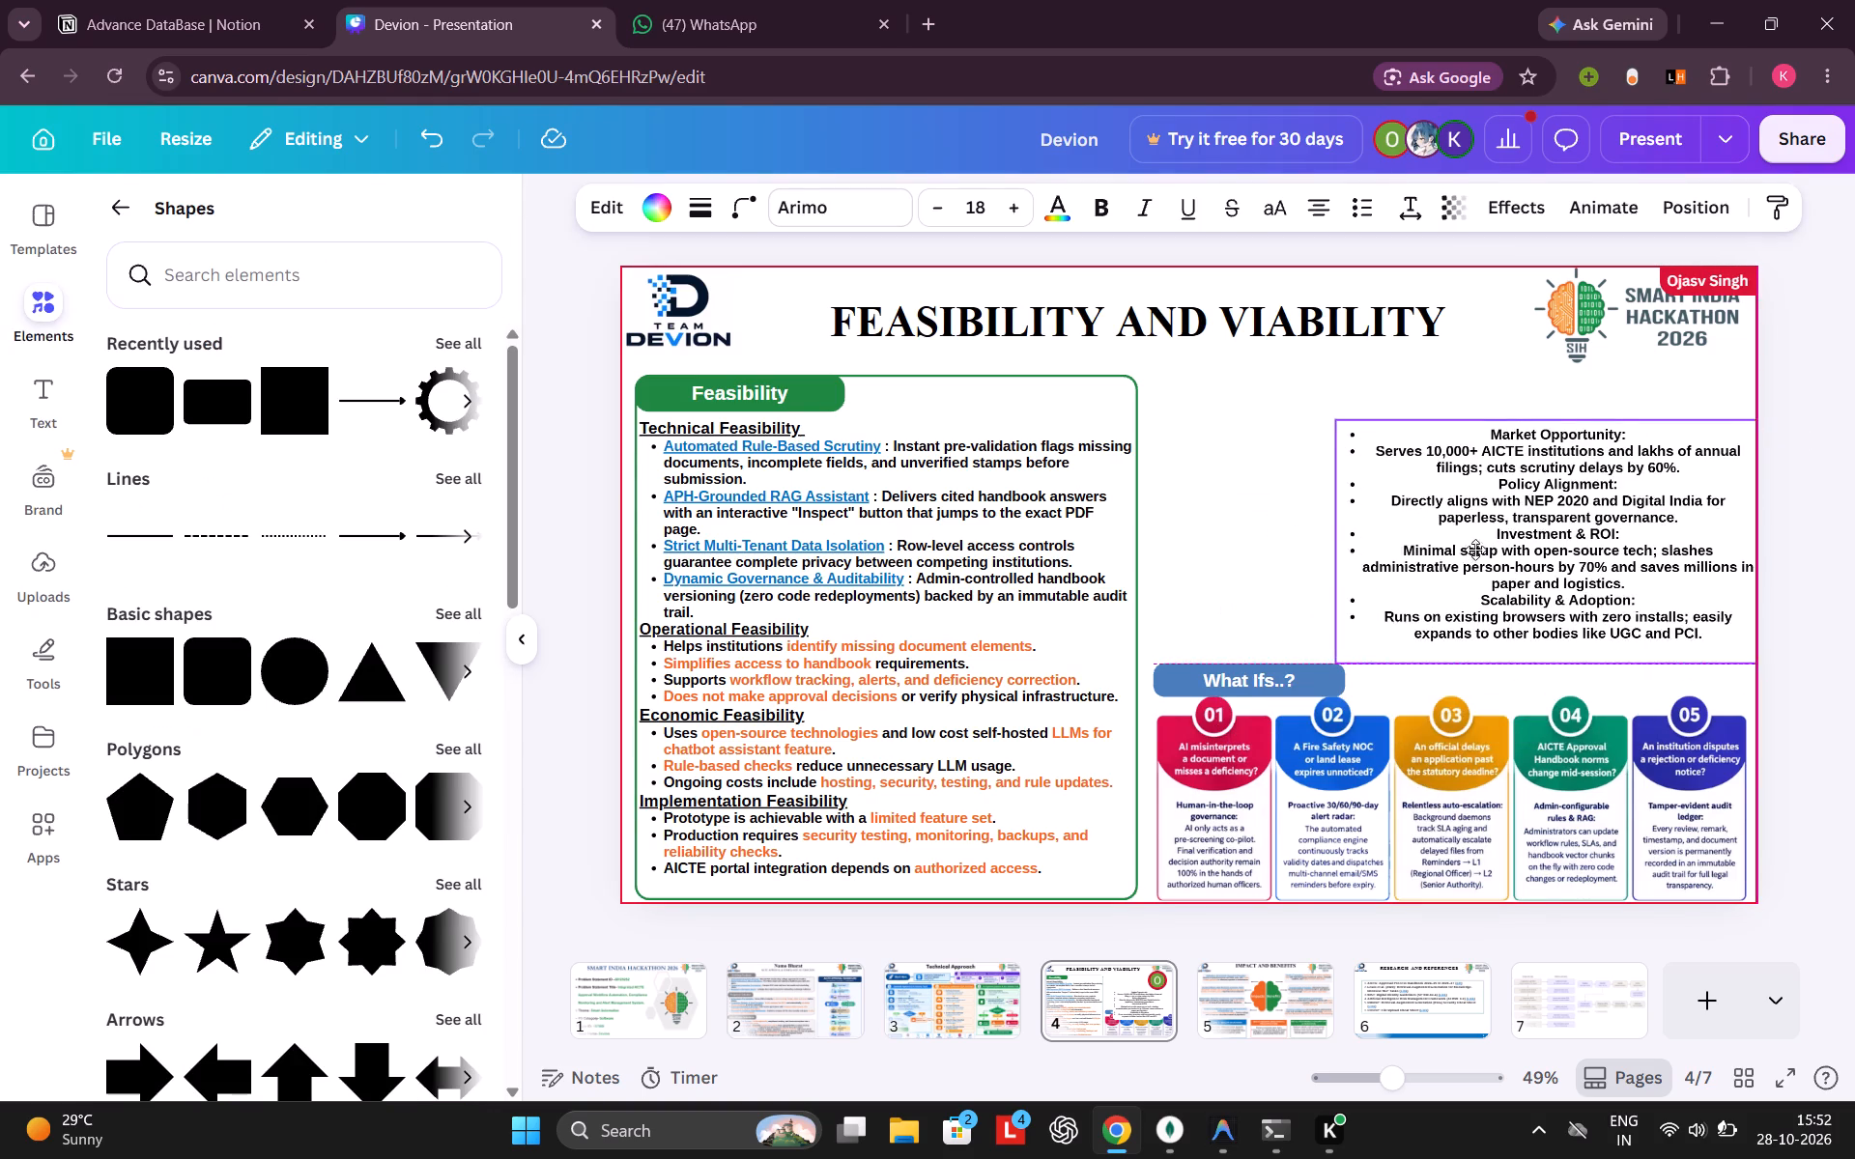
{"action": "left_click_drag", "start_coordinate": [1475, 550], "coordinate": [1341, 527]}
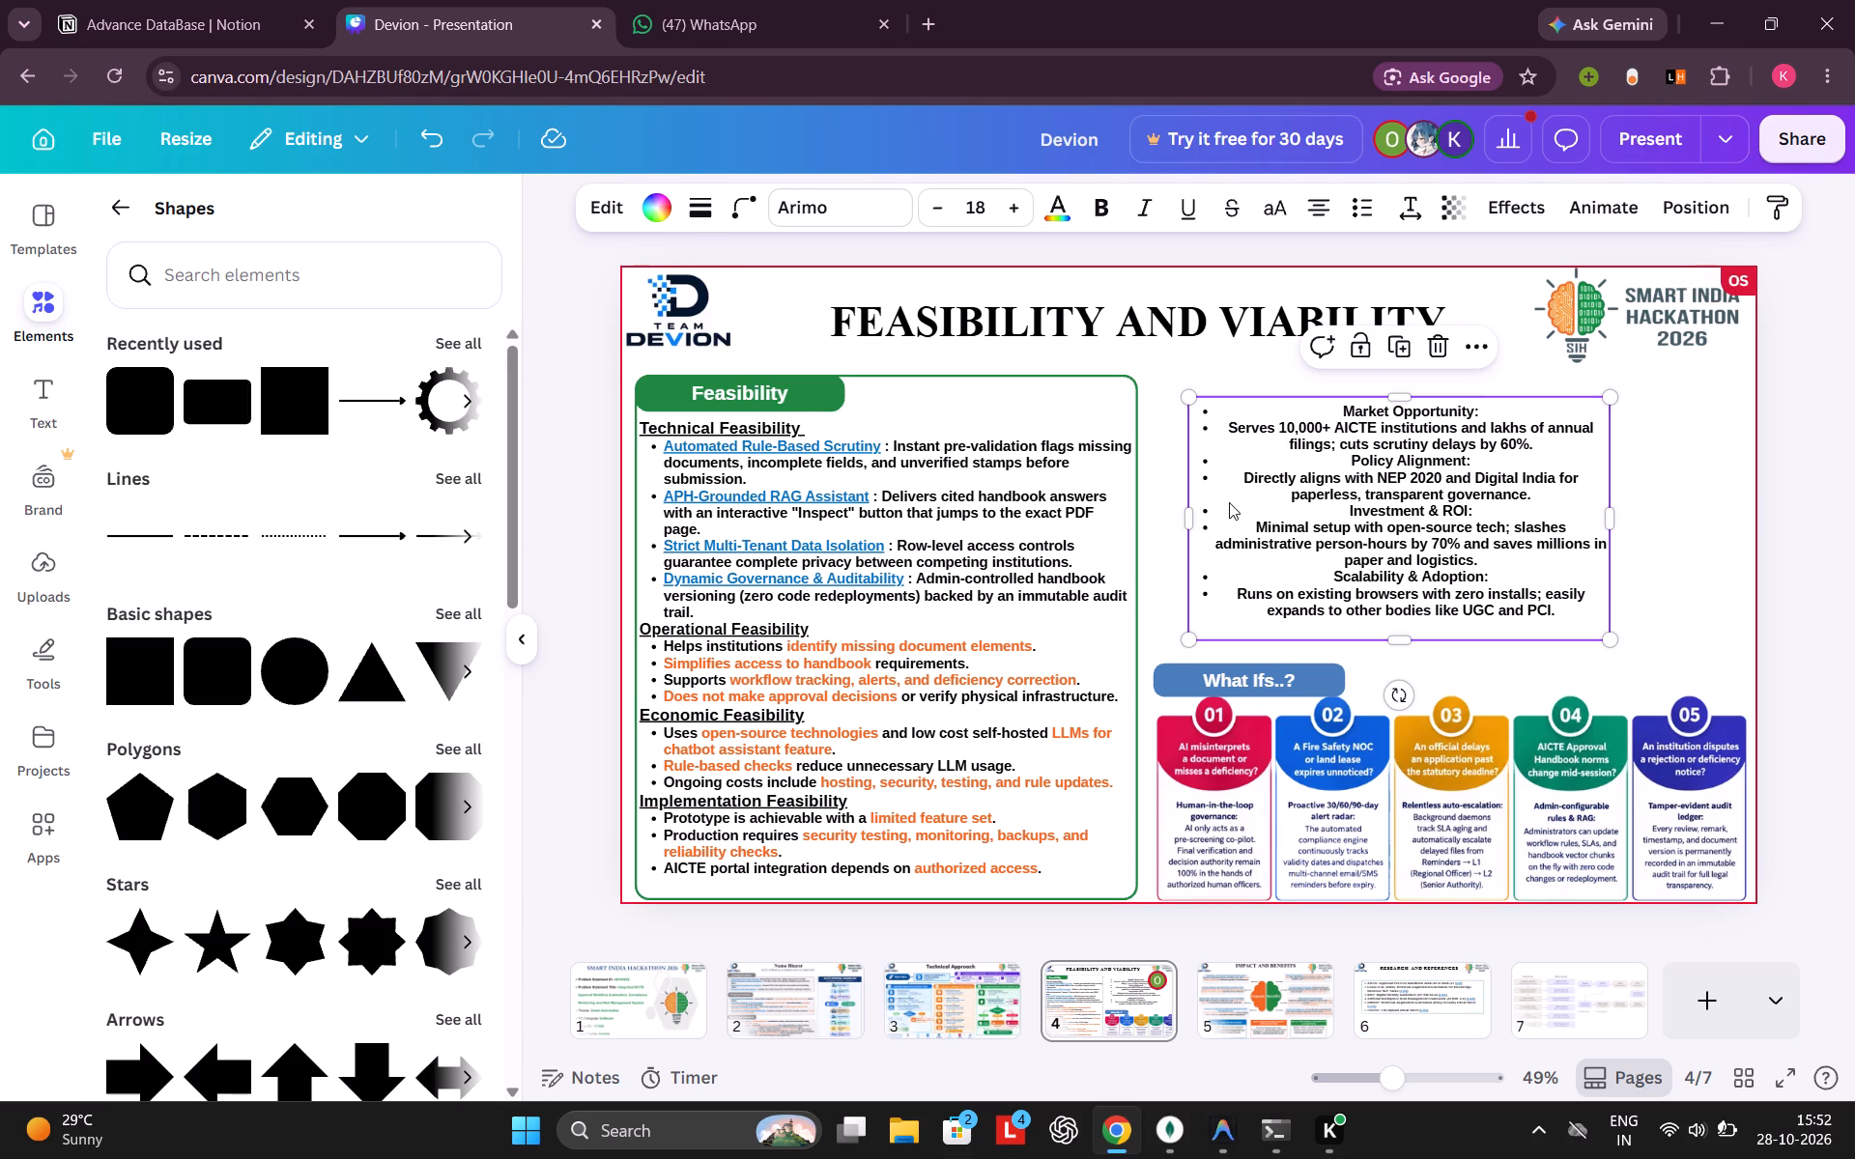
Add a solid border with a stroke weight of 4 to the viability shape.
{"action": "left_click", "coordinate": [1057, 209]}
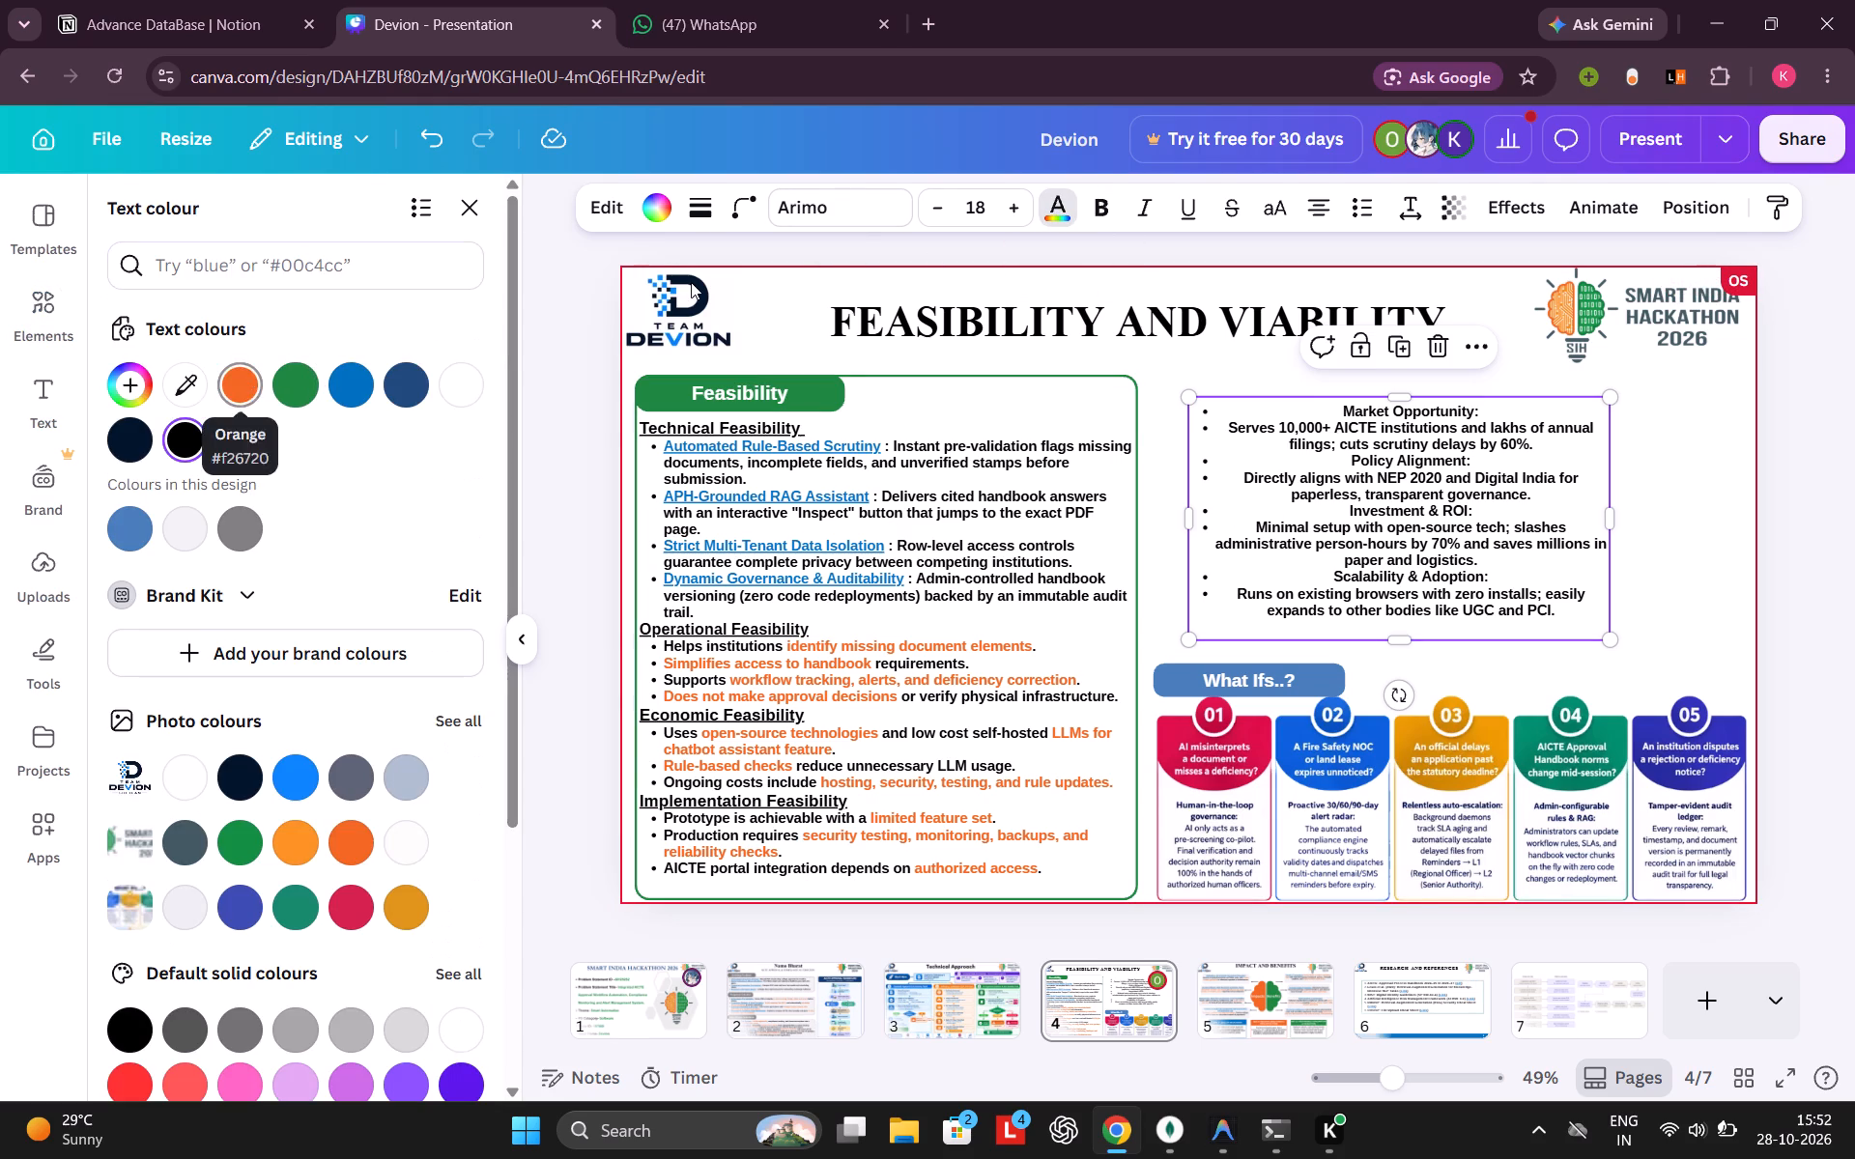
{"action": "left_click", "coordinate": [705, 207]}
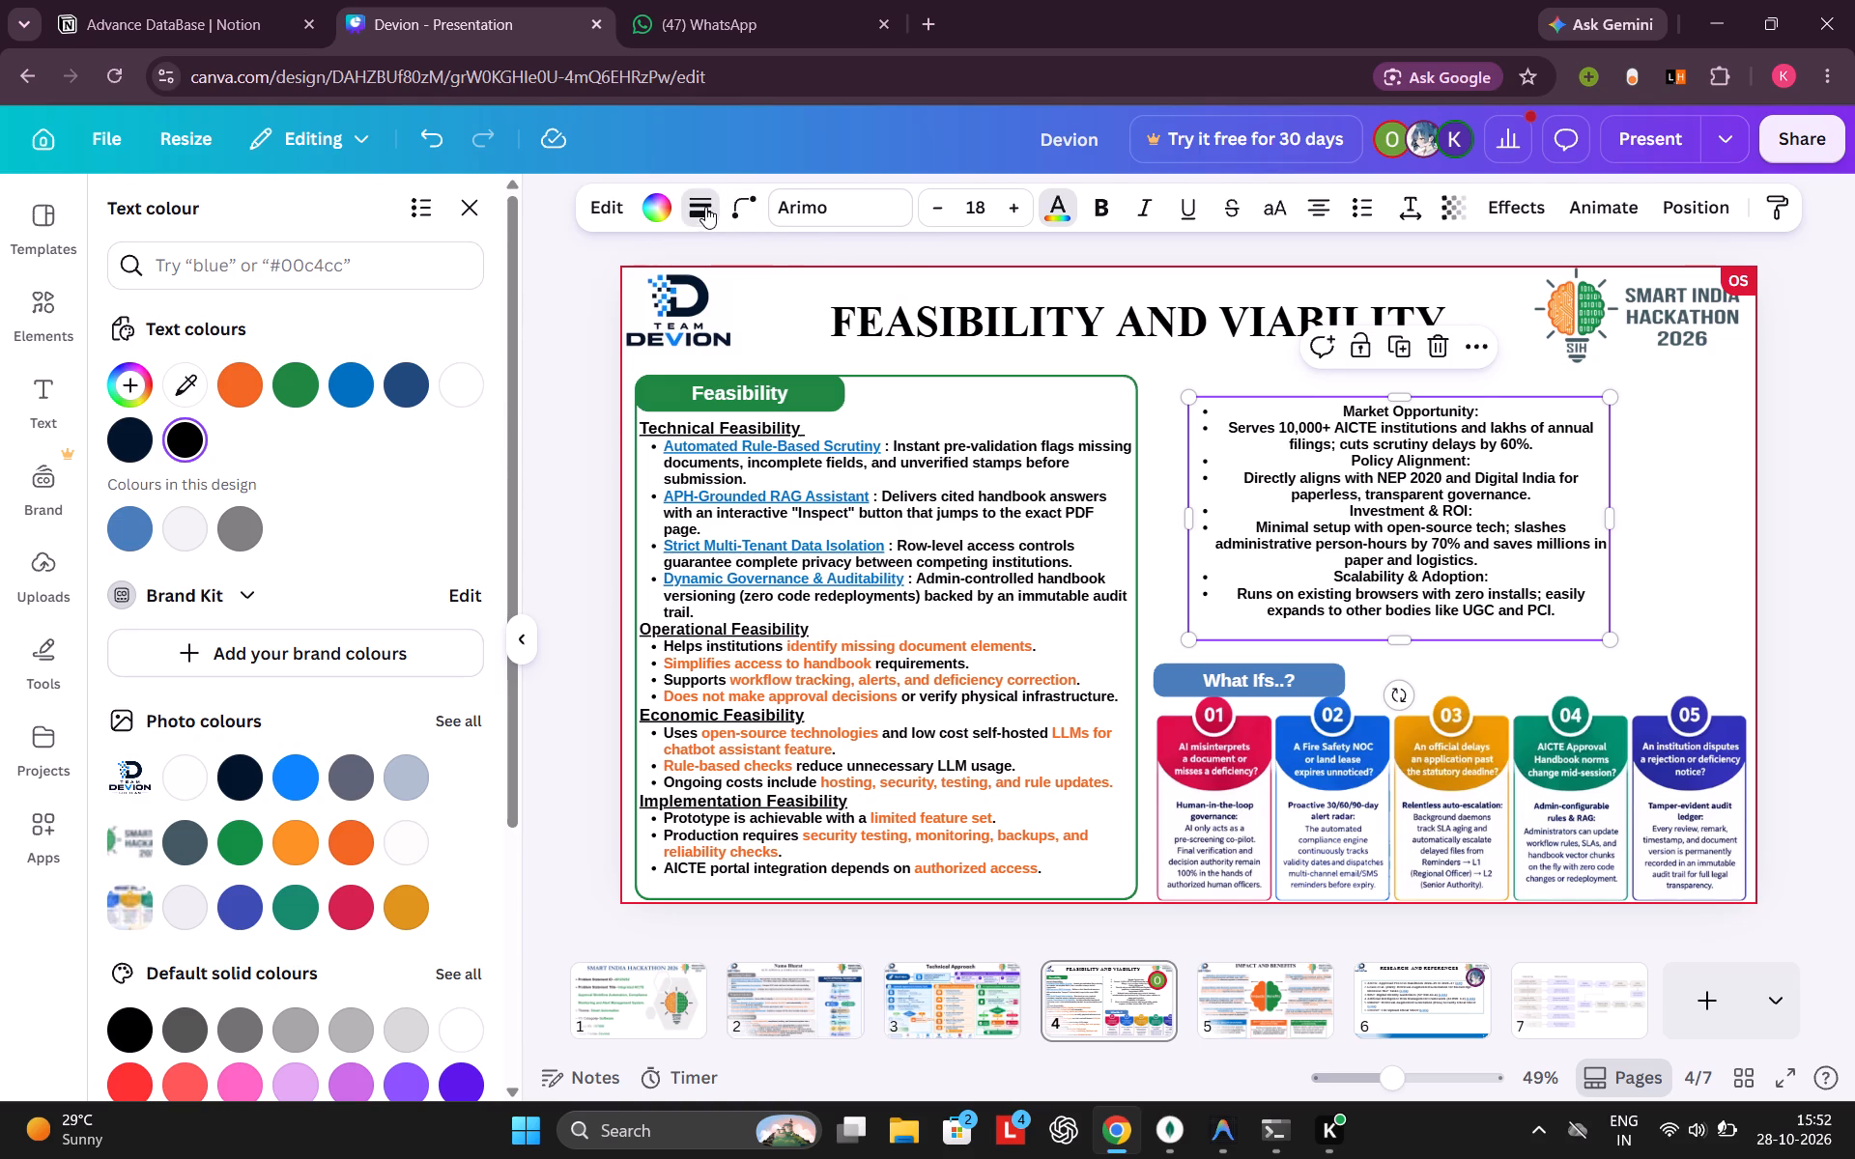
{"action": "left_click", "coordinate": [547, 375]}
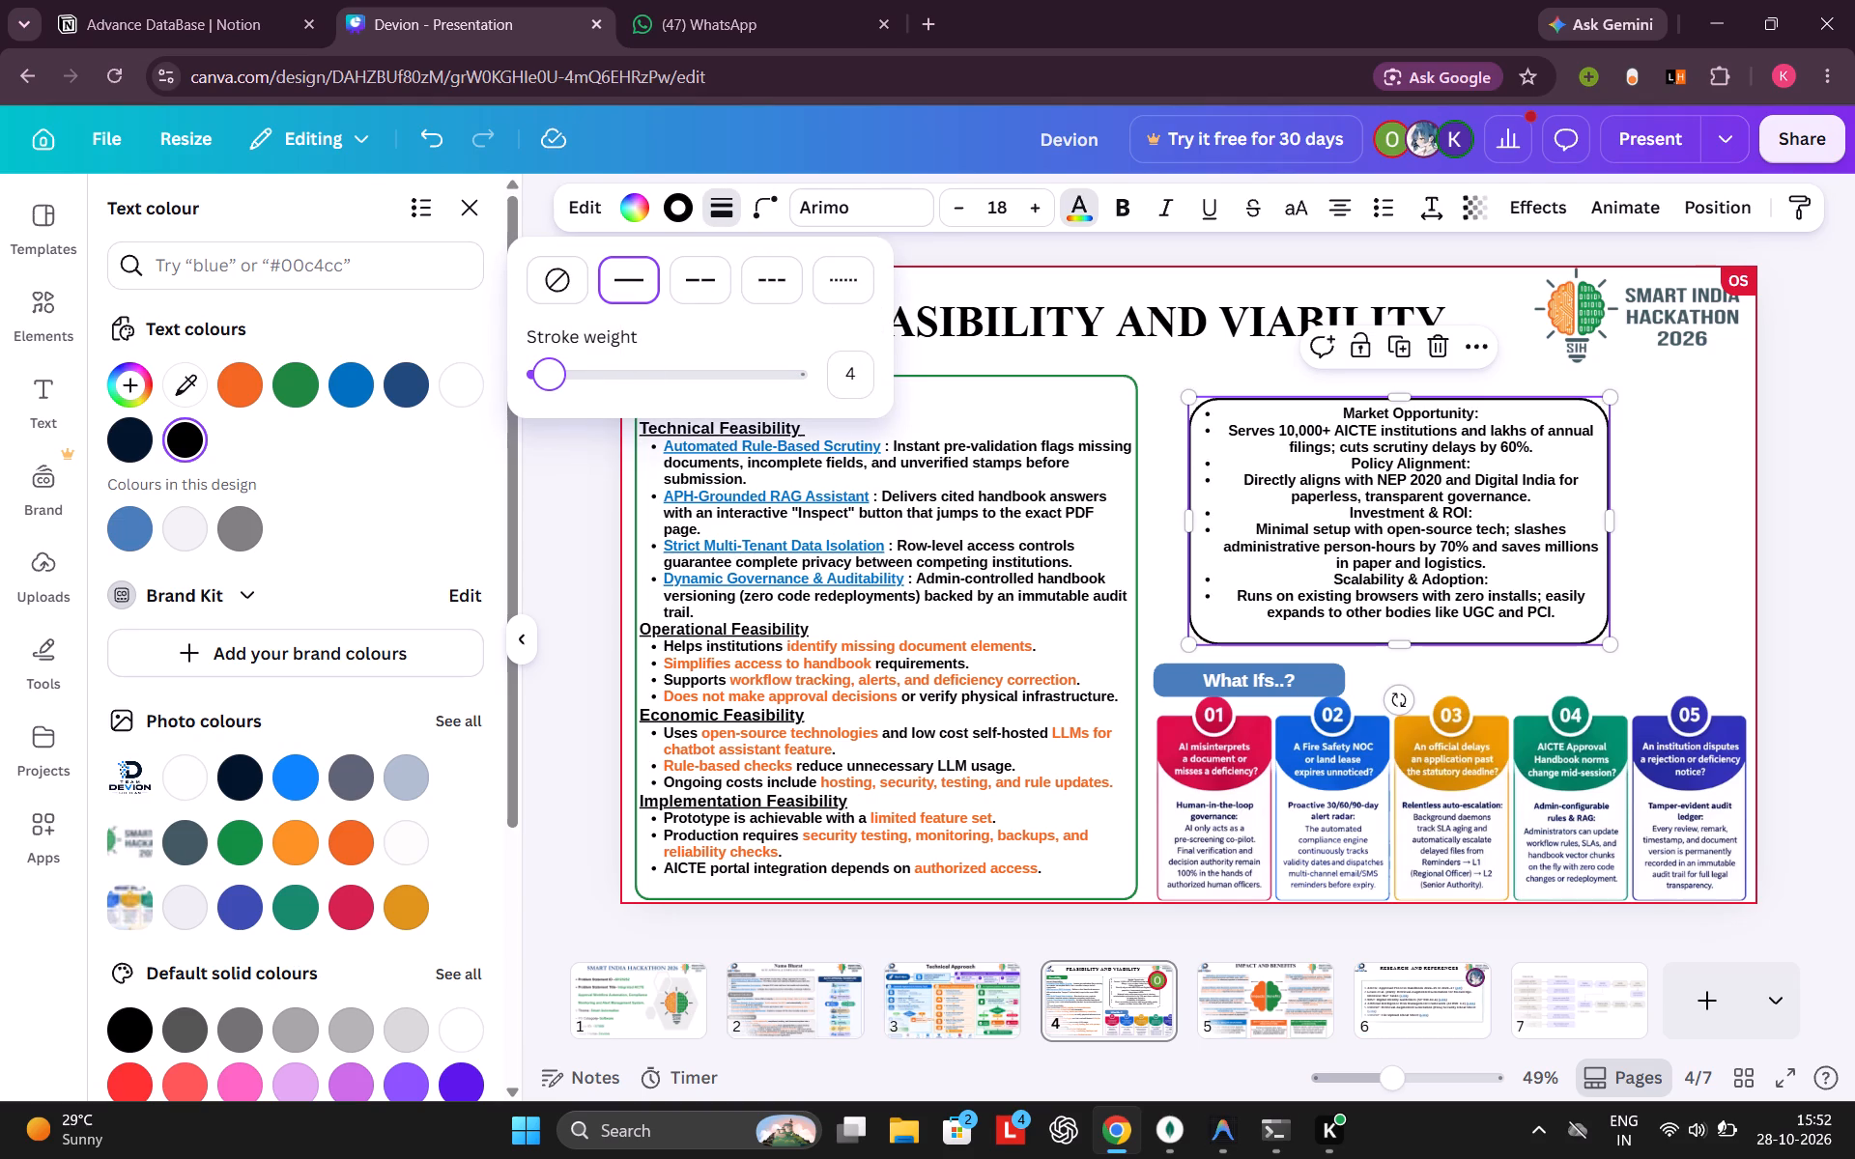
Set the viability points' text colour to orange (#f26720).
{"action": "left_click", "coordinate": [241, 393]}
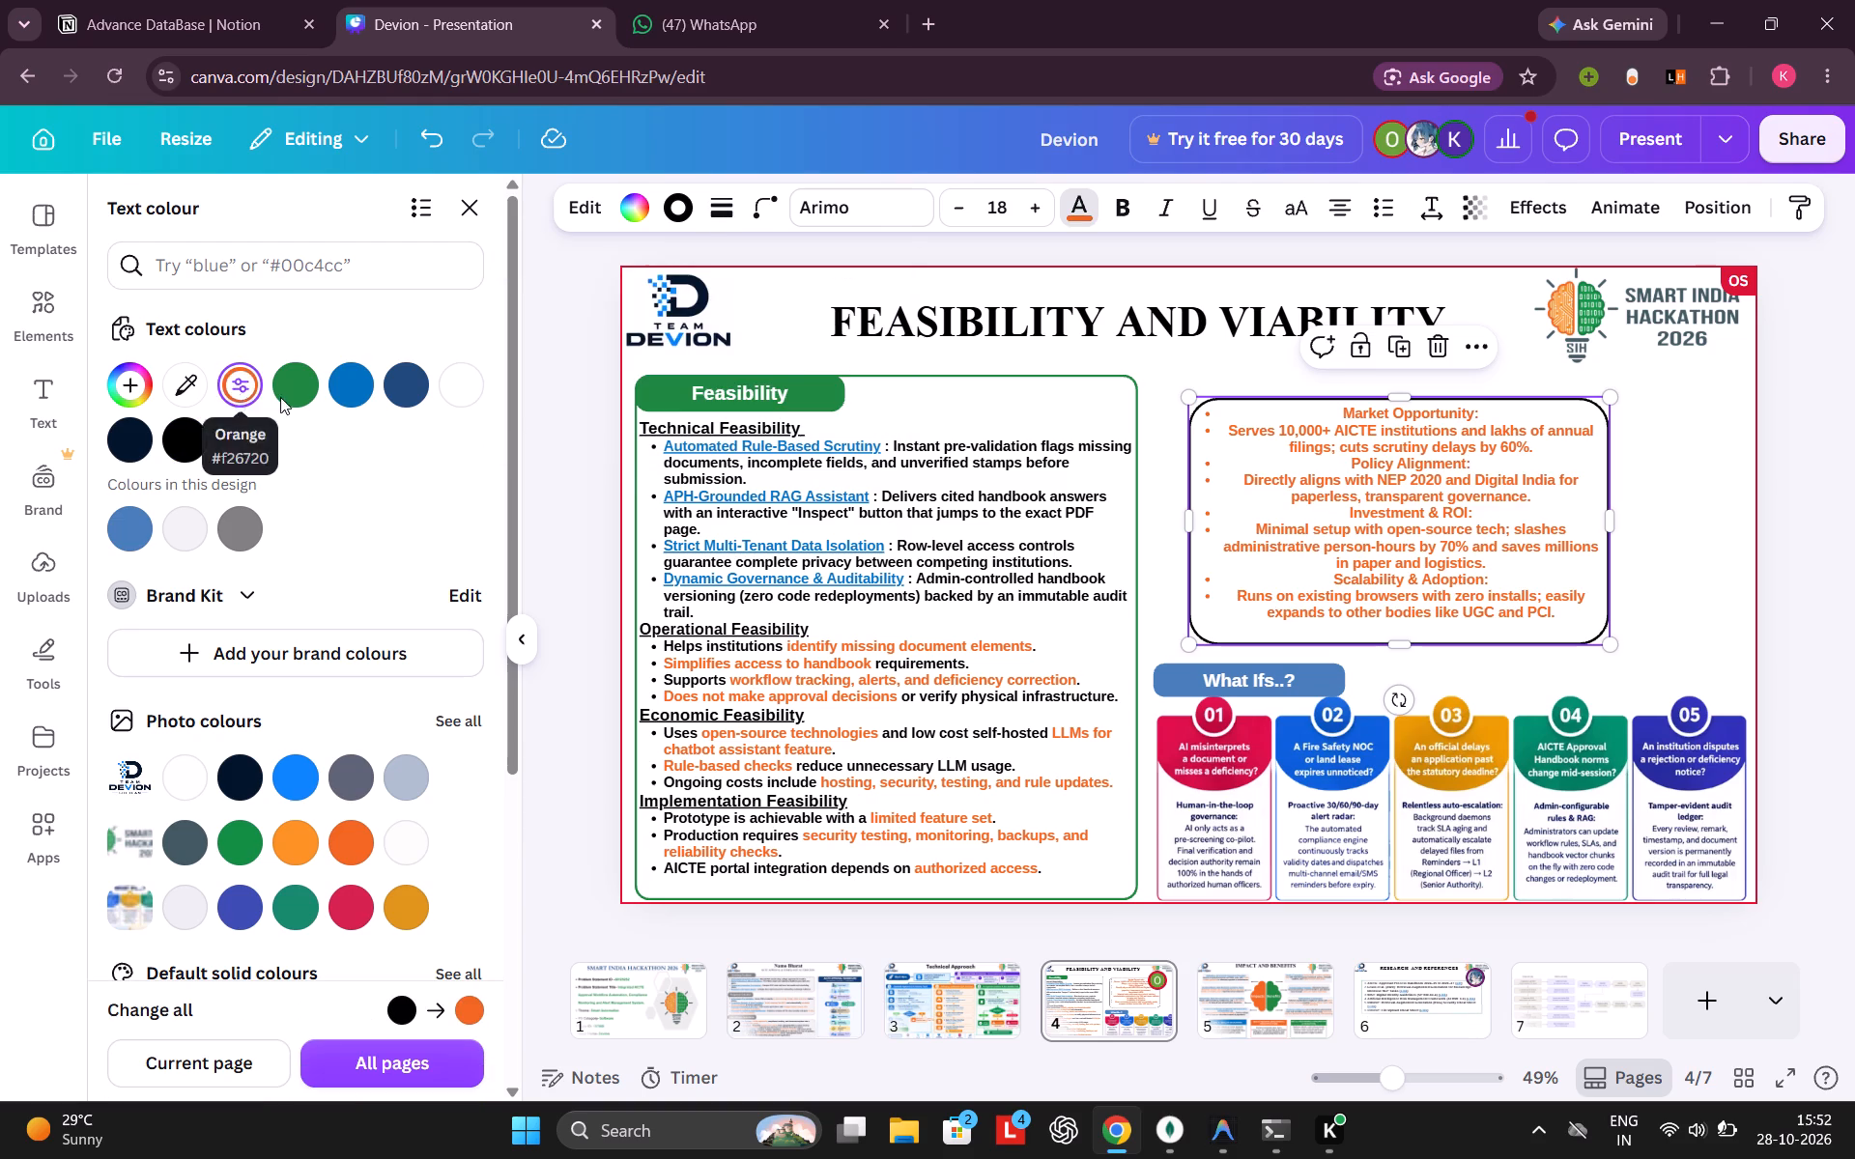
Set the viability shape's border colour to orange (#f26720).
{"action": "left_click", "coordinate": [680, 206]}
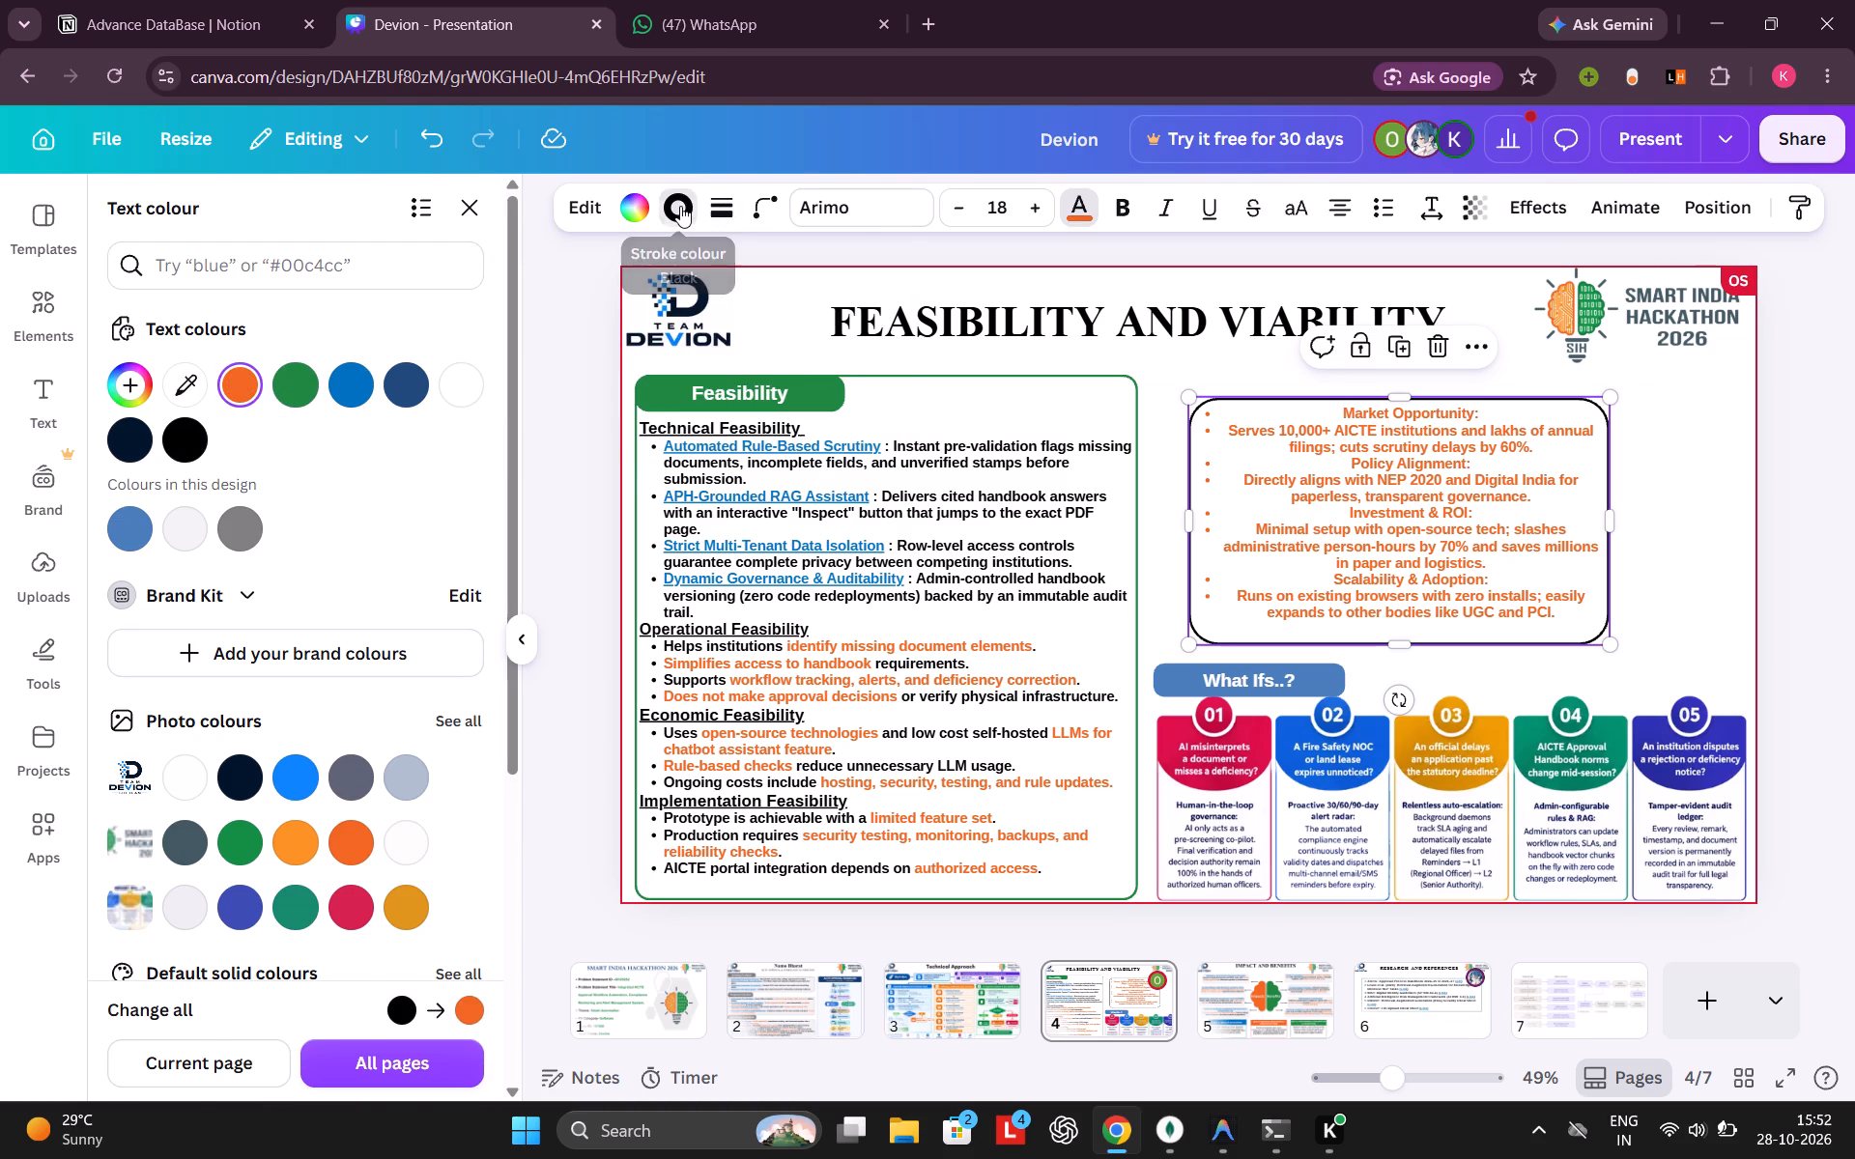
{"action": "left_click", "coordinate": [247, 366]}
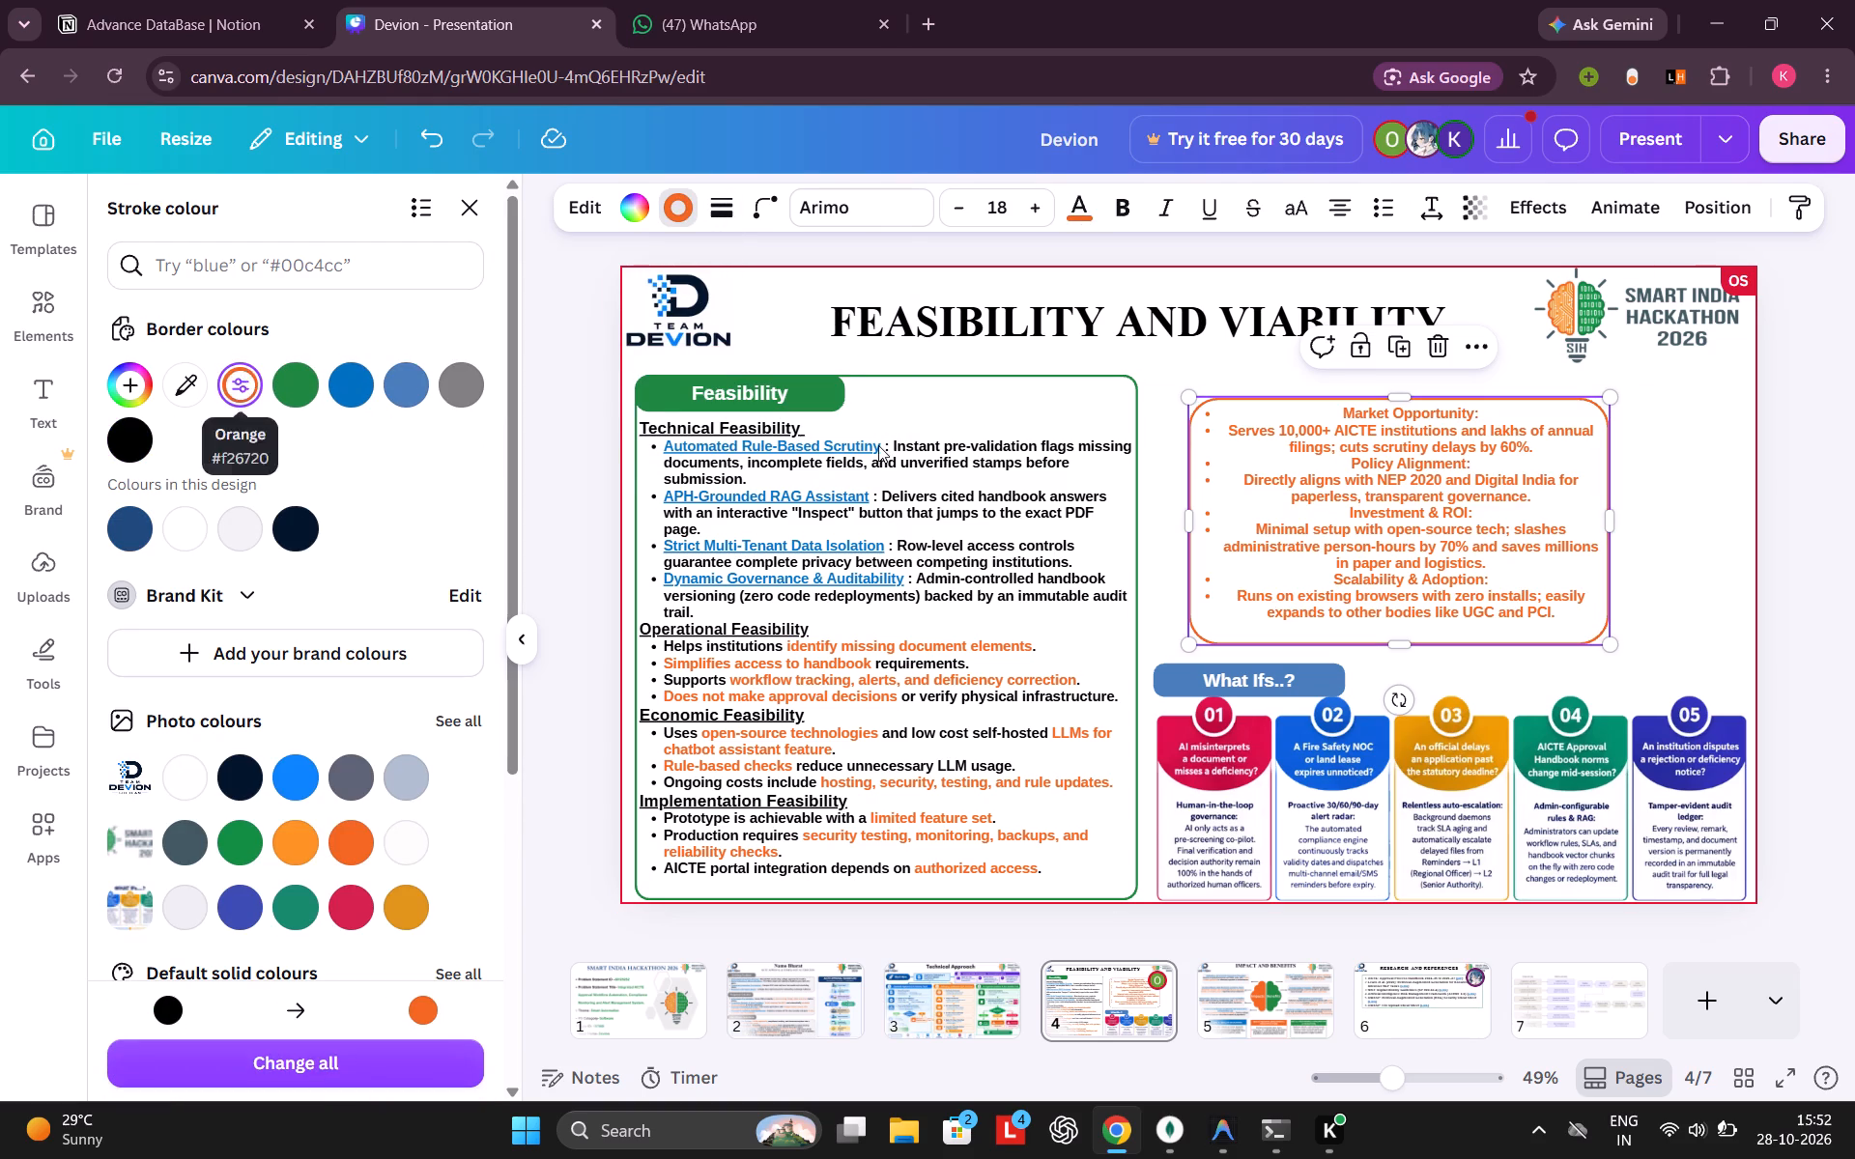
Select all the viability text and apply dark blue from the design's colours as the shape's border colour.
{"action": "triple_click", "coordinate": [1316, 505]}
{"action": "triple_click", "coordinate": [1316, 505]}
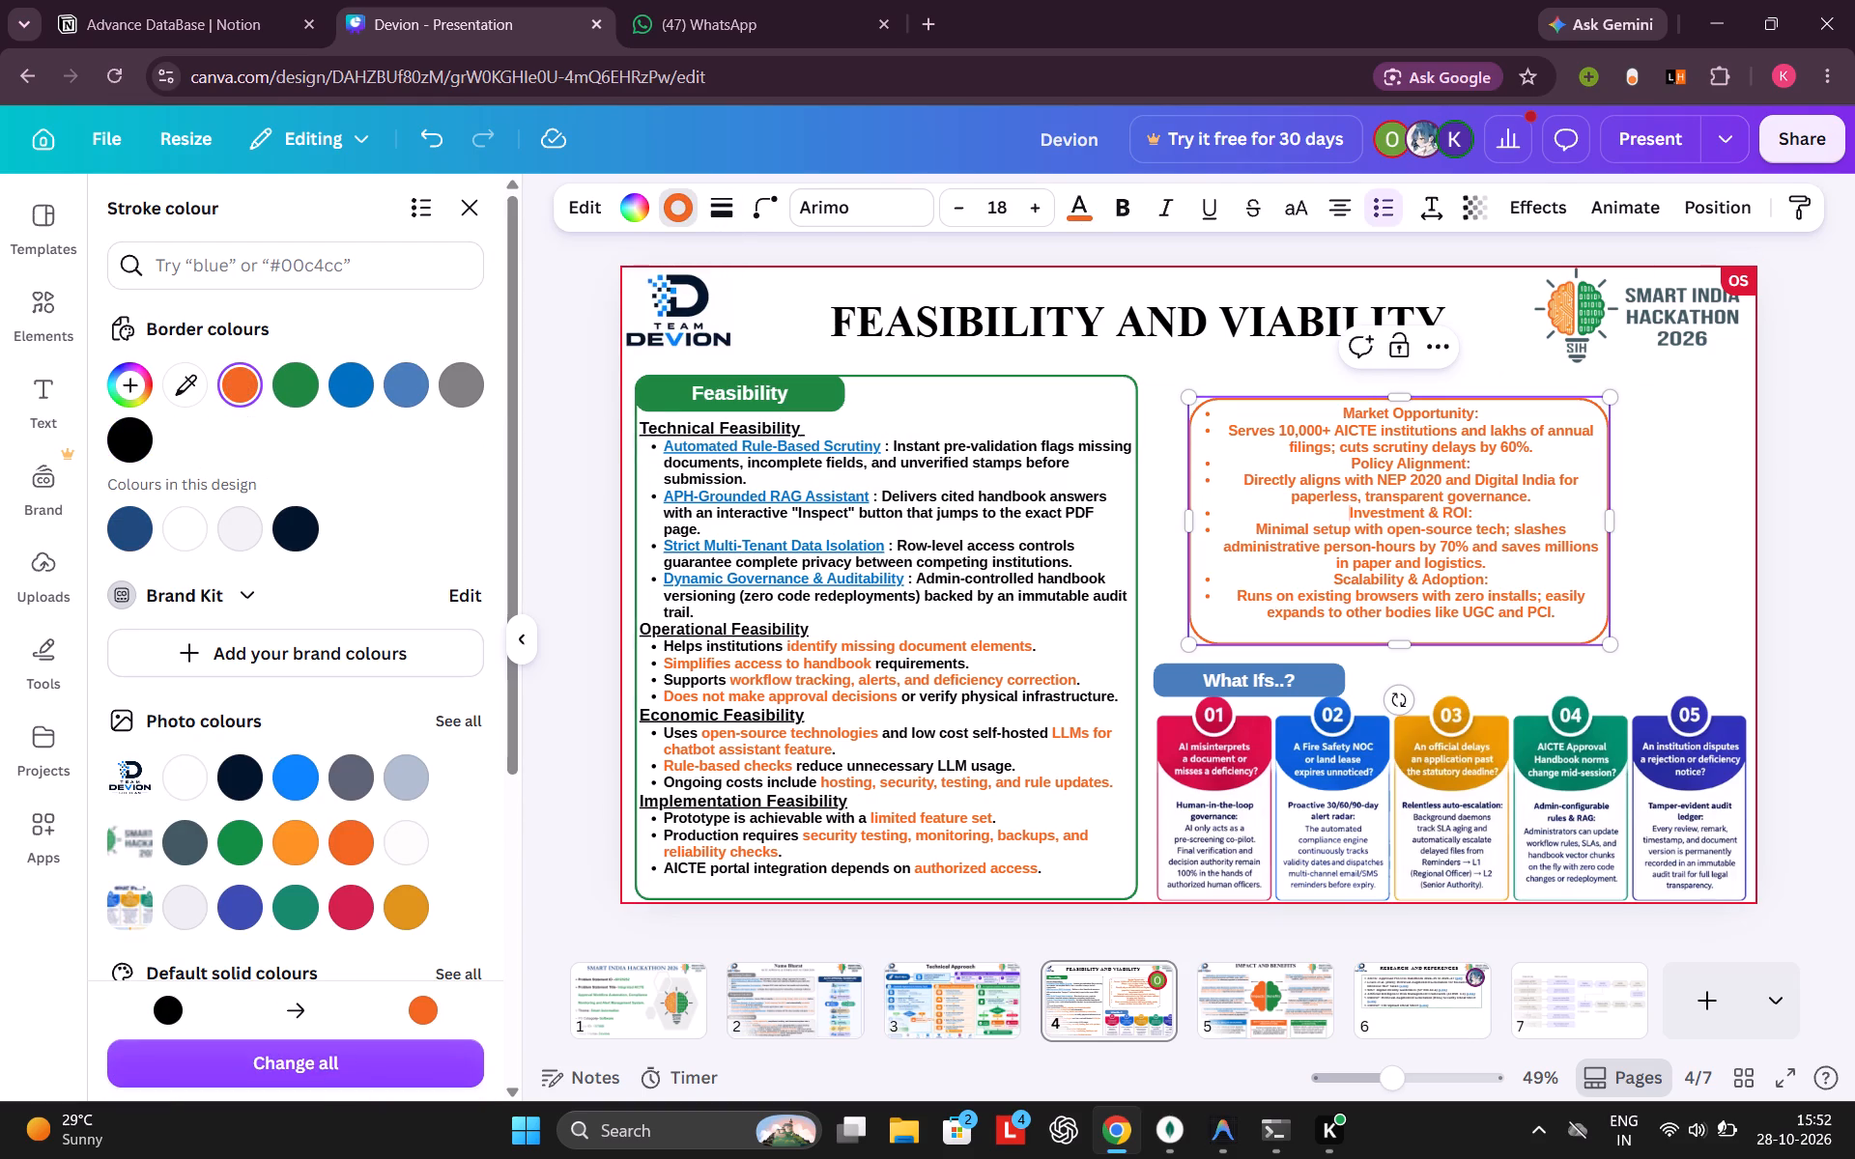
{"action": "triple_click", "coordinate": [1316, 505]}
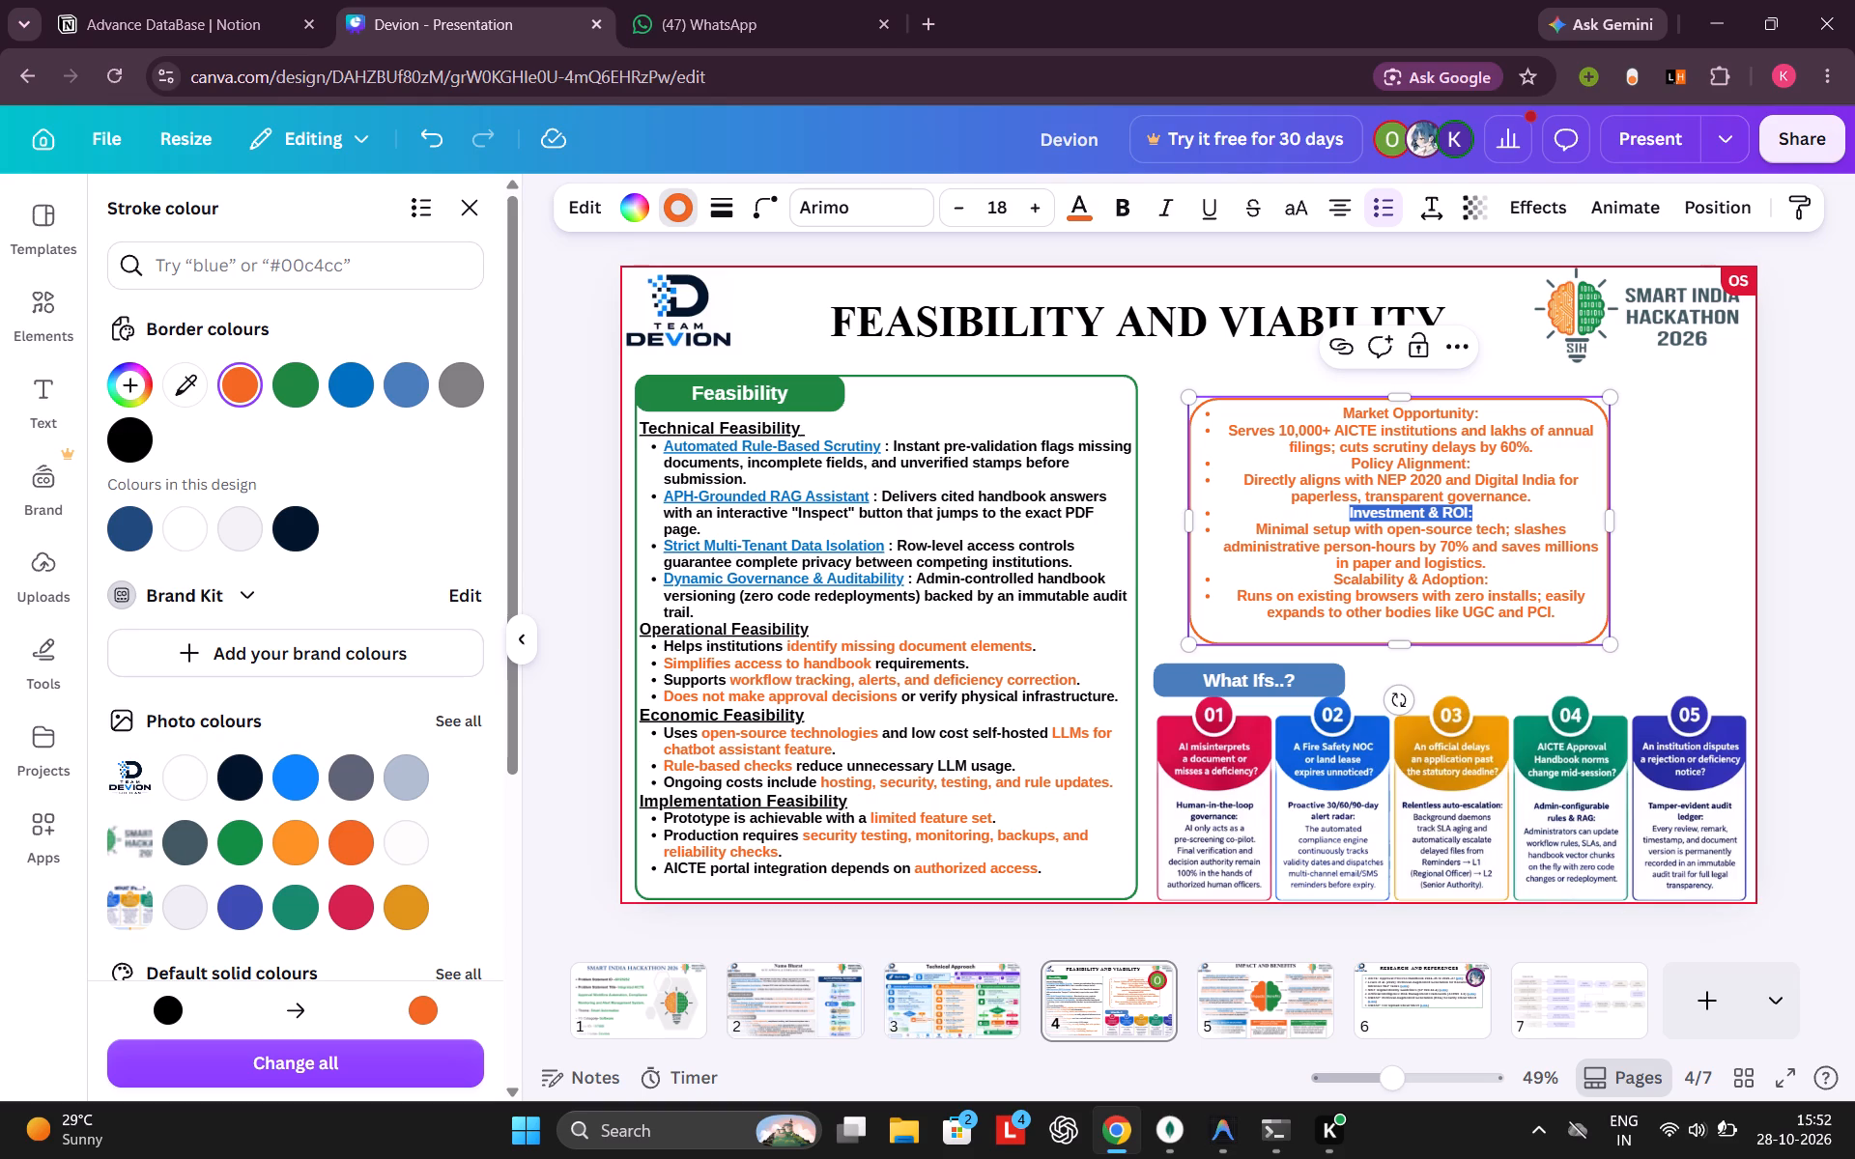
{"action": "left_click", "coordinate": [1556, 623]}
{"action": "left_click_drag", "start_coordinate": [1559, 614], "coordinate": [1326, 413]}
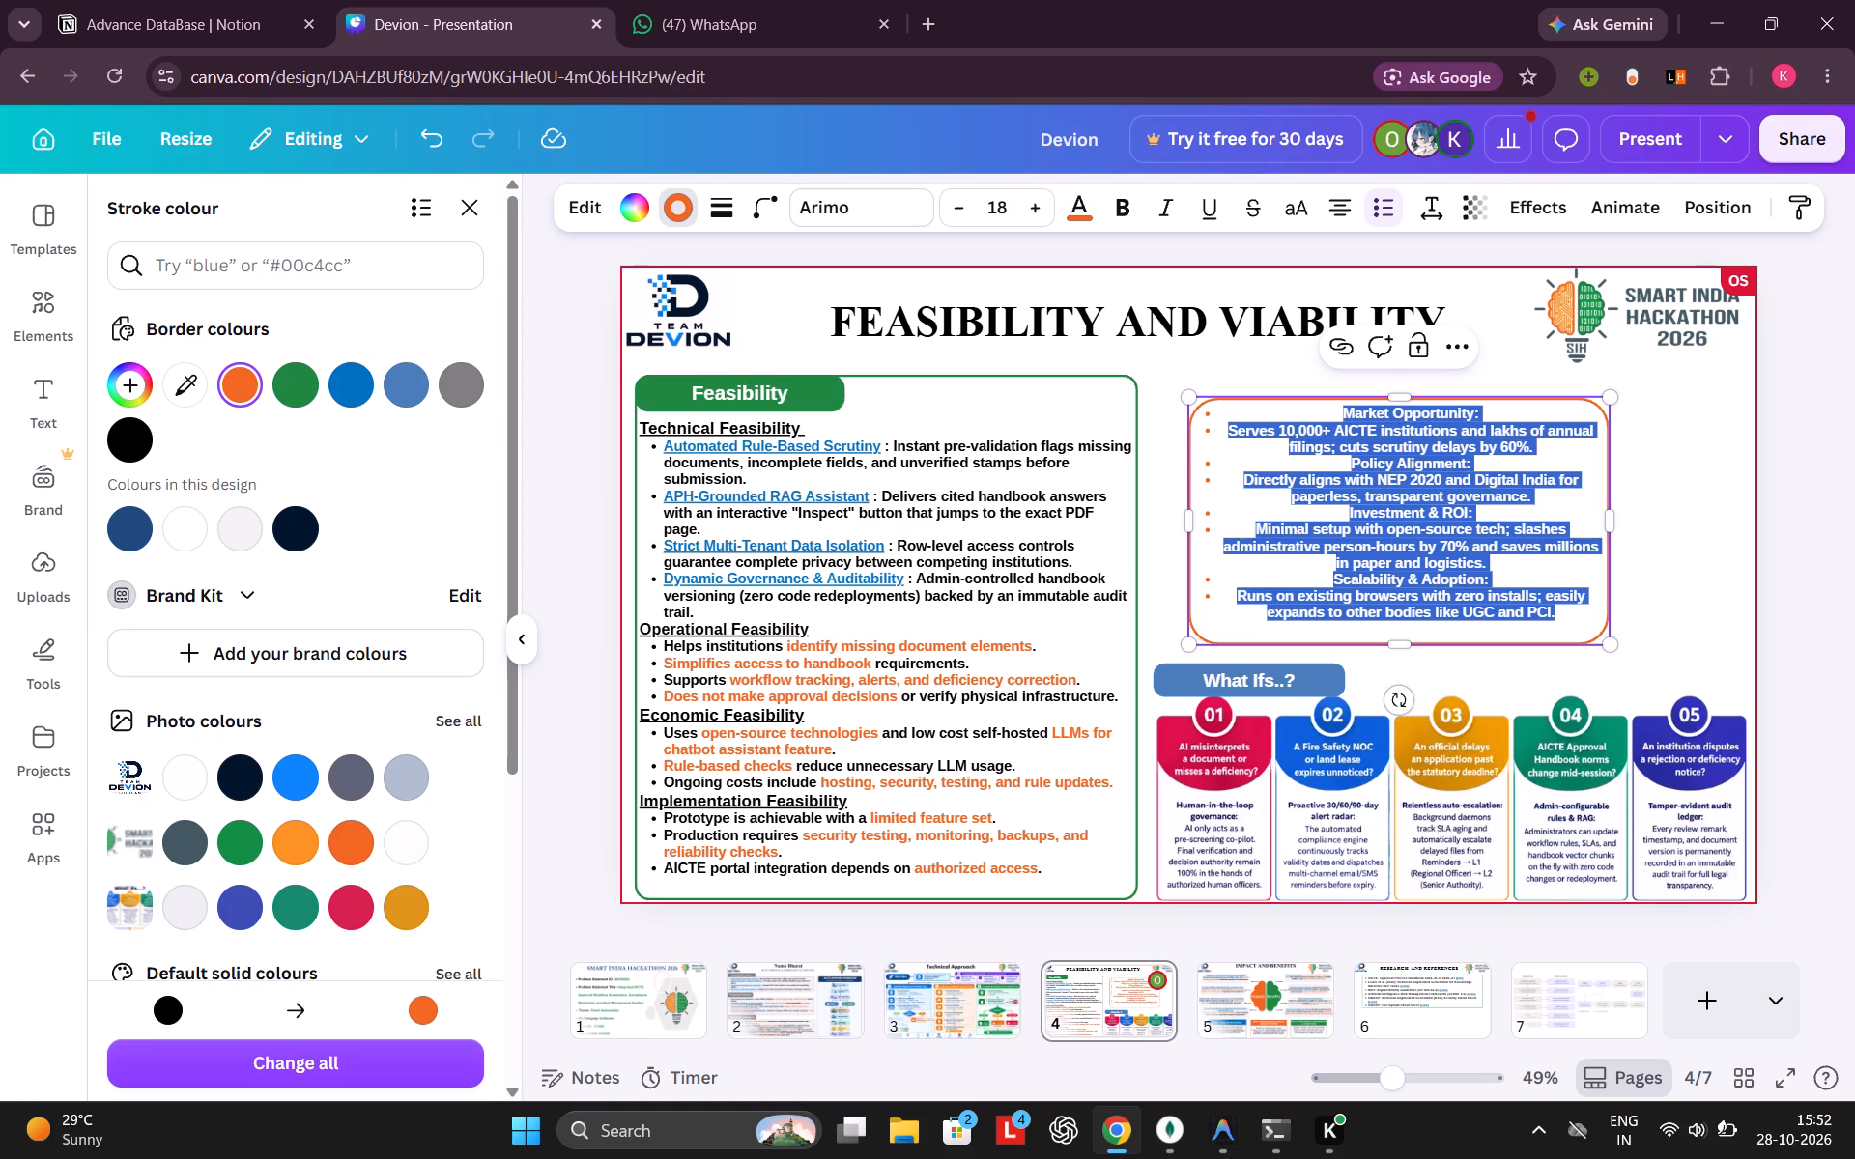
{"action": "left_click", "coordinate": [287, 525]}
{"action": "left_click", "coordinate": [1337, 537]}
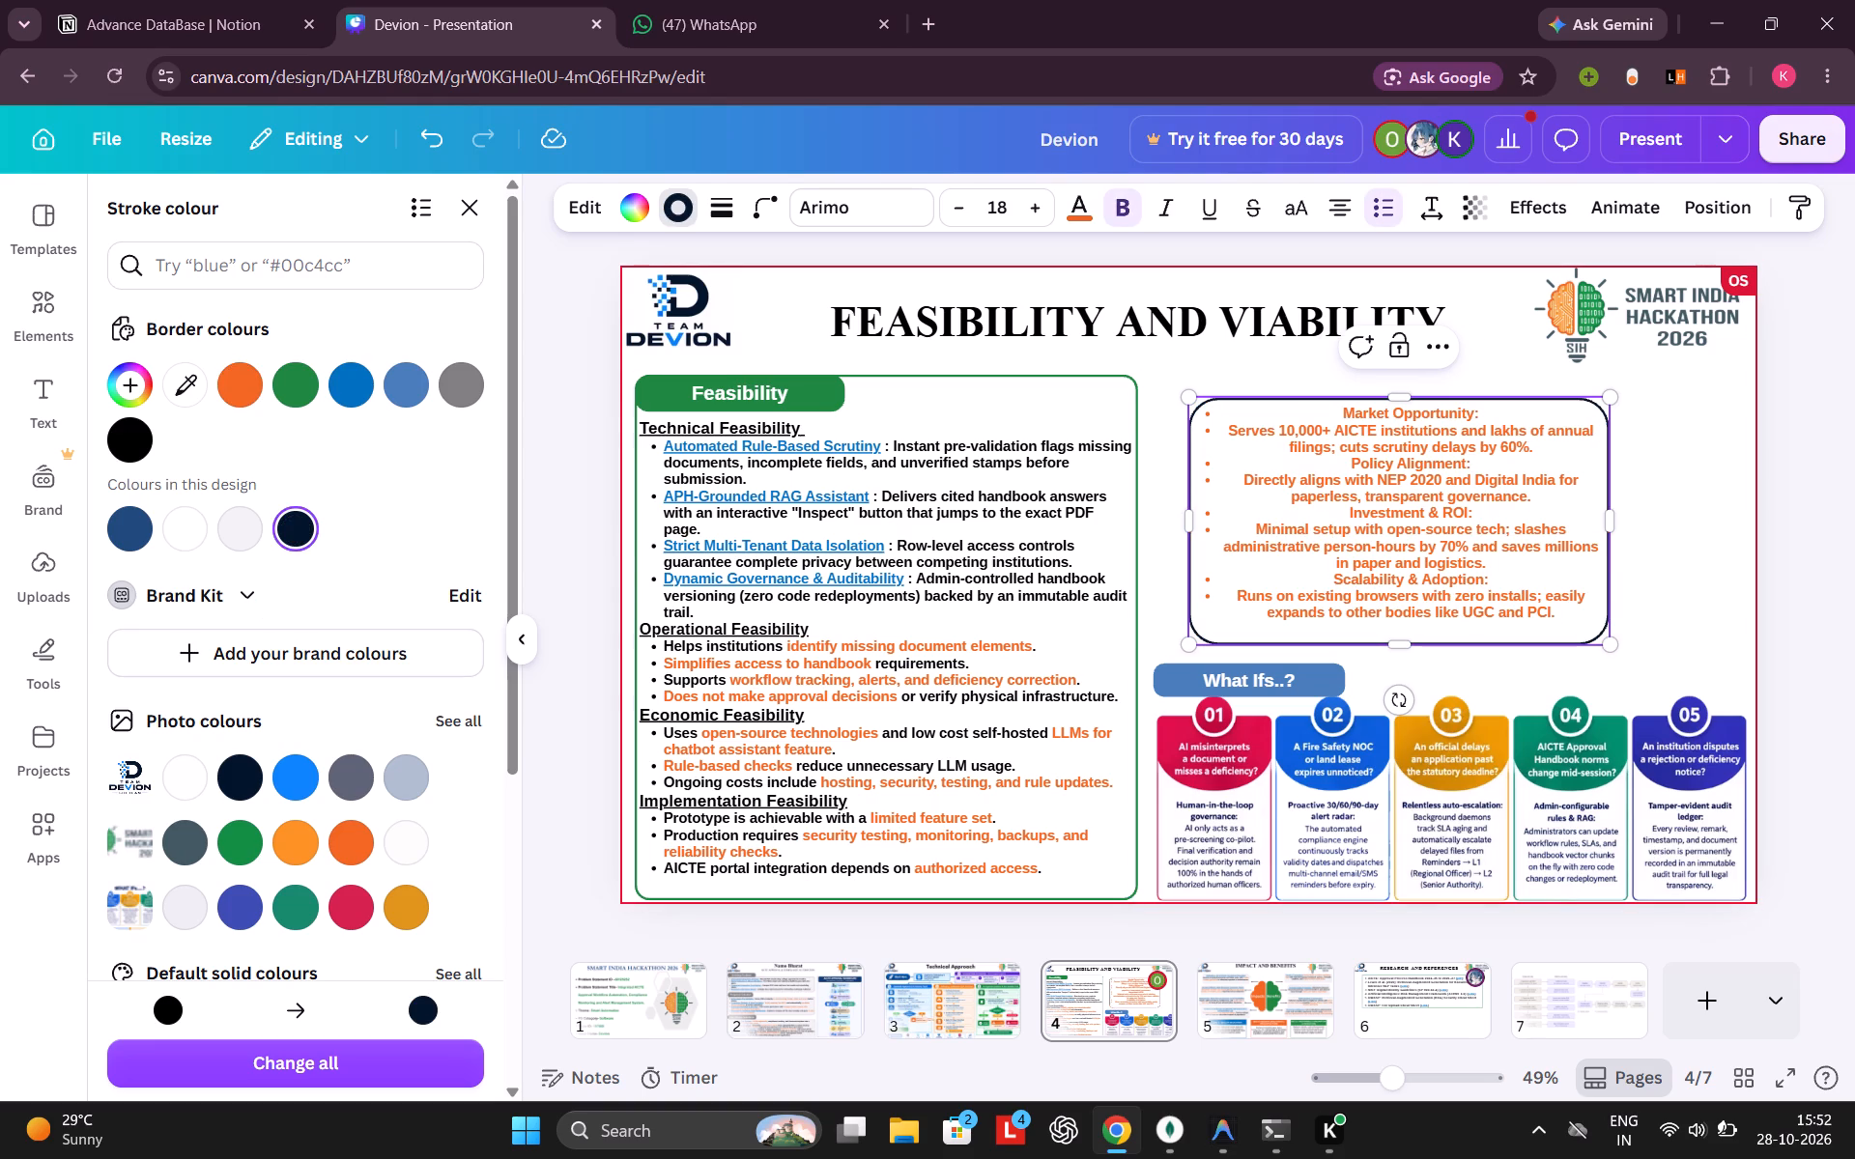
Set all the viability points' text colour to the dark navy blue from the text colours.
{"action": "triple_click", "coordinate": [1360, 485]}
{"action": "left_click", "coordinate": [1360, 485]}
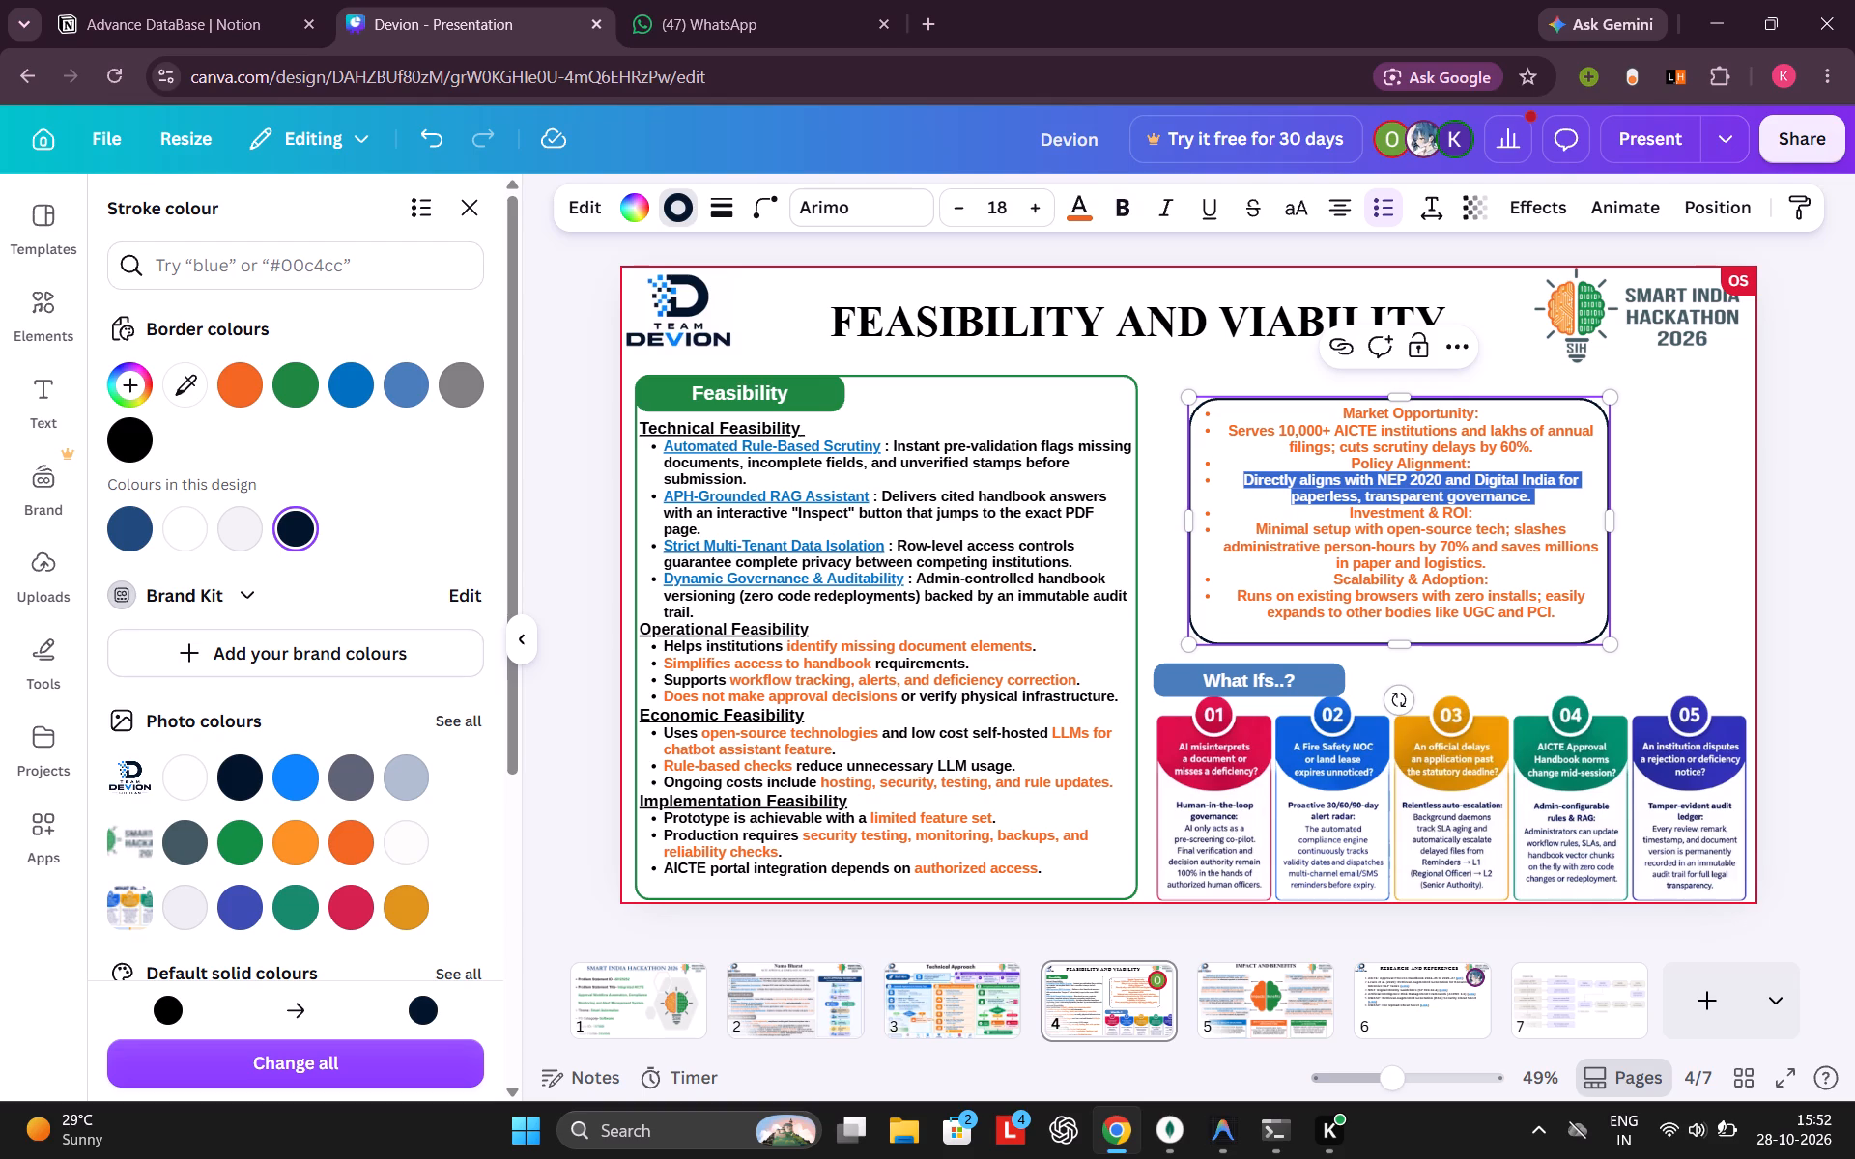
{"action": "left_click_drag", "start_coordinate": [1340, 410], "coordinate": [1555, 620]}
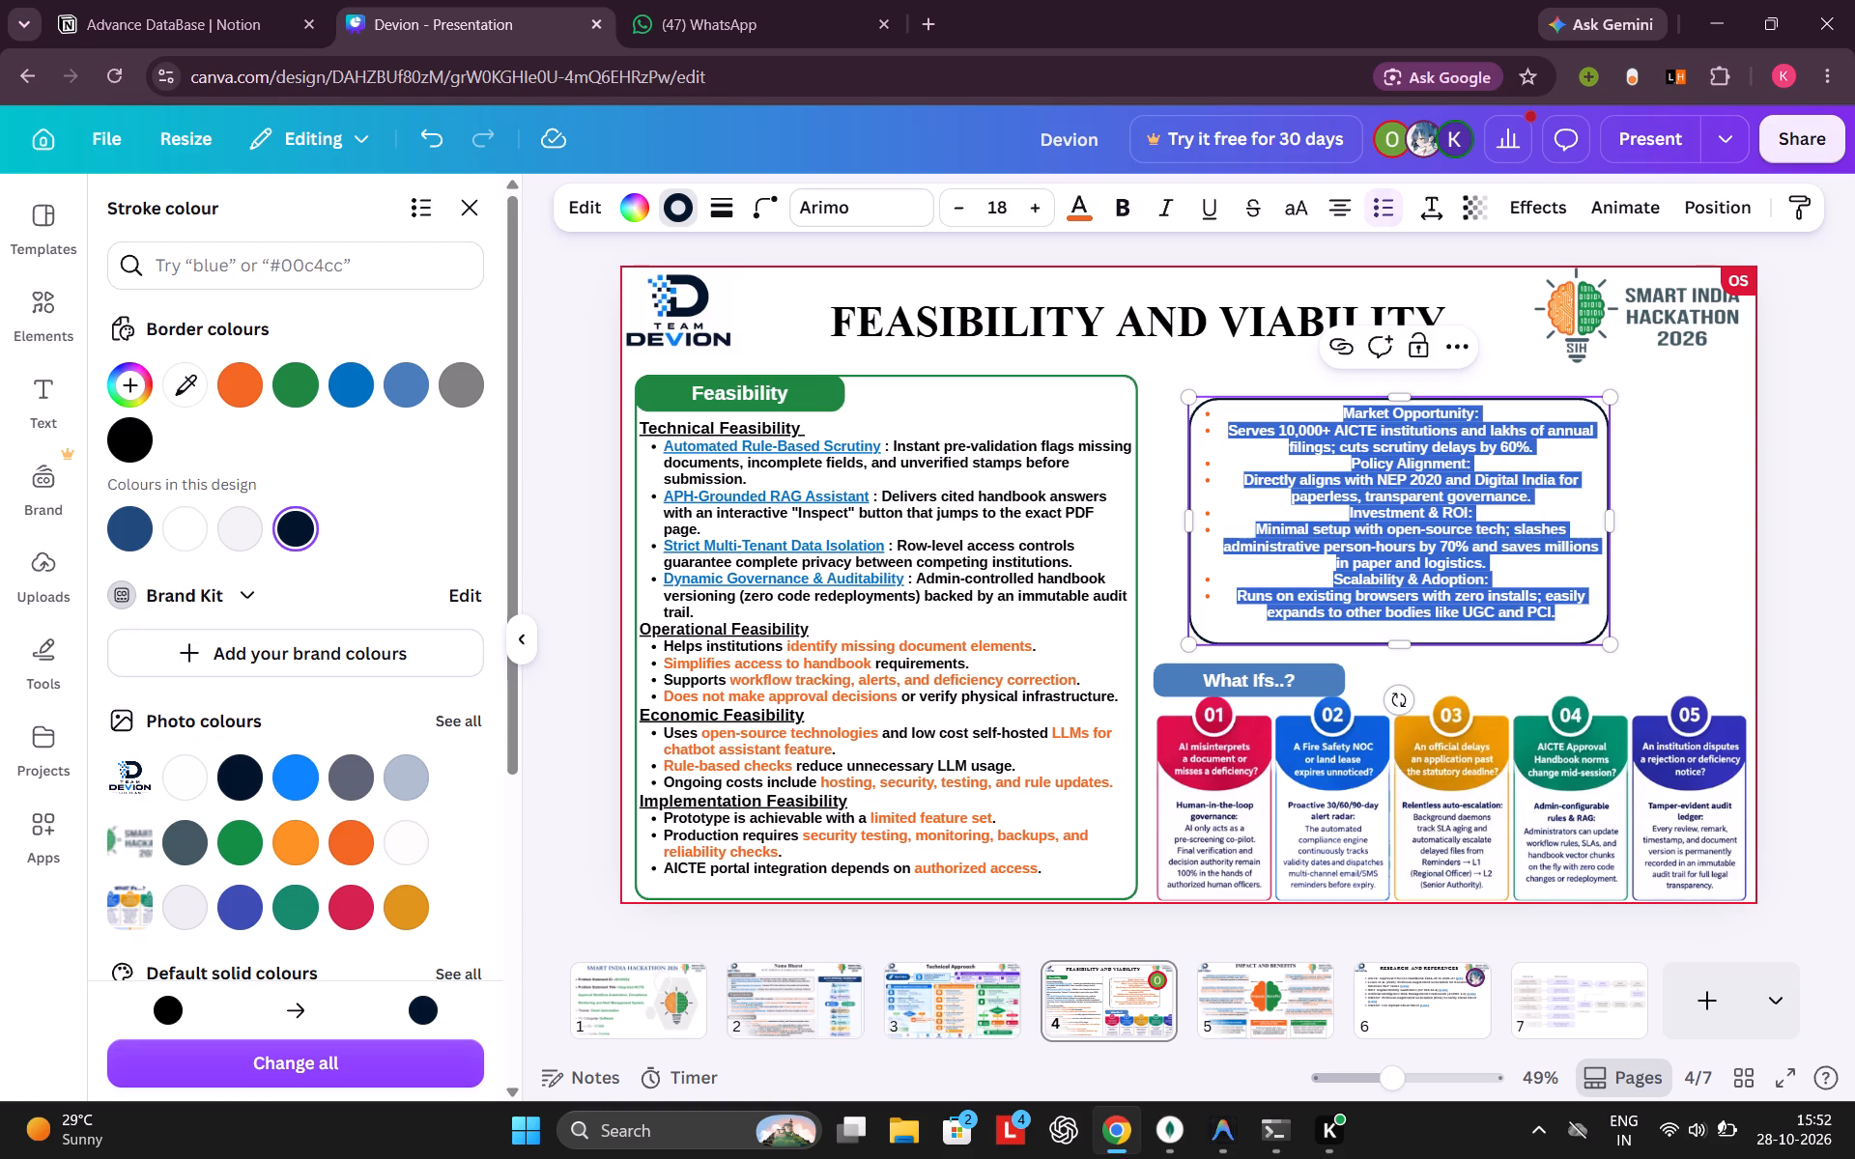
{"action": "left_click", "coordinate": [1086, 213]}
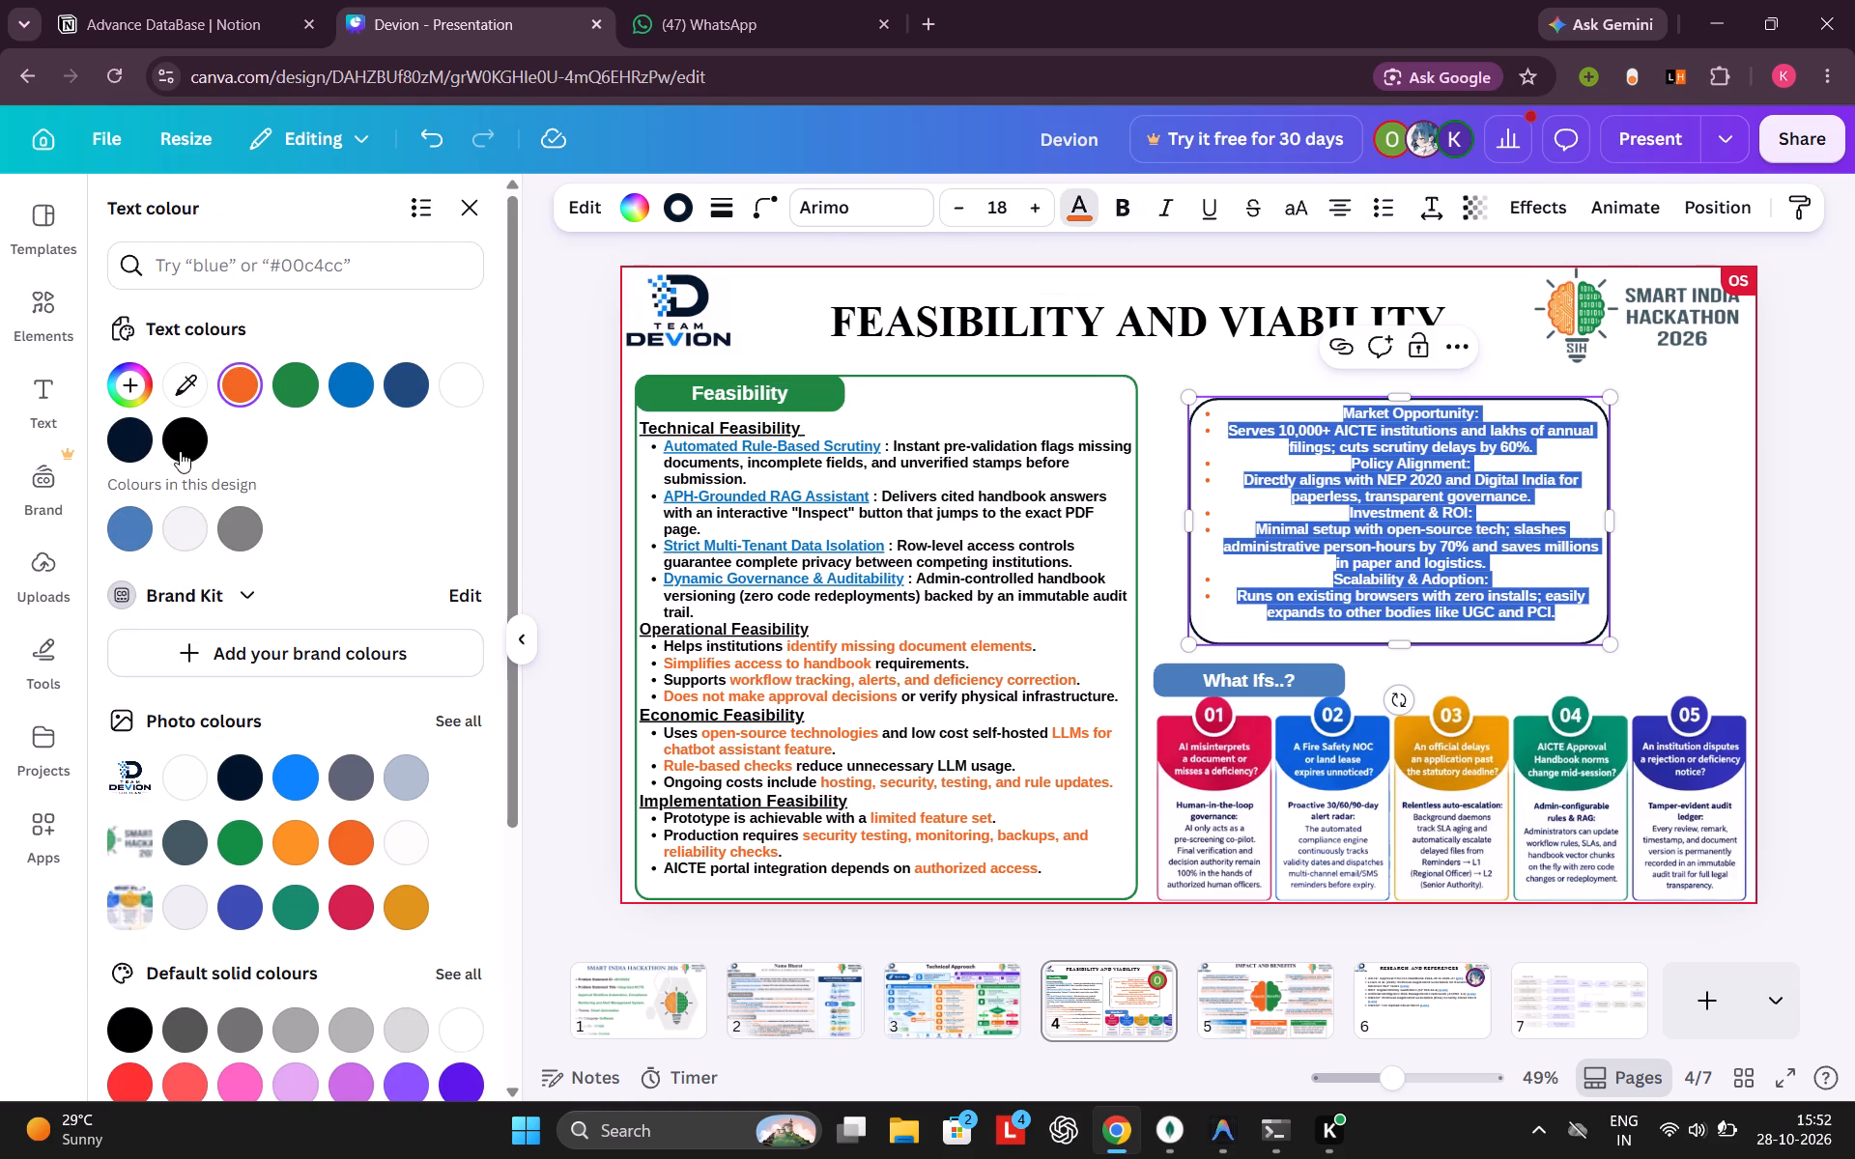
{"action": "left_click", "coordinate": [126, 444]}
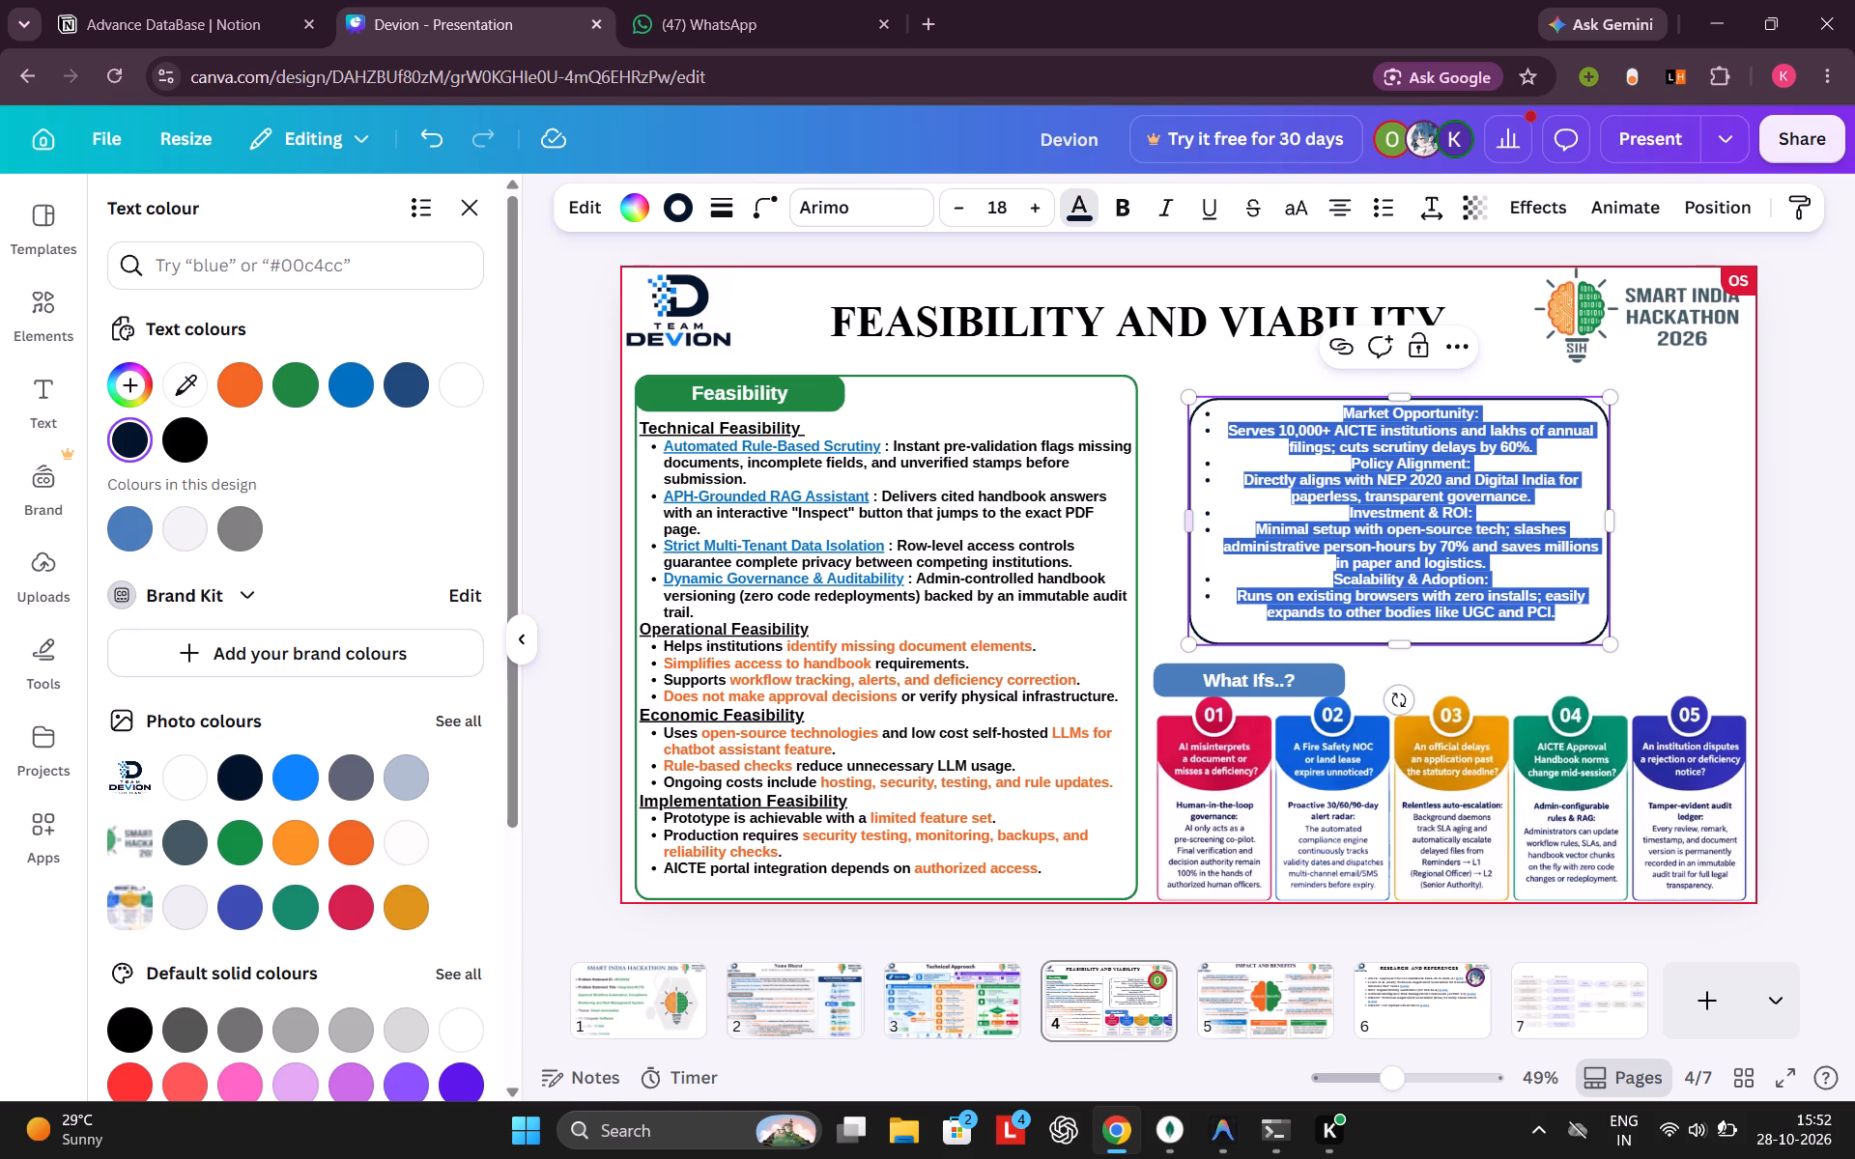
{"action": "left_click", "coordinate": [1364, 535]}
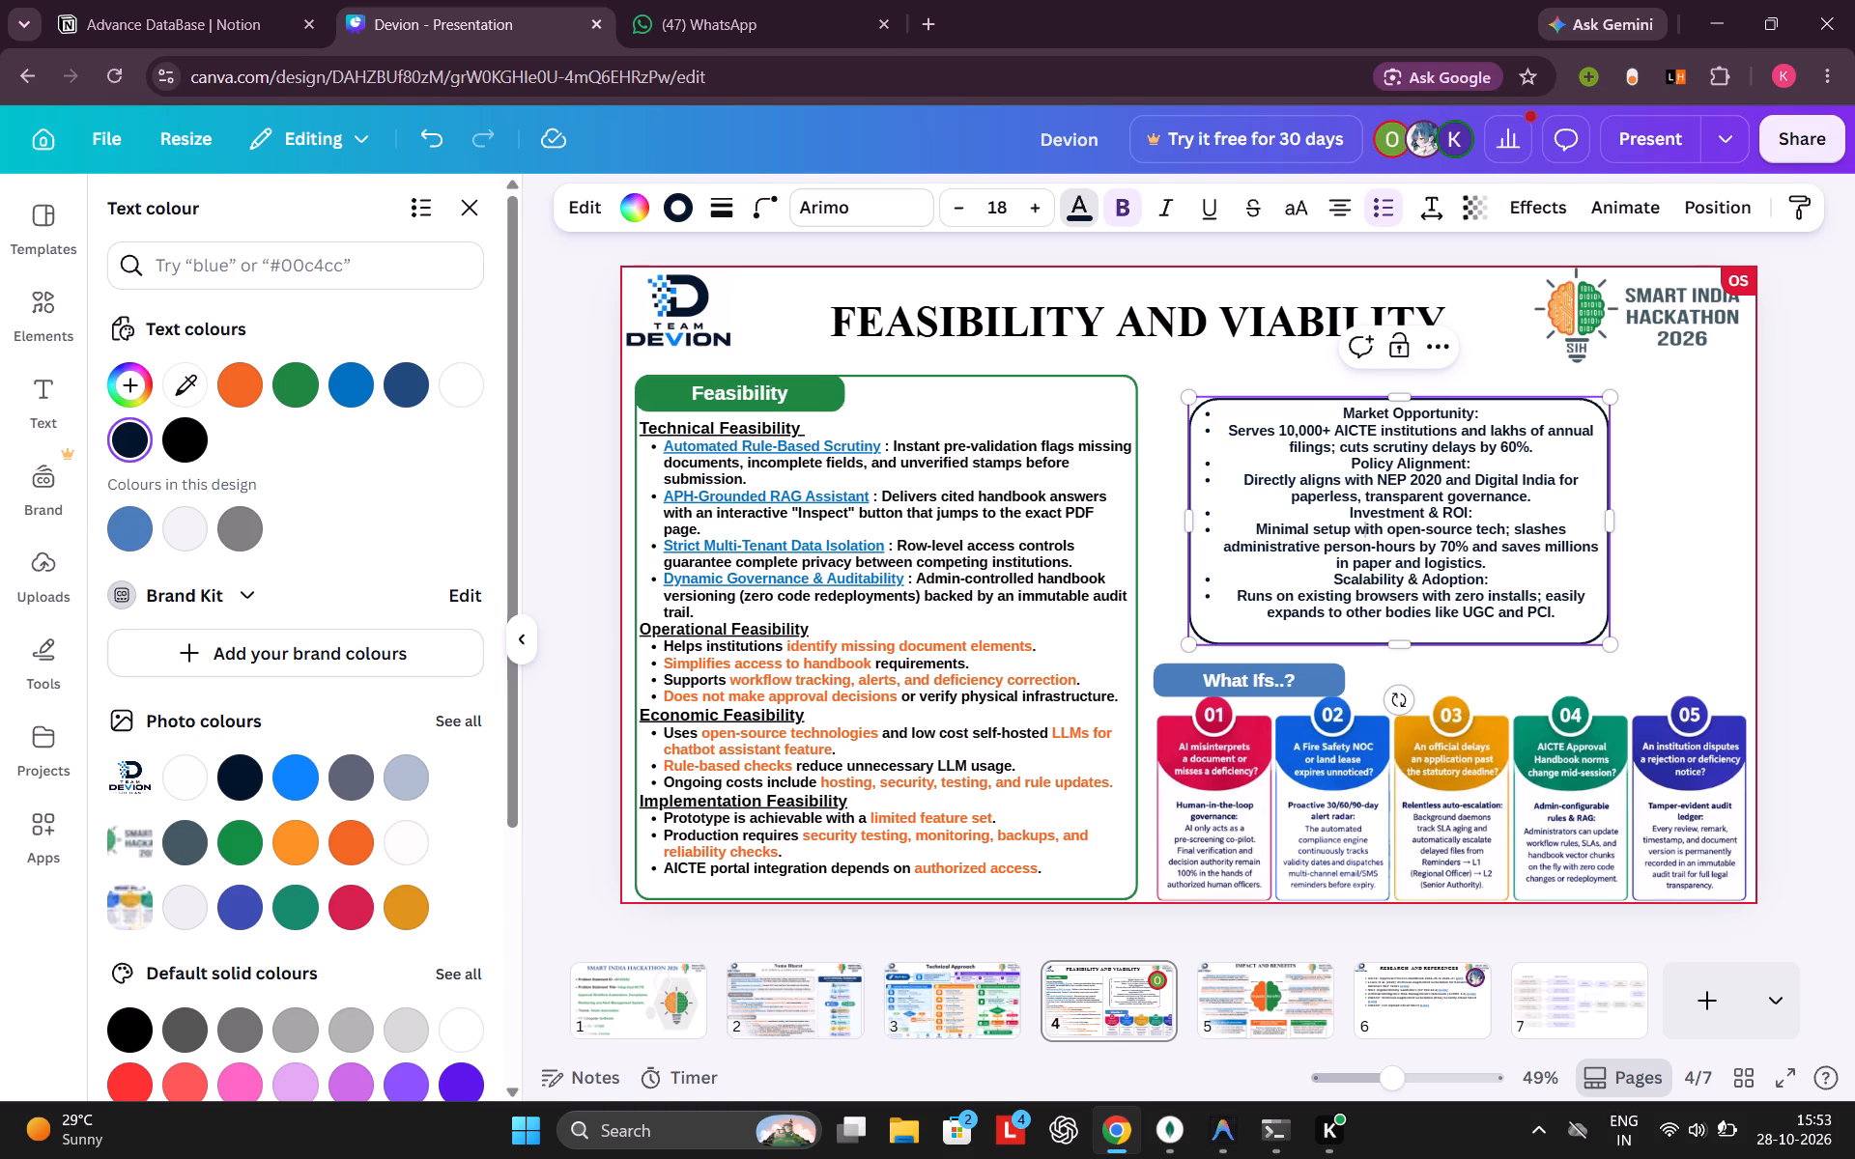
Set all the viability points' text colour to black.
{"action": "left_click_drag", "start_coordinate": [1561, 618], "coordinate": [1349, 408]}
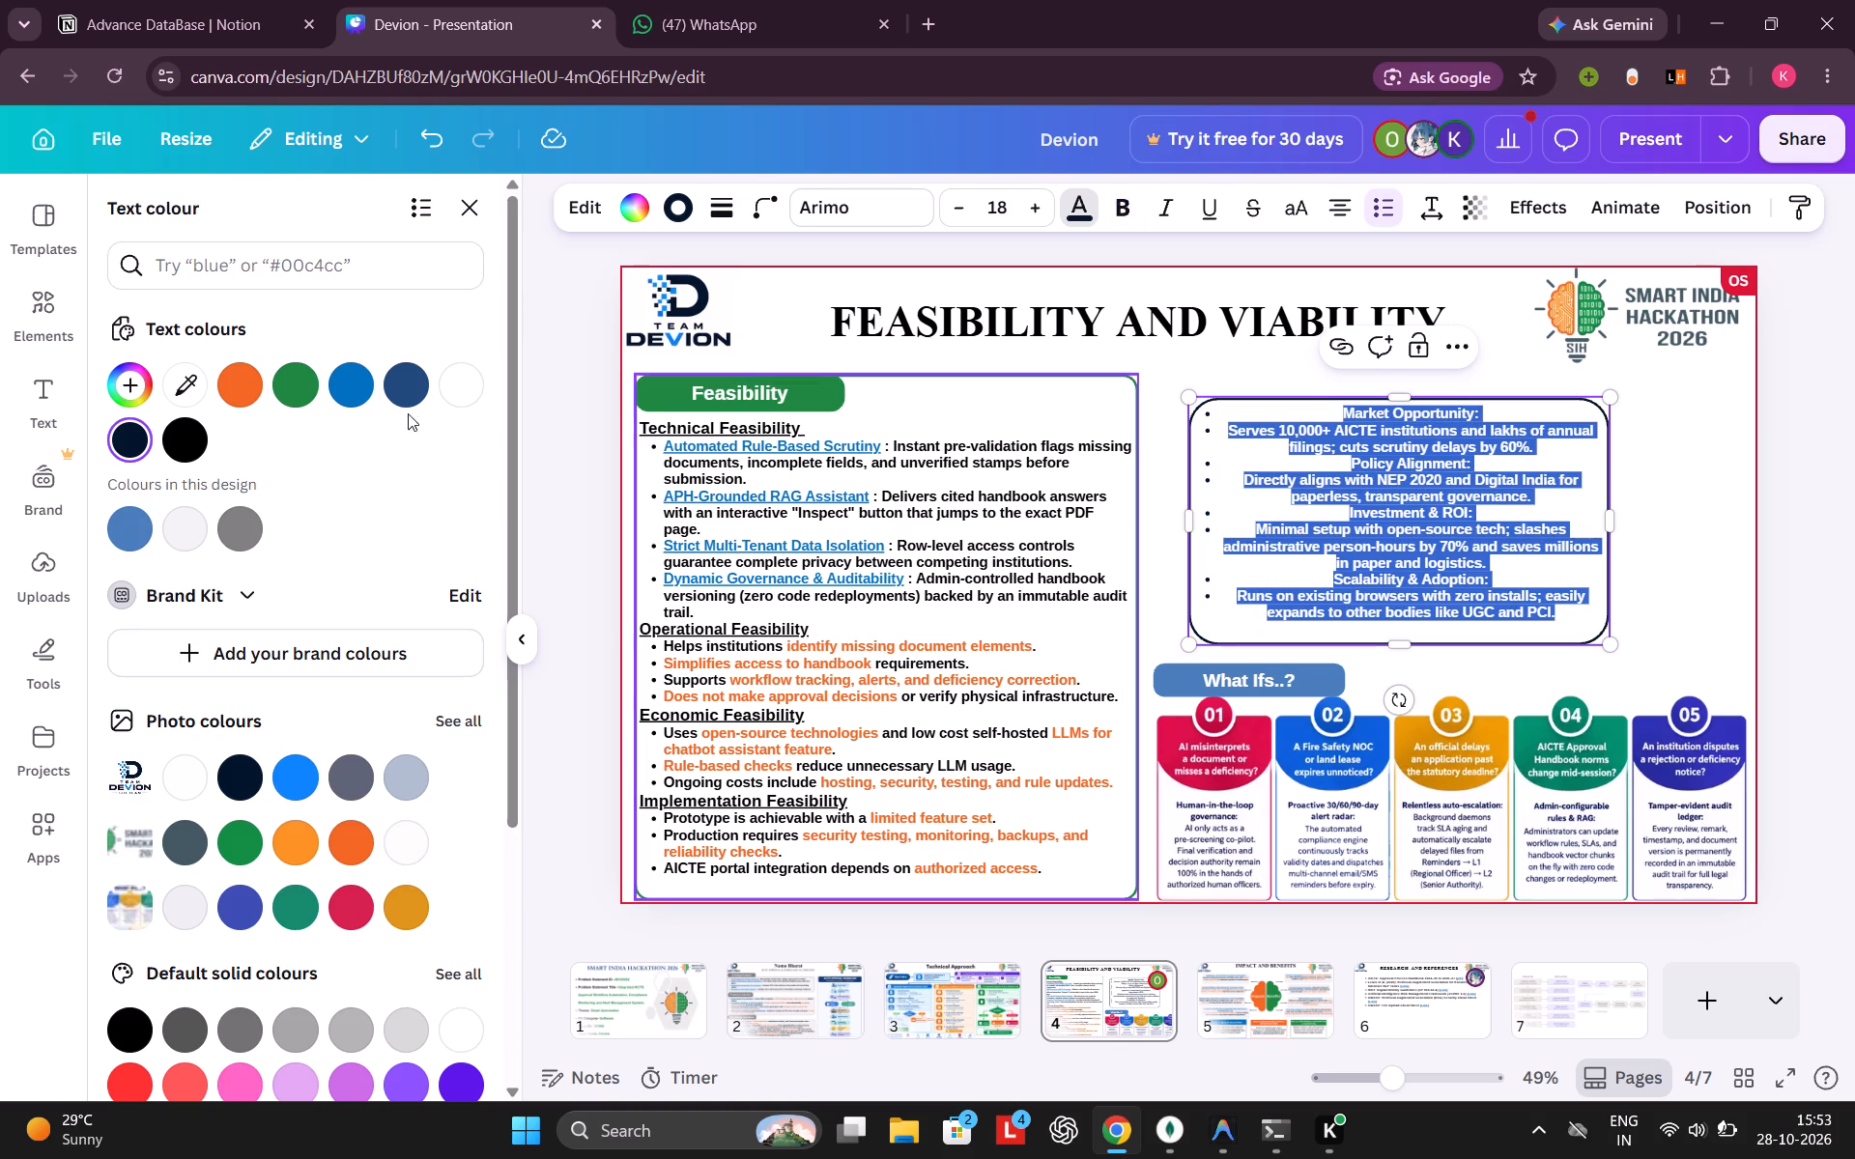
{"action": "left_click", "coordinate": [185, 434]}
{"action": "left_click", "coordinate": [1419, 483]}
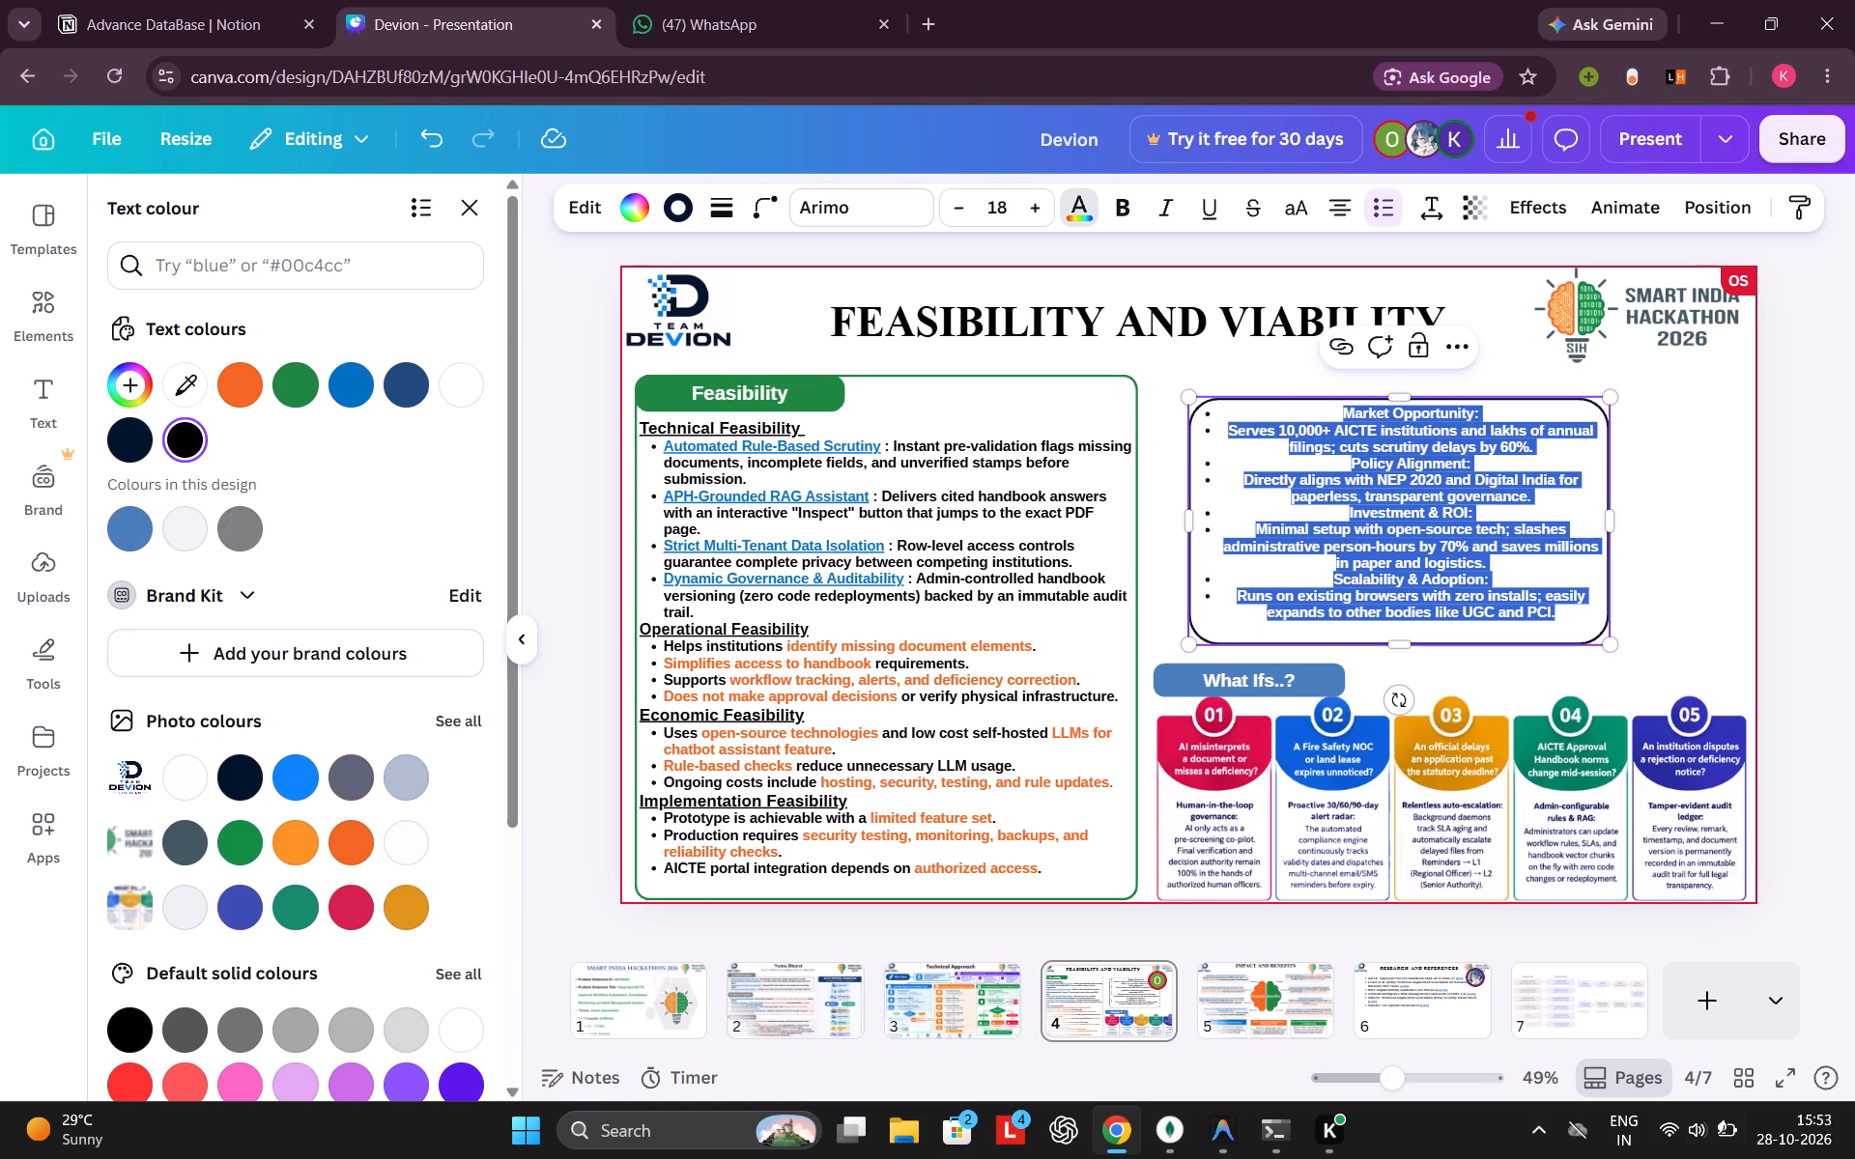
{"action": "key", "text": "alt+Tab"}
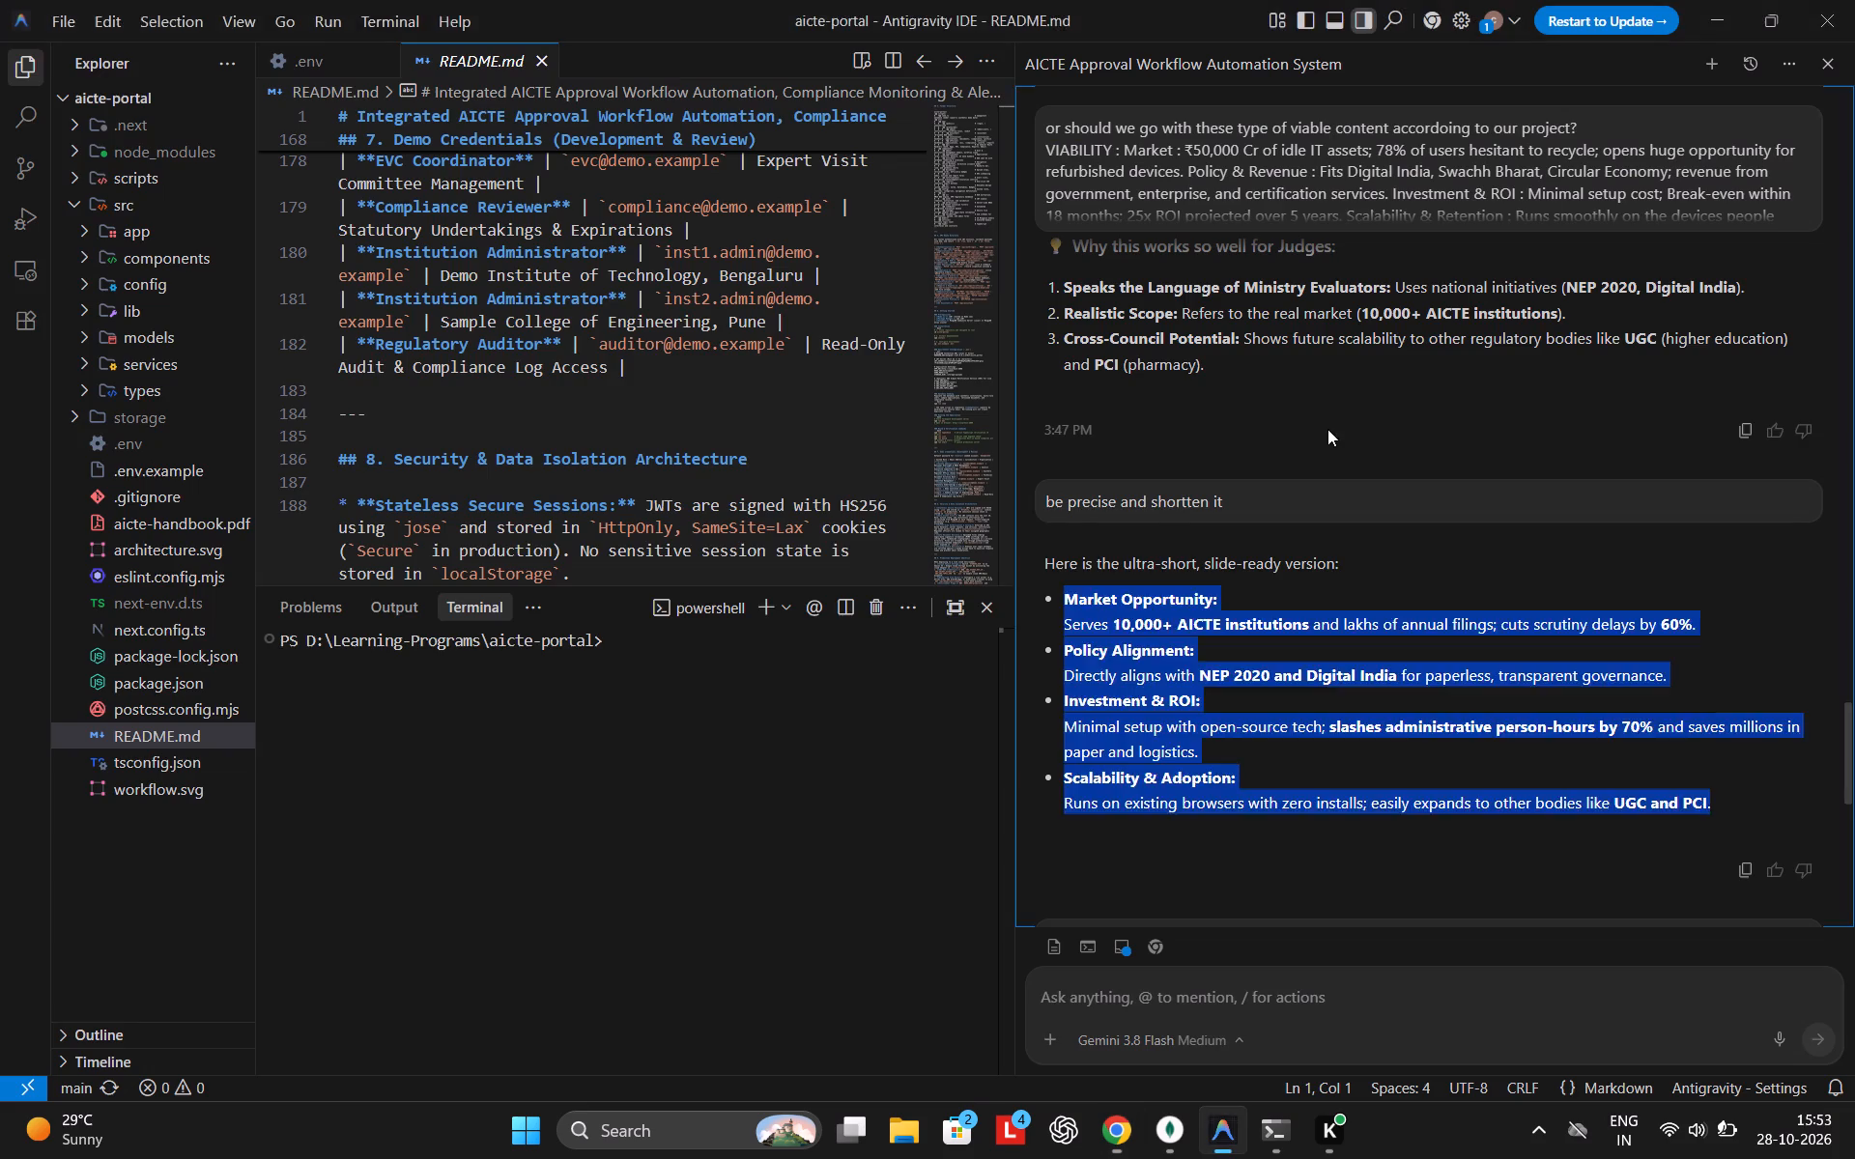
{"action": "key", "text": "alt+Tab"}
Remove the bullets from the Market Opportunity and Policy Alignment headings in the viability box.
{"action": "left_click", "coordinate": [1344, 409]}
{"action": "key", "text": "BackSpace"}
{"action": "key", "text": "BackSpace"}
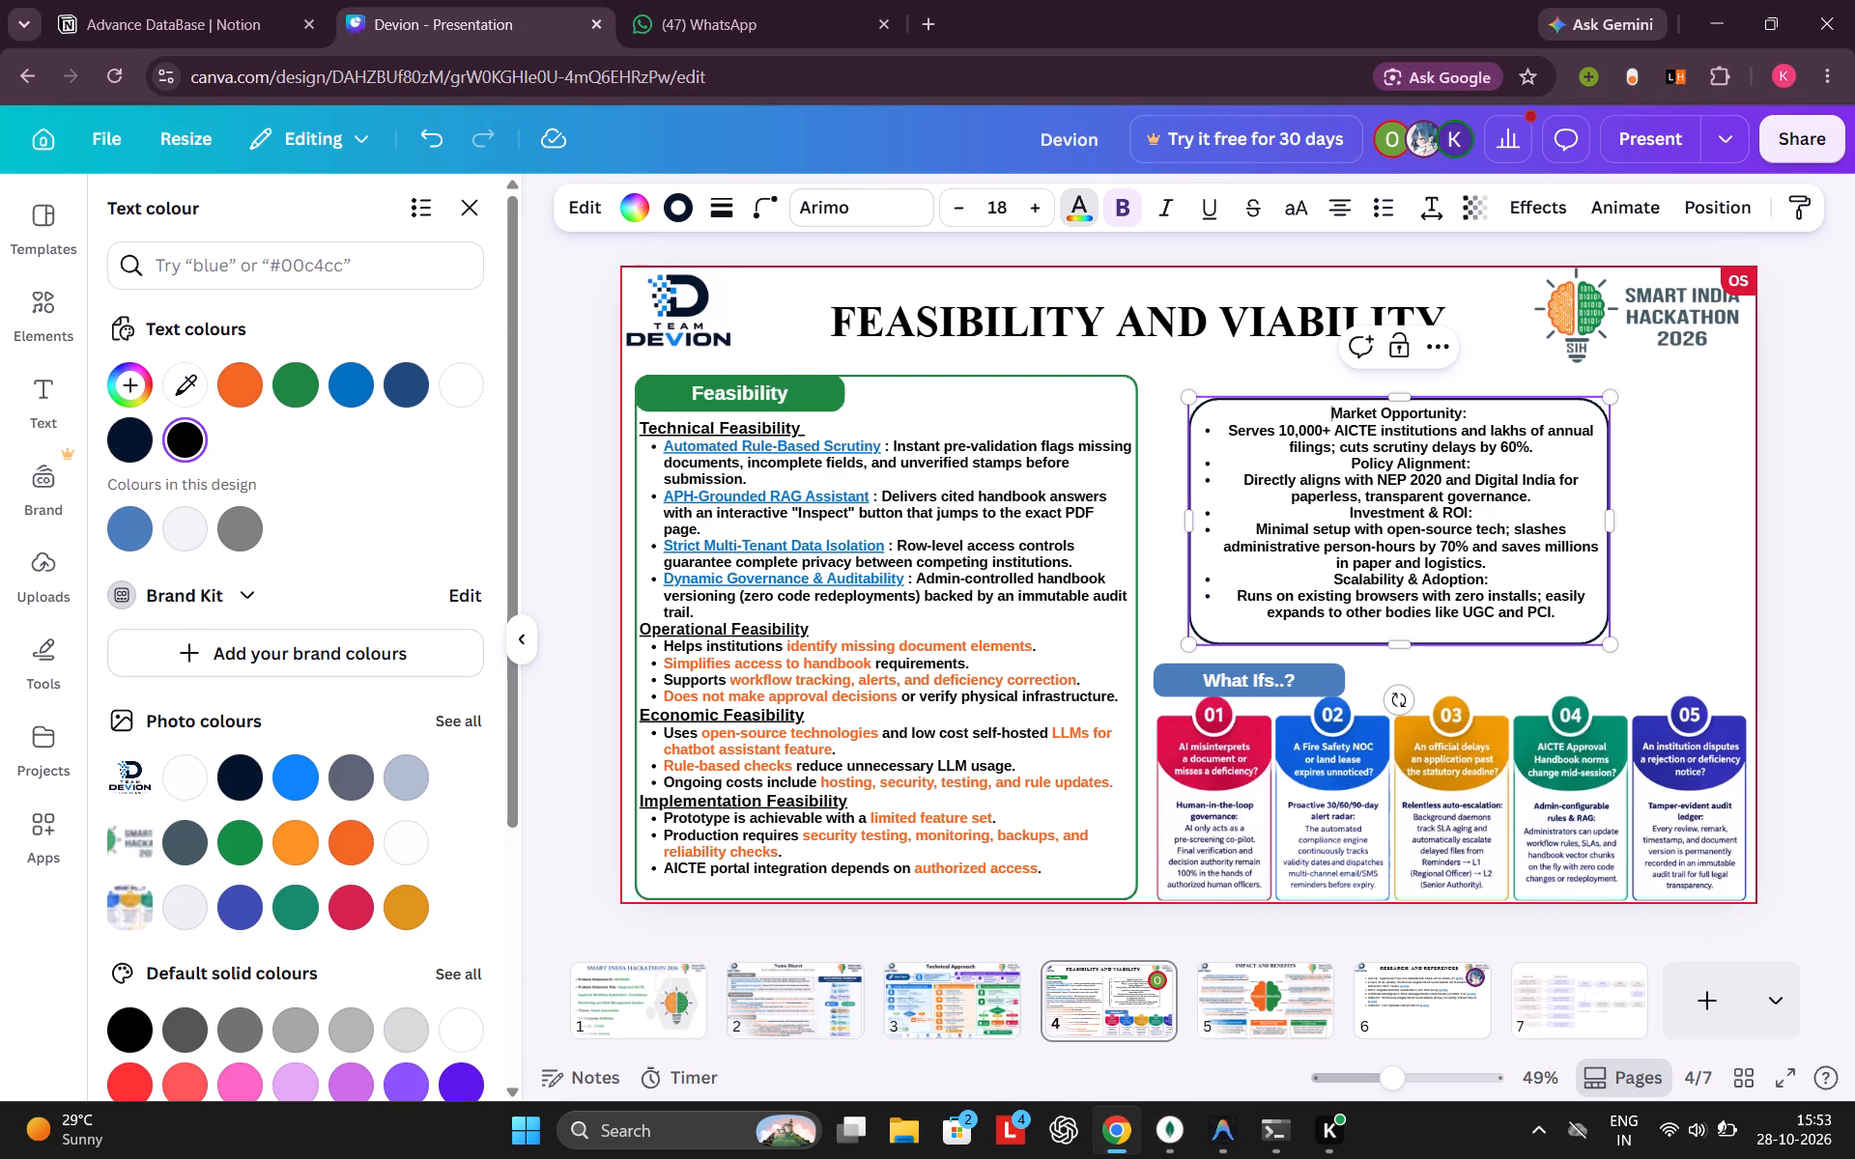
{"action": "key", "text": "BackSpace"}
{"action": "key", "text": "BackSpace"}
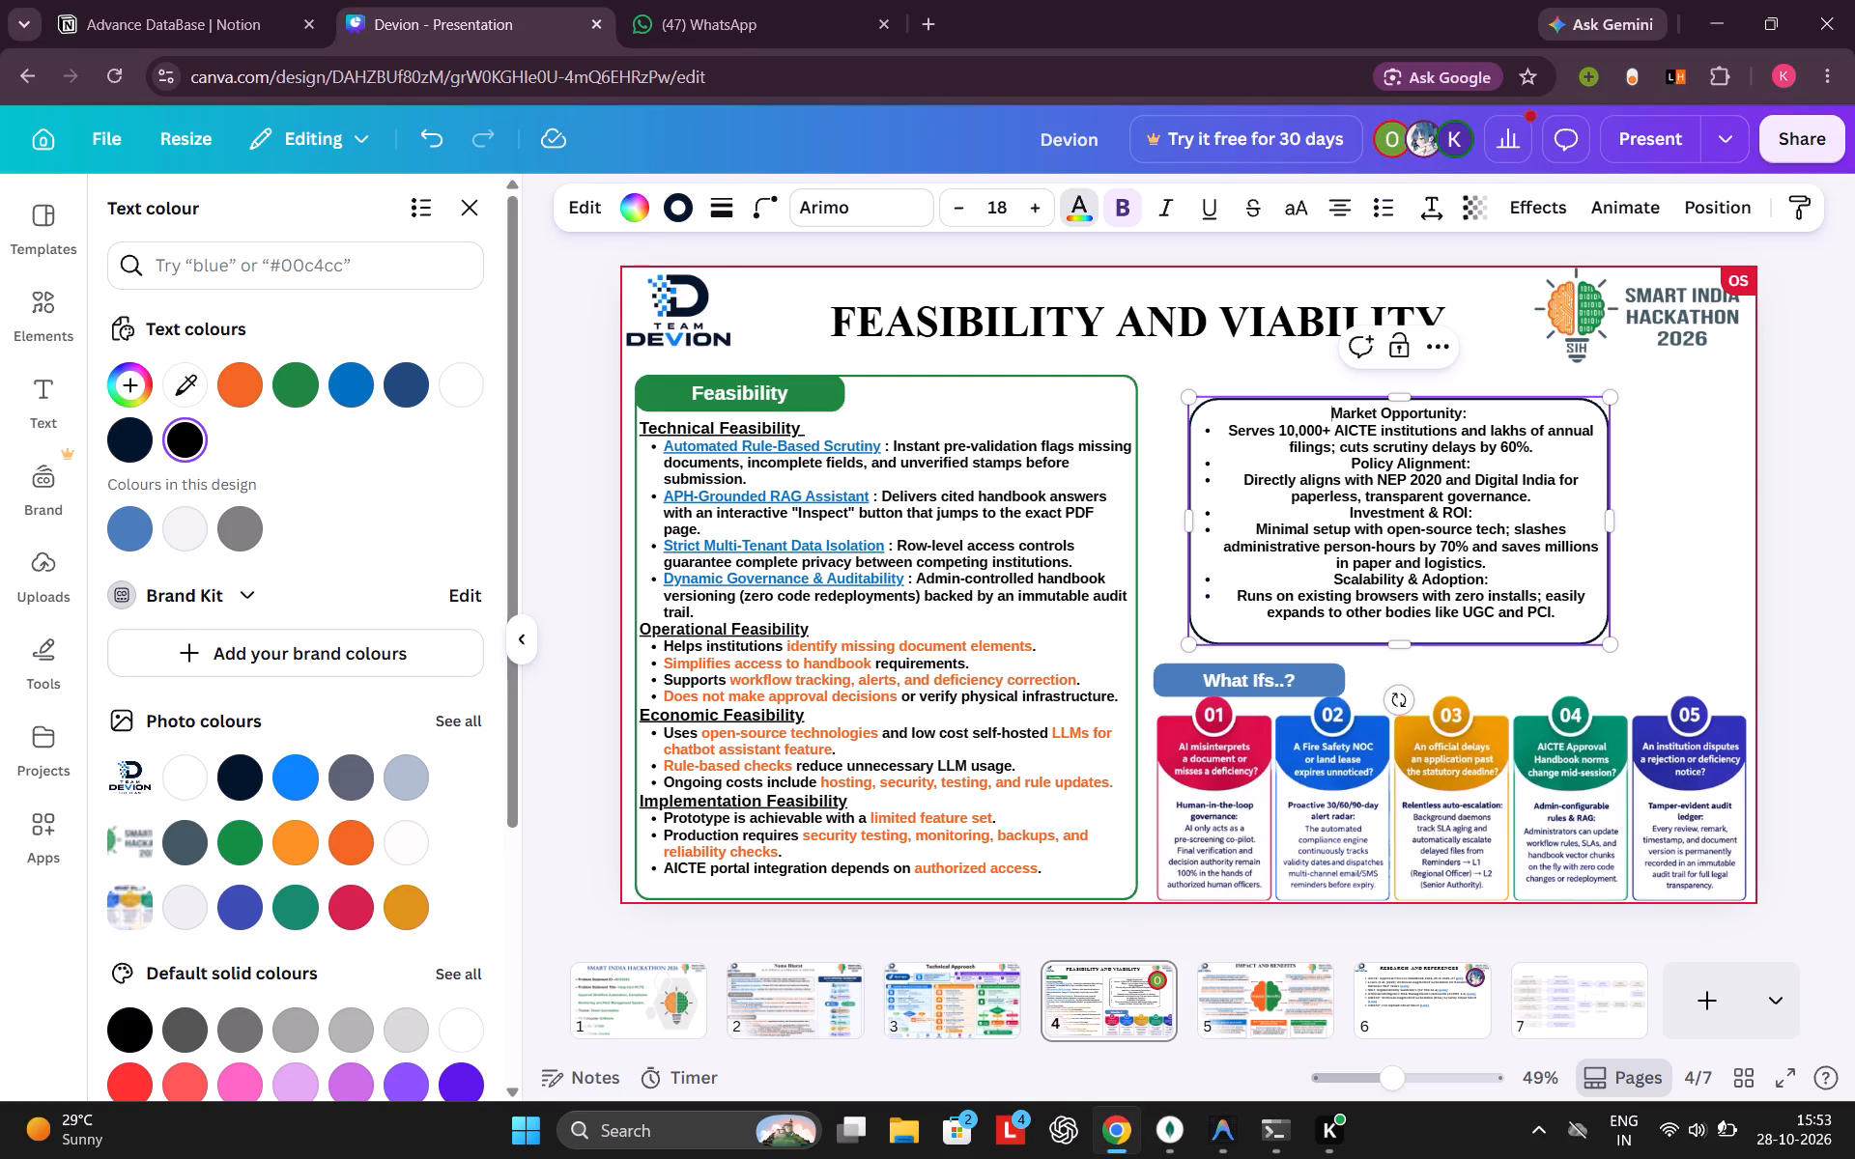
{"action": "left_click", "coordinate": [1348, 464]}
{"action": "key", "text": "BackSpace"}
Underline the Market Opportunity heading, excluding its colon, and set its text colour to blue #0070c0.
{"action": "left_click_drag", "start_coordinate": [1328, 411], "coordinate": [1460, 412]}
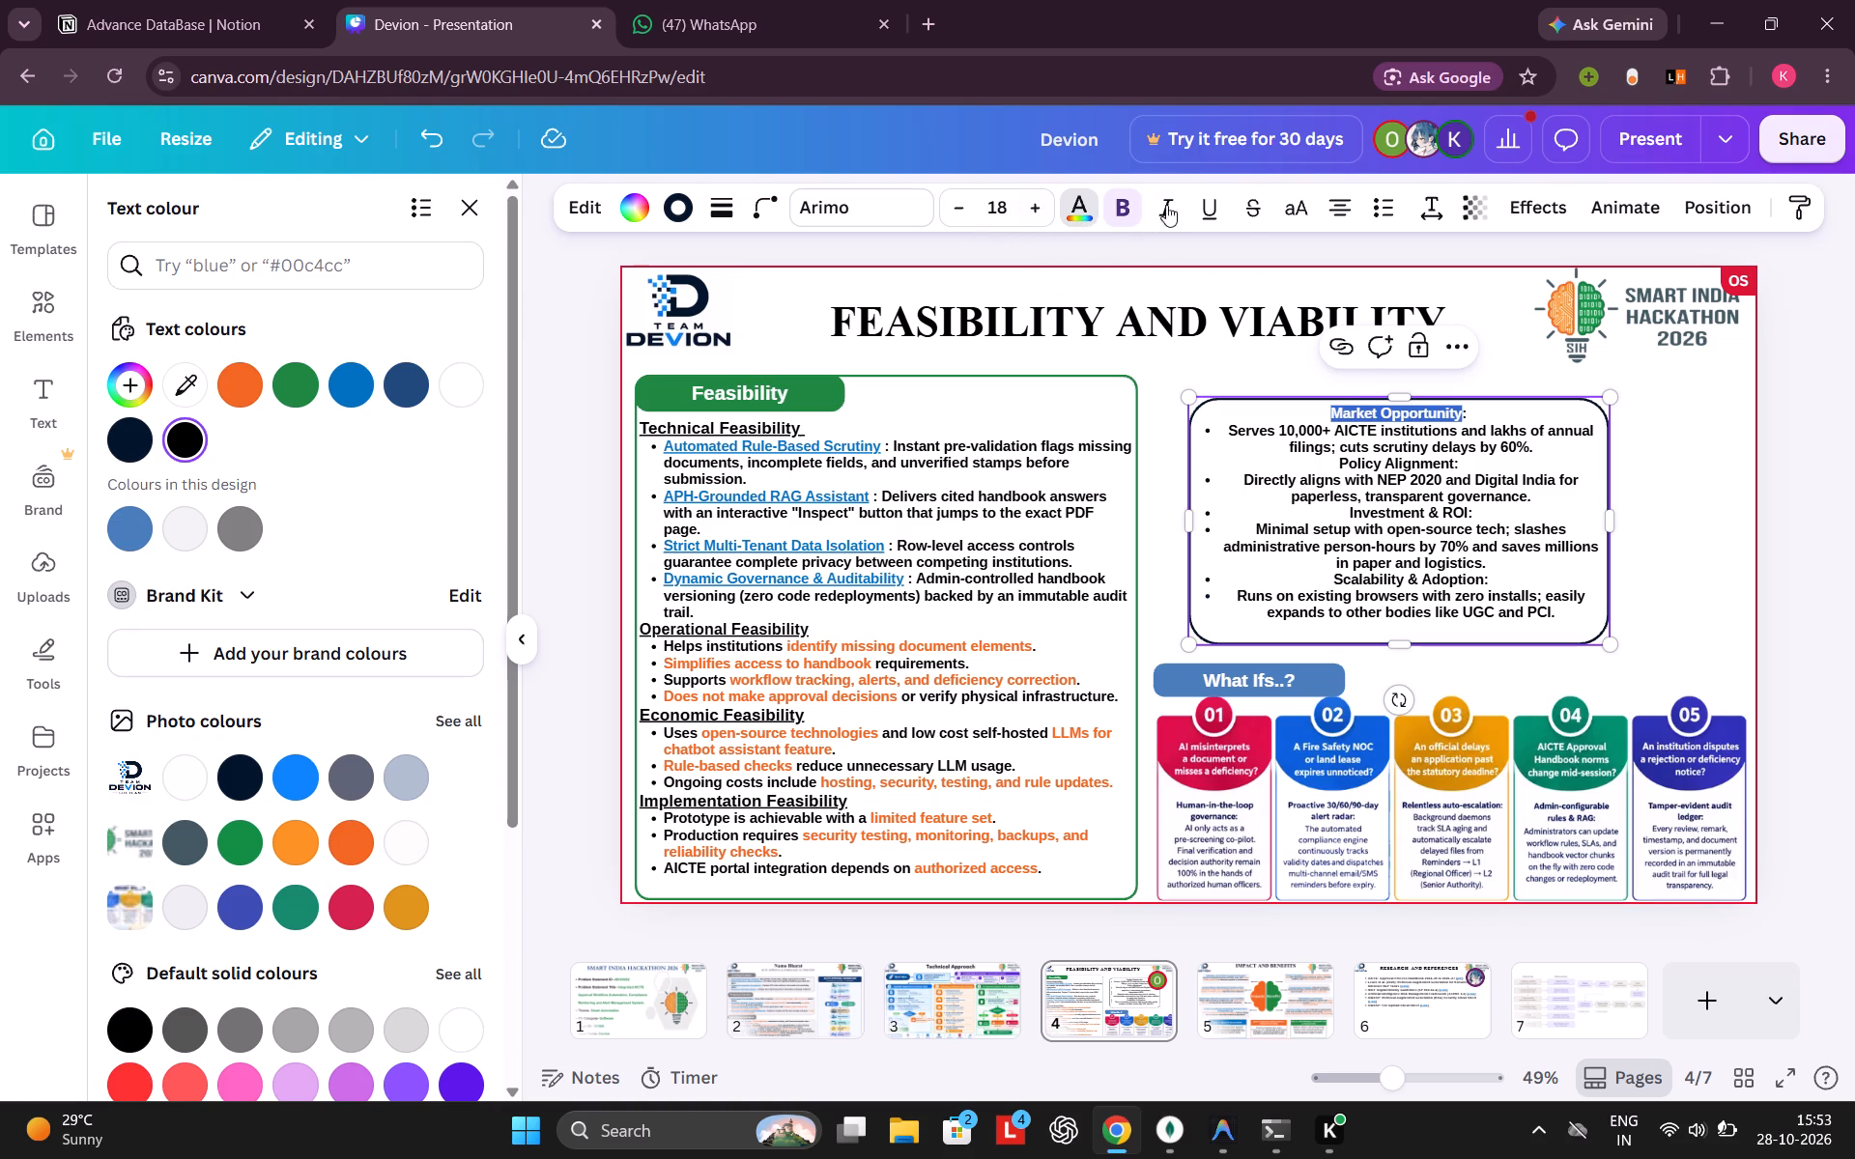
{"action": "left_click", "coordinate": [1216, 208]}
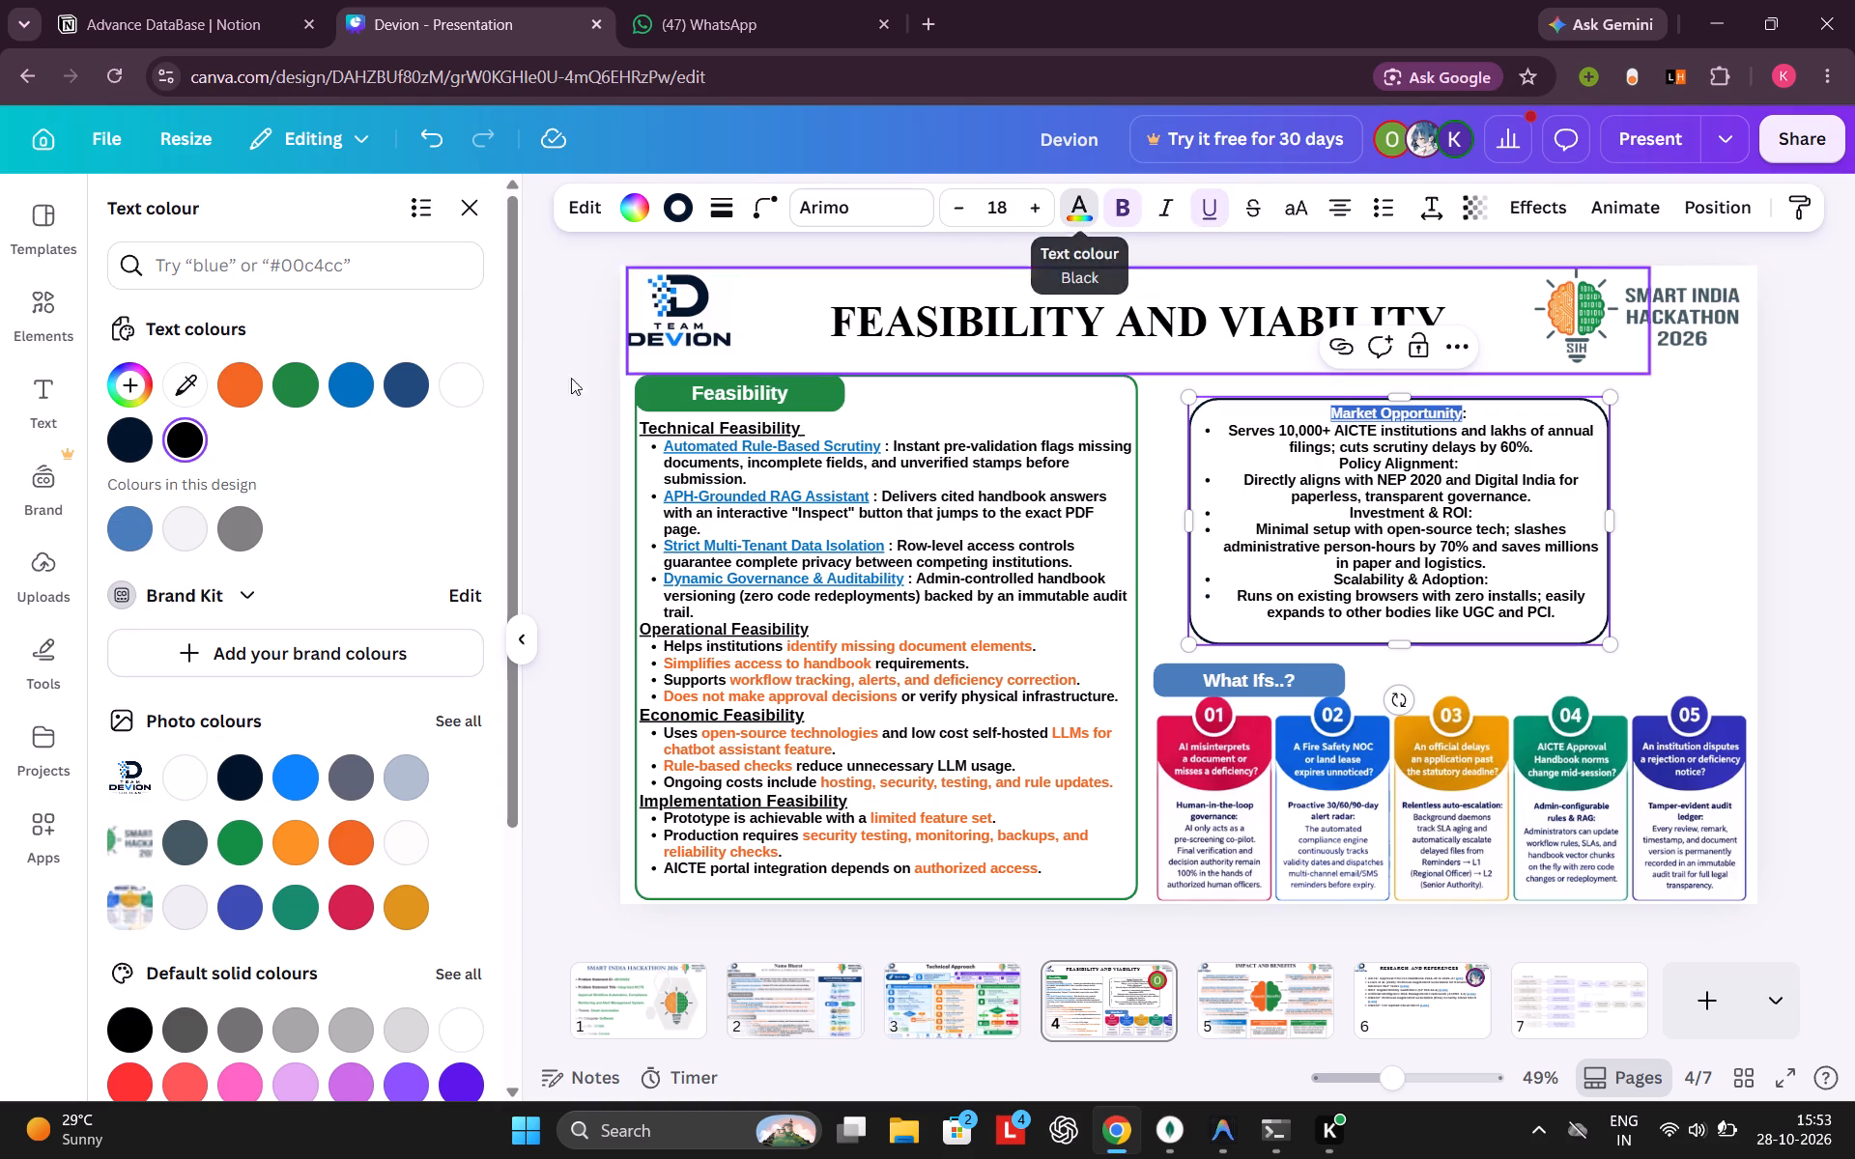
{"action": "left_click_drag", "start_coordinate": [315, 404], "coordinate": [339, 398]}
{"action": "left_click", "coordinate": [339, 398]}
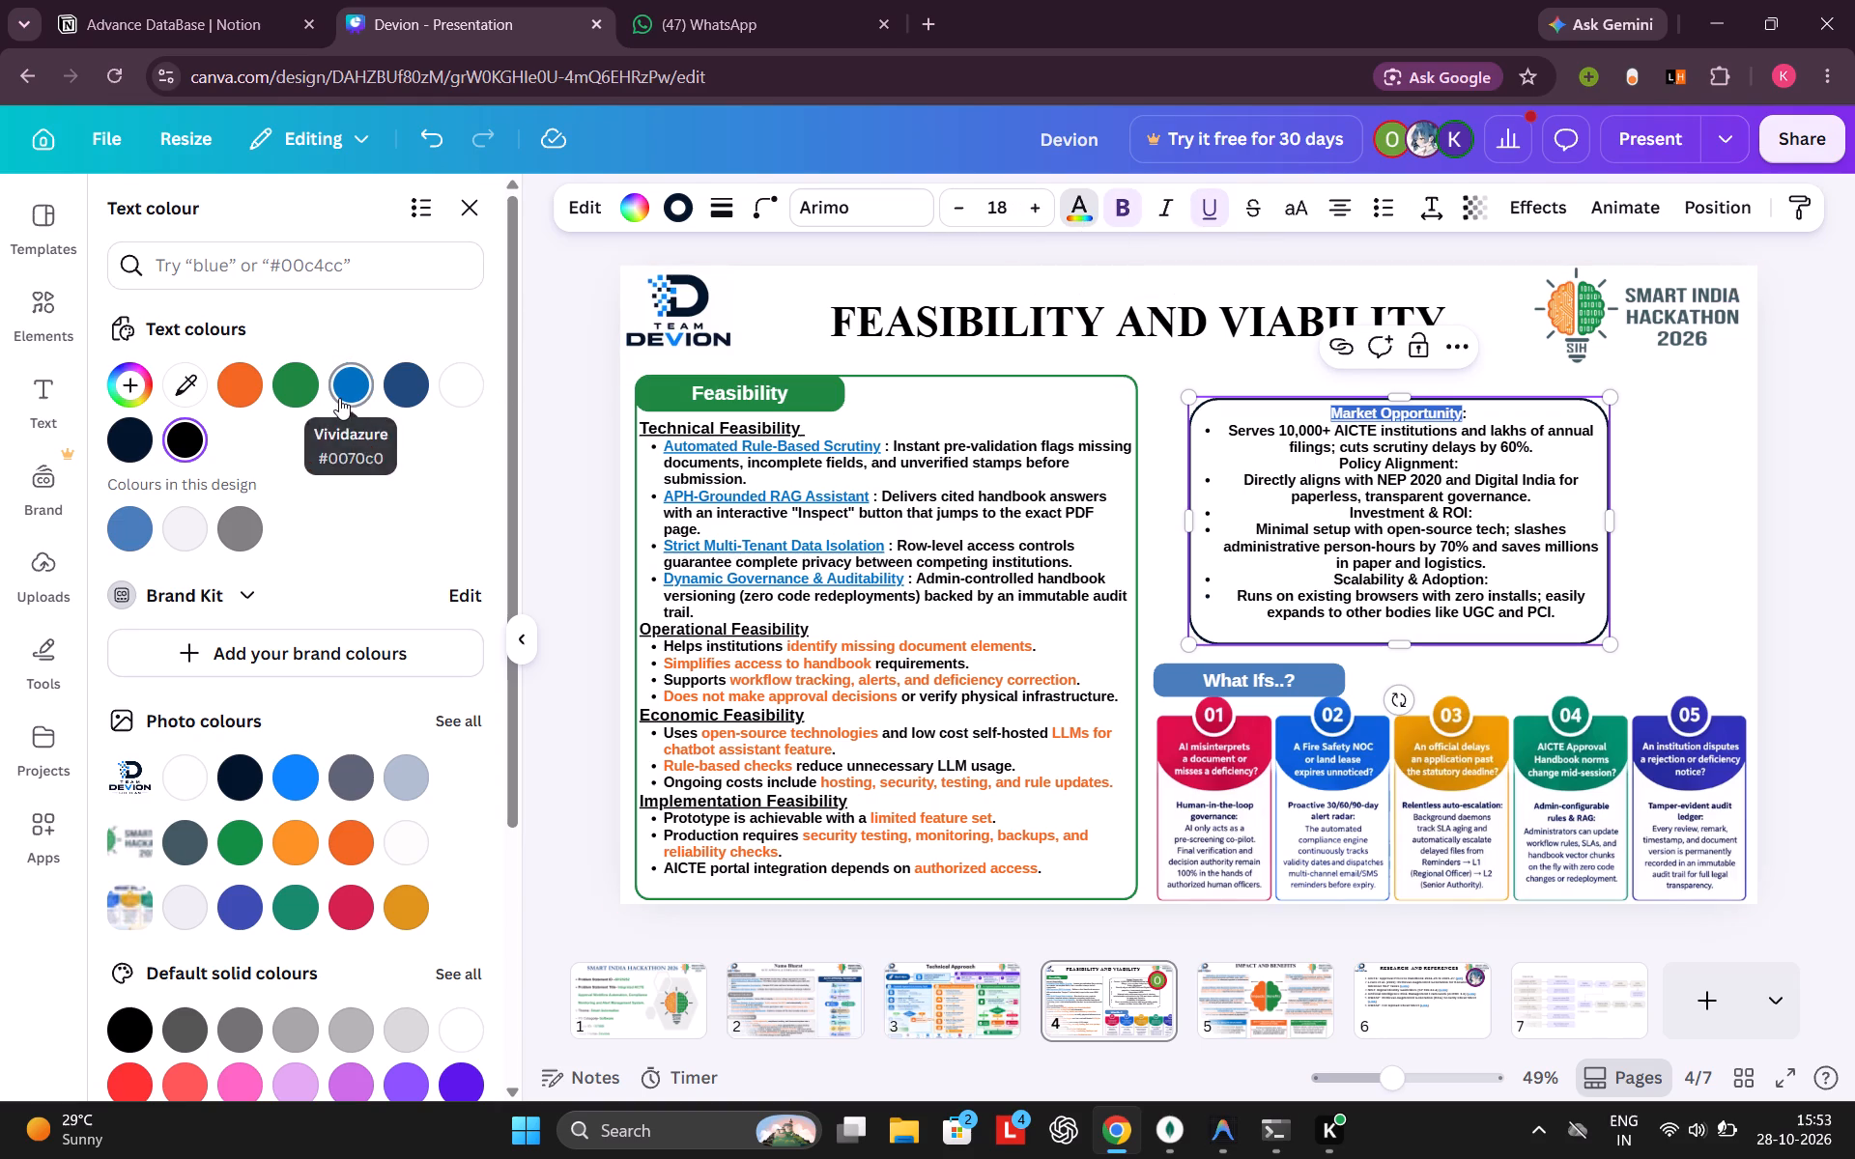
{"action": "left_click", "coordinate": [1317, 485]}
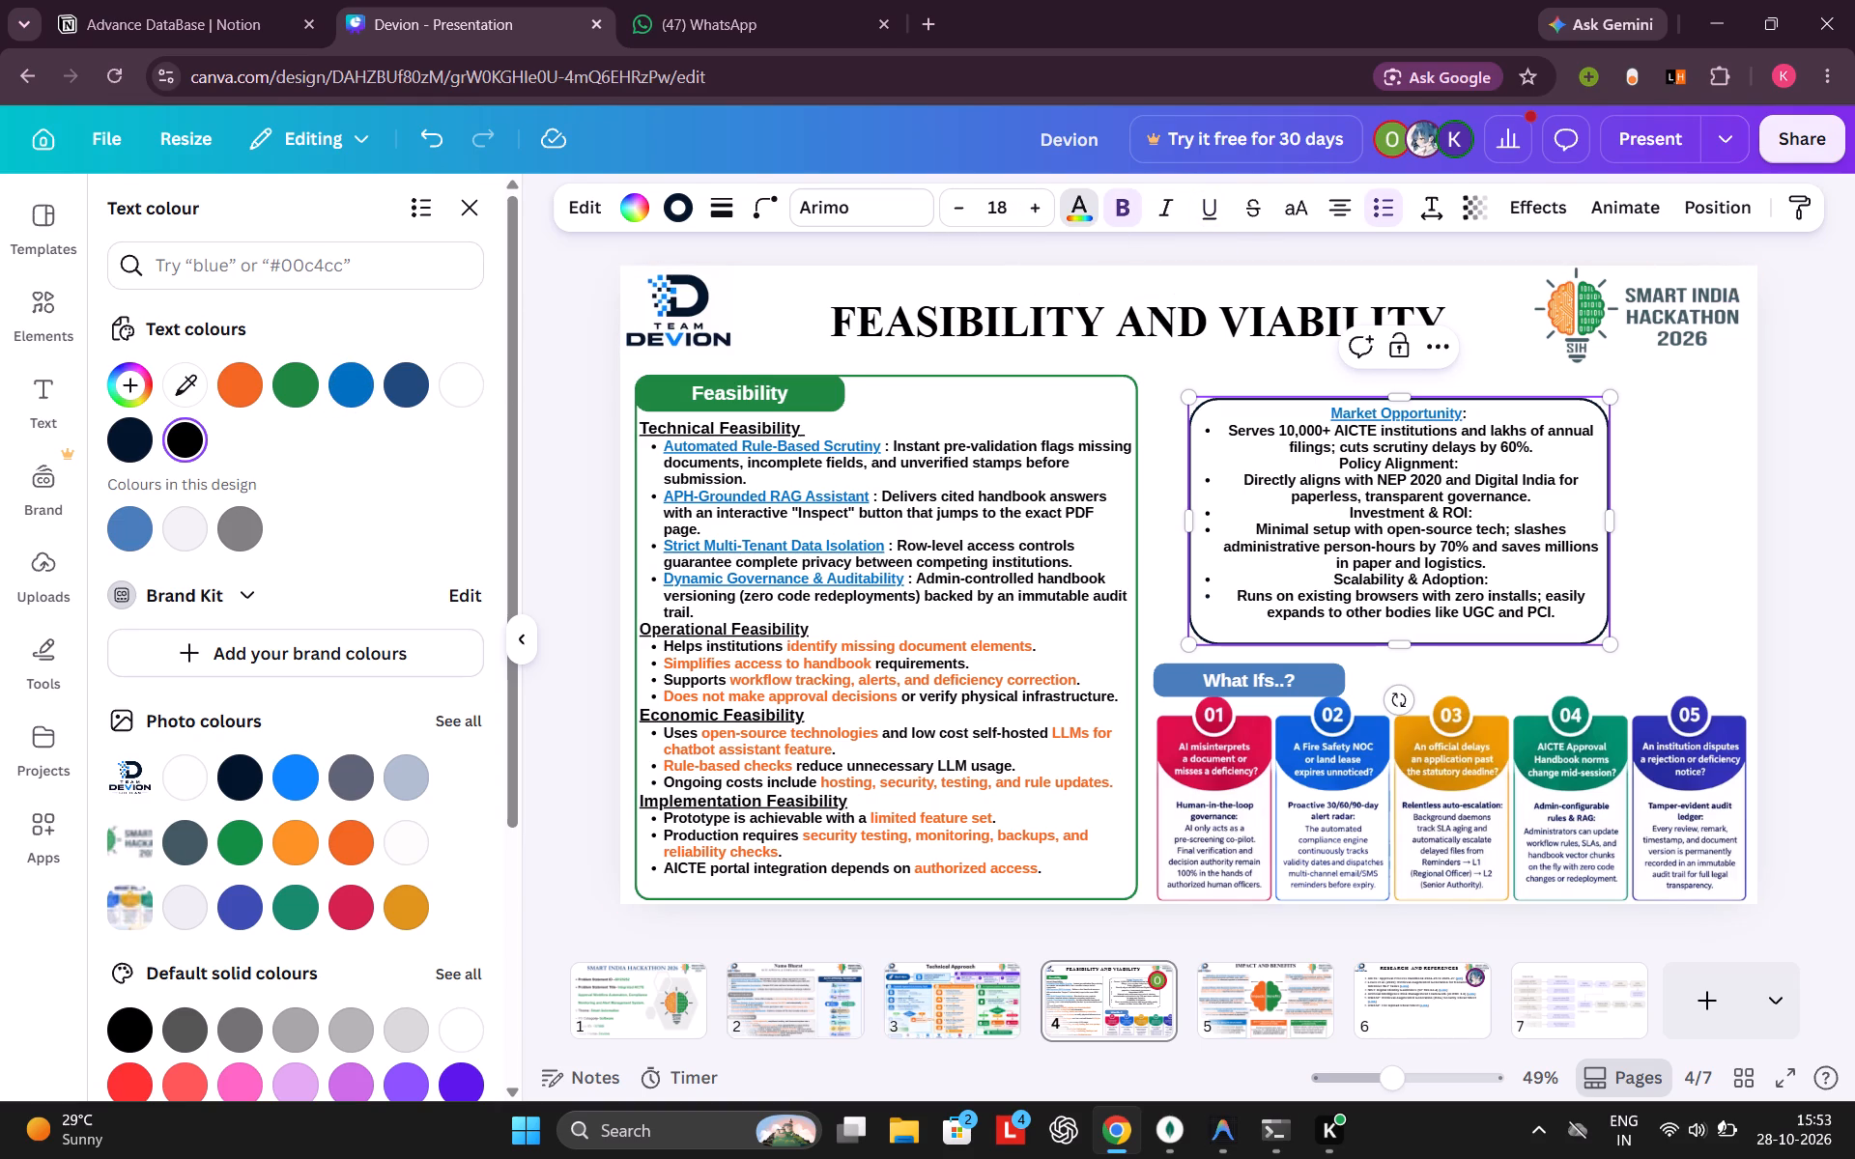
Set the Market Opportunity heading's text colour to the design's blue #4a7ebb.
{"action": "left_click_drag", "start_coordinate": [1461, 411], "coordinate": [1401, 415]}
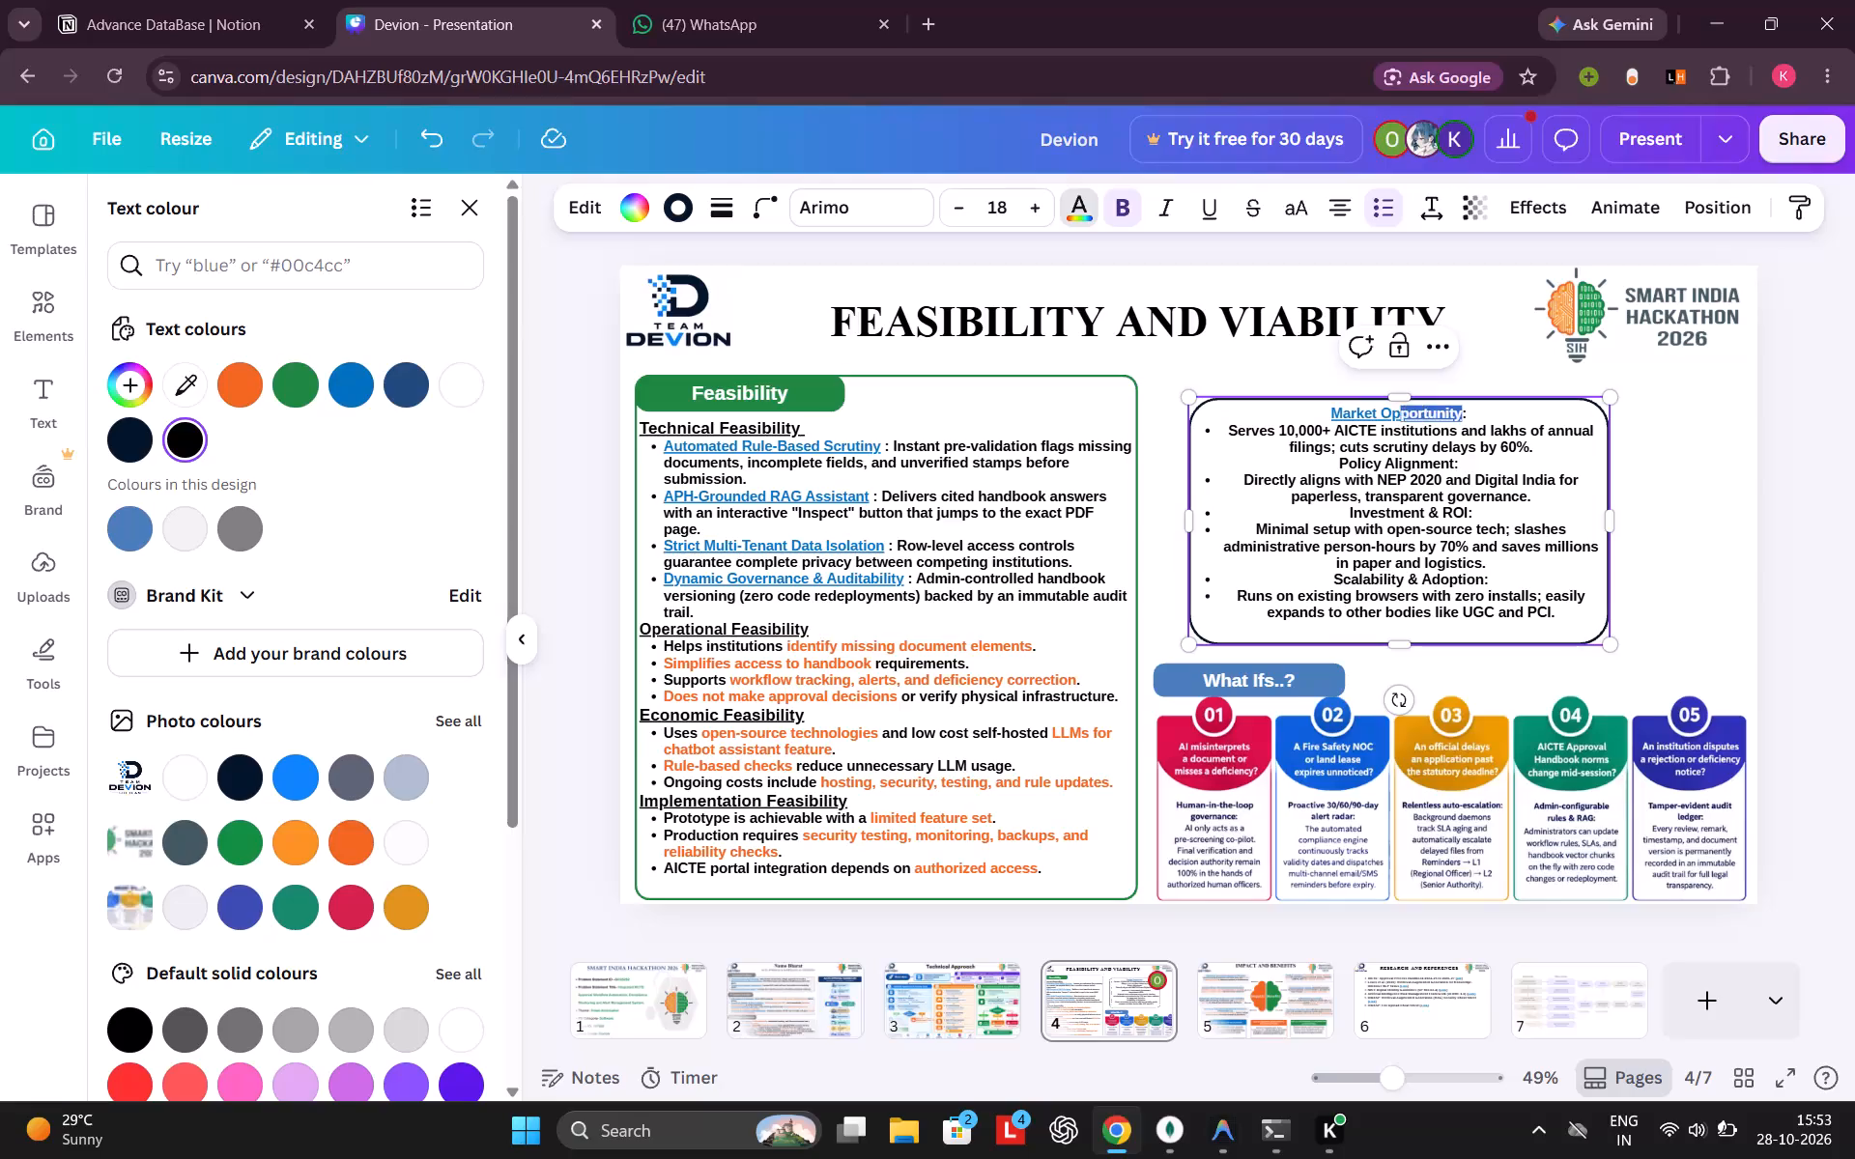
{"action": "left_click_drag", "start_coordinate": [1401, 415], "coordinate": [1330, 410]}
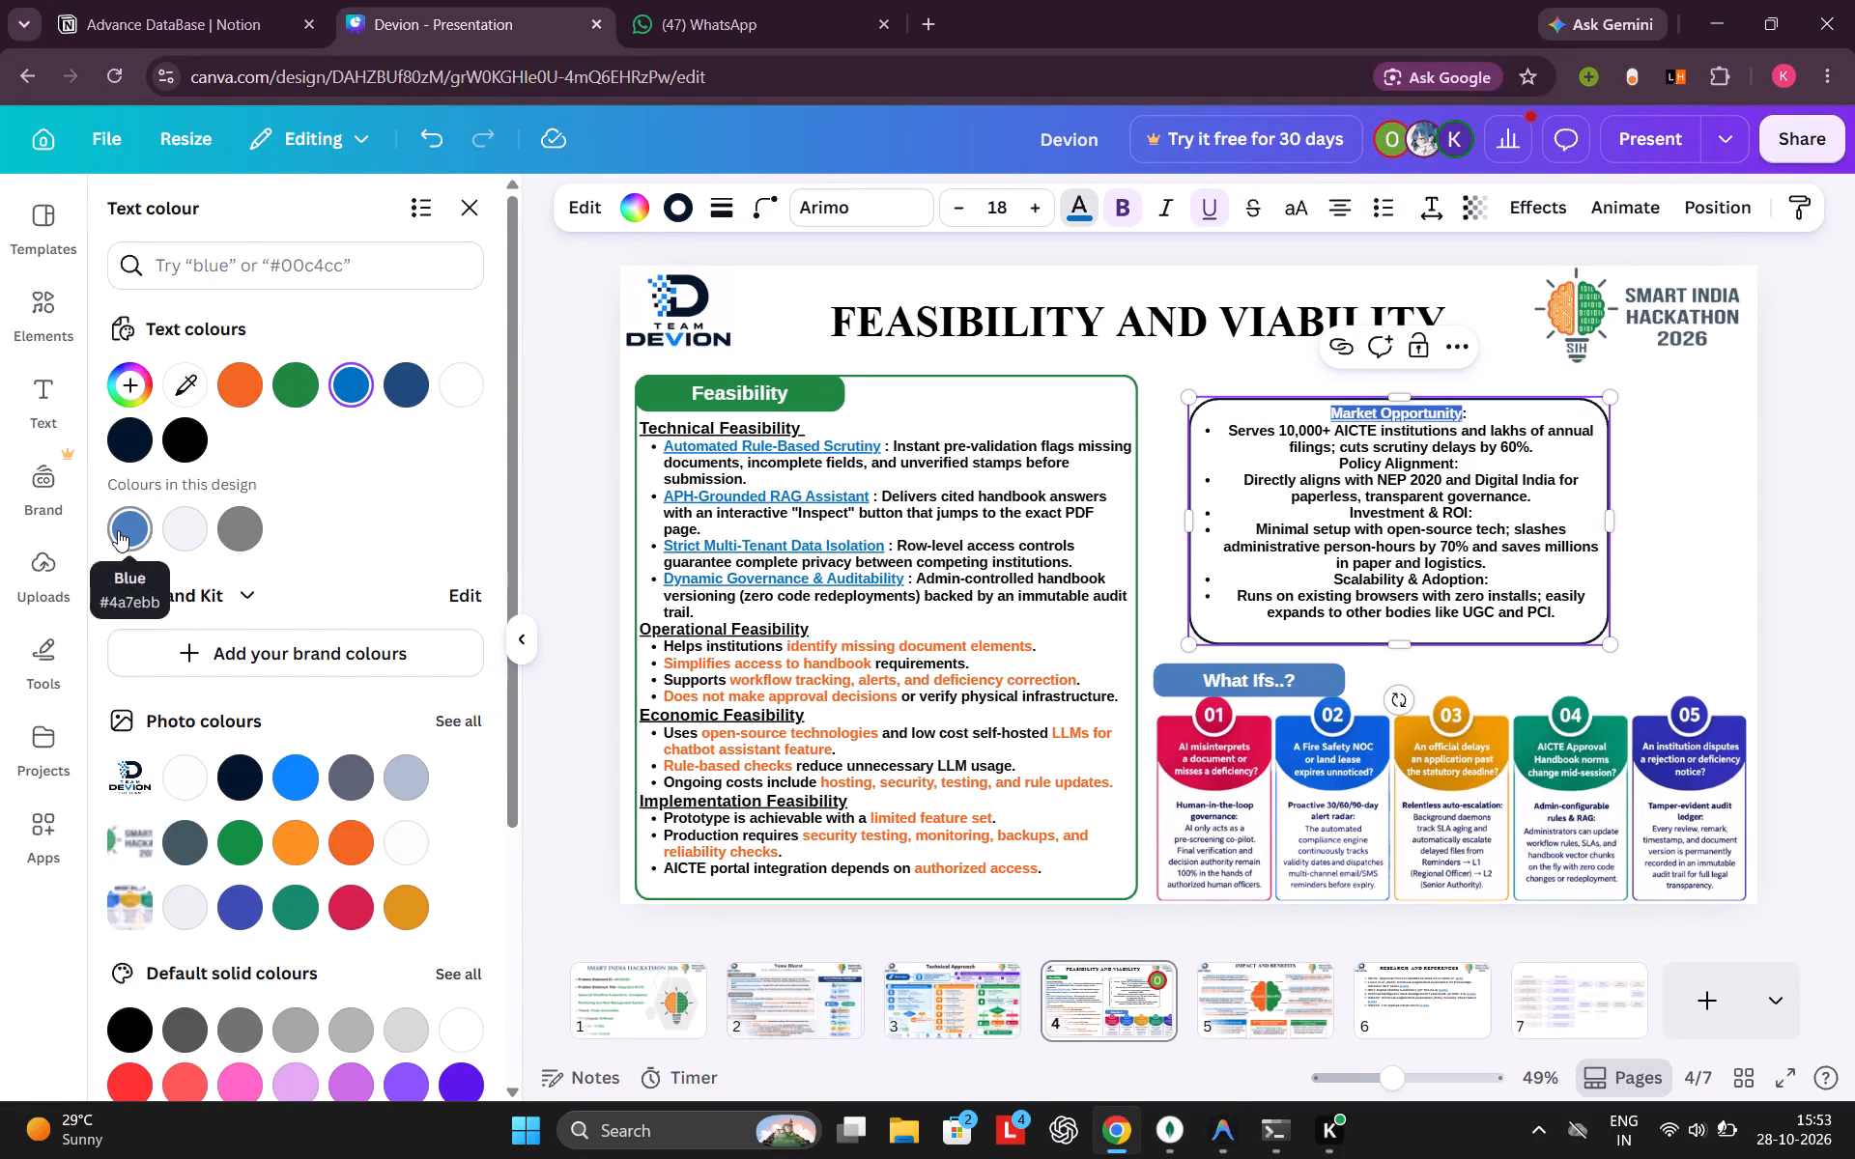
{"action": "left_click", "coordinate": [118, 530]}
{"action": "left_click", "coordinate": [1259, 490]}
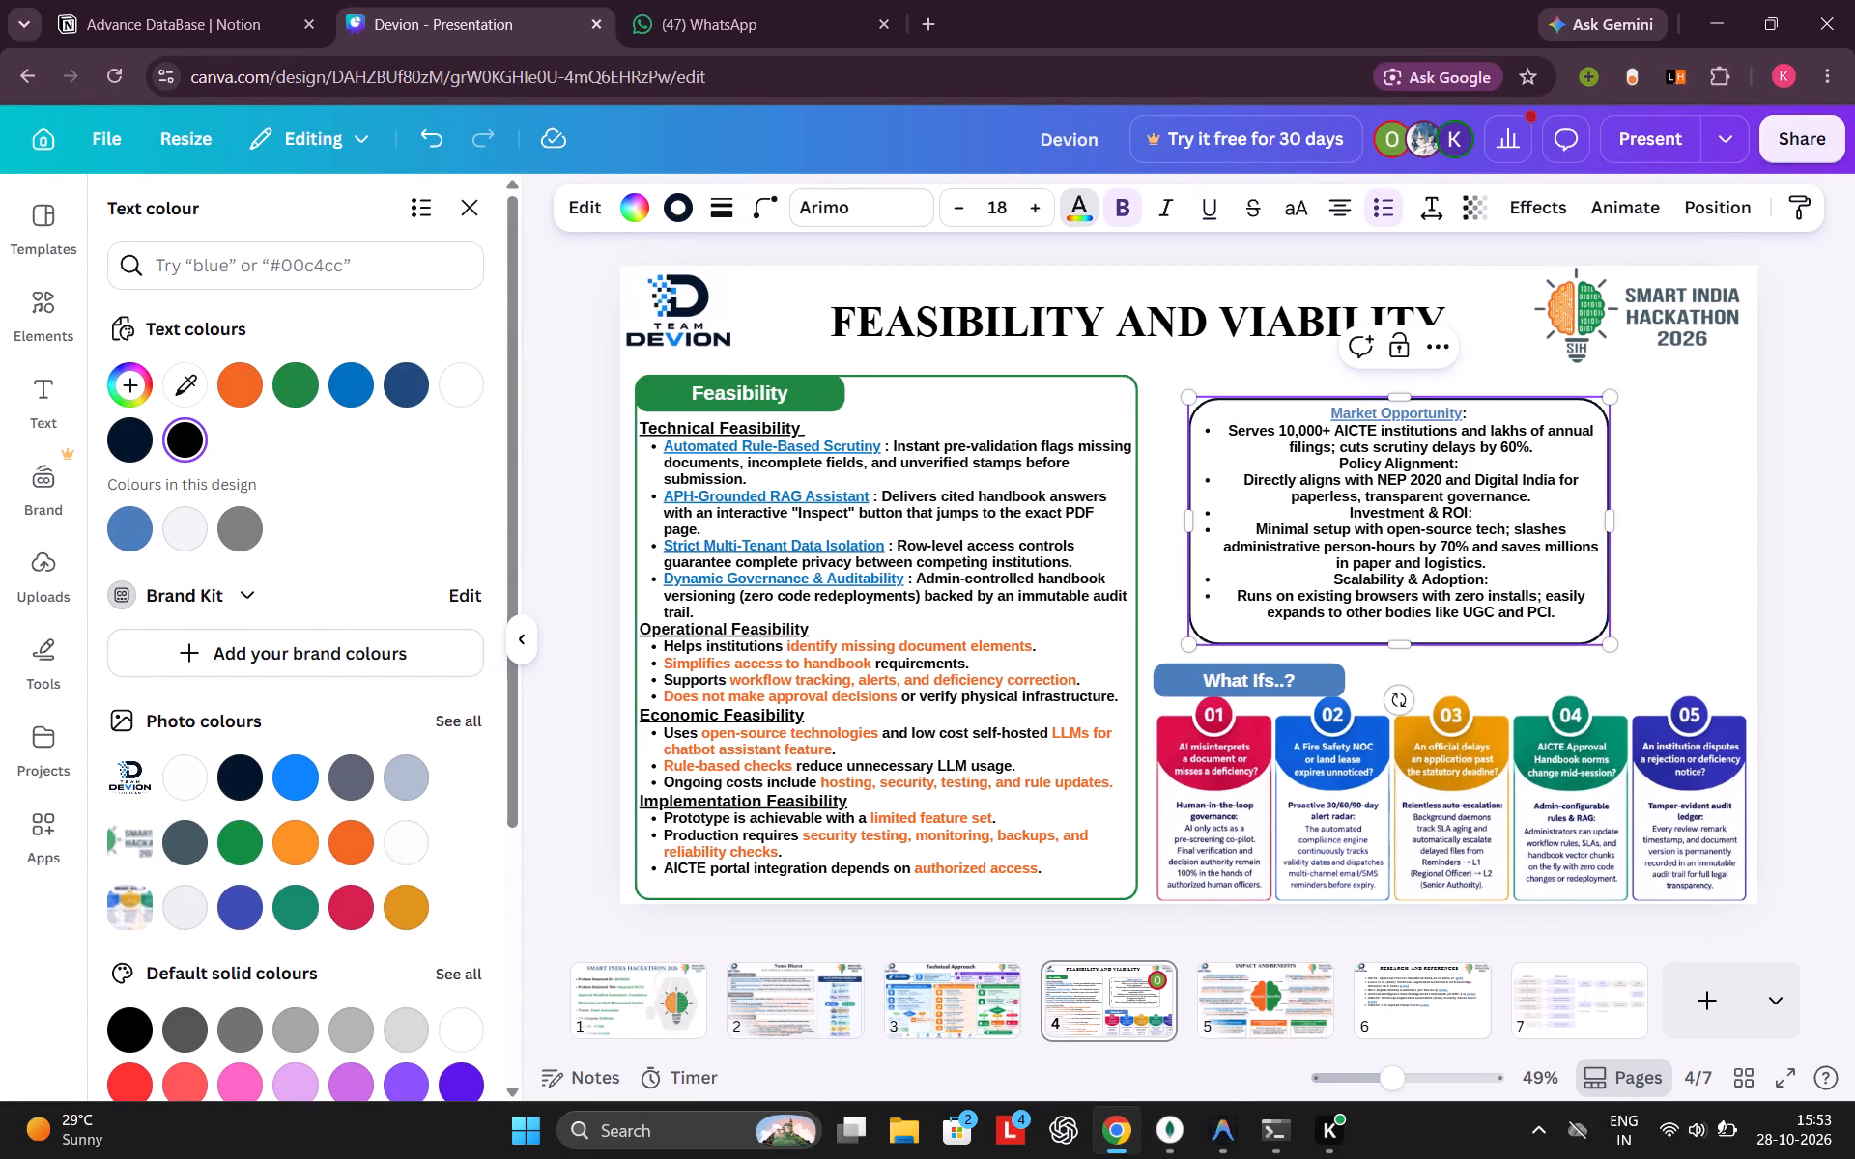
Match the Market Opportunity heading to the Feasibility box's Automated Rule-Based Scrutiny label by setting its text colour to blue #0070c0.
{"action": "left_click", "coordinate": [807, 442]}
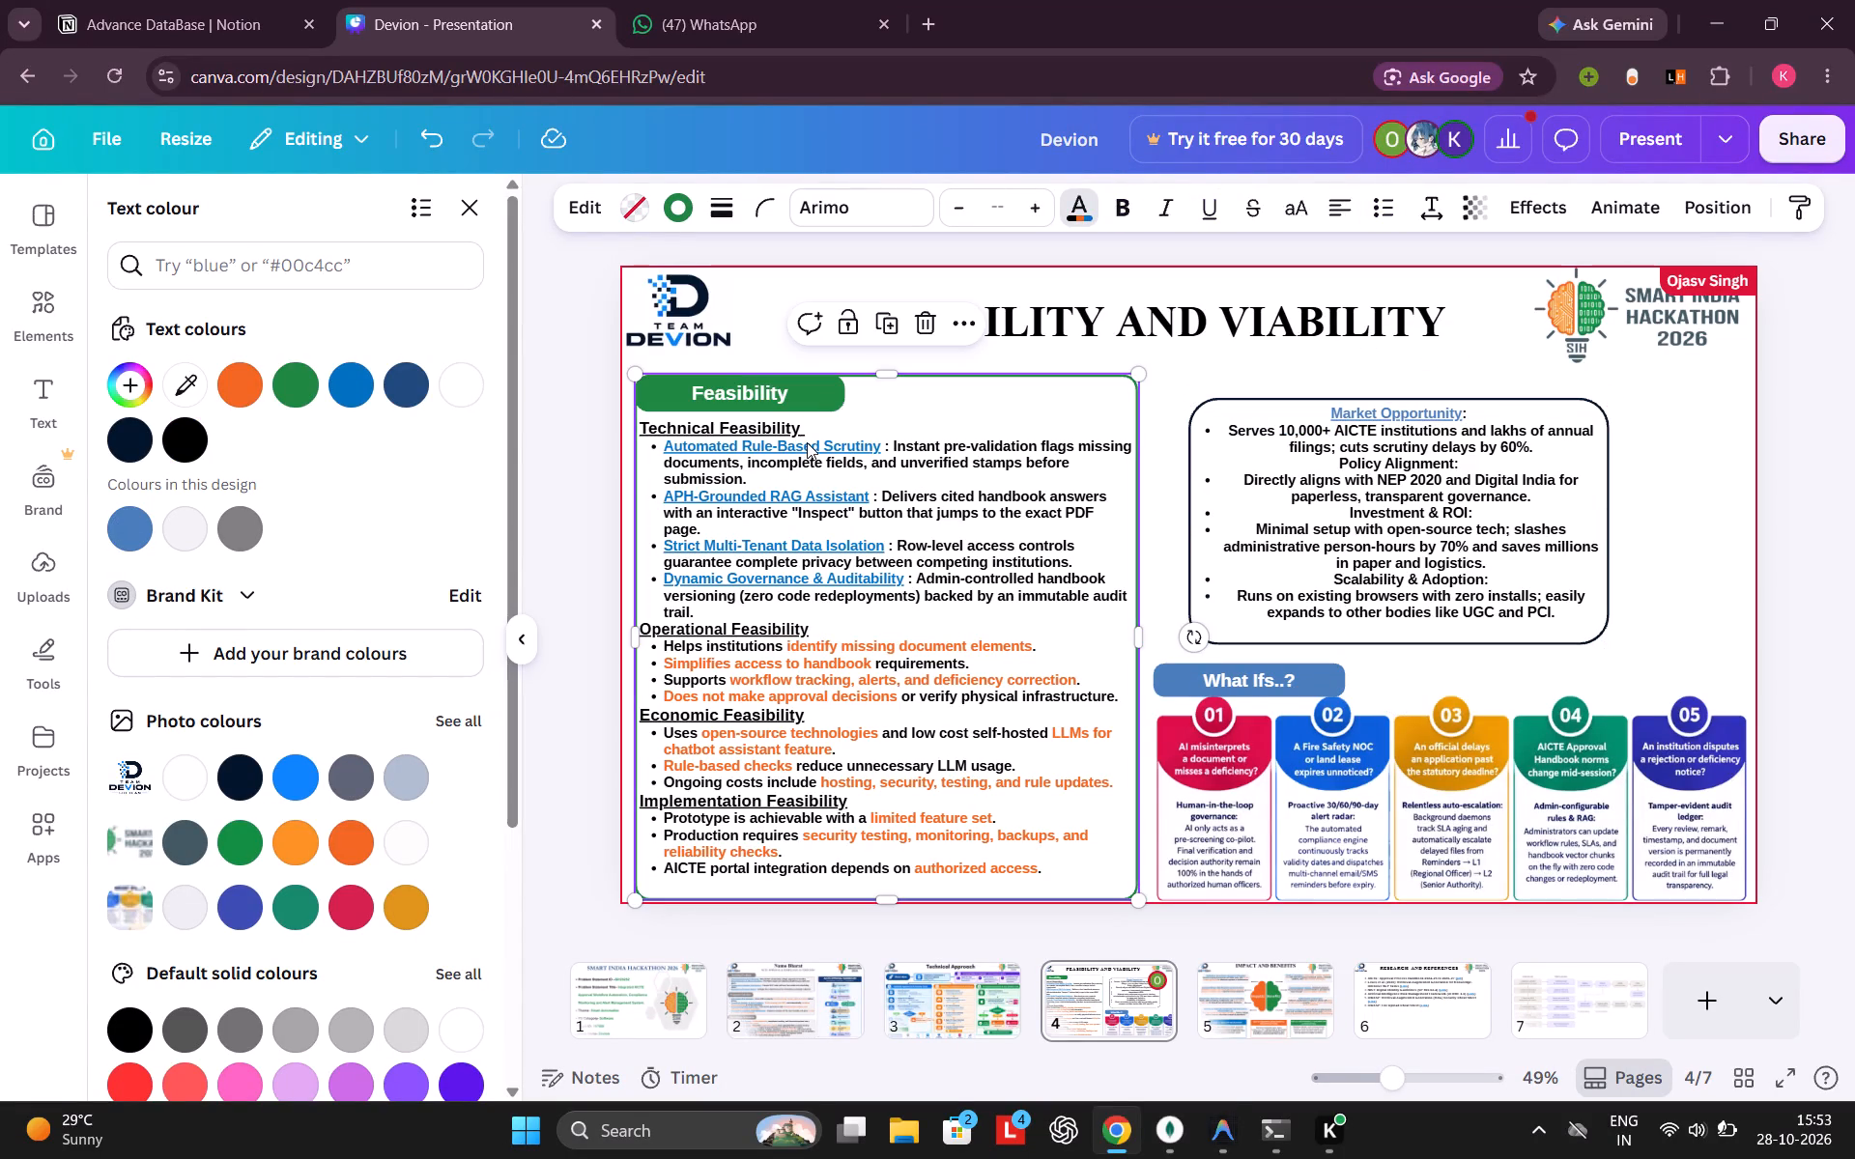
{"action": "double_click", "coordinate": [807, 442]}
{"action": "left_click", "coordinate": [807, 442]}
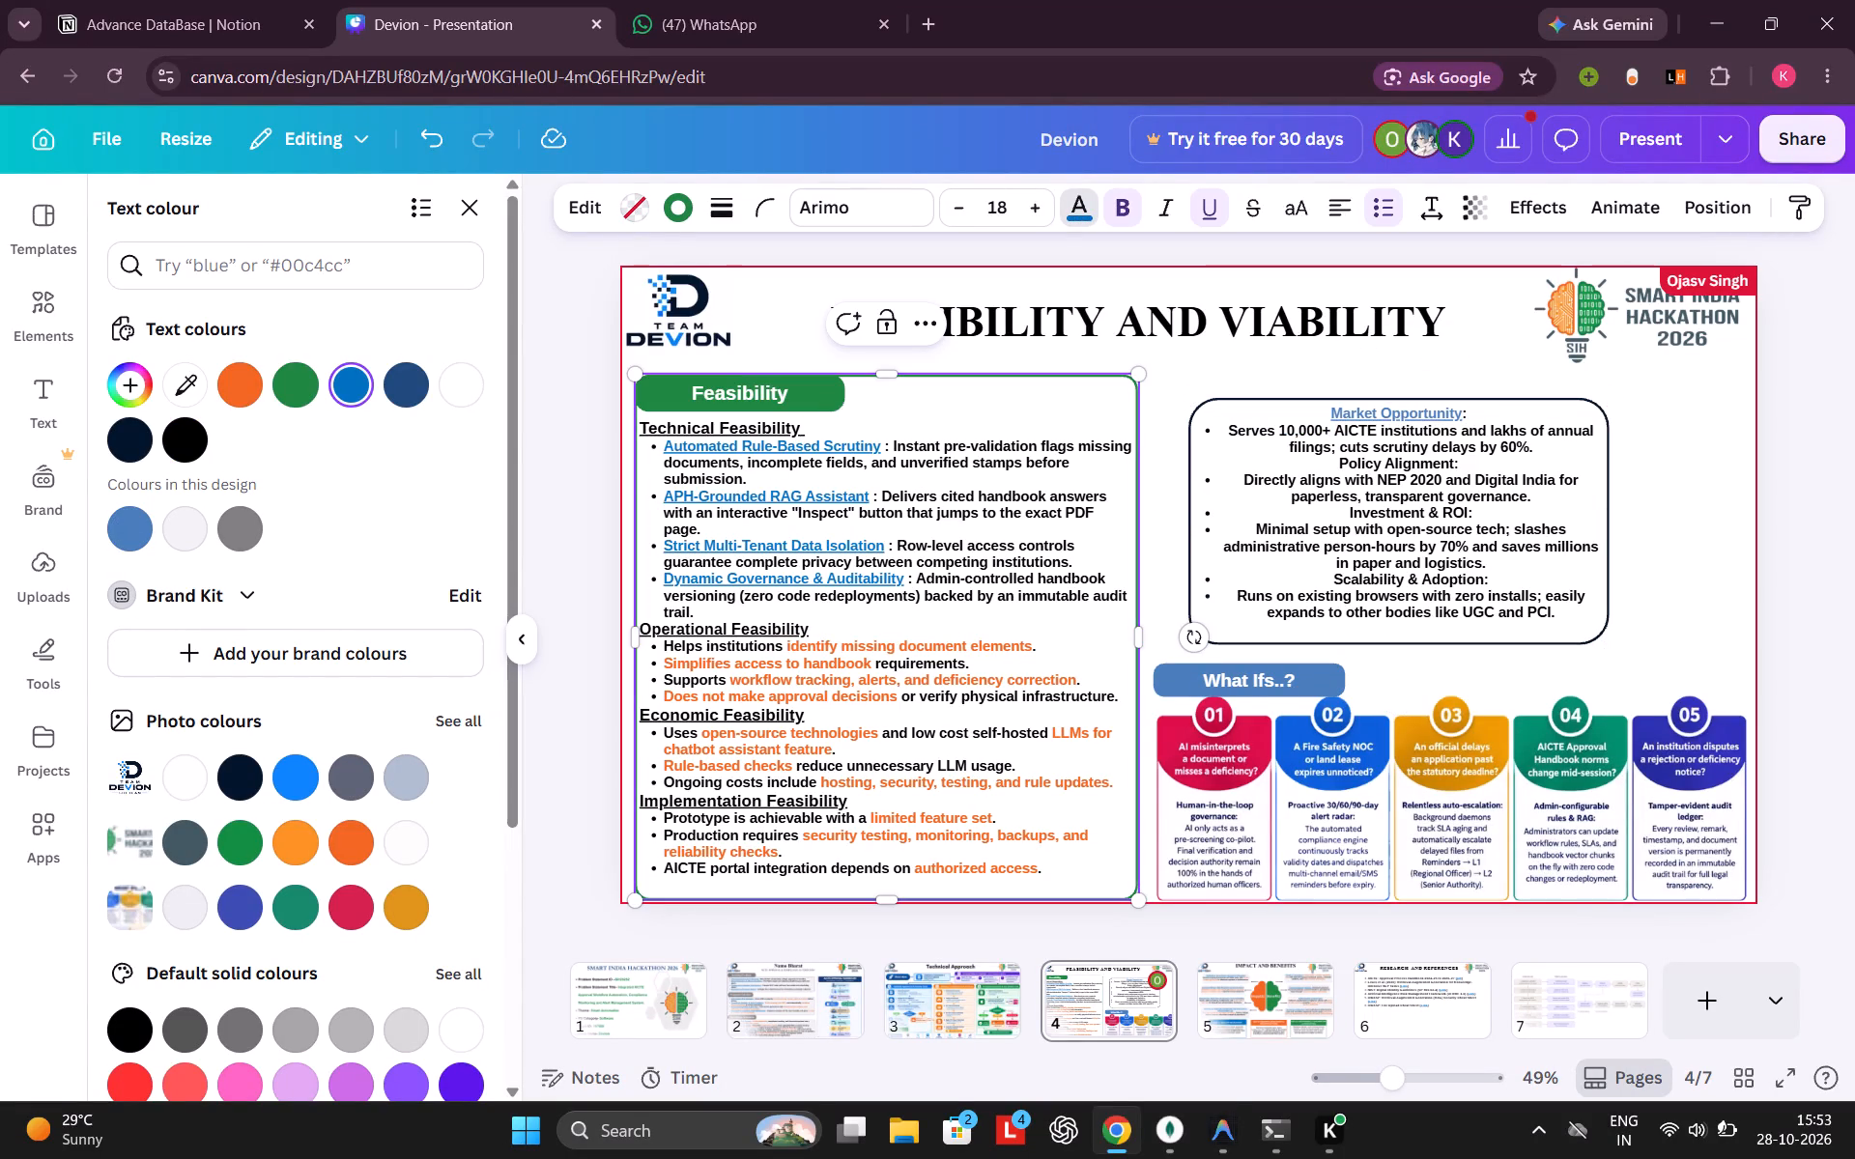
{"action": "left_click", "coordinate": [1430, 409]}
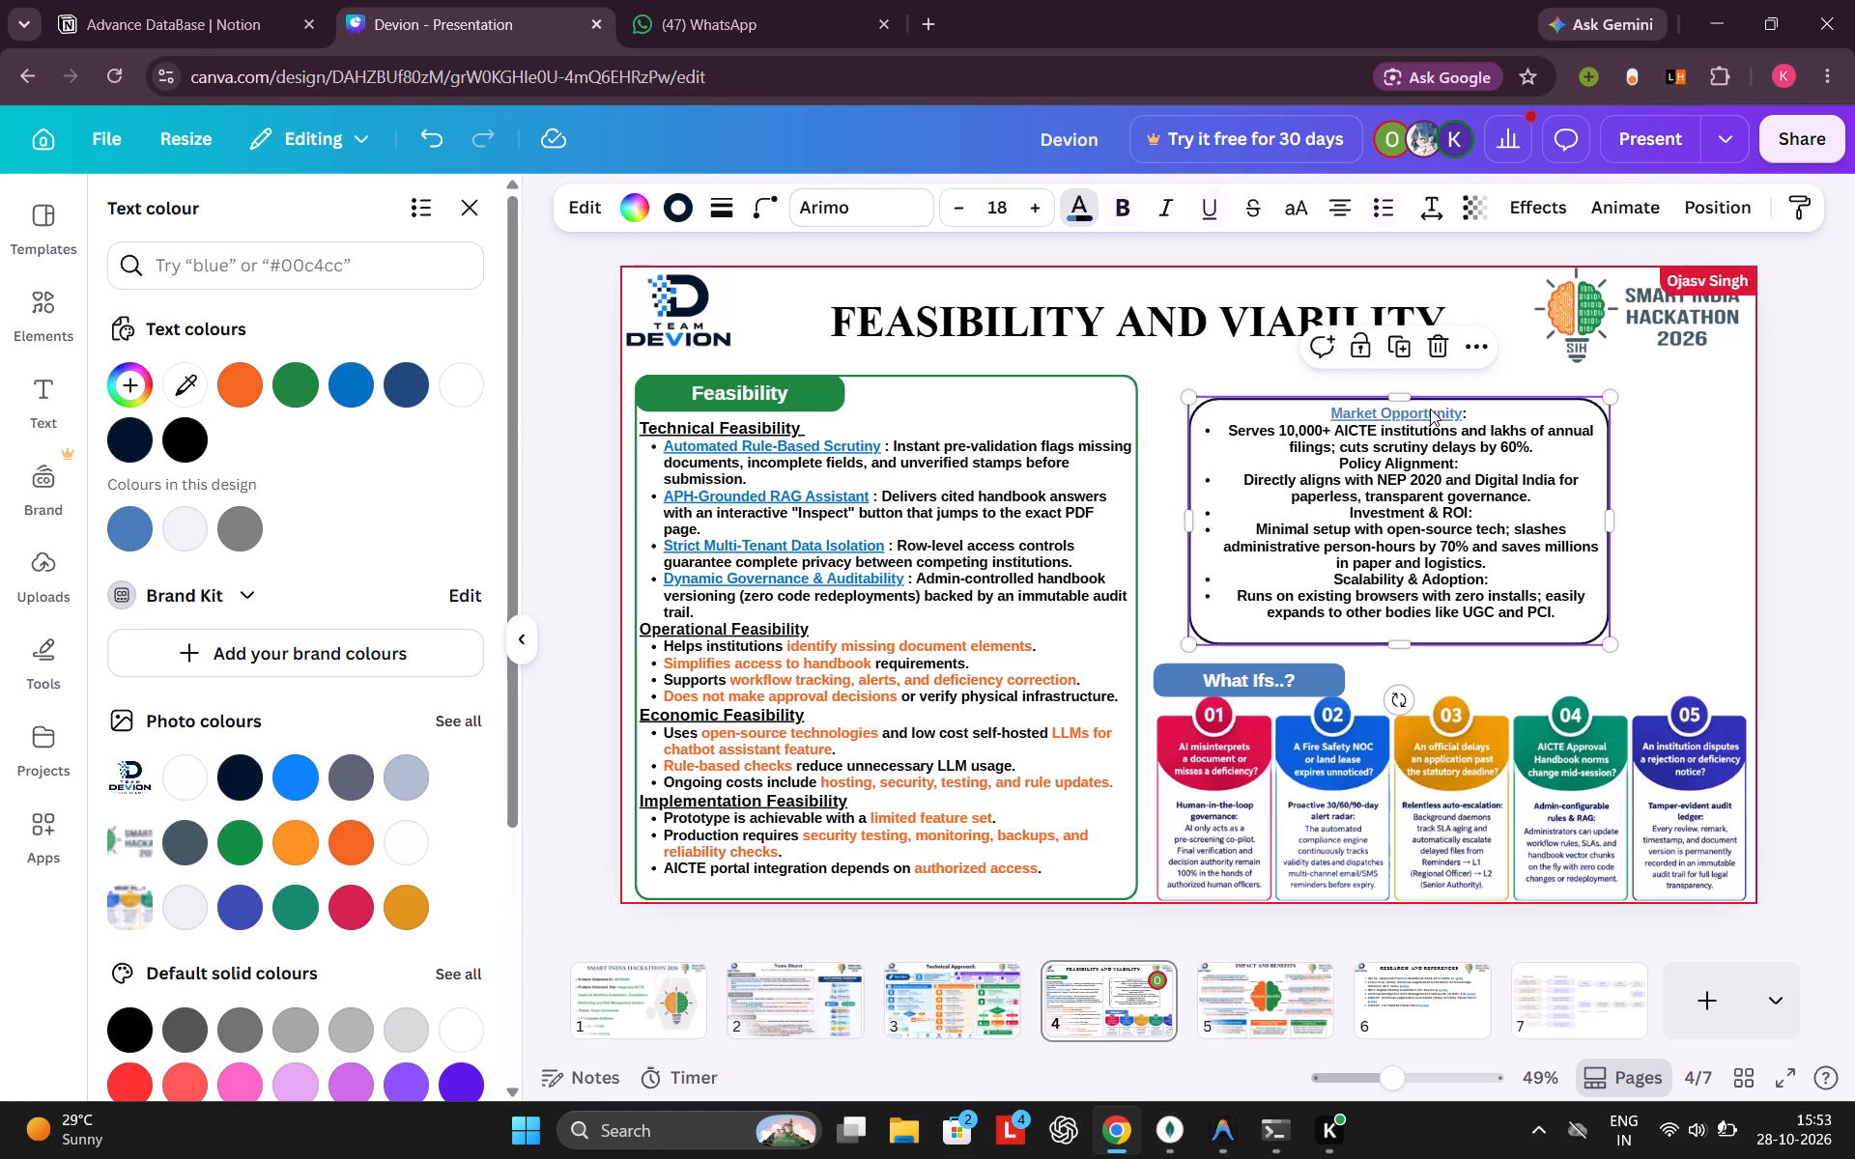
{"action": "triple_click", "coordinate": [1430, 409]}
{"action": "left_click", "coordinate": [1430, 409]}
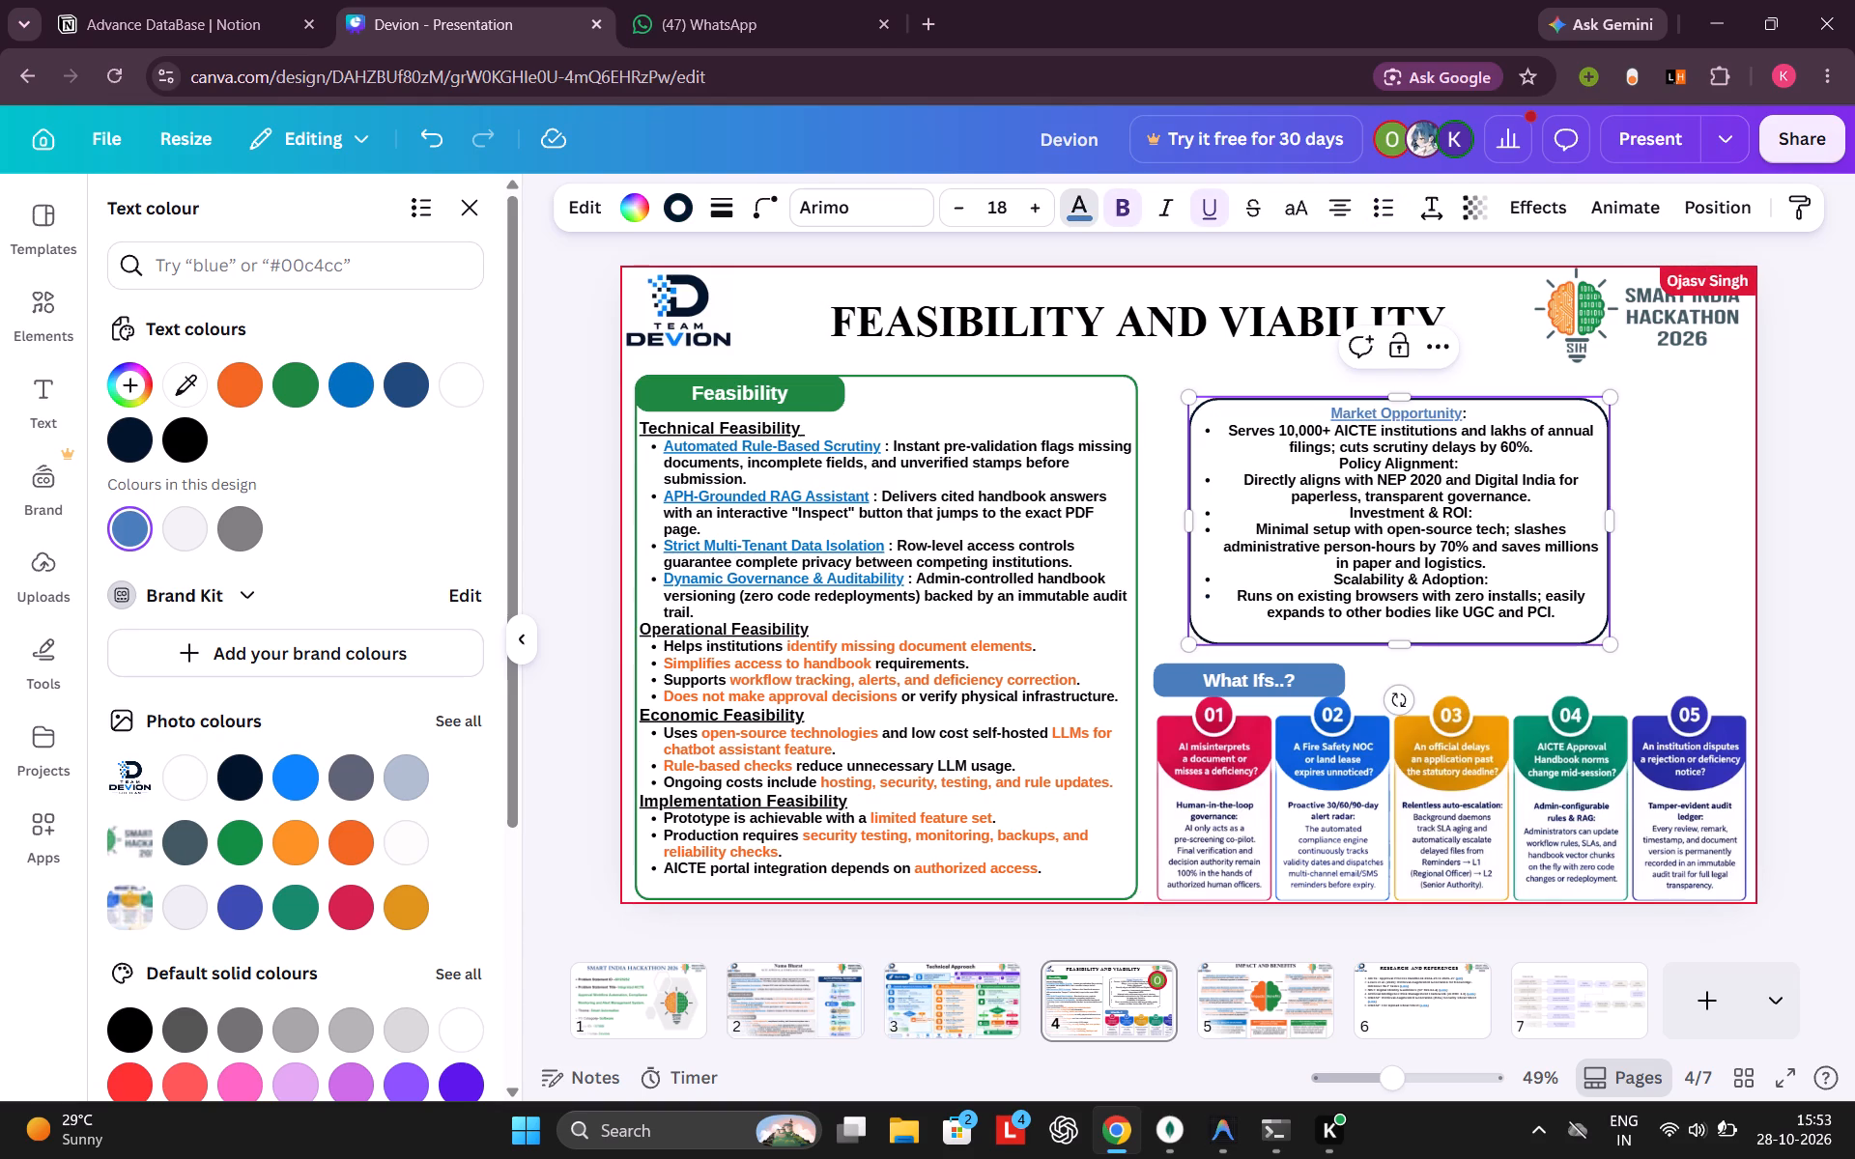
{"action": "left_click_drag", "start_coordinate": [1328, 413], "coordinate": [1456, 414]}
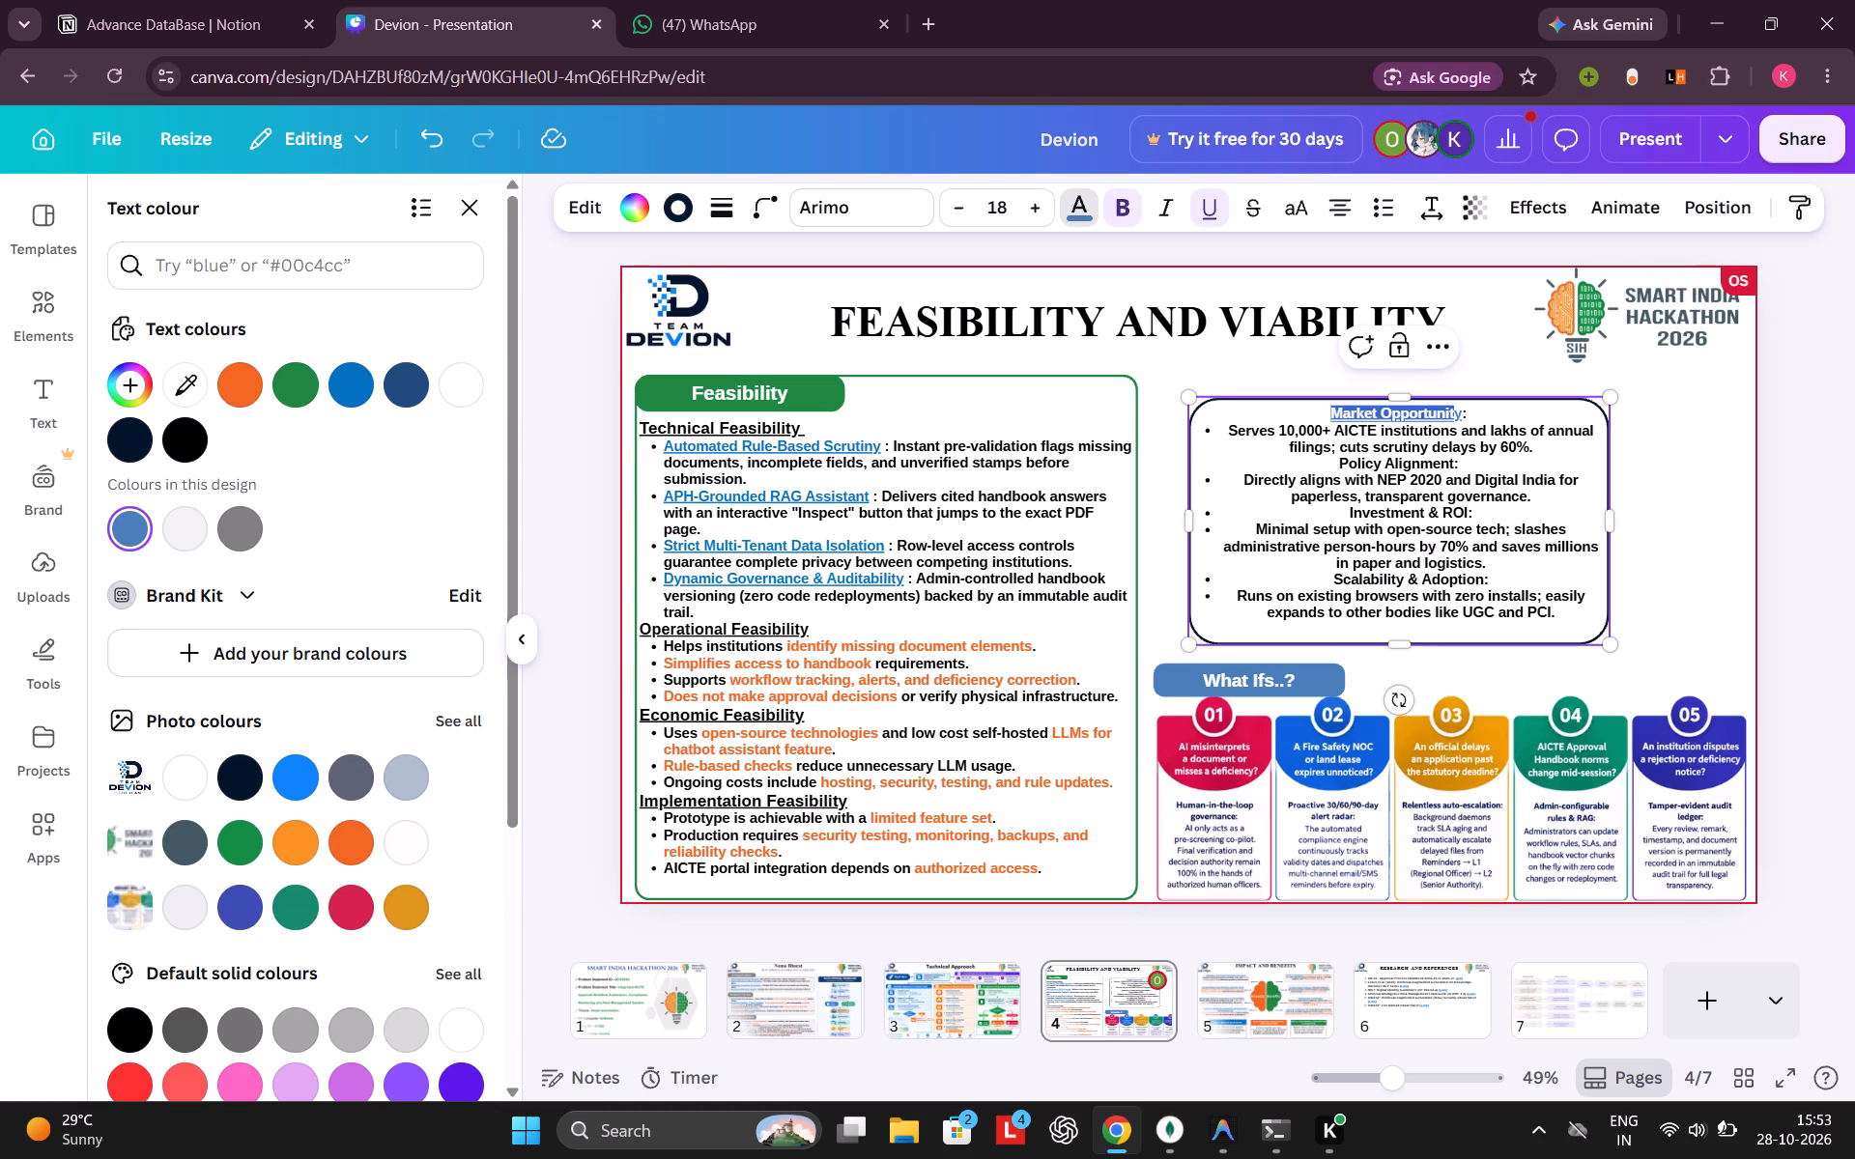
{"action": "left_click_drag", "start_coordinate": [1456, 414], "coordinate": [1457, 413]}
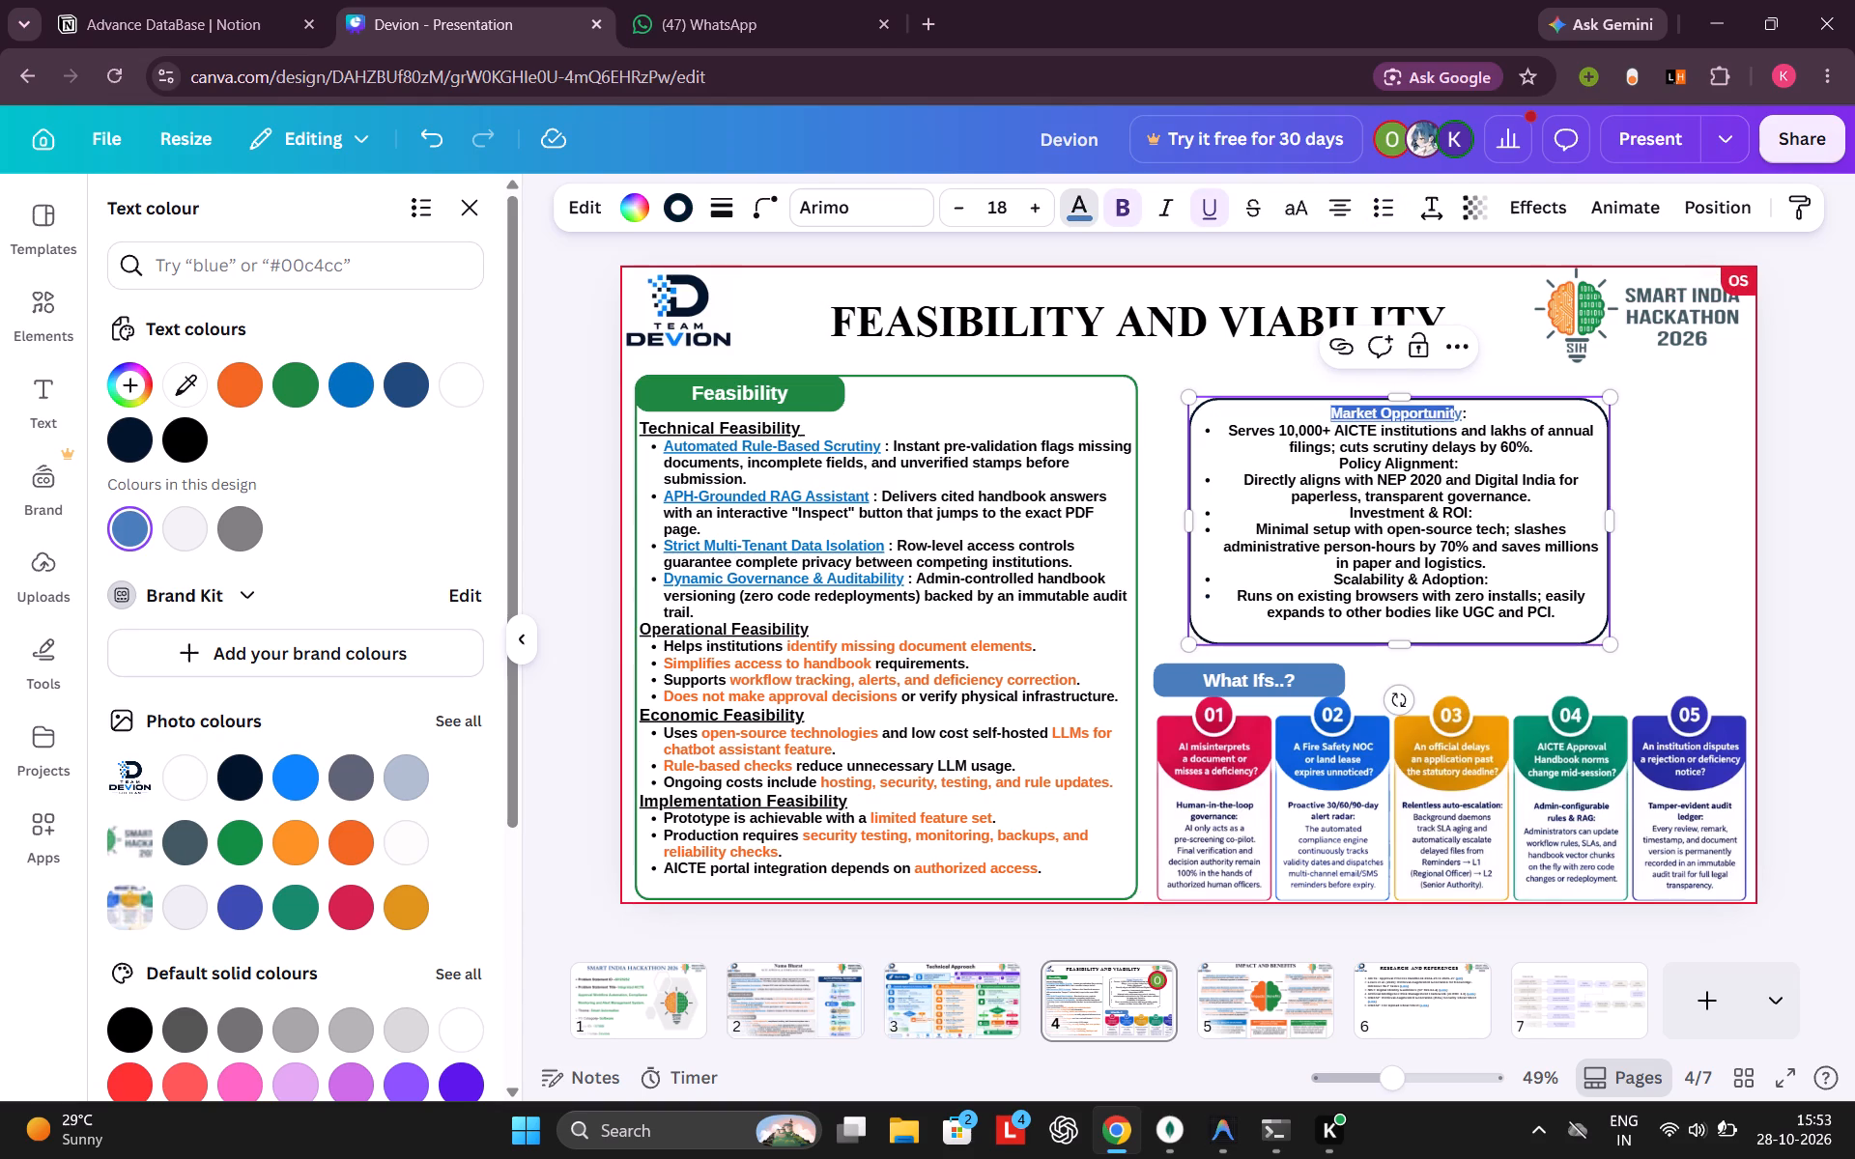
{"action": "left_click", "coordinate": [1461, 412]}
{"action": "left_click_drag", "start_coordinate": [1461, 412], "coordinate": [1338, 412]}
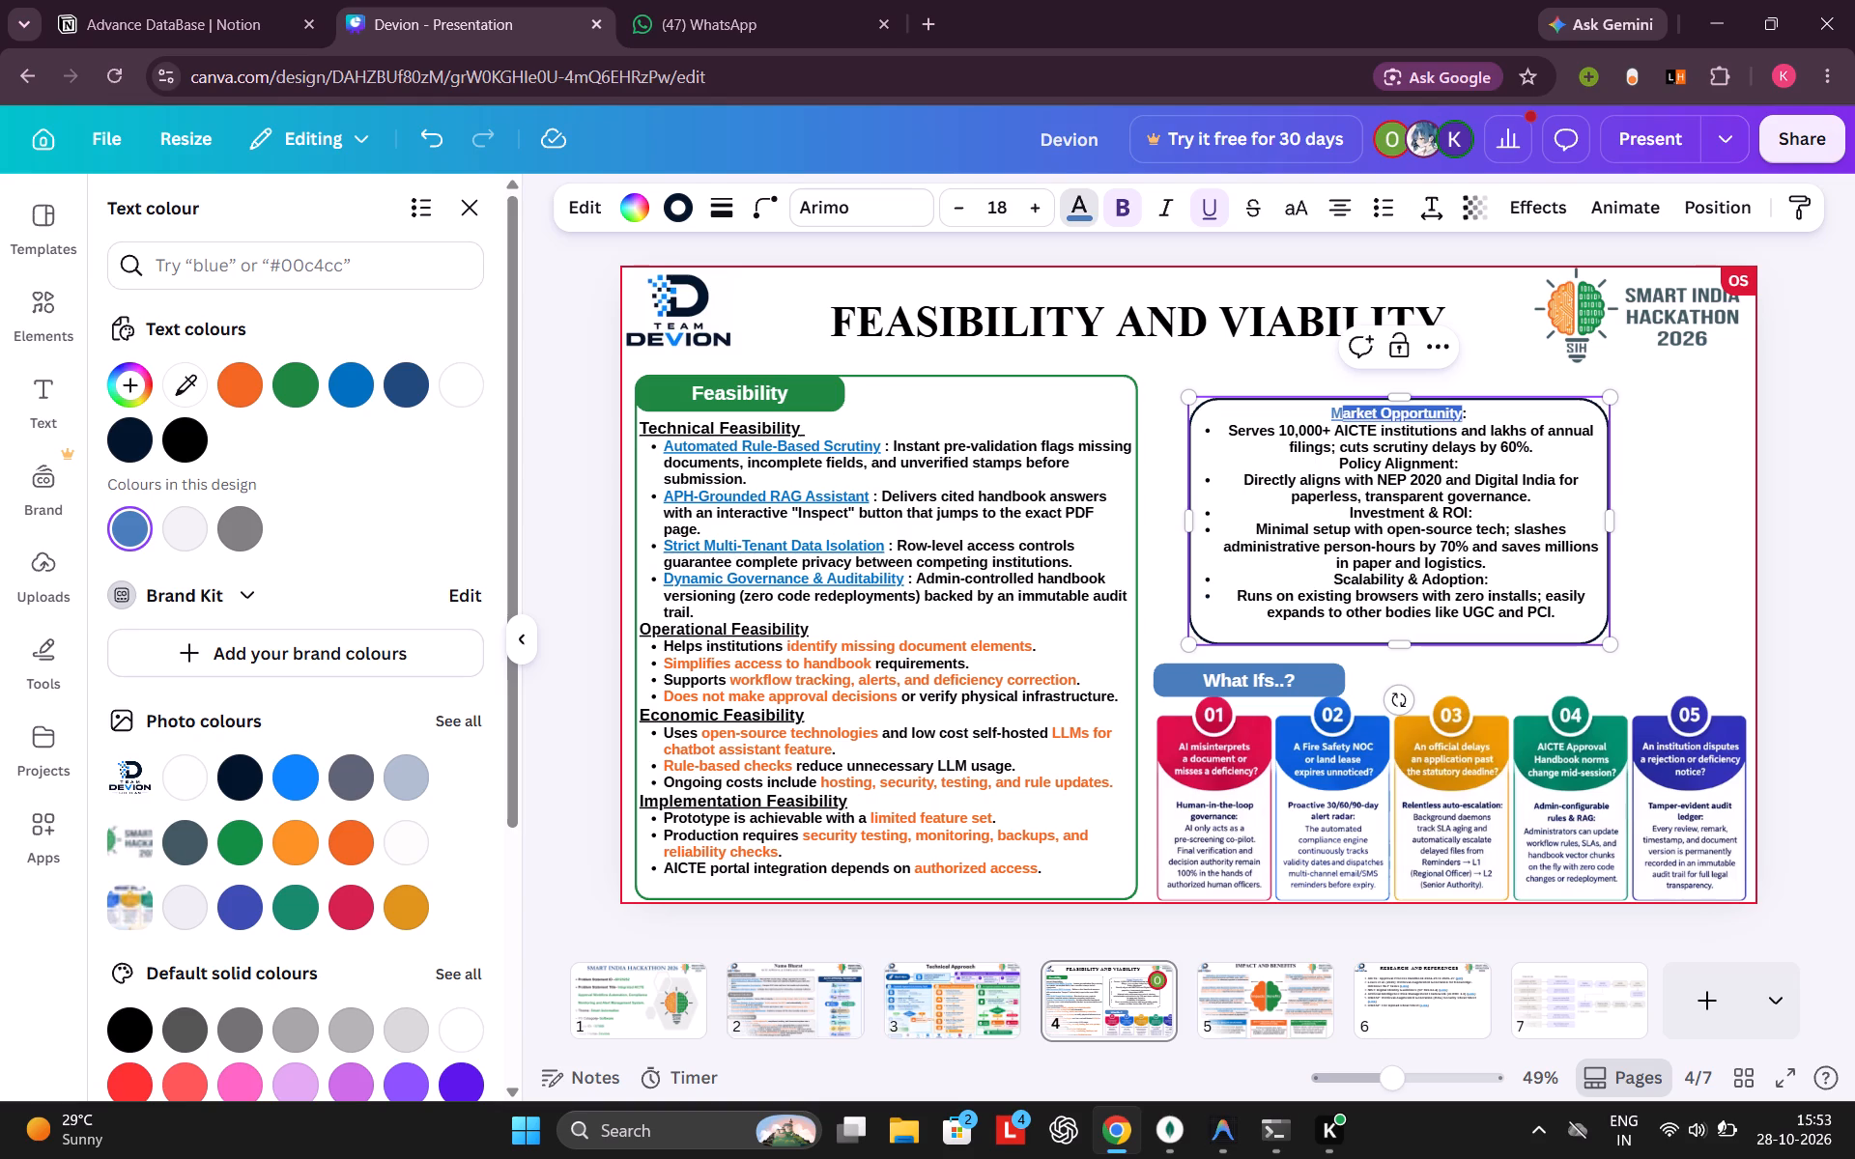
{"action": "left_click_drag", "start_coordinate": [1338, 412], "coordinate": [1333, 412]}
{"action": "left_click", "coordinate": [360, 380]}
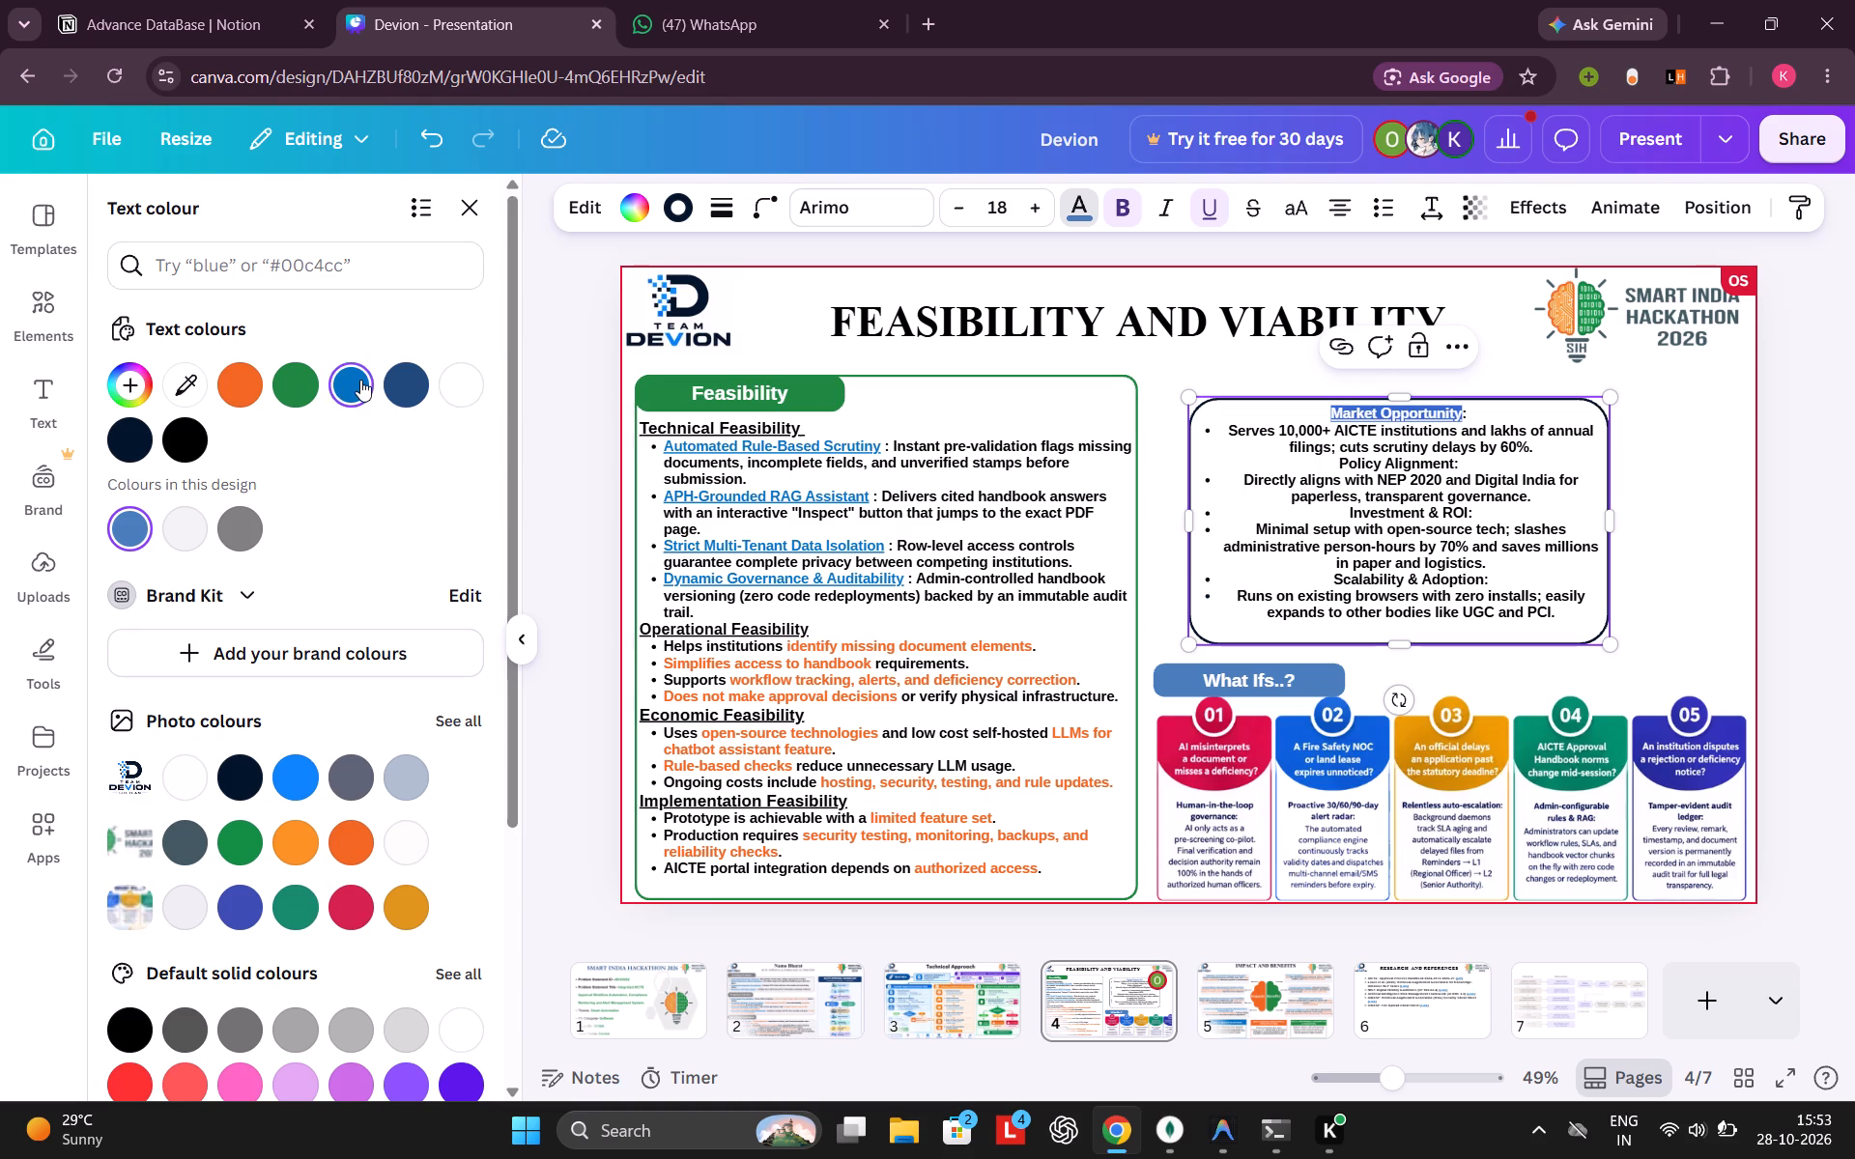
{"action": "left_click", "coordinate": [1405, 473]}
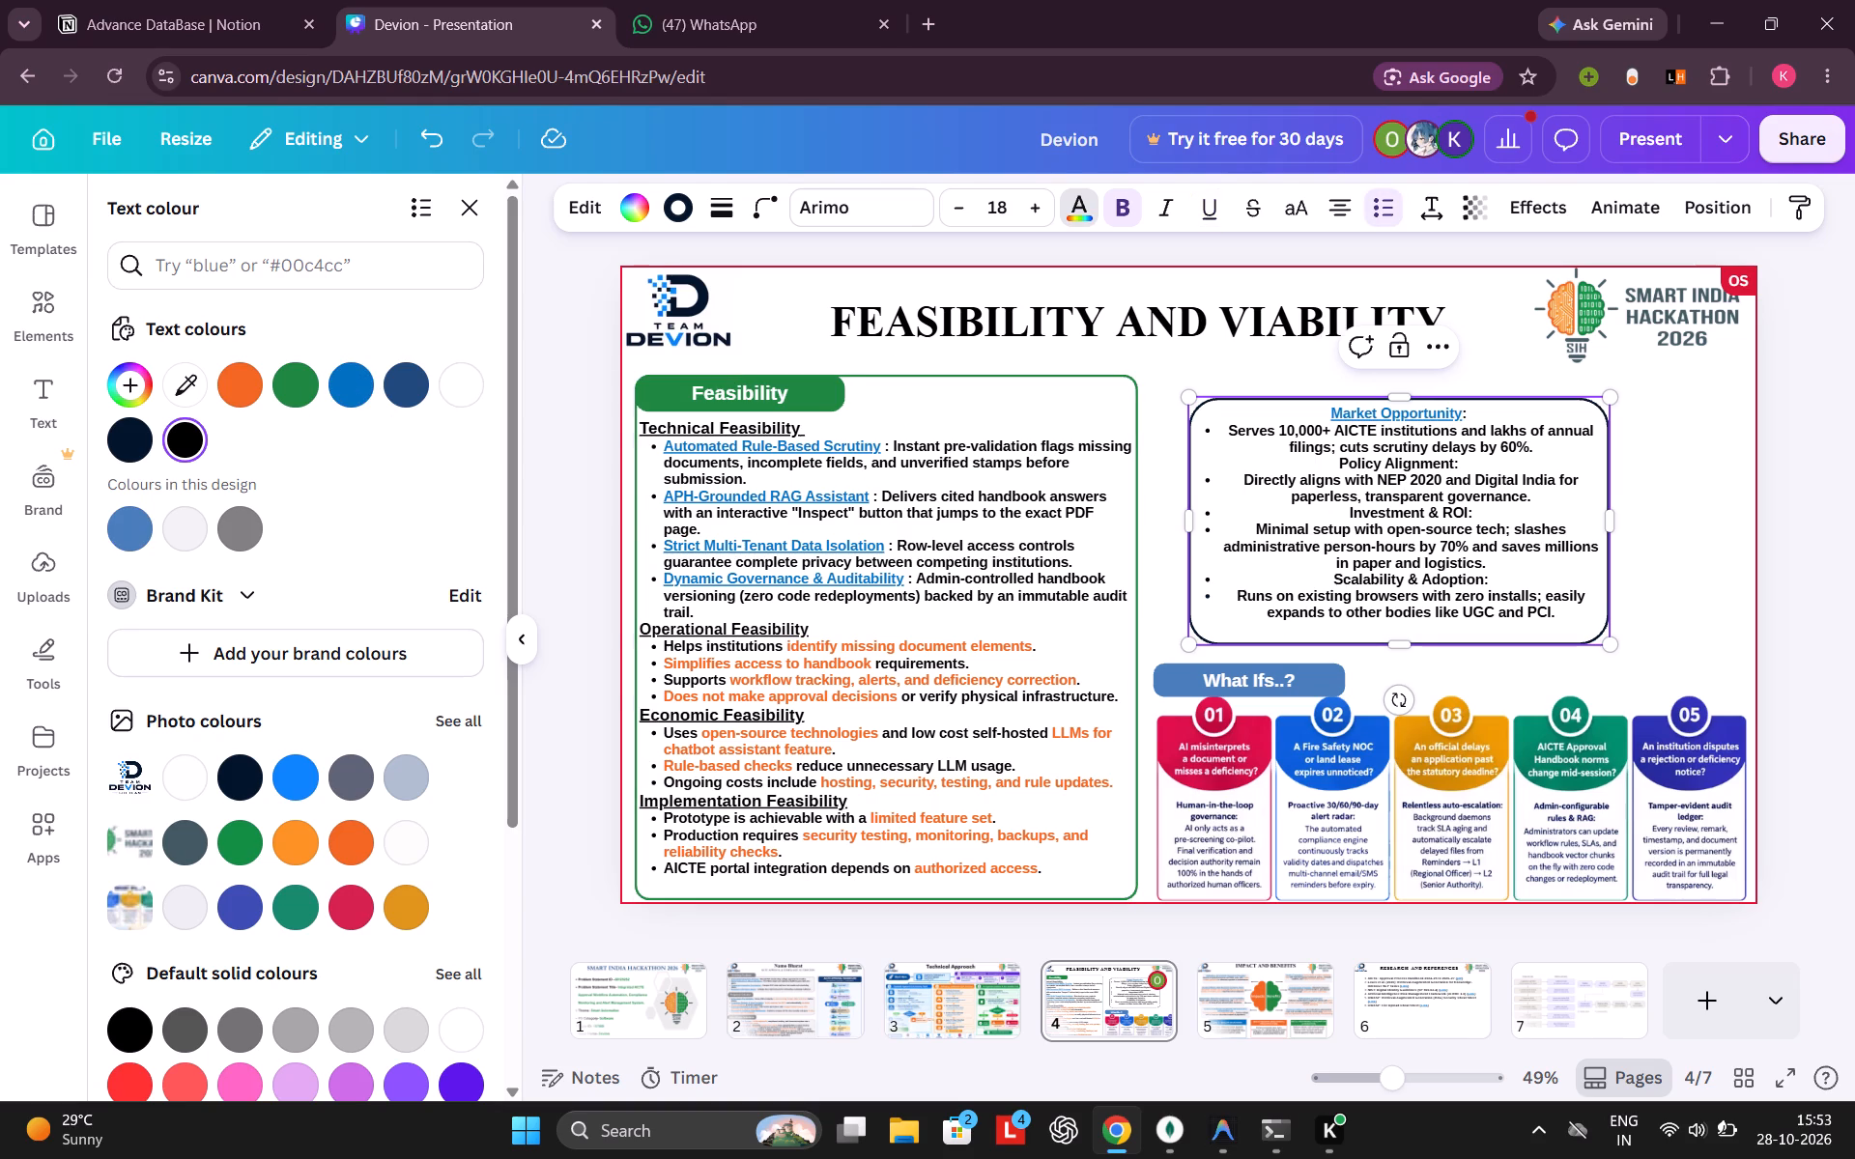
Set the Policy Alignment heading's text colour to blue #0070c0 and underline it, excluding the colon.
{"action": "left_click", "coordinate": [1455, 464]}
{"action": "left_click_drag", "start_coordinate": [1455, 464], "coordinate": [1339, 466]}
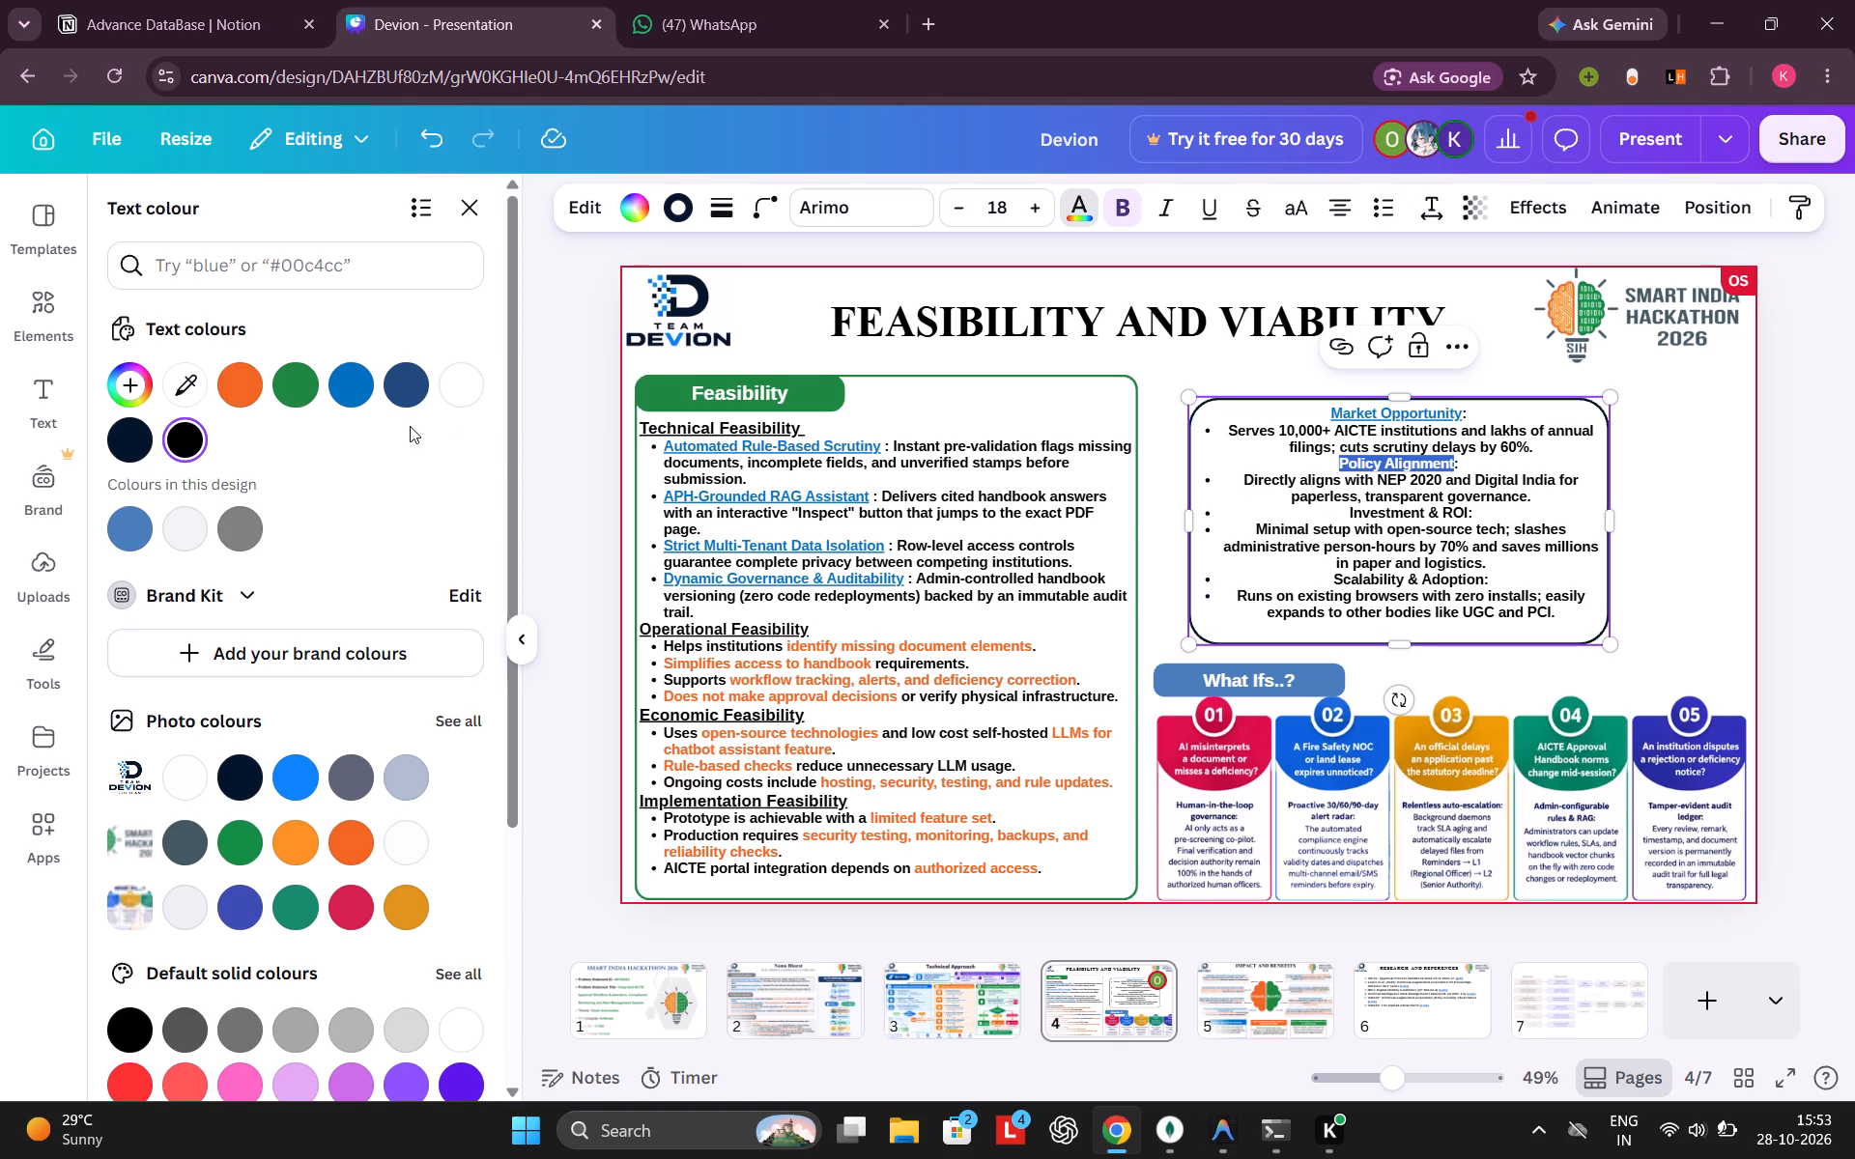
{"action": "left_click", "coordinate": [354, 392]}
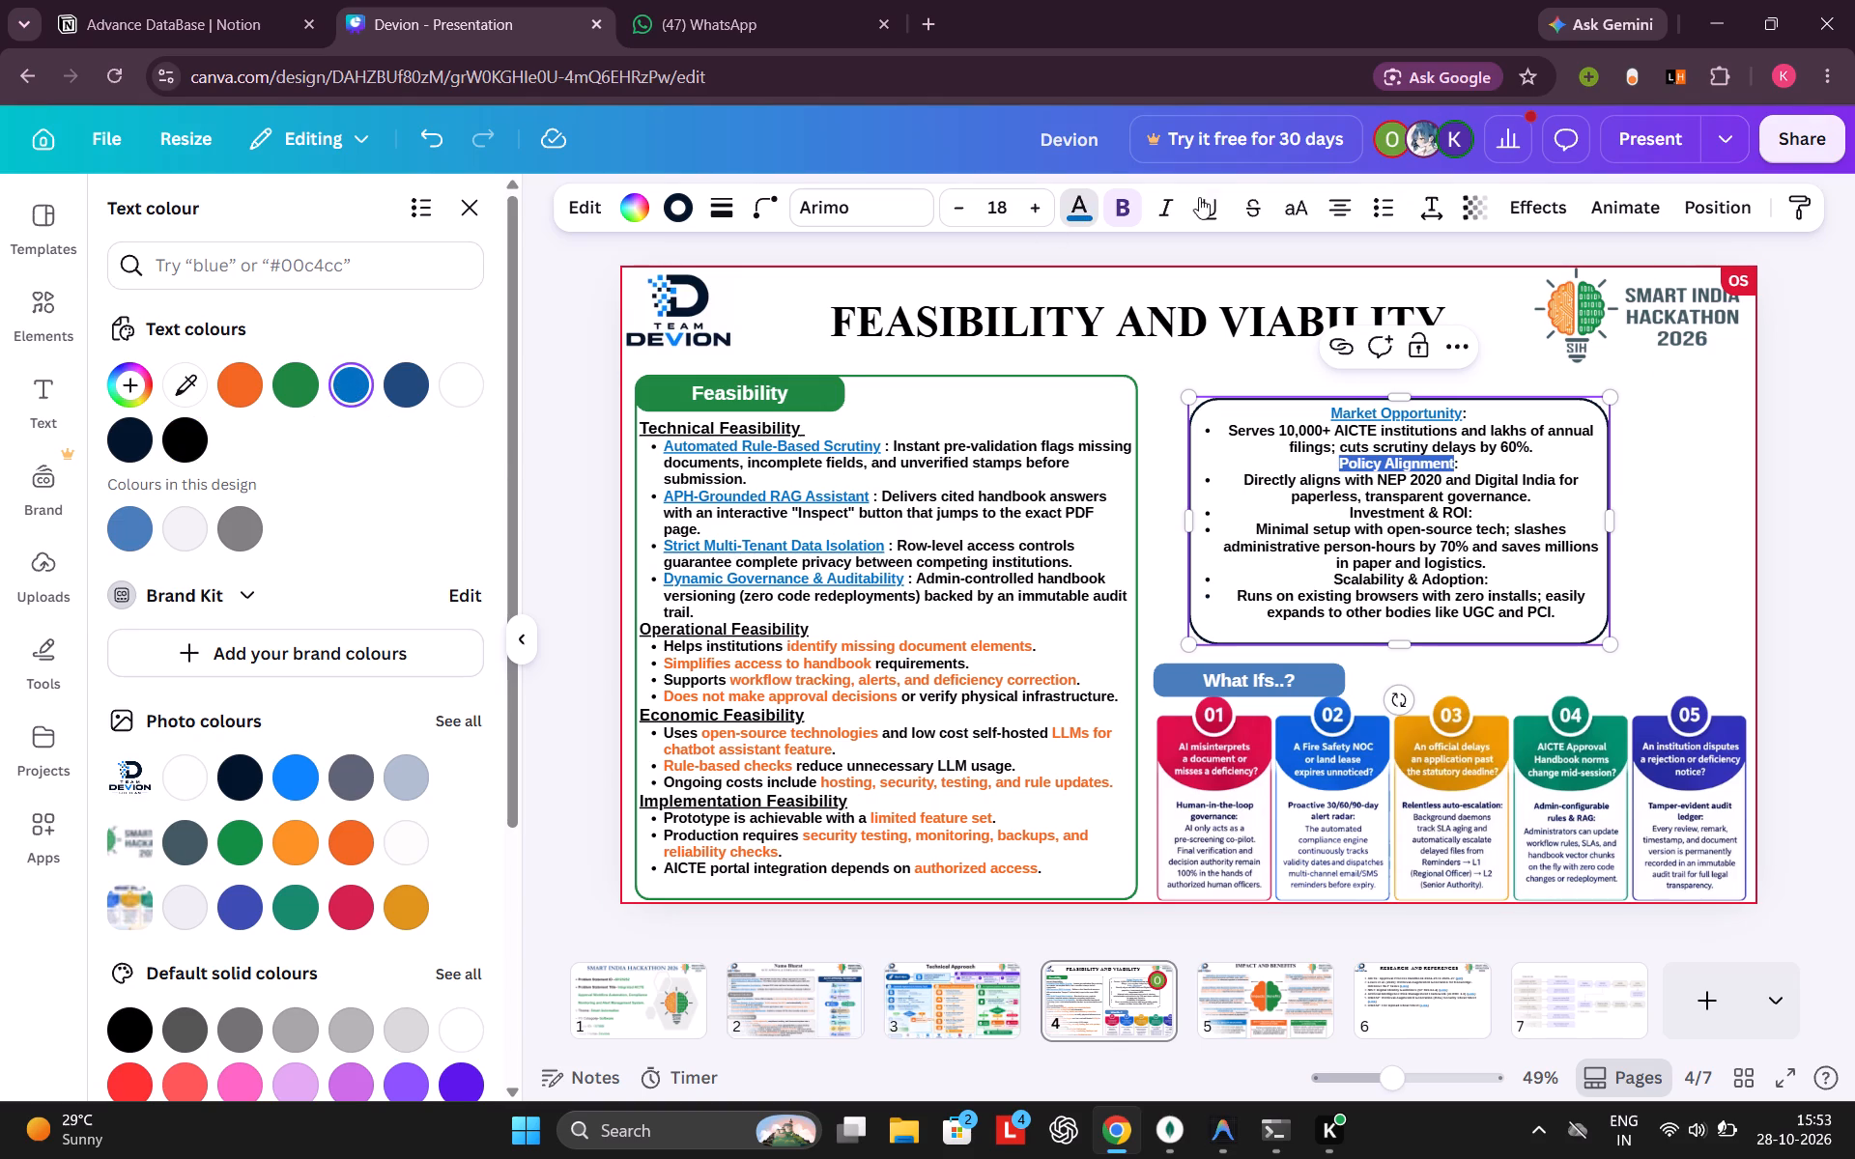
{"action": "left_click", "coordinate": [1202, 202]}
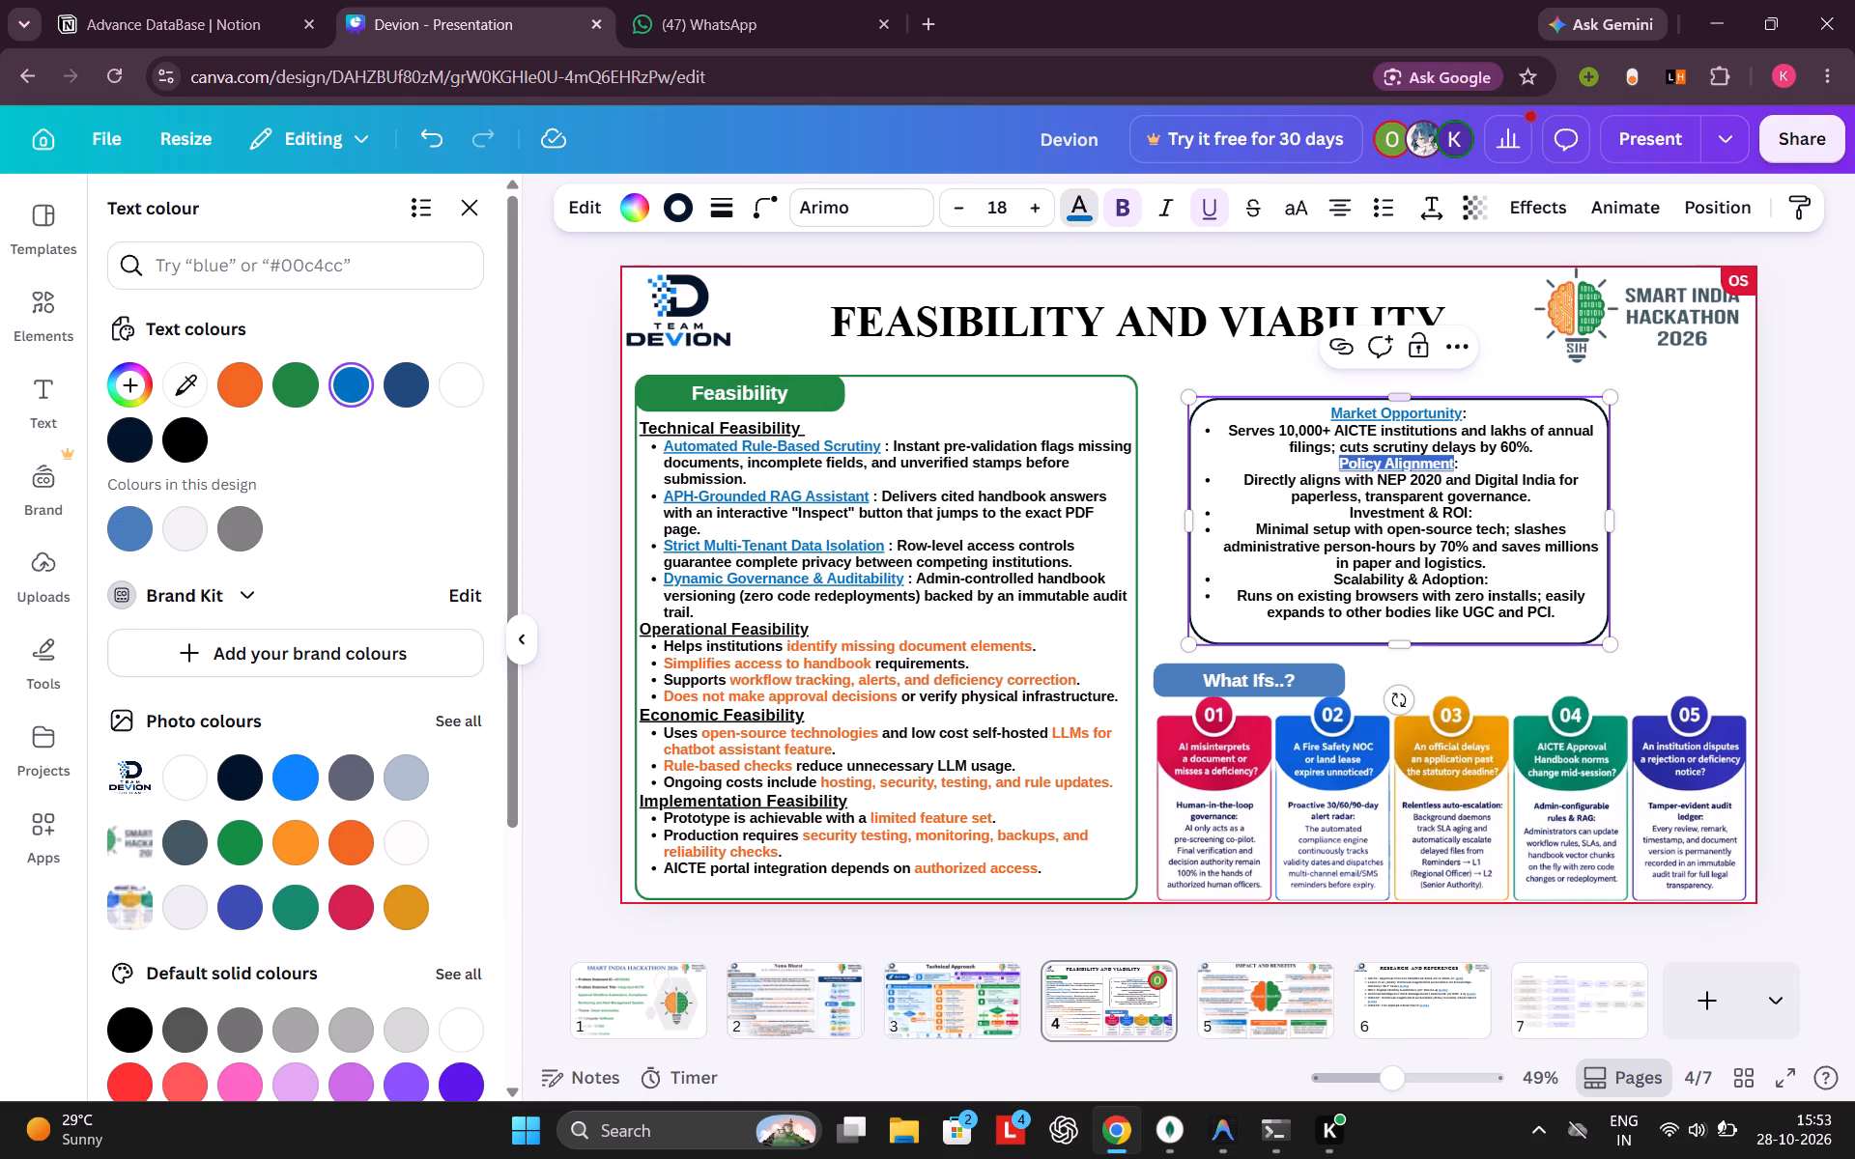
Set the Investment & ROI heading's text colour to blue #0070c0 and underline it, excluding the colon.
{"action": "left_click", "coordinate": [1466, 512]}
{"action": "left_click", "coordinate": [1469, 510]}
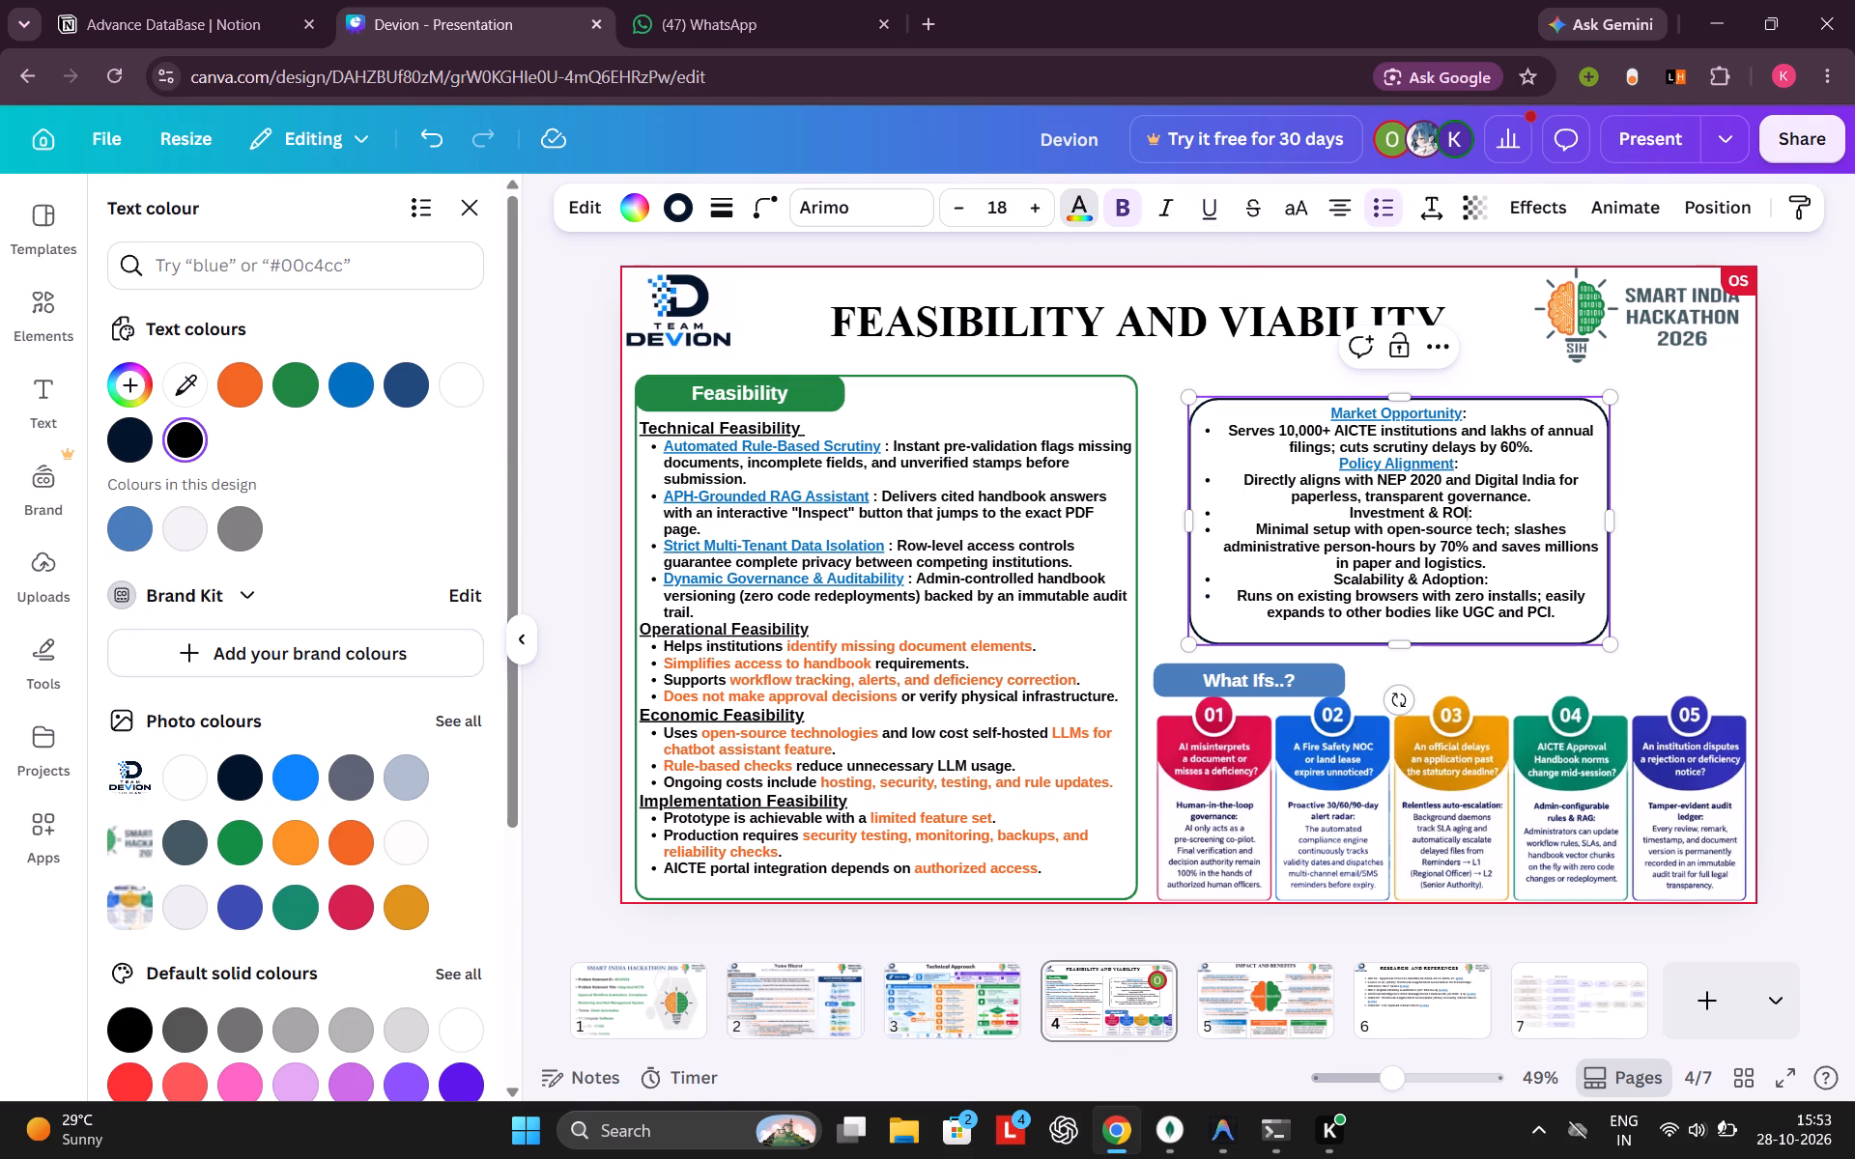
{"action": "left_click_drag", "start_coordinate": [1469, 510], "coordinate": [1346, 507]}
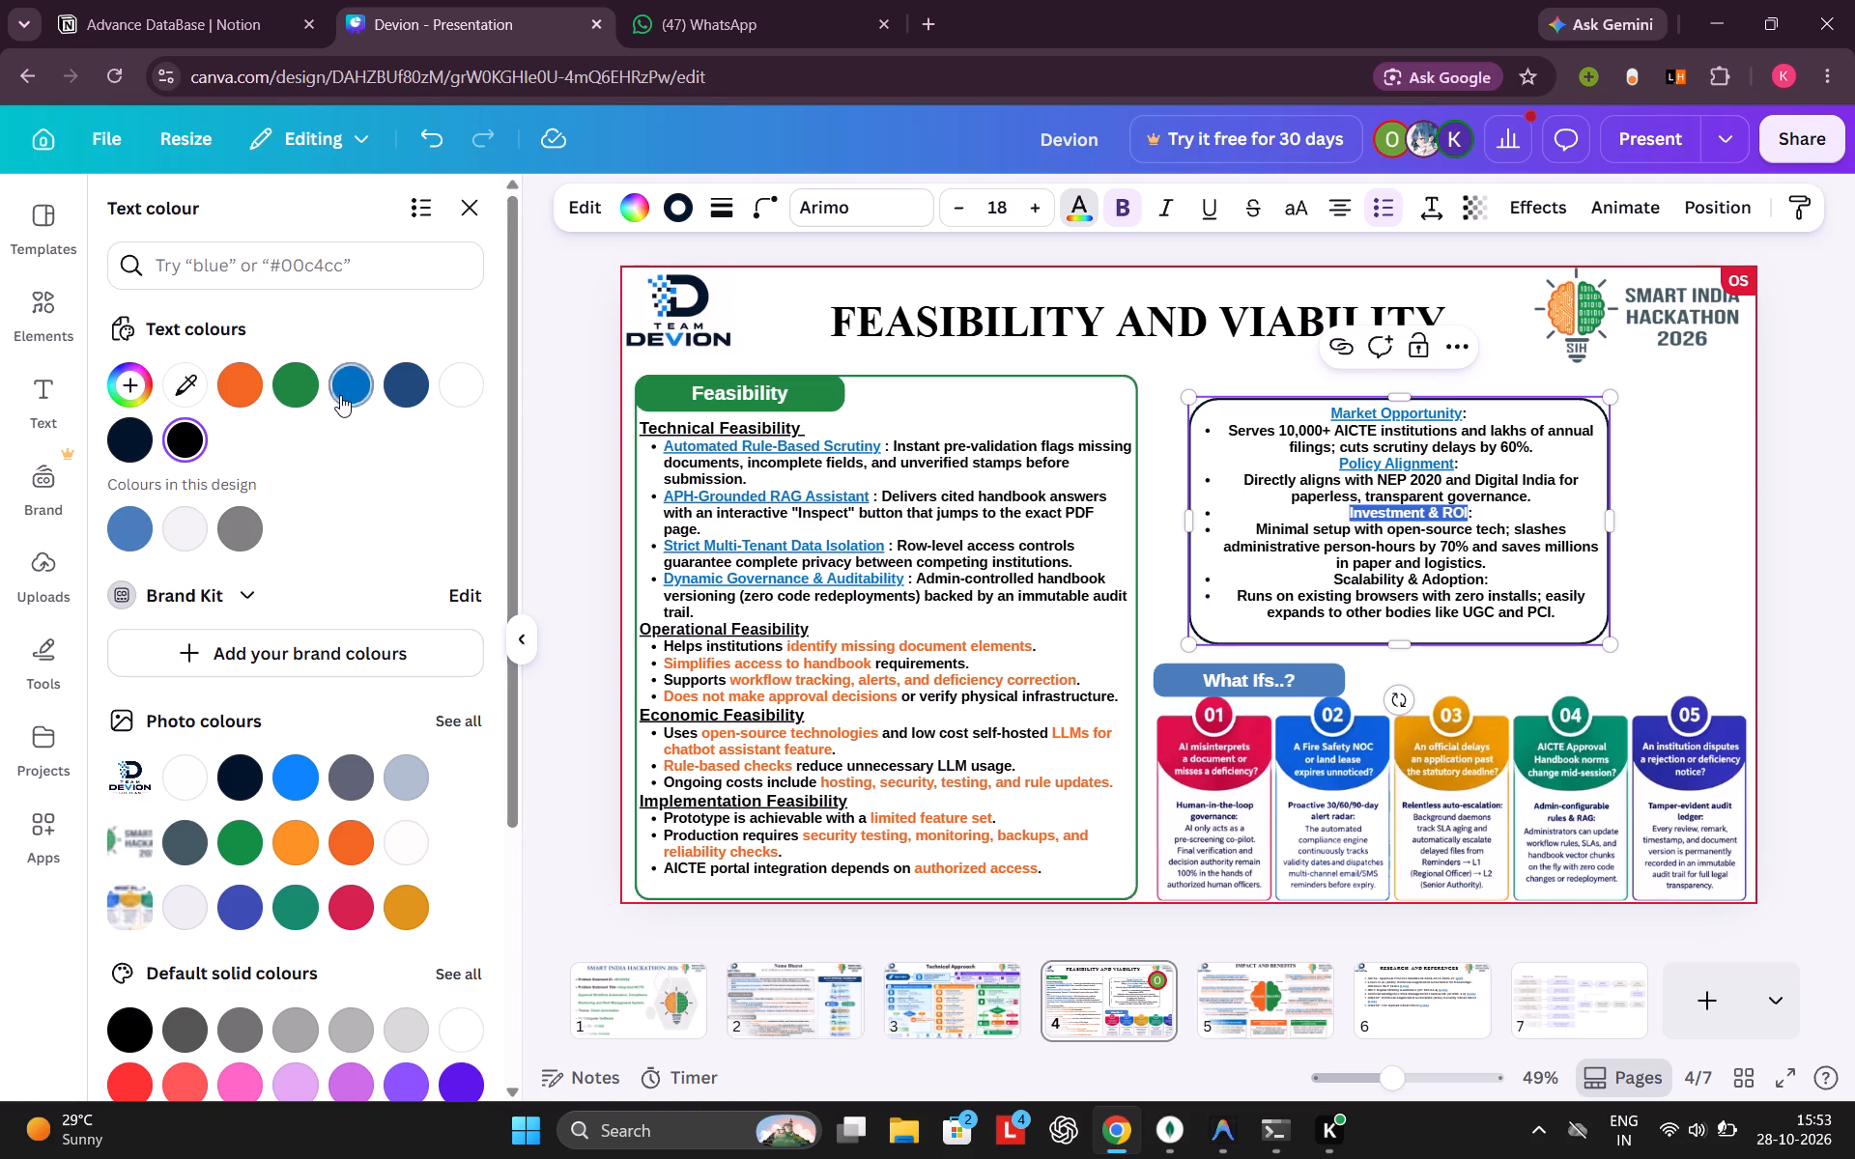
{"action": "left_click", "coordinate": [342, 391]}
{"action": "left_click", "coordinate": [1202, 205]}
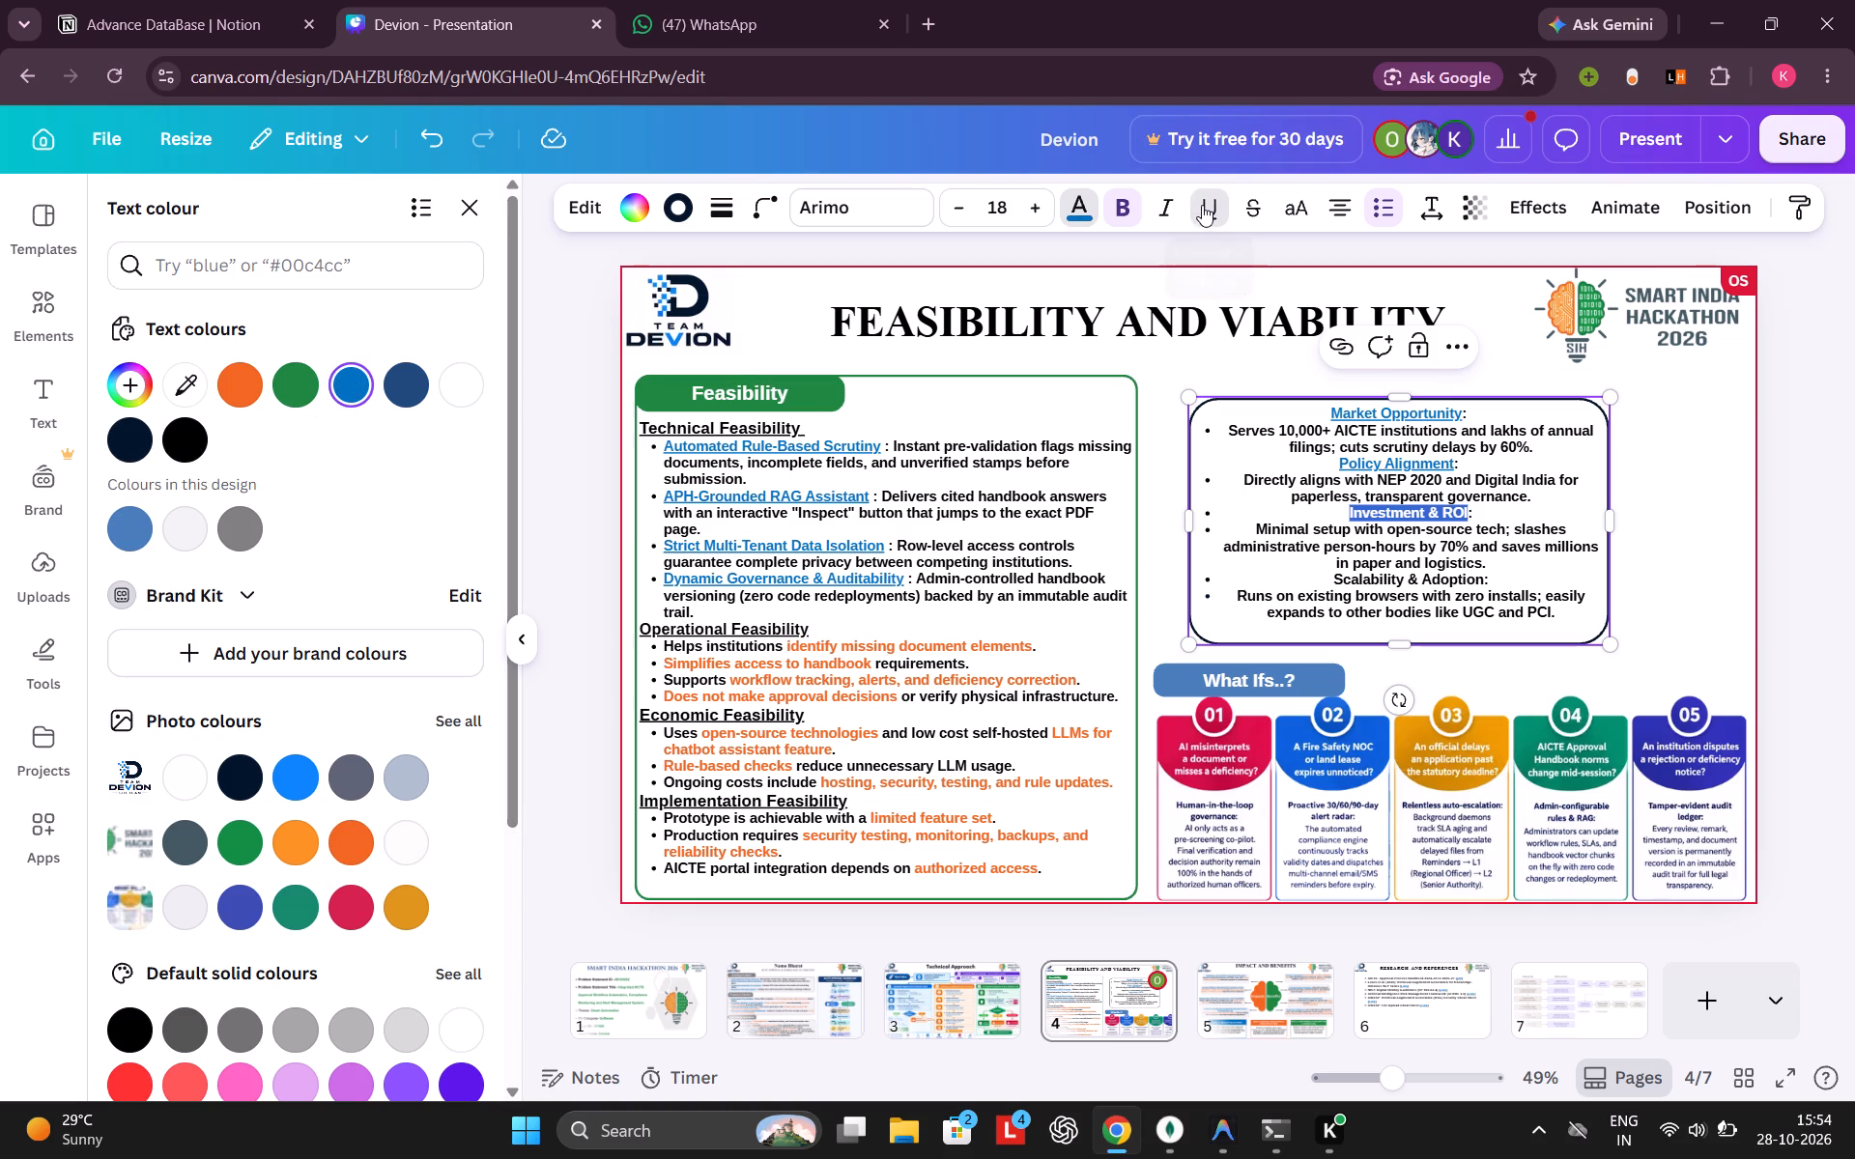
Underline the Scalability & Adoption heading, excluding the colon, and set its text colour to blue #0070c0.
{"action": "left_click", "coordinate": [1484, 580]}
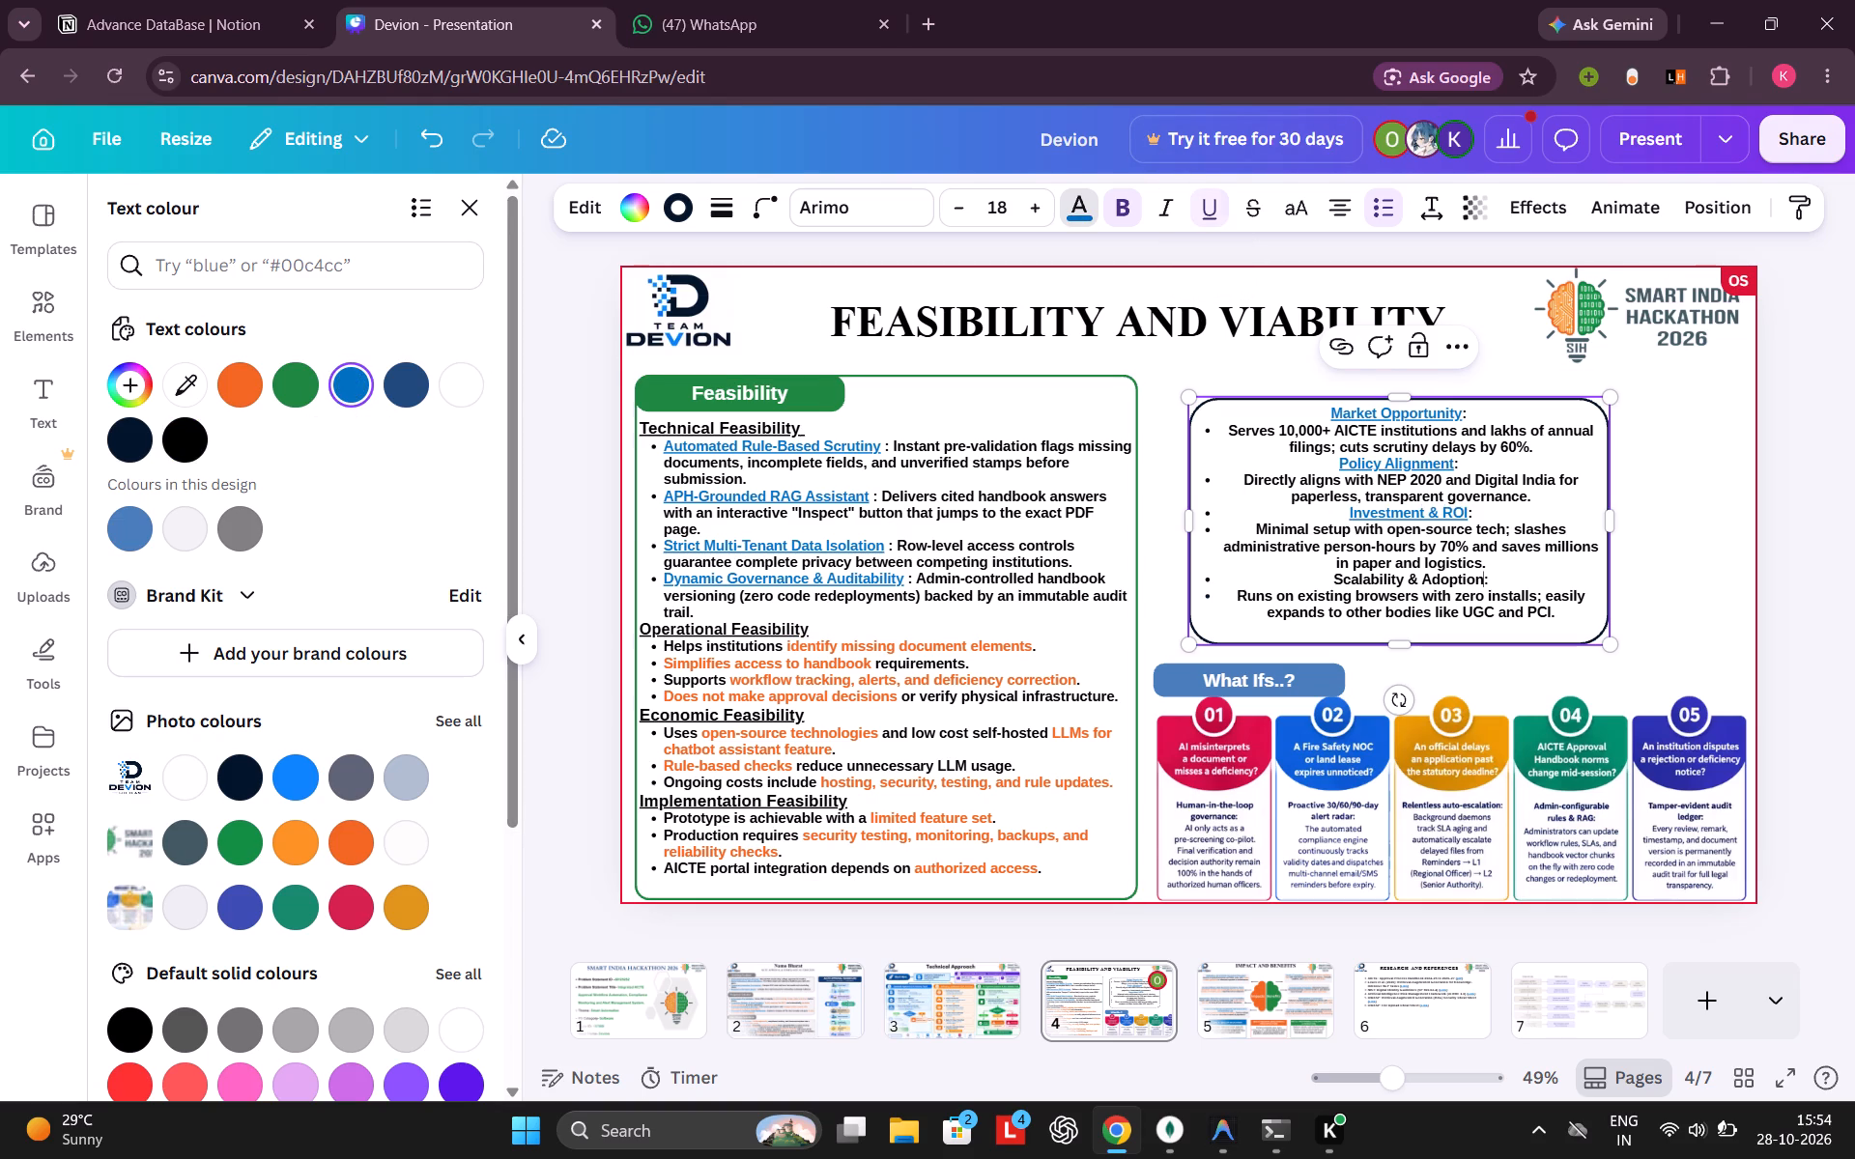
{"action": "left_click_drag", "start_coordinate": [1484, 580], "coordinate": [1317, 579]}
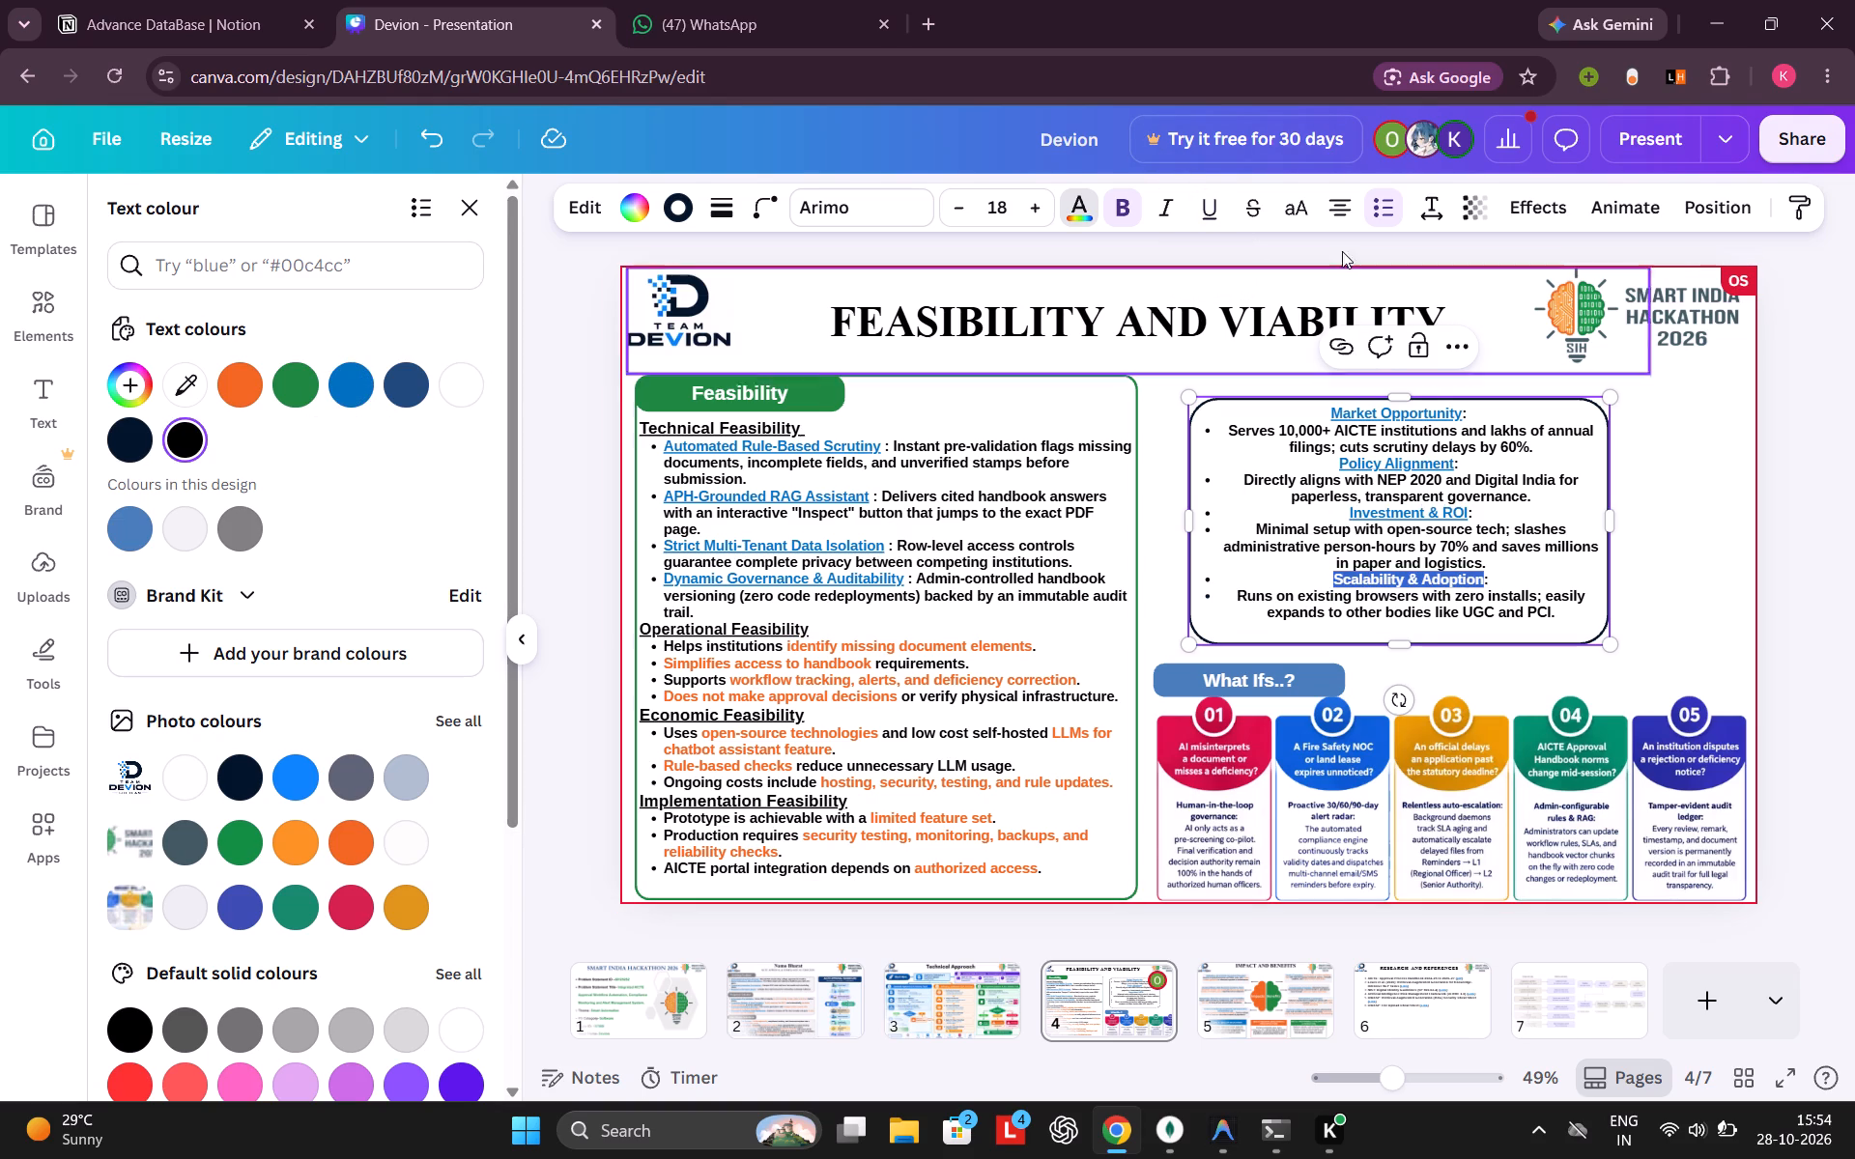
{"action": "left_click", "coordinate": [1216, 213]}
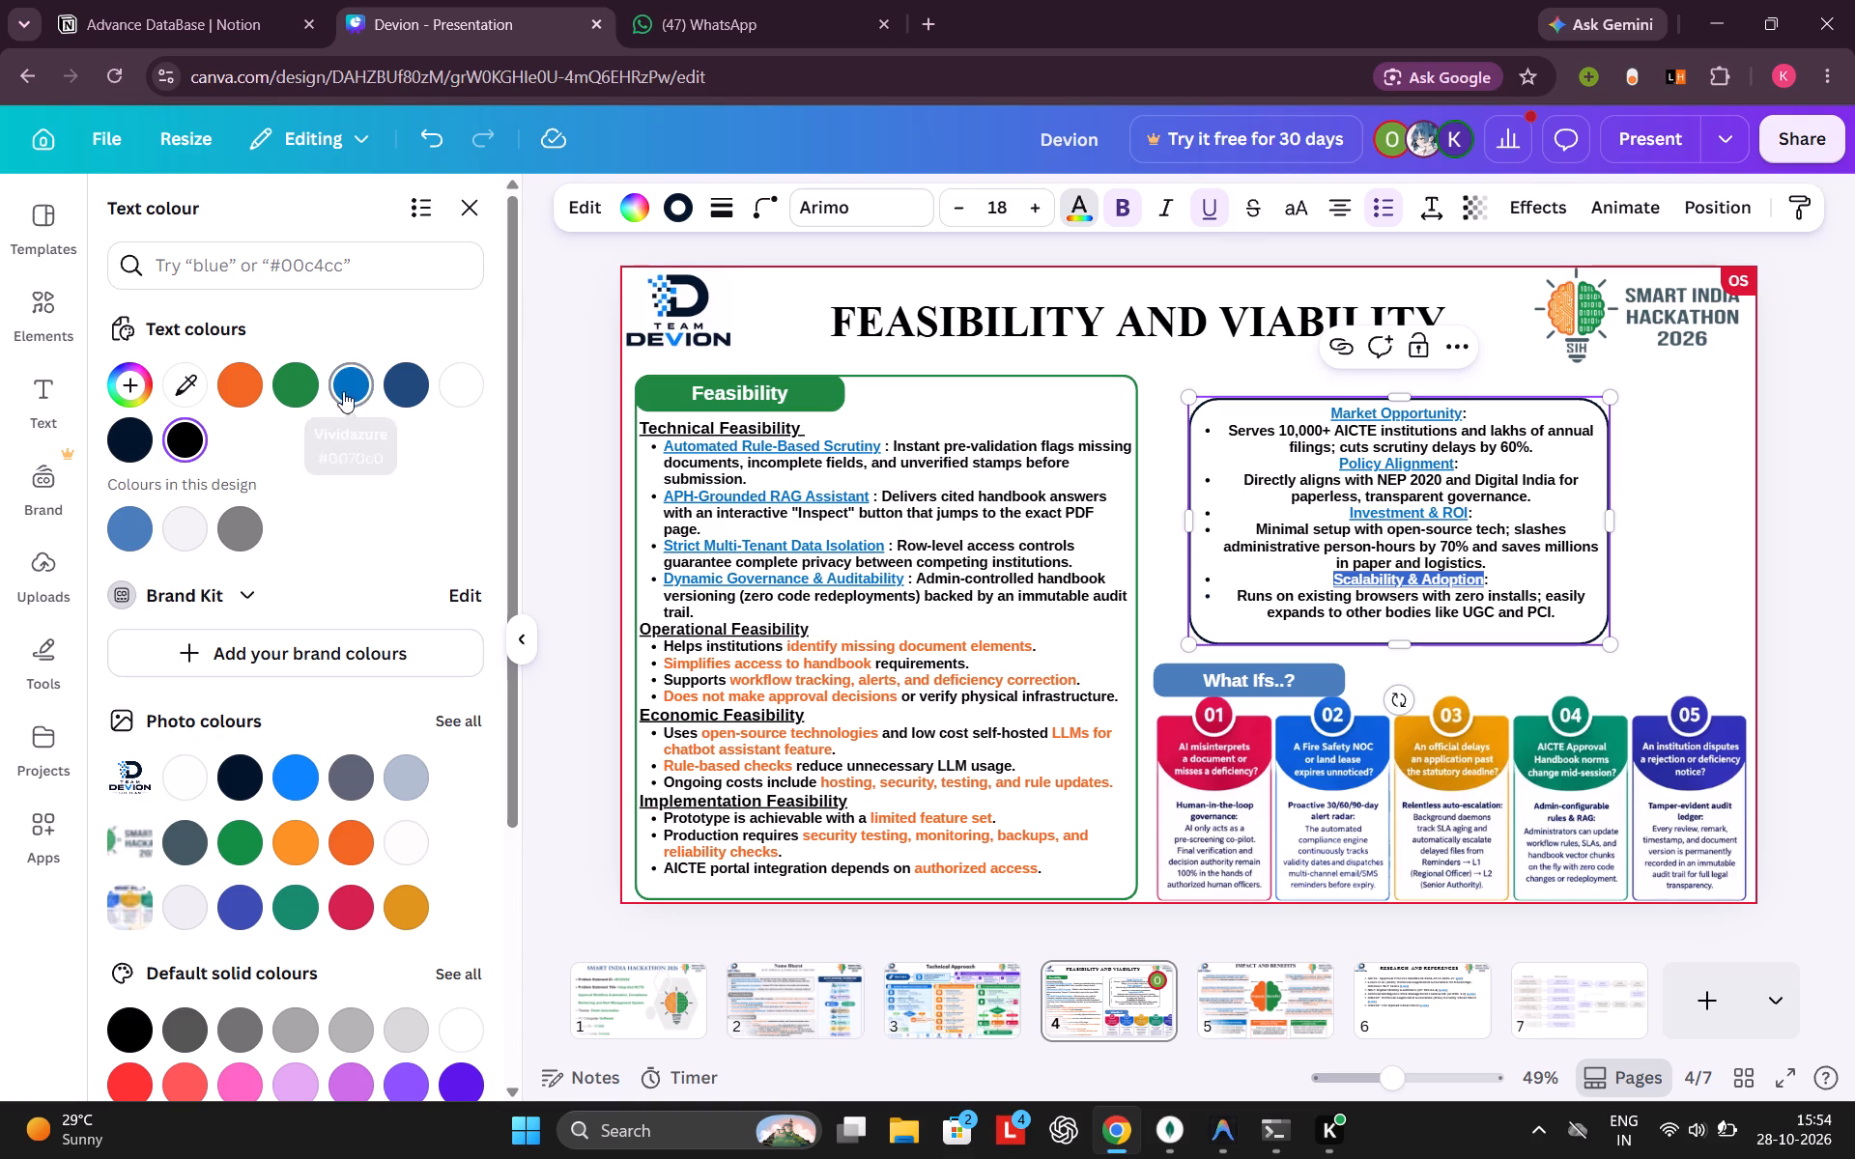
{"action": "left_click", "coordinate": [348, 387]}
{"action": "left_click", "coordinate": [1275, 490]}
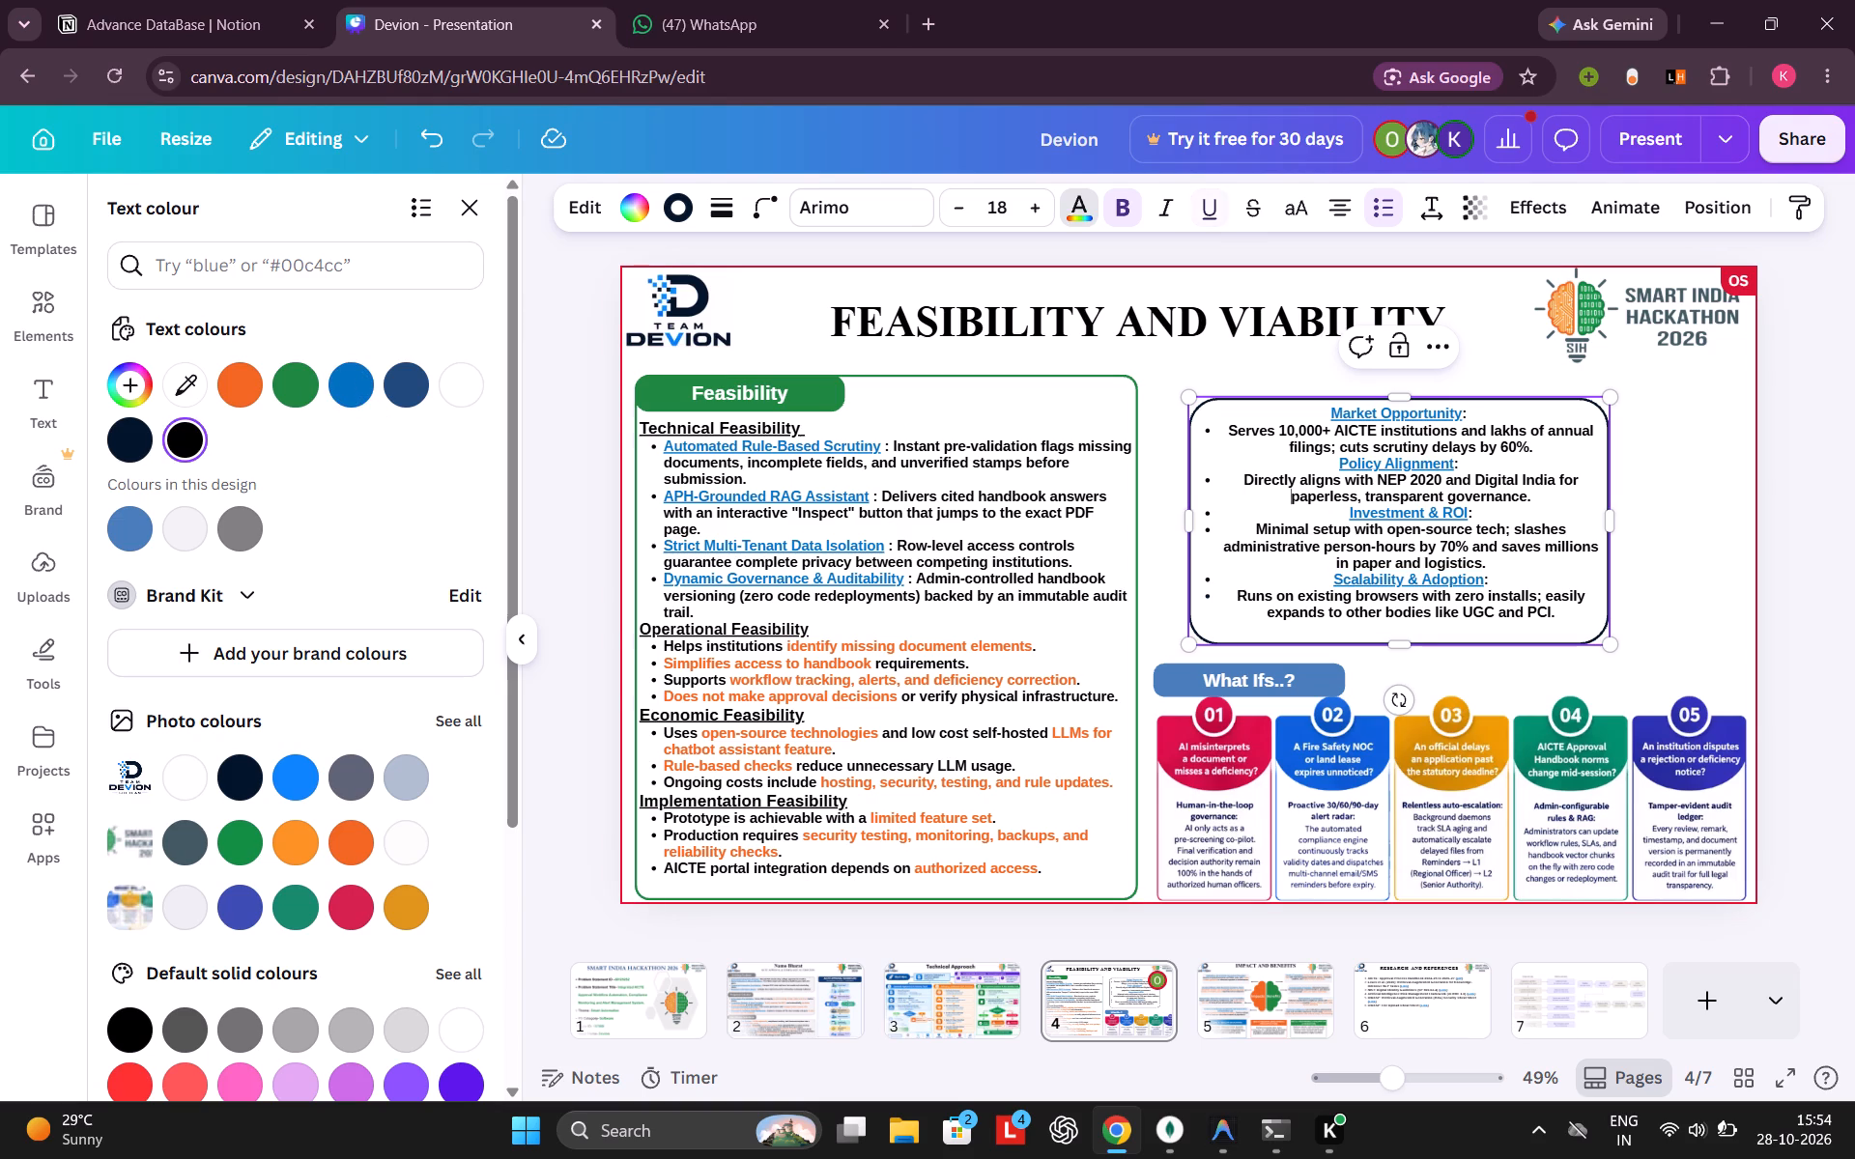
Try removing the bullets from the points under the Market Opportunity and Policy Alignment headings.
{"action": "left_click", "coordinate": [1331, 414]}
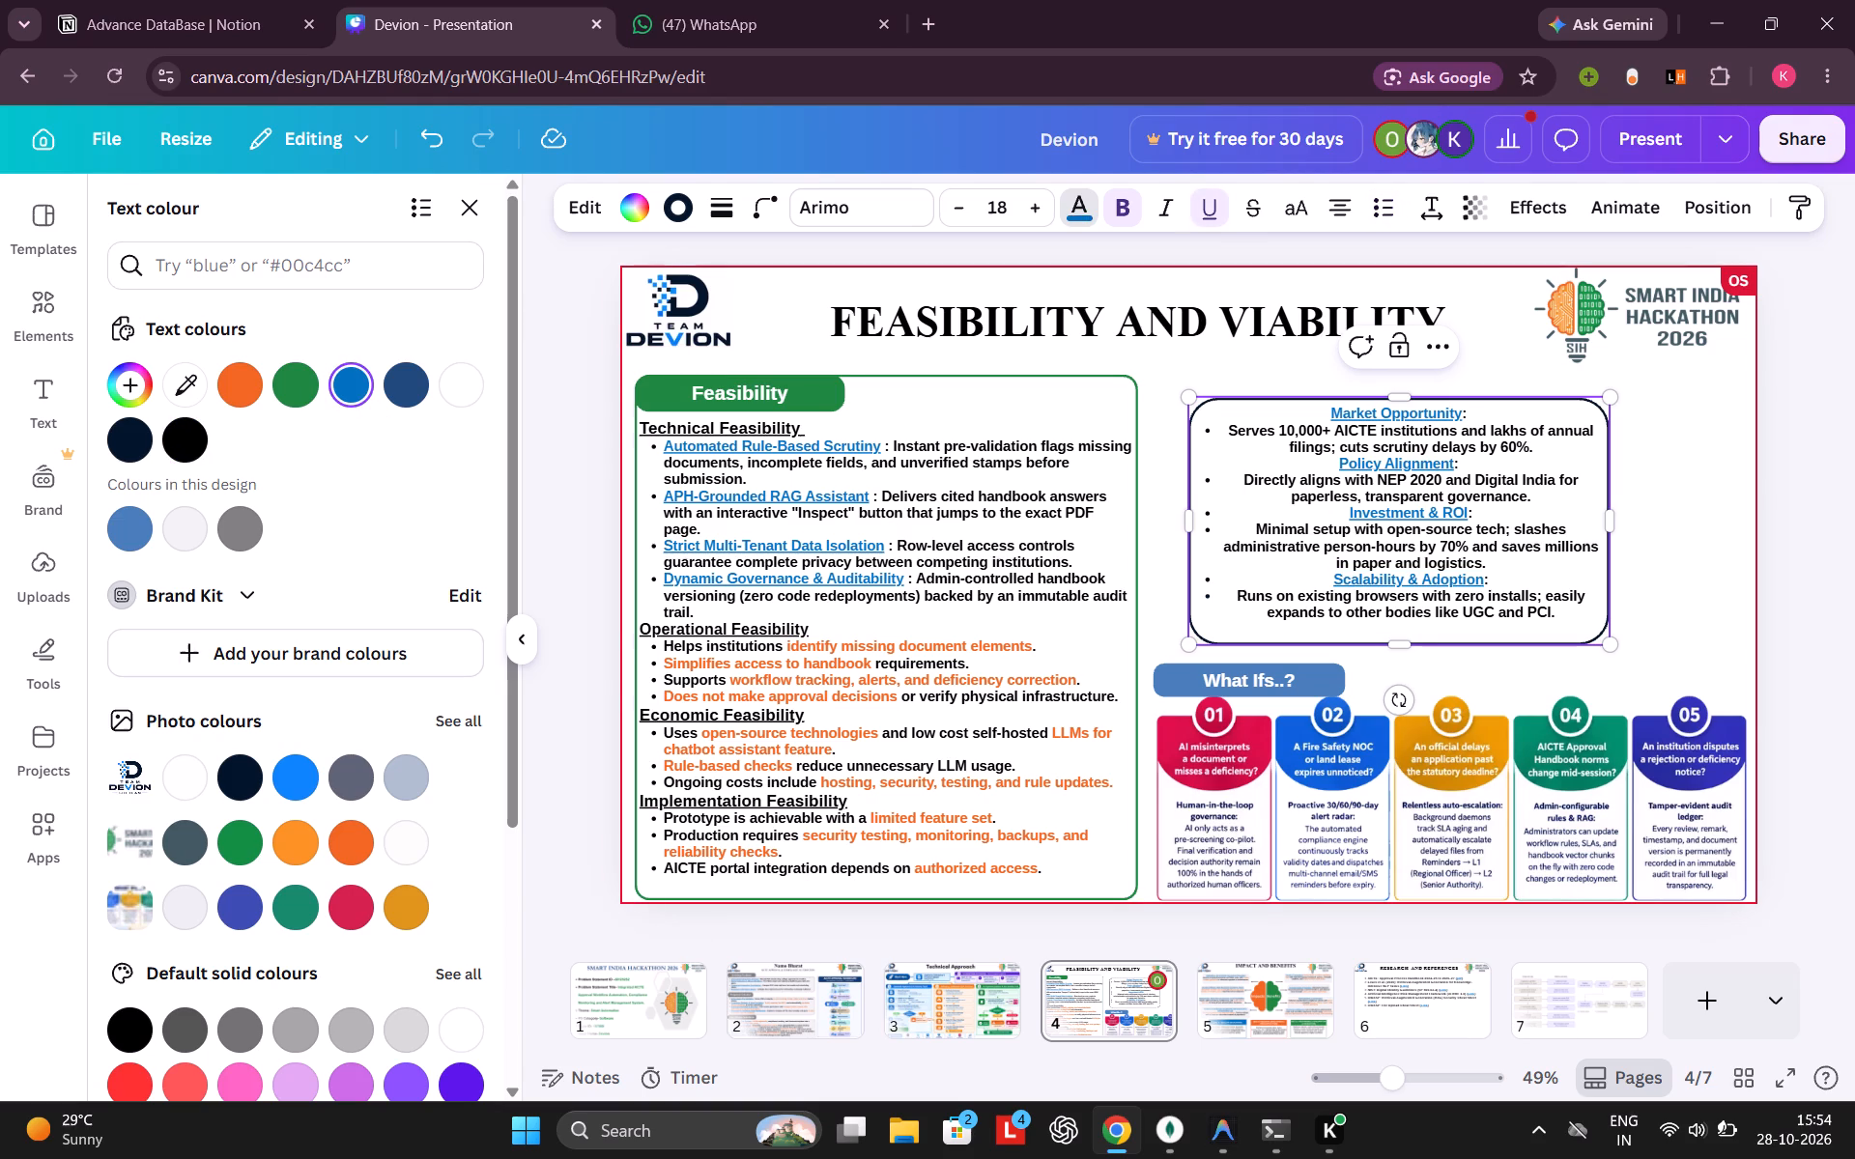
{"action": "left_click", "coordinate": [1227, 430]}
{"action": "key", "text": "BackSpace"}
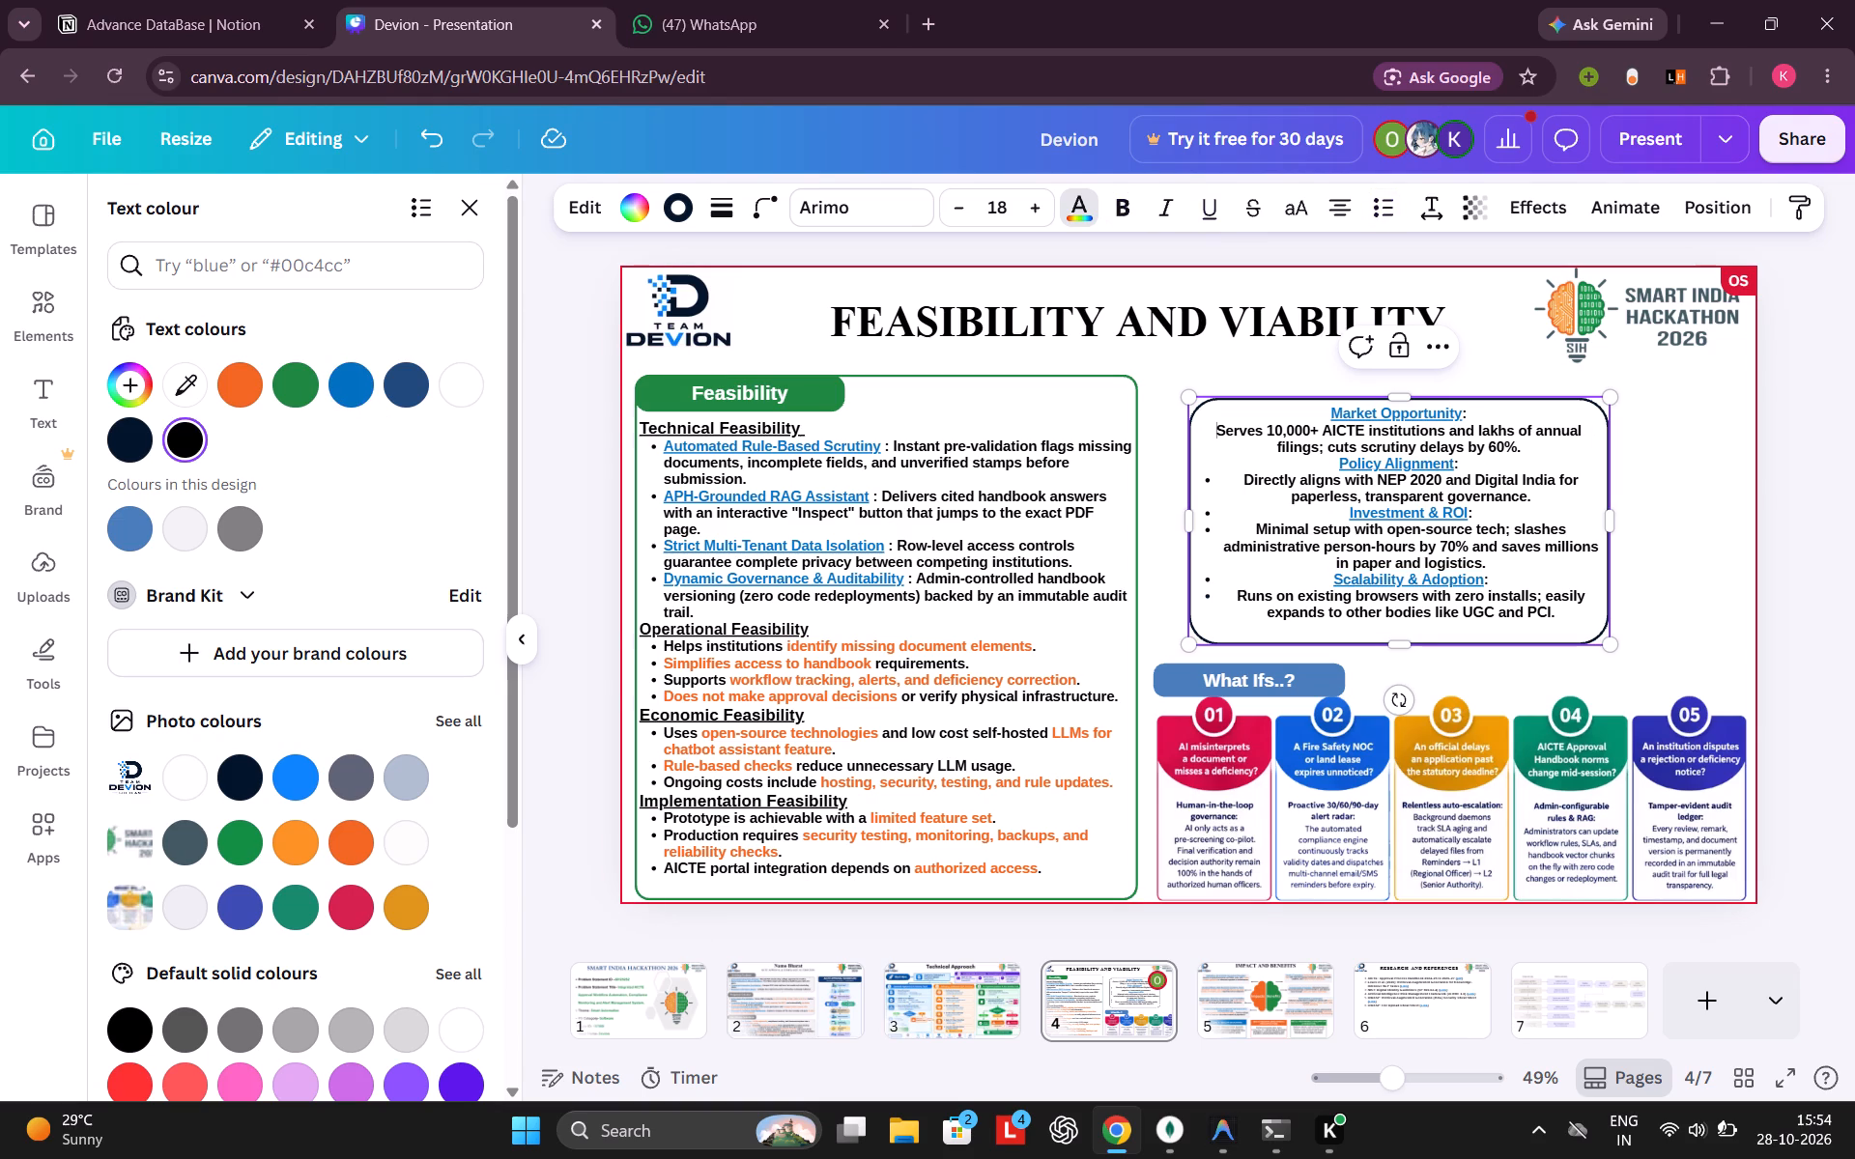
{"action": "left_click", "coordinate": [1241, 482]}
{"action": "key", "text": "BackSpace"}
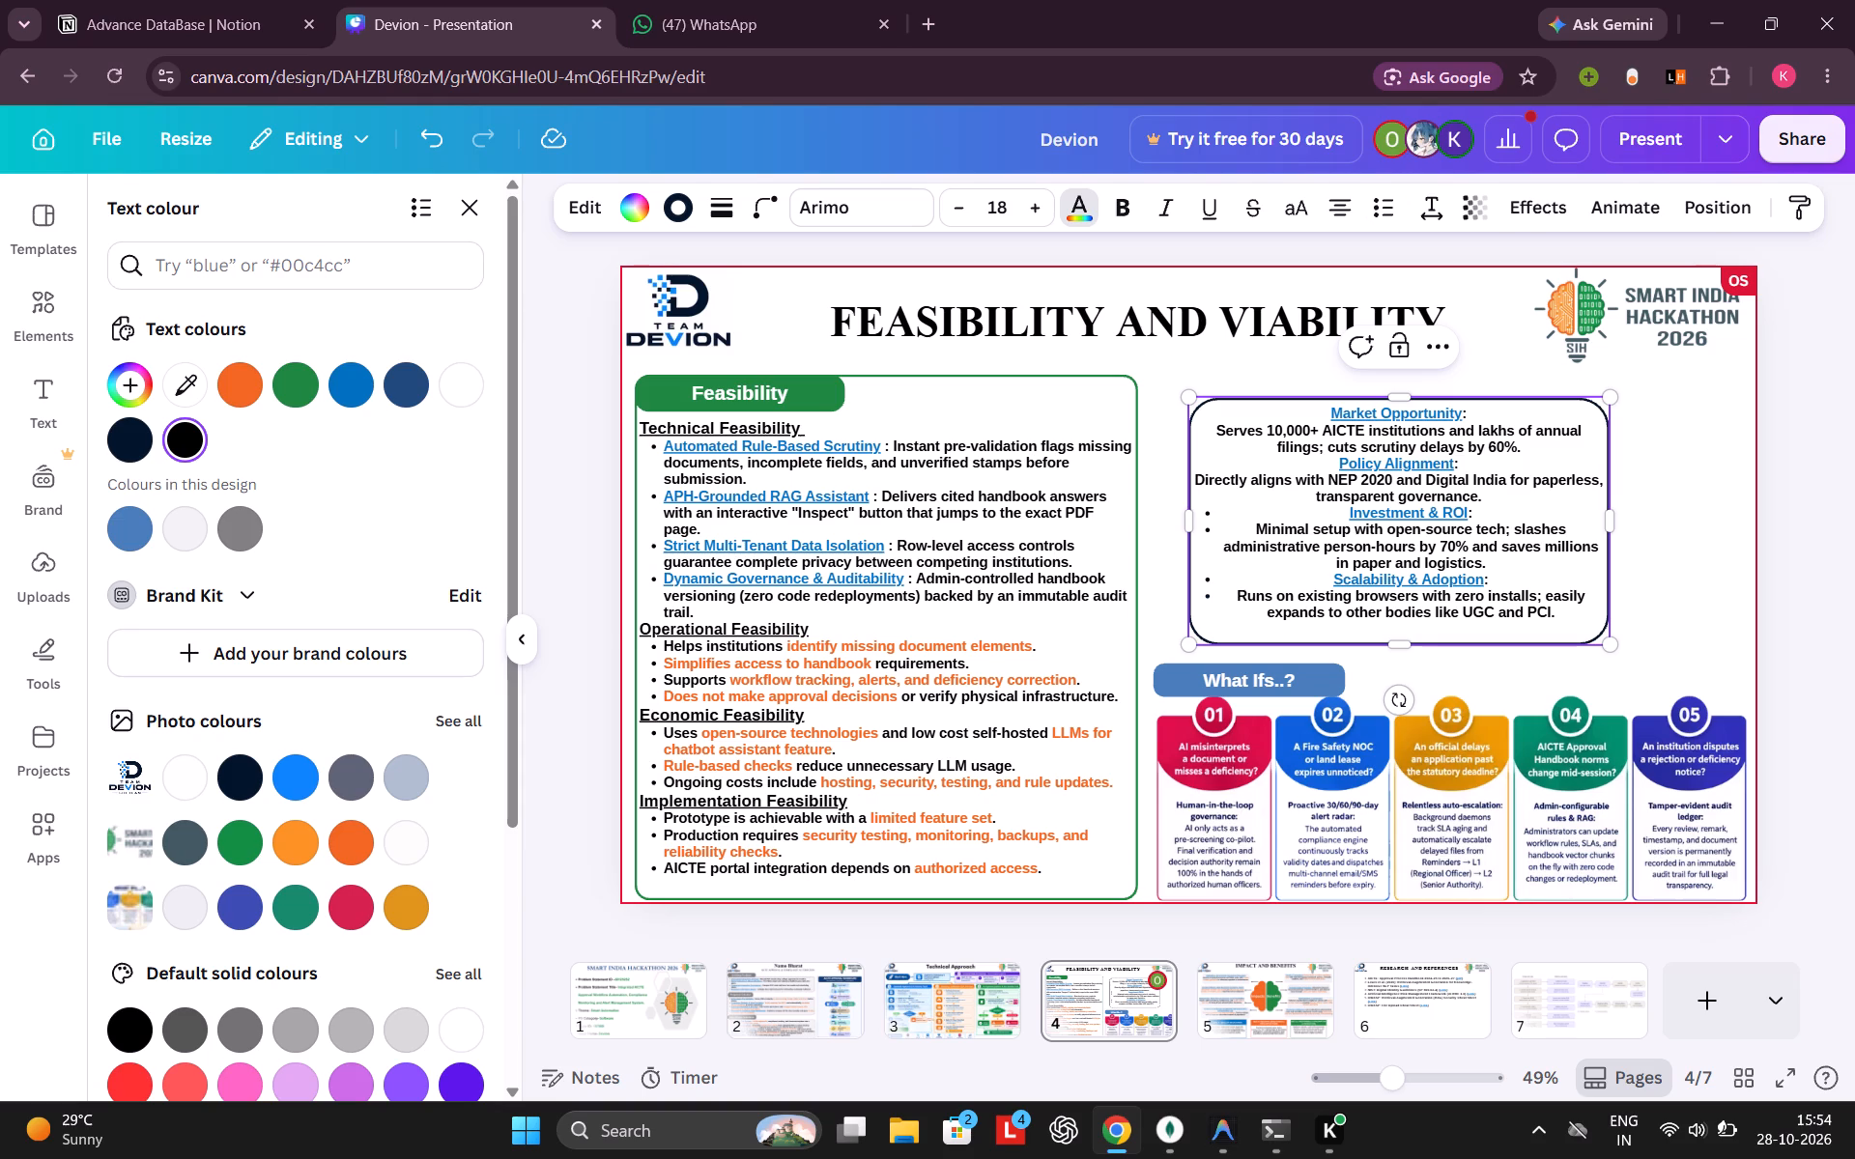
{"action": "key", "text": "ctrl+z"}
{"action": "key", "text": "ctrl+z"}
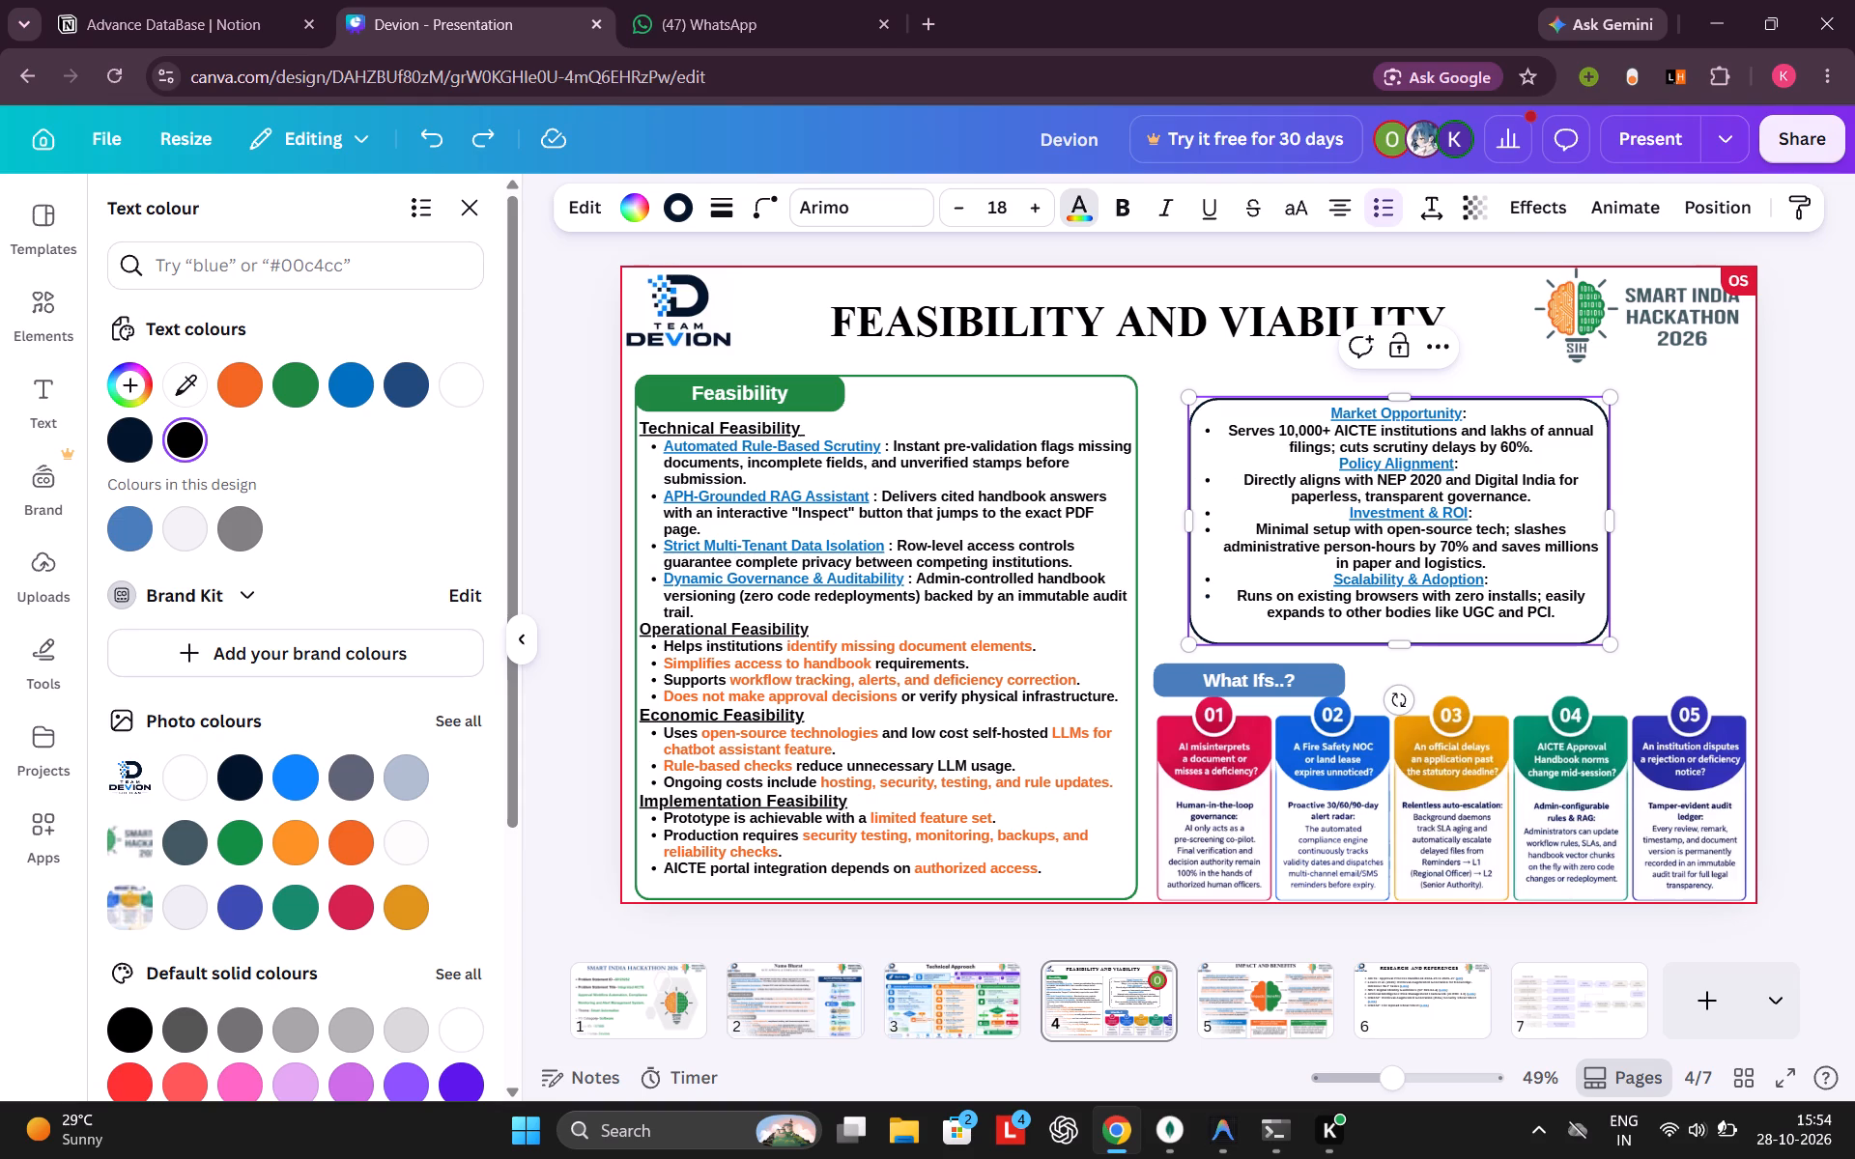
Left-align all the headings and points in the viability box.
{"action": "left_click", "coordinate": [1330, 417]}
{"action": "left_click", "coordinate": [1336, 204]}
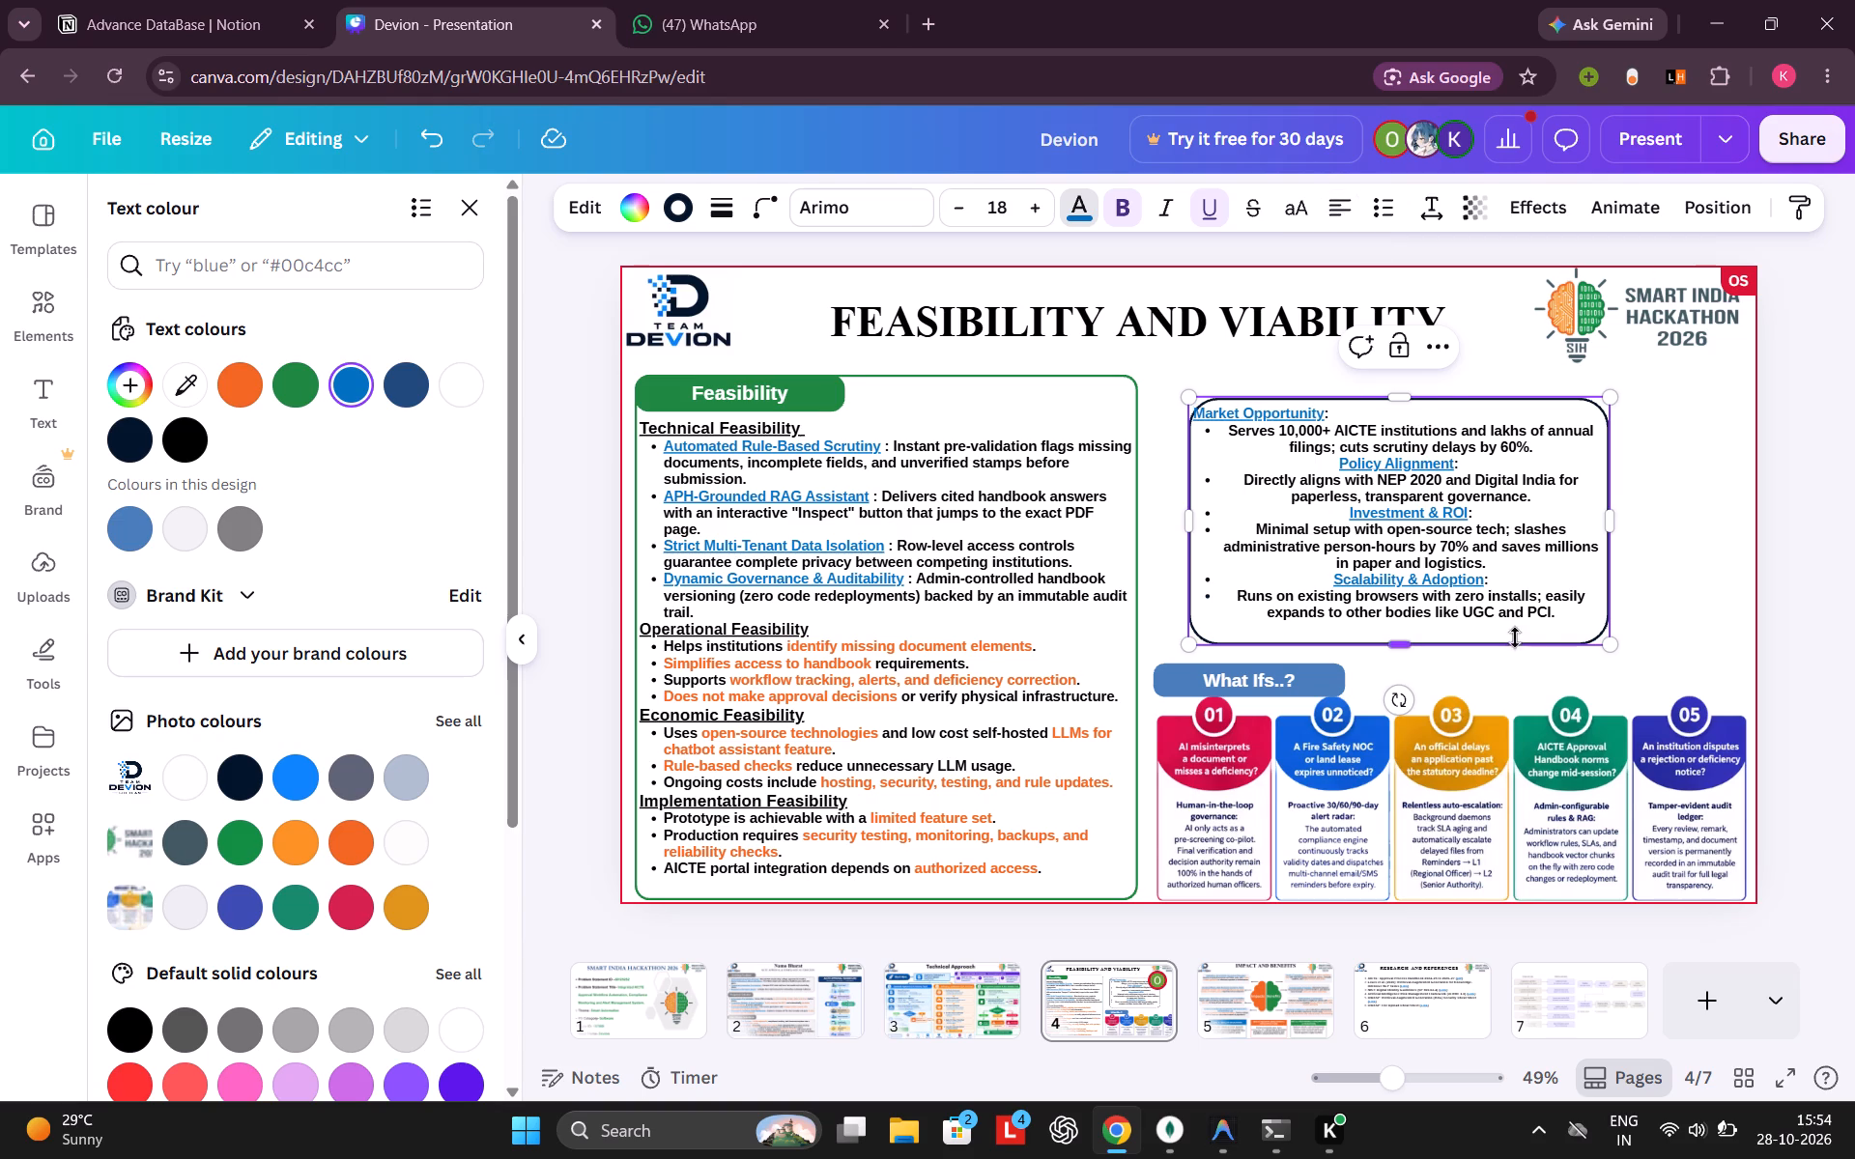
{"action": "left_click_drag", "start_coordinate": [1556, 613], "coordinate": [1379, 539]}
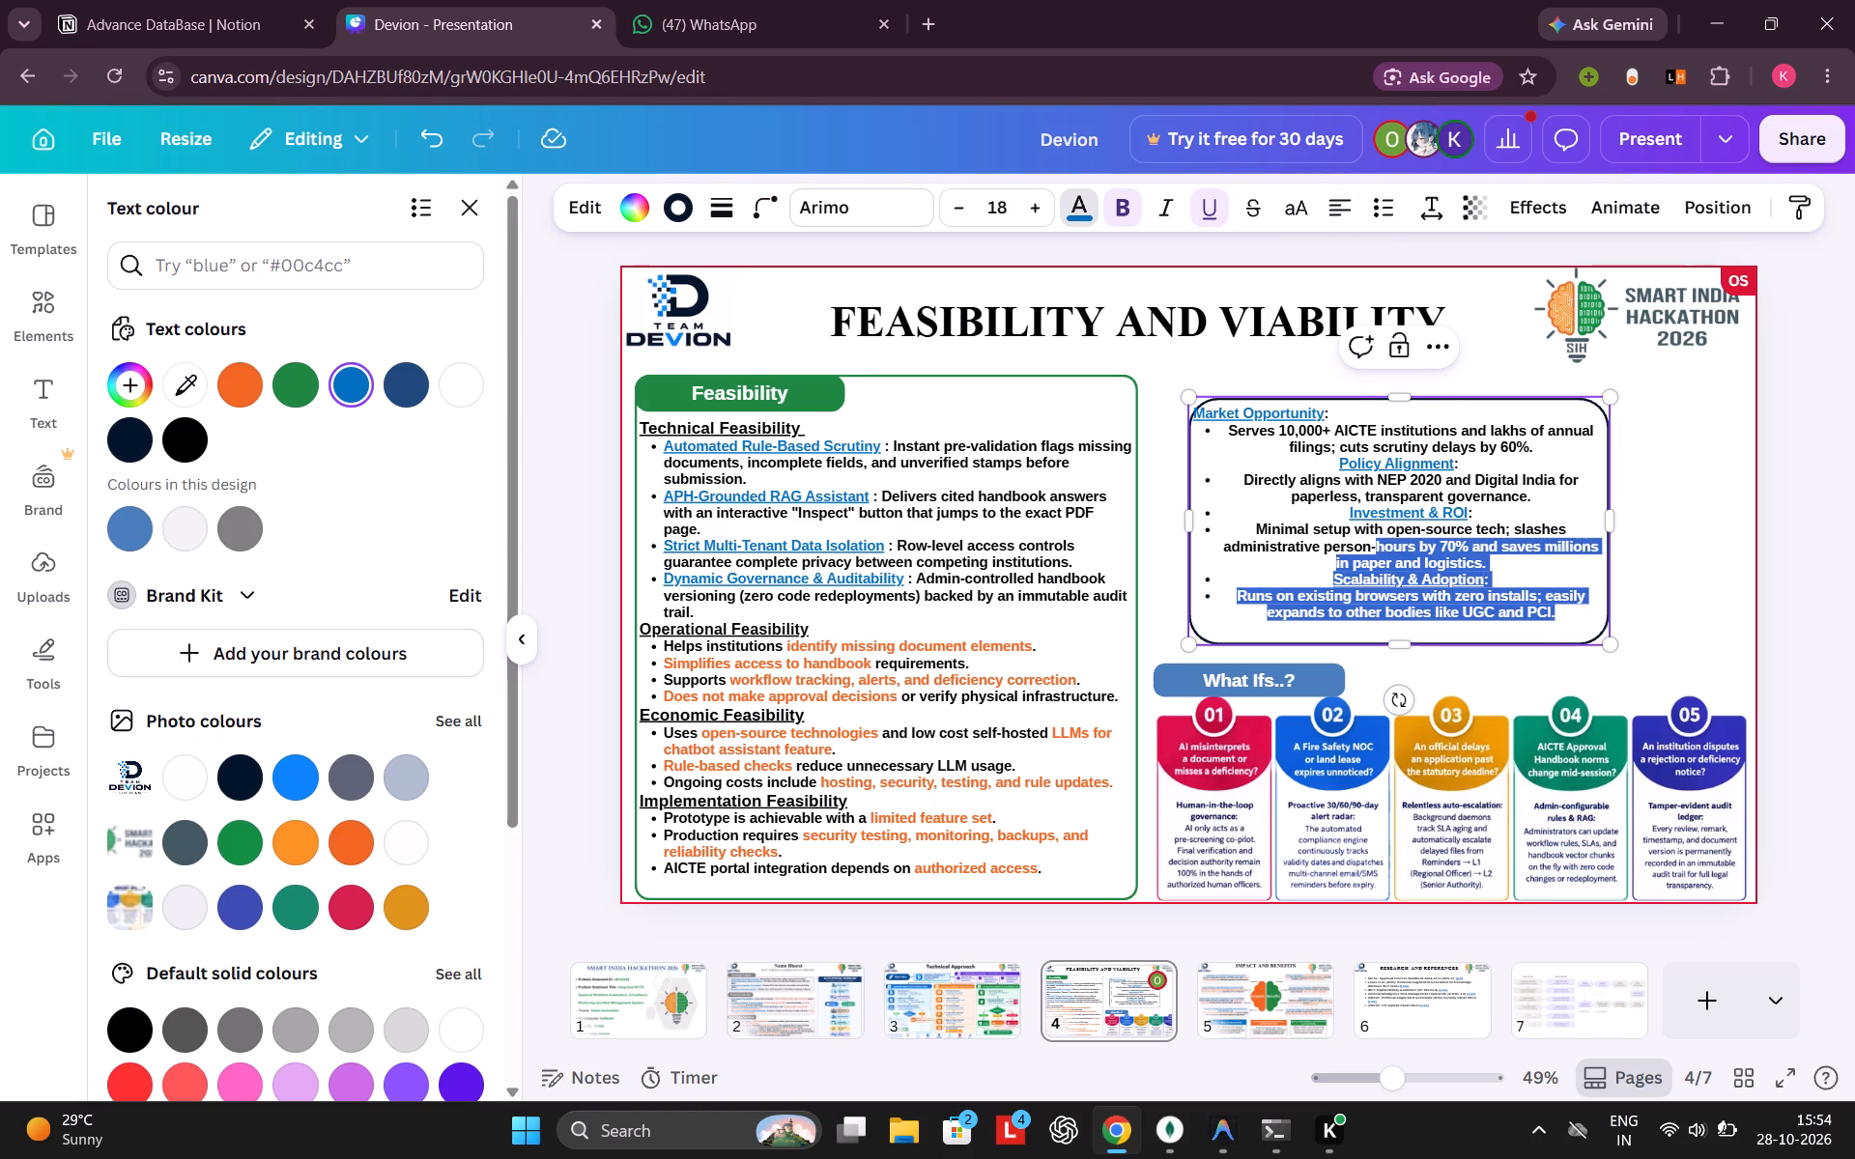
{"action": "left_click_drag", "start_coordinate": [1379, 539], "coordinate": [1227, 431]}
{"action": "left_click", "coordinate": [1331, 207]}
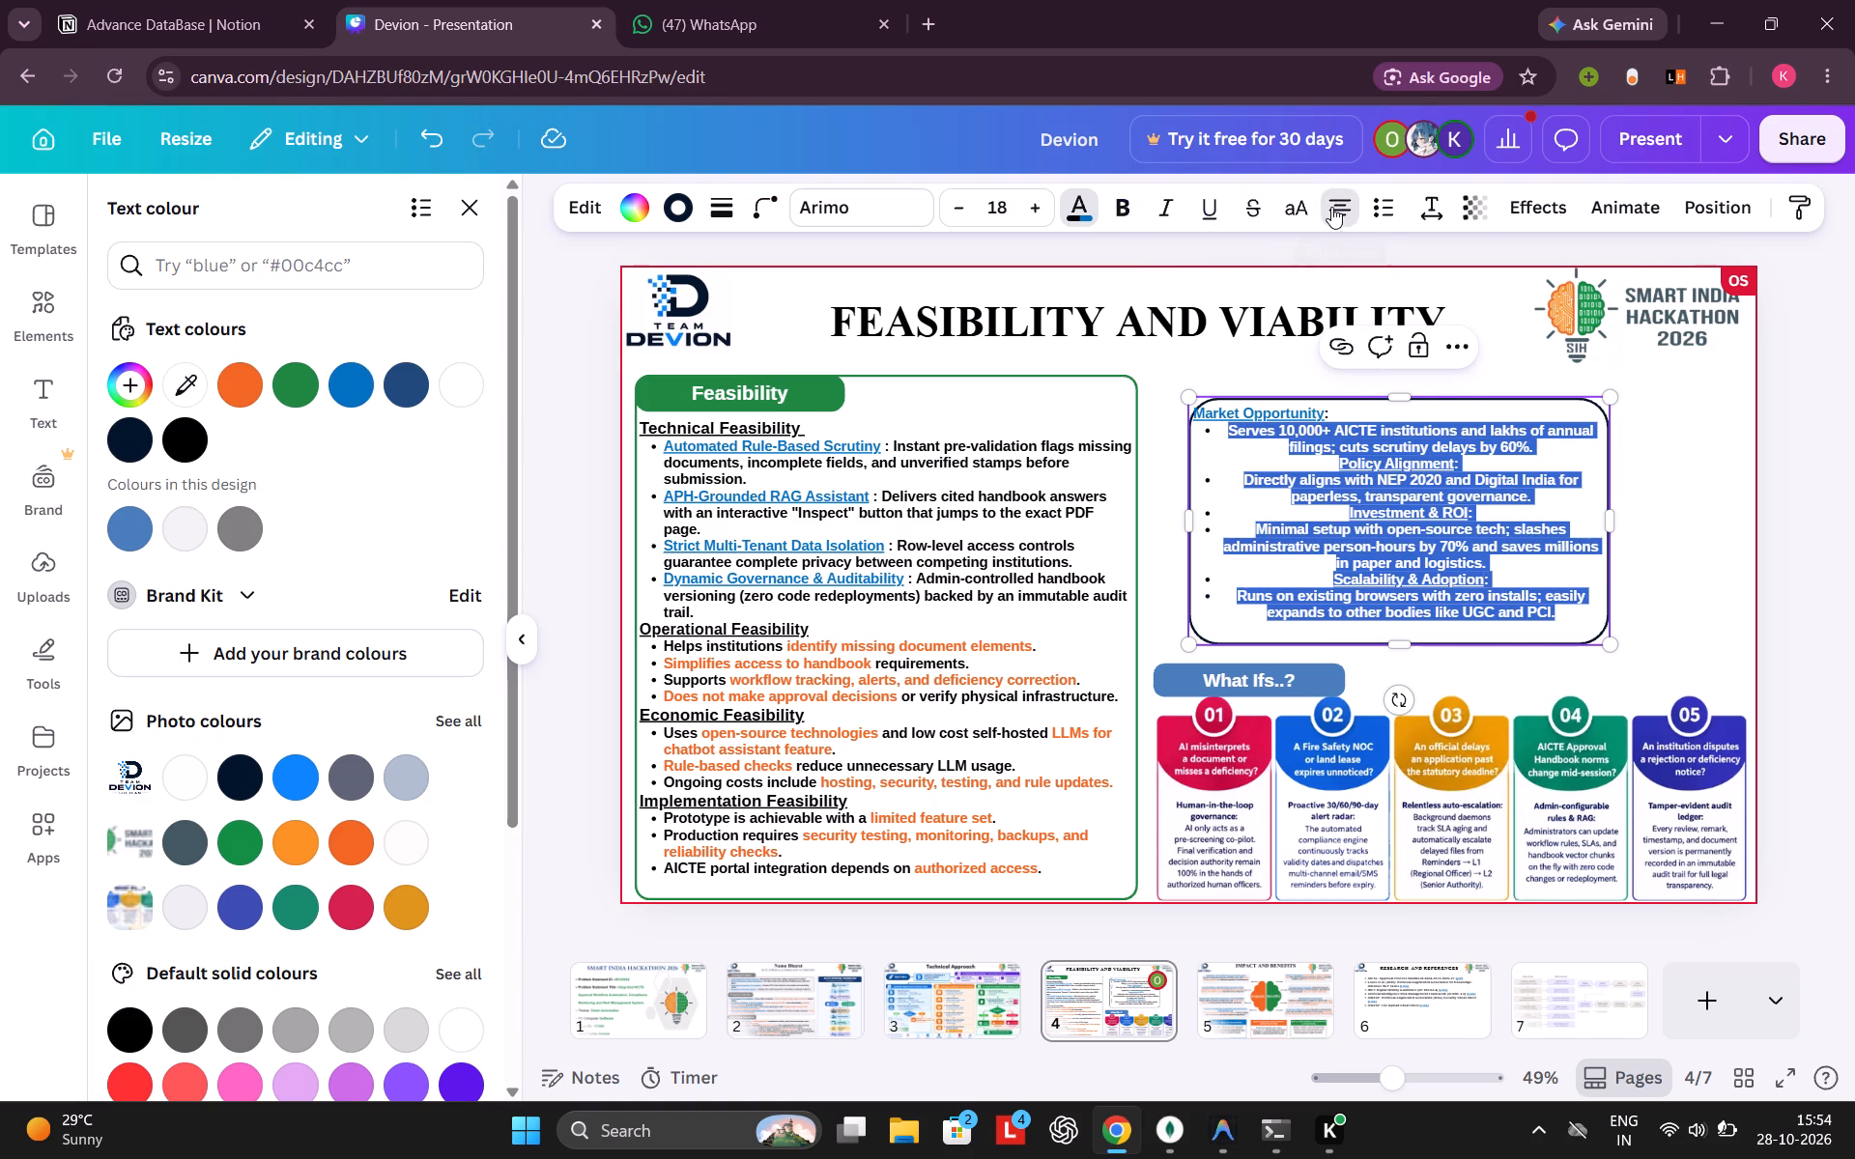
{"action": "left_click", "coordinate": [1330, 497]}
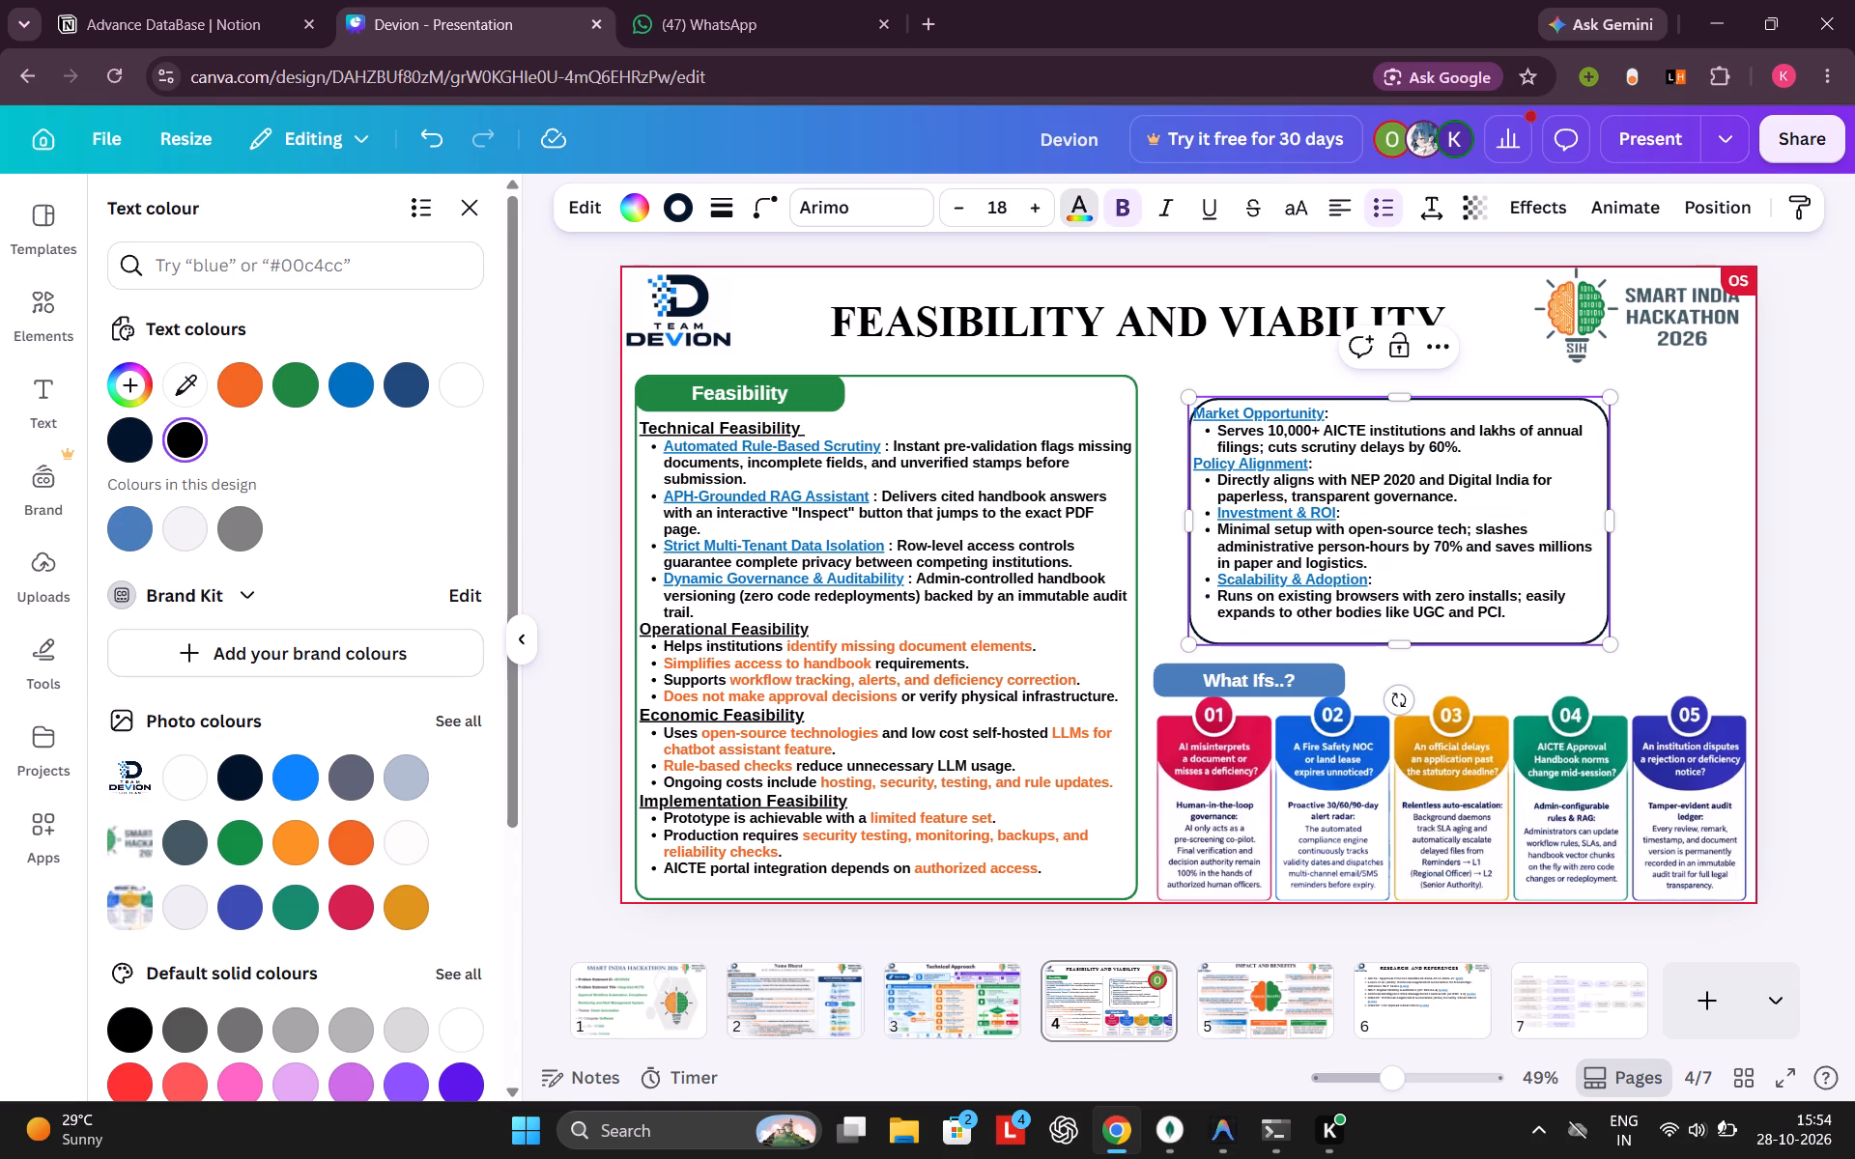
Indent the Market Opportunity heading with six leading spaces and remove the underline from those spaces.
{"action": "left_click", "coordinate": [1207, 422]}
{"action": "left_click", "coordinate": [1206, 410]}
{"action": "key", "text": "Left"}
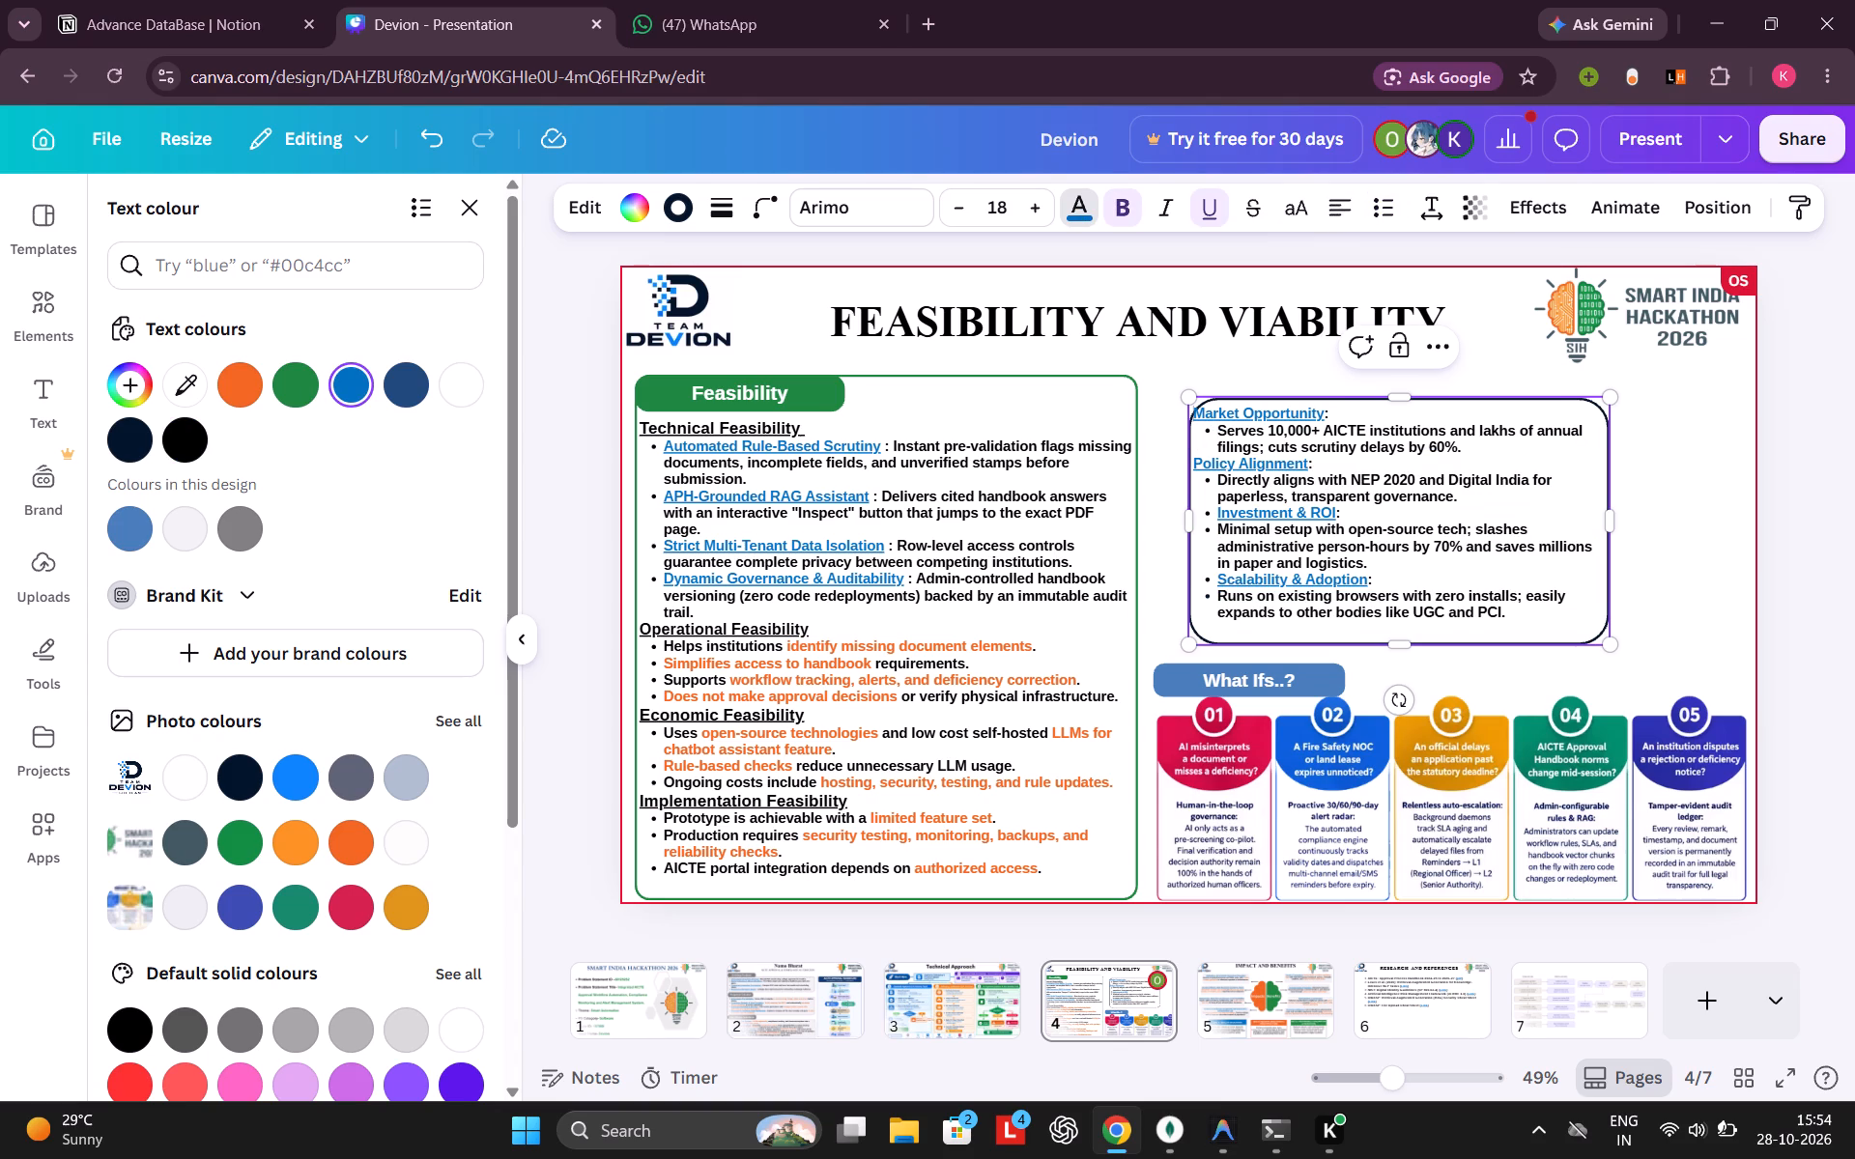
{"action": "key", "text": "Left"}
{"action": "key", "text": "Left"}
{"action": "key", "text": "Left"}
{"action": "key", "text": "Left"}
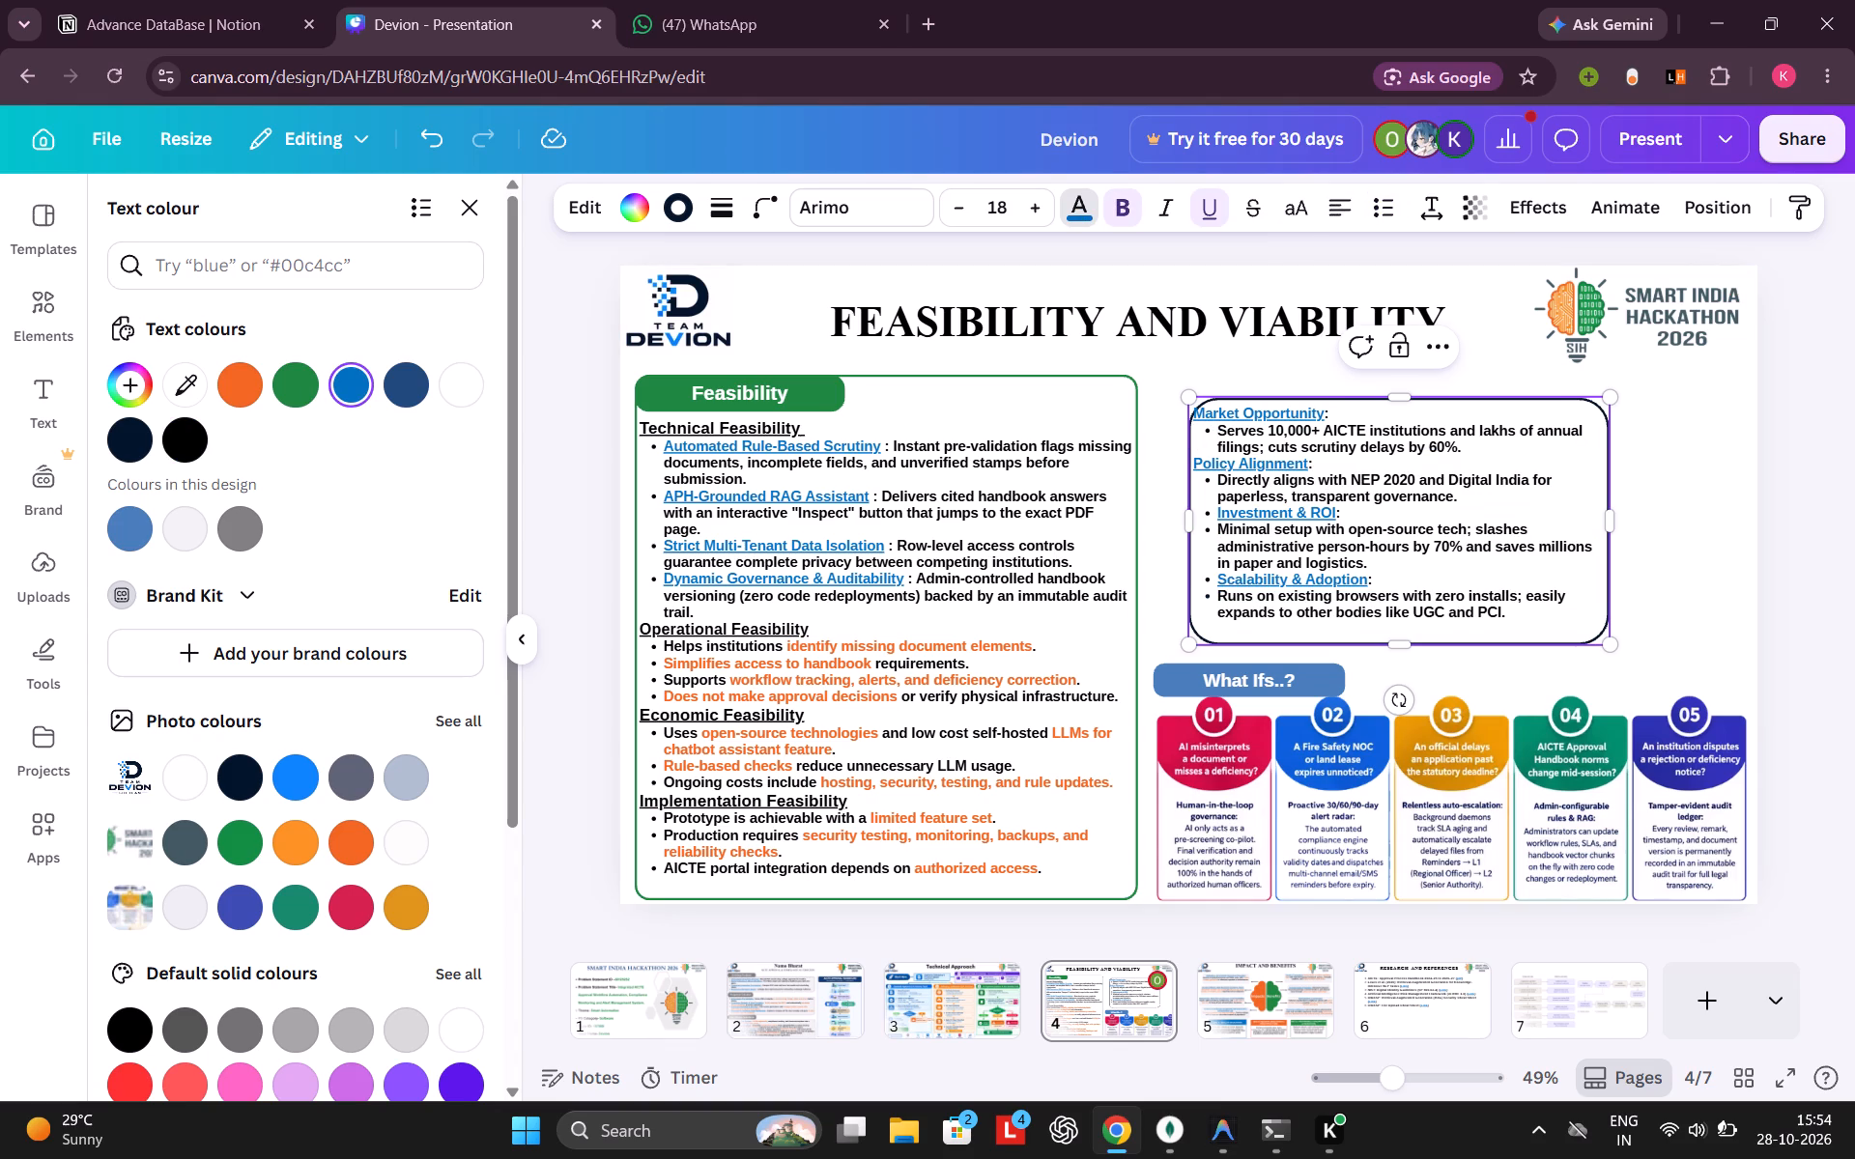
{"action": "key", "text": "space"}
{"action": "key", "text": "space"}
{"action": "key", "text": "space"}
{"action": "key", "text": "space"}
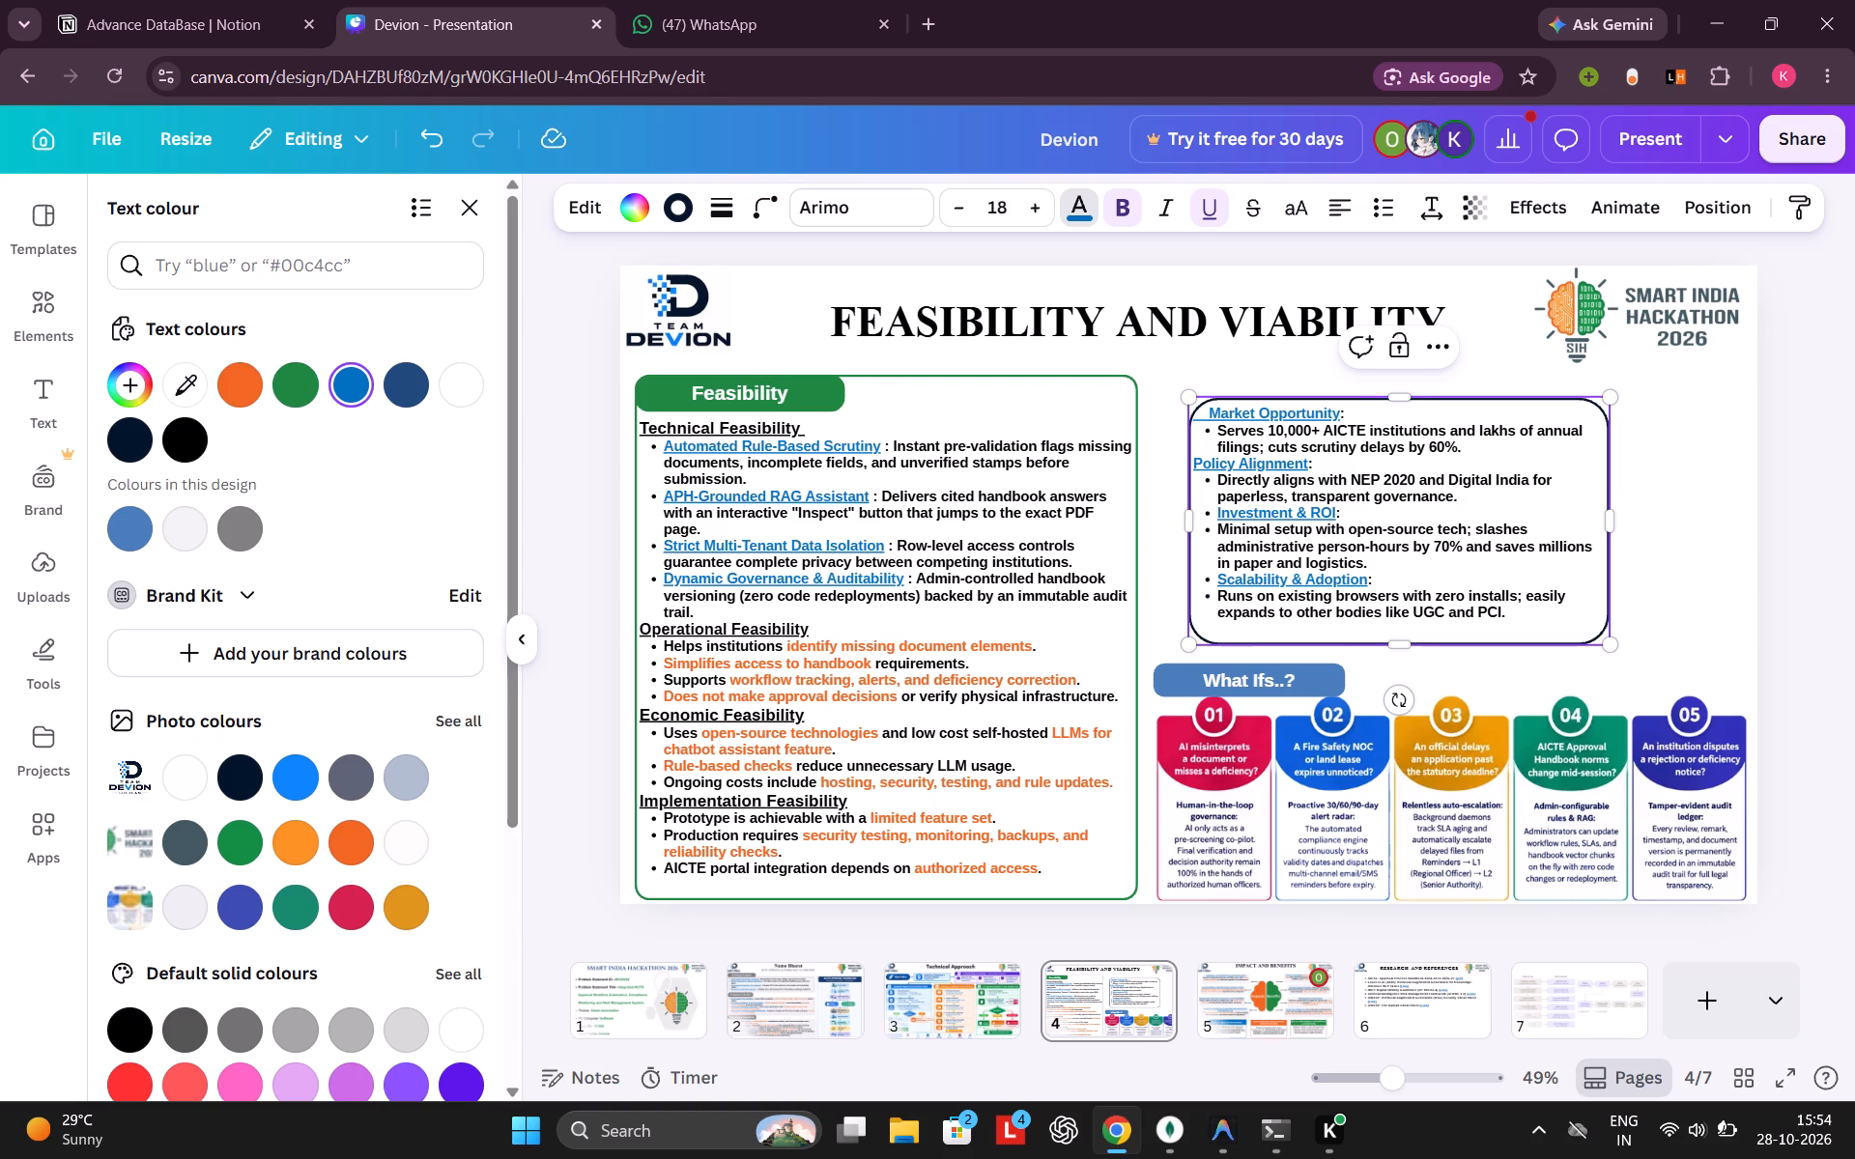
{"action": "key", "text": "space"}
{"action": "key", "text": "space"}
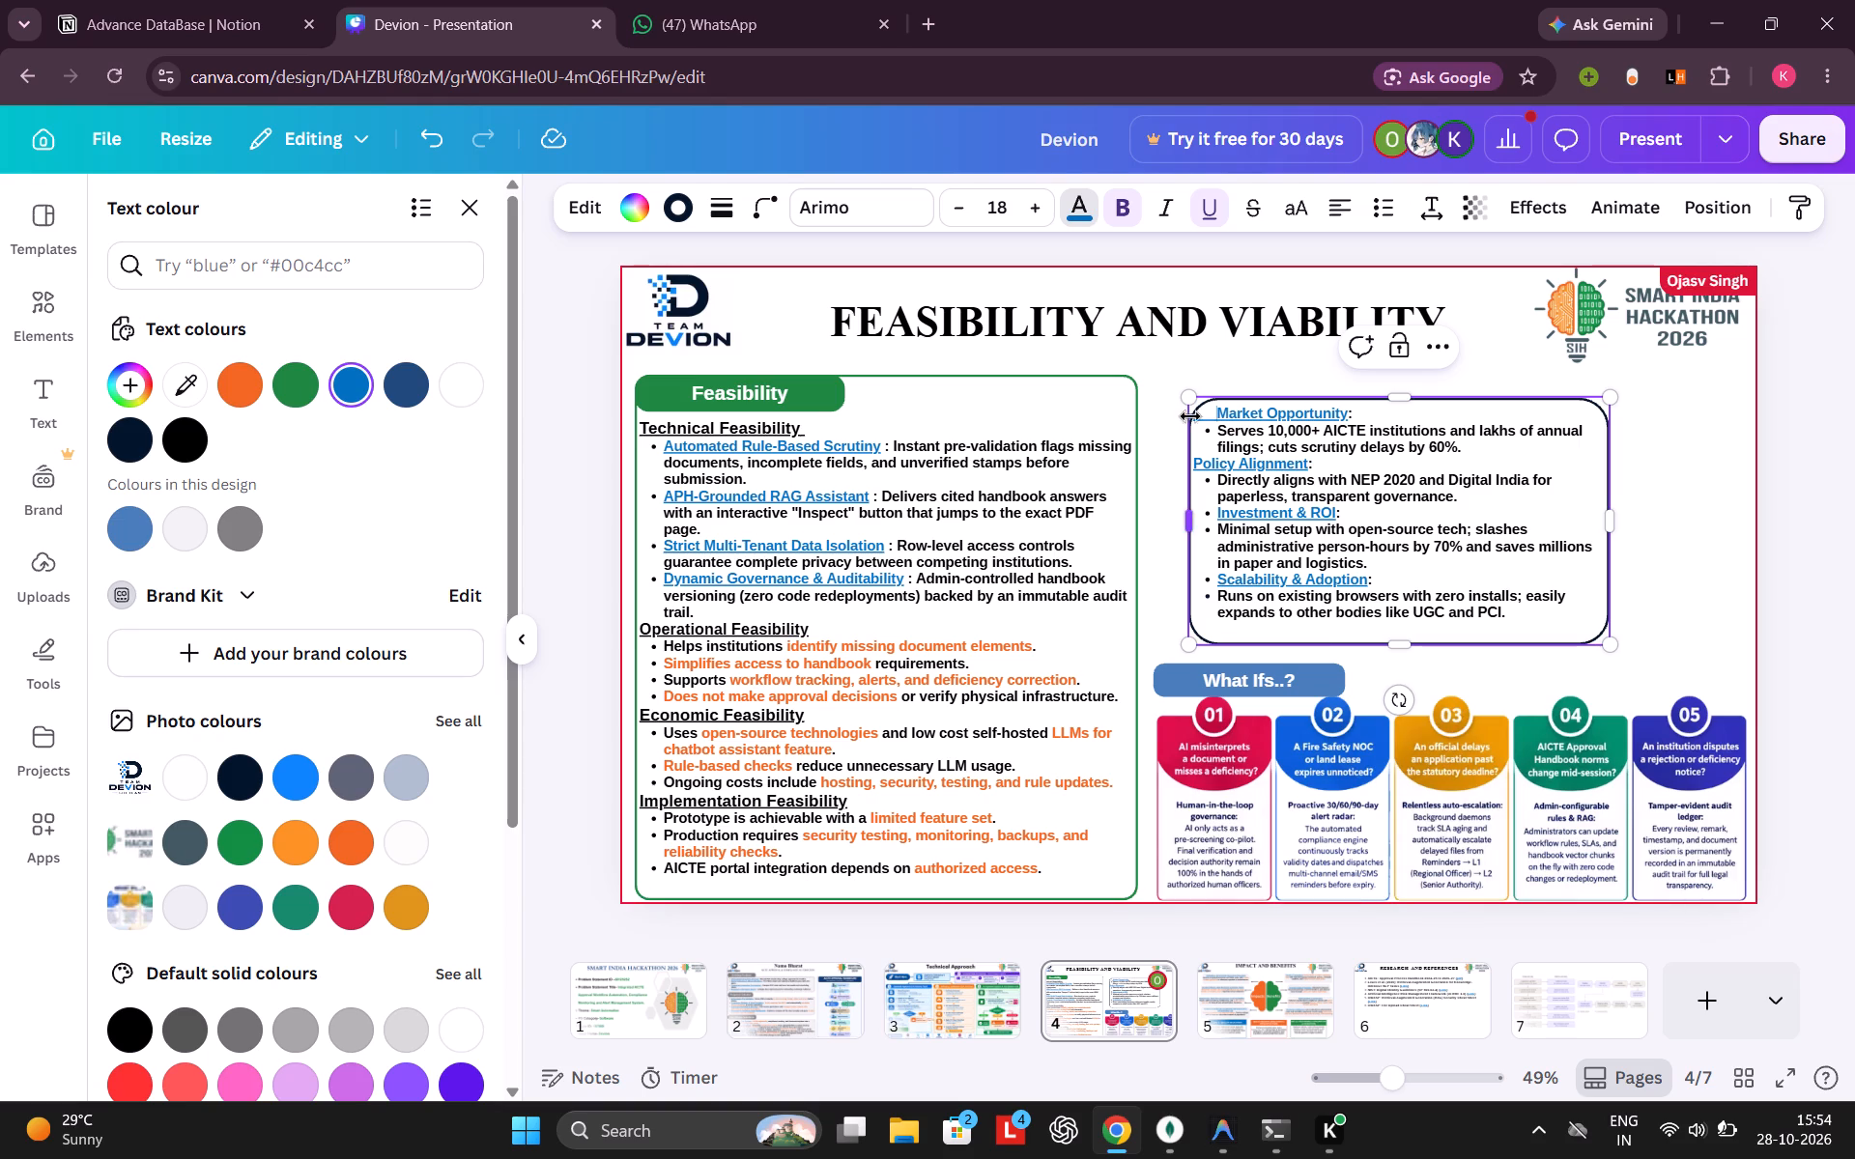
{"action": "left_click_drag", "start_coordinate": [1213, 414], "coordinate": [1198, 415]}
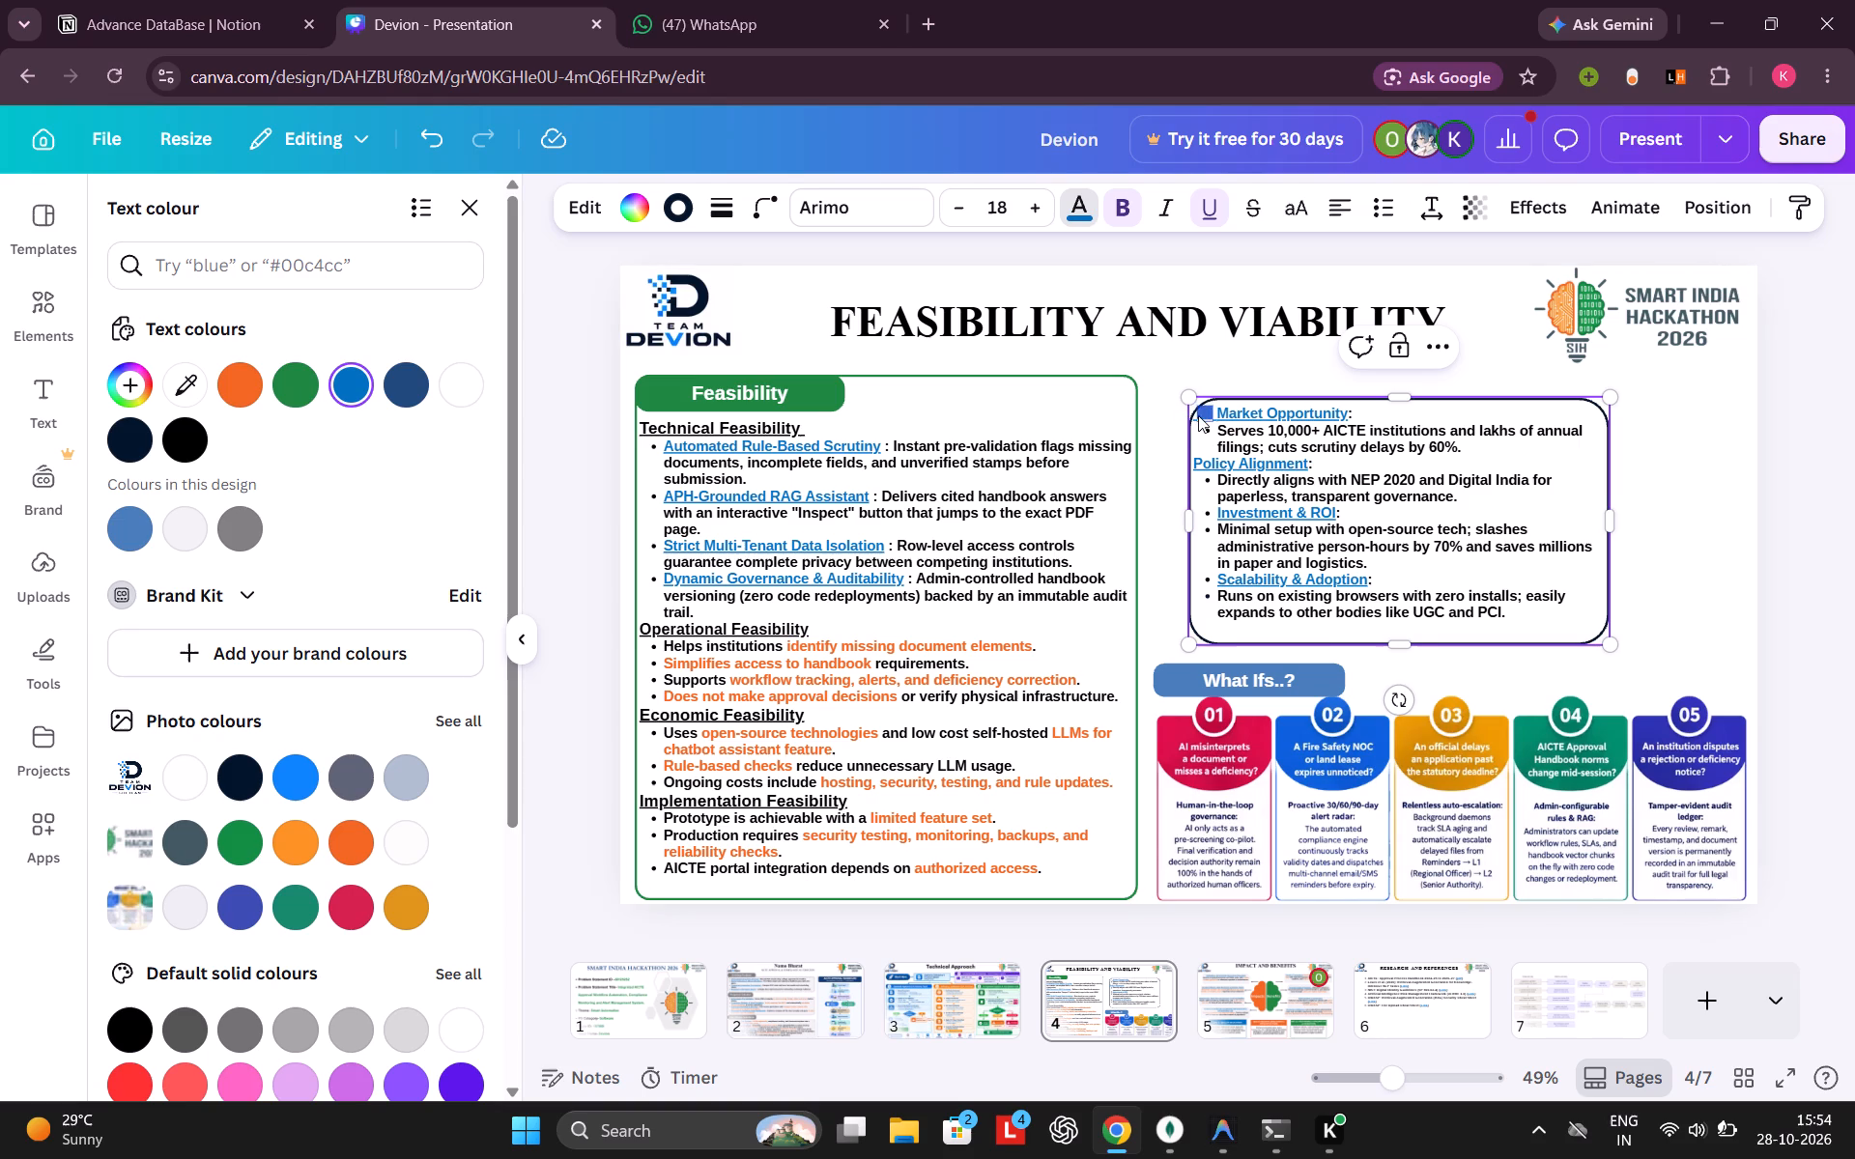
{"action": "left_click_drag", "start_coordinate": [1198, 415], "coordinate": [1192, 416]}
{"action": "left_click", "coordinate": [1211, 204]}
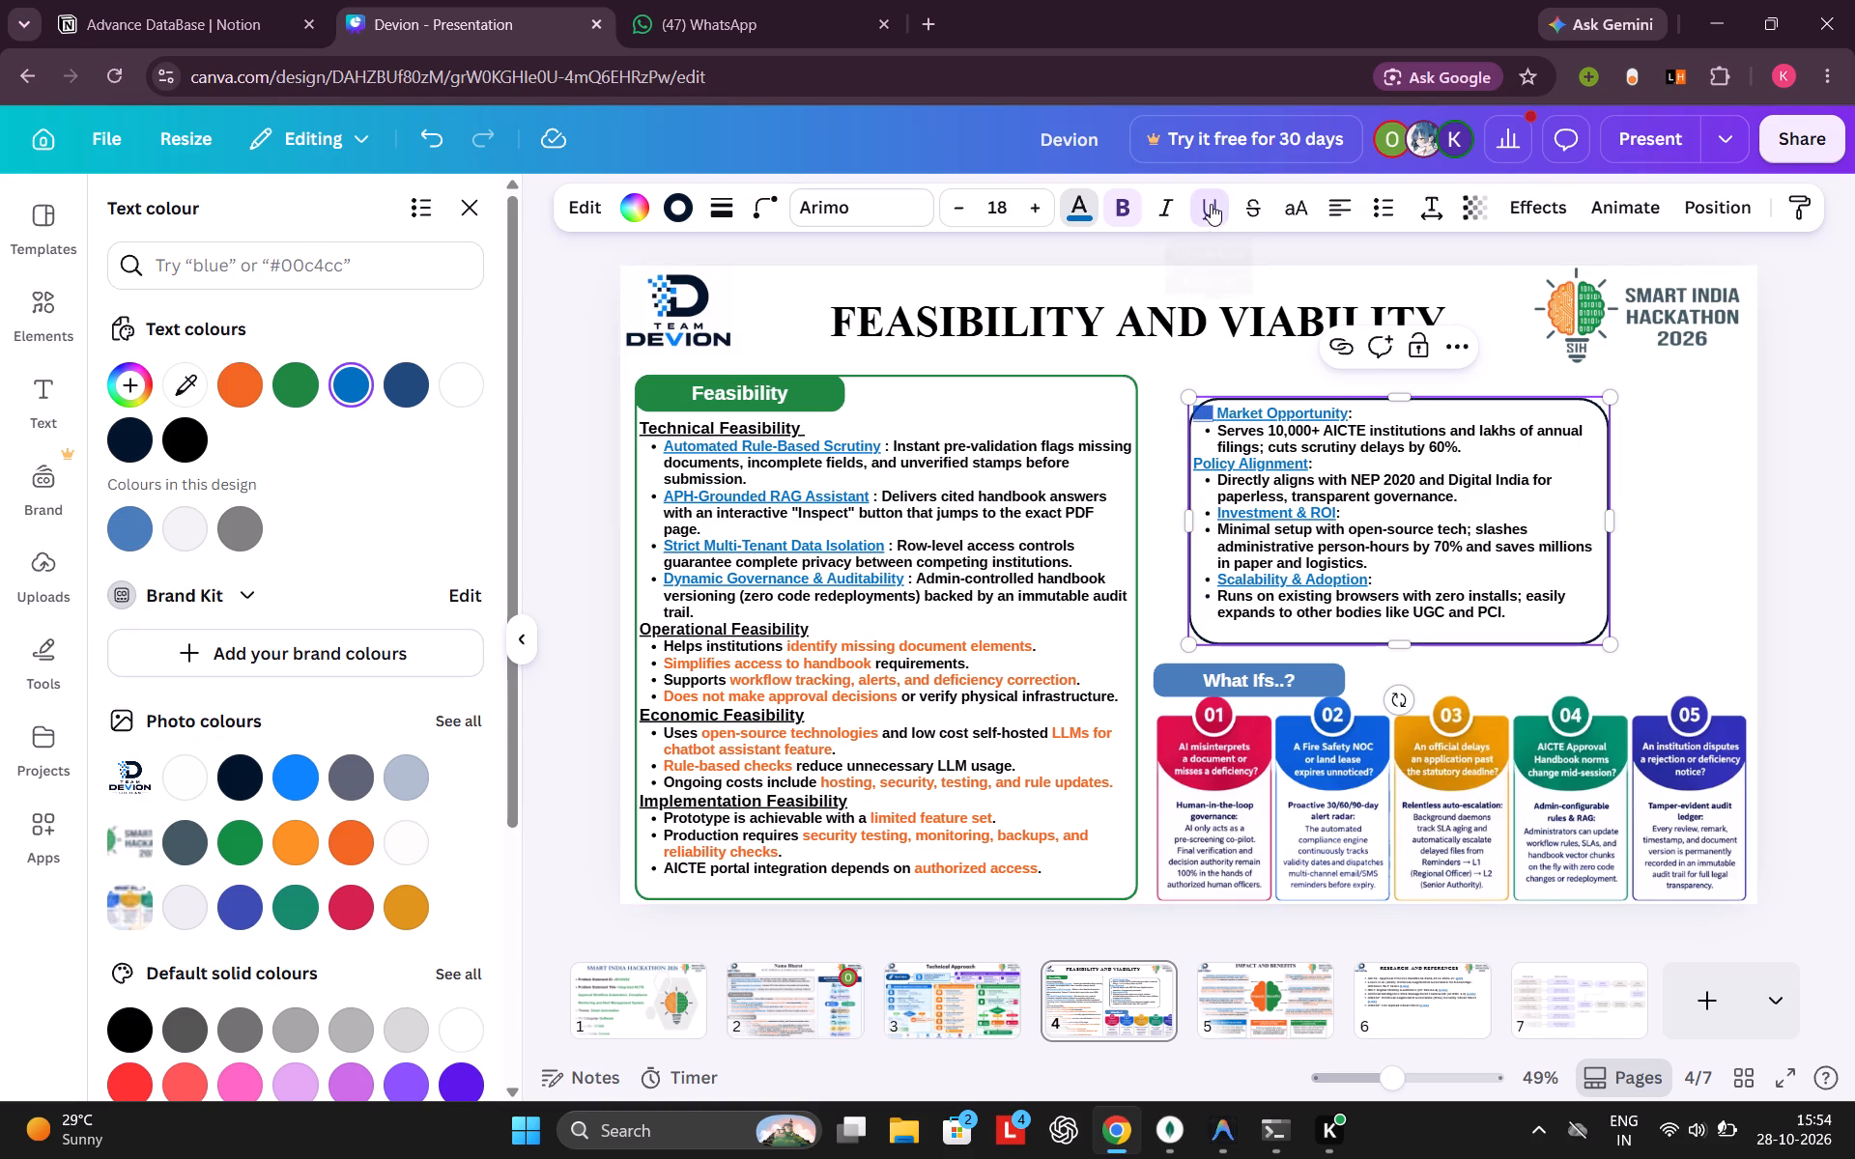
{"action": "left_click", "coordinate": [1305, 485]}
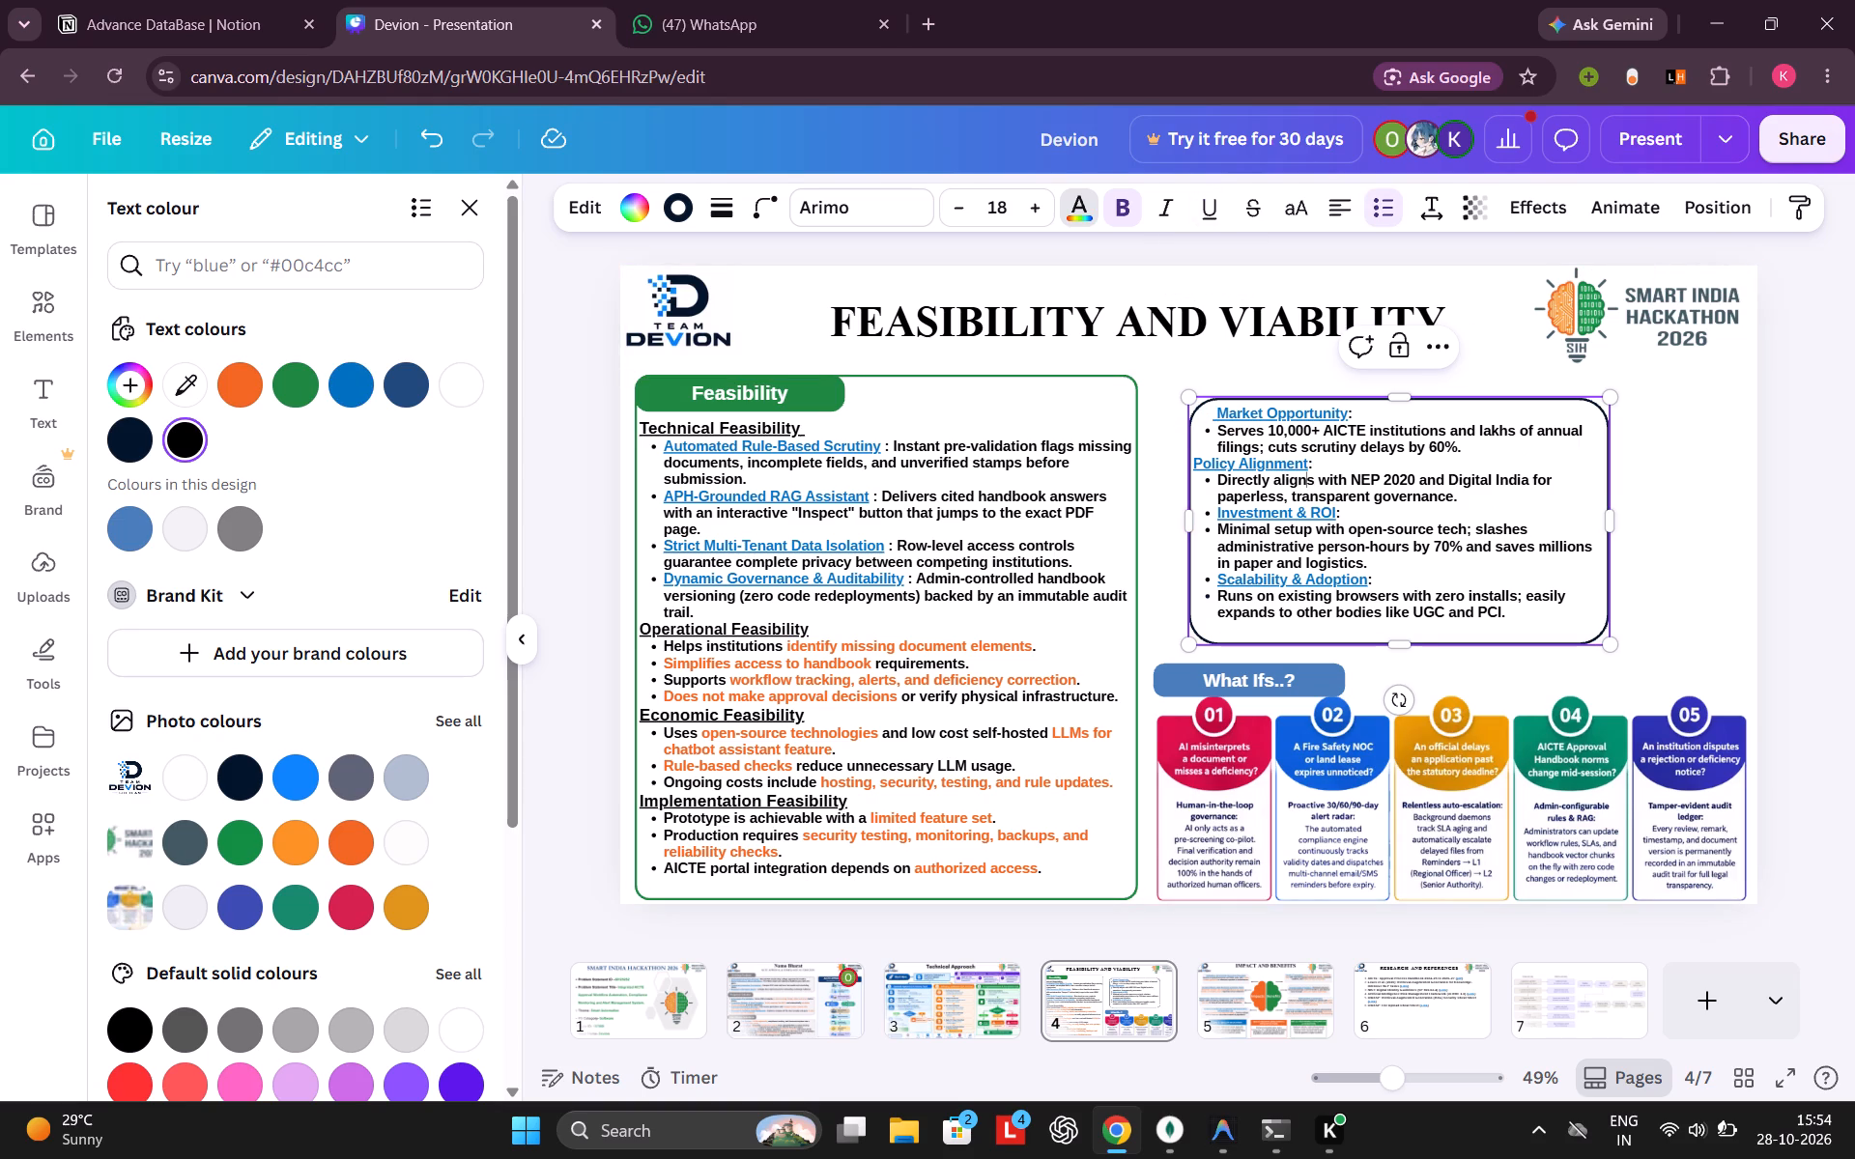
Indent the Policy Alignment heading with six leading spaces so it lines up with the bullet text.
{"action": "left_click", "coordinate": [1205, 464]}
{"action": "key", "text": "Left"}
{"action": "key", "text": "space"}
{"action": "key", "text": "space"}
{"action": "key", "text": "space"}
{"action": "key", "text": "space"}
{"action": "key", "text": "space"}
{"action": "key", "text": "space"}
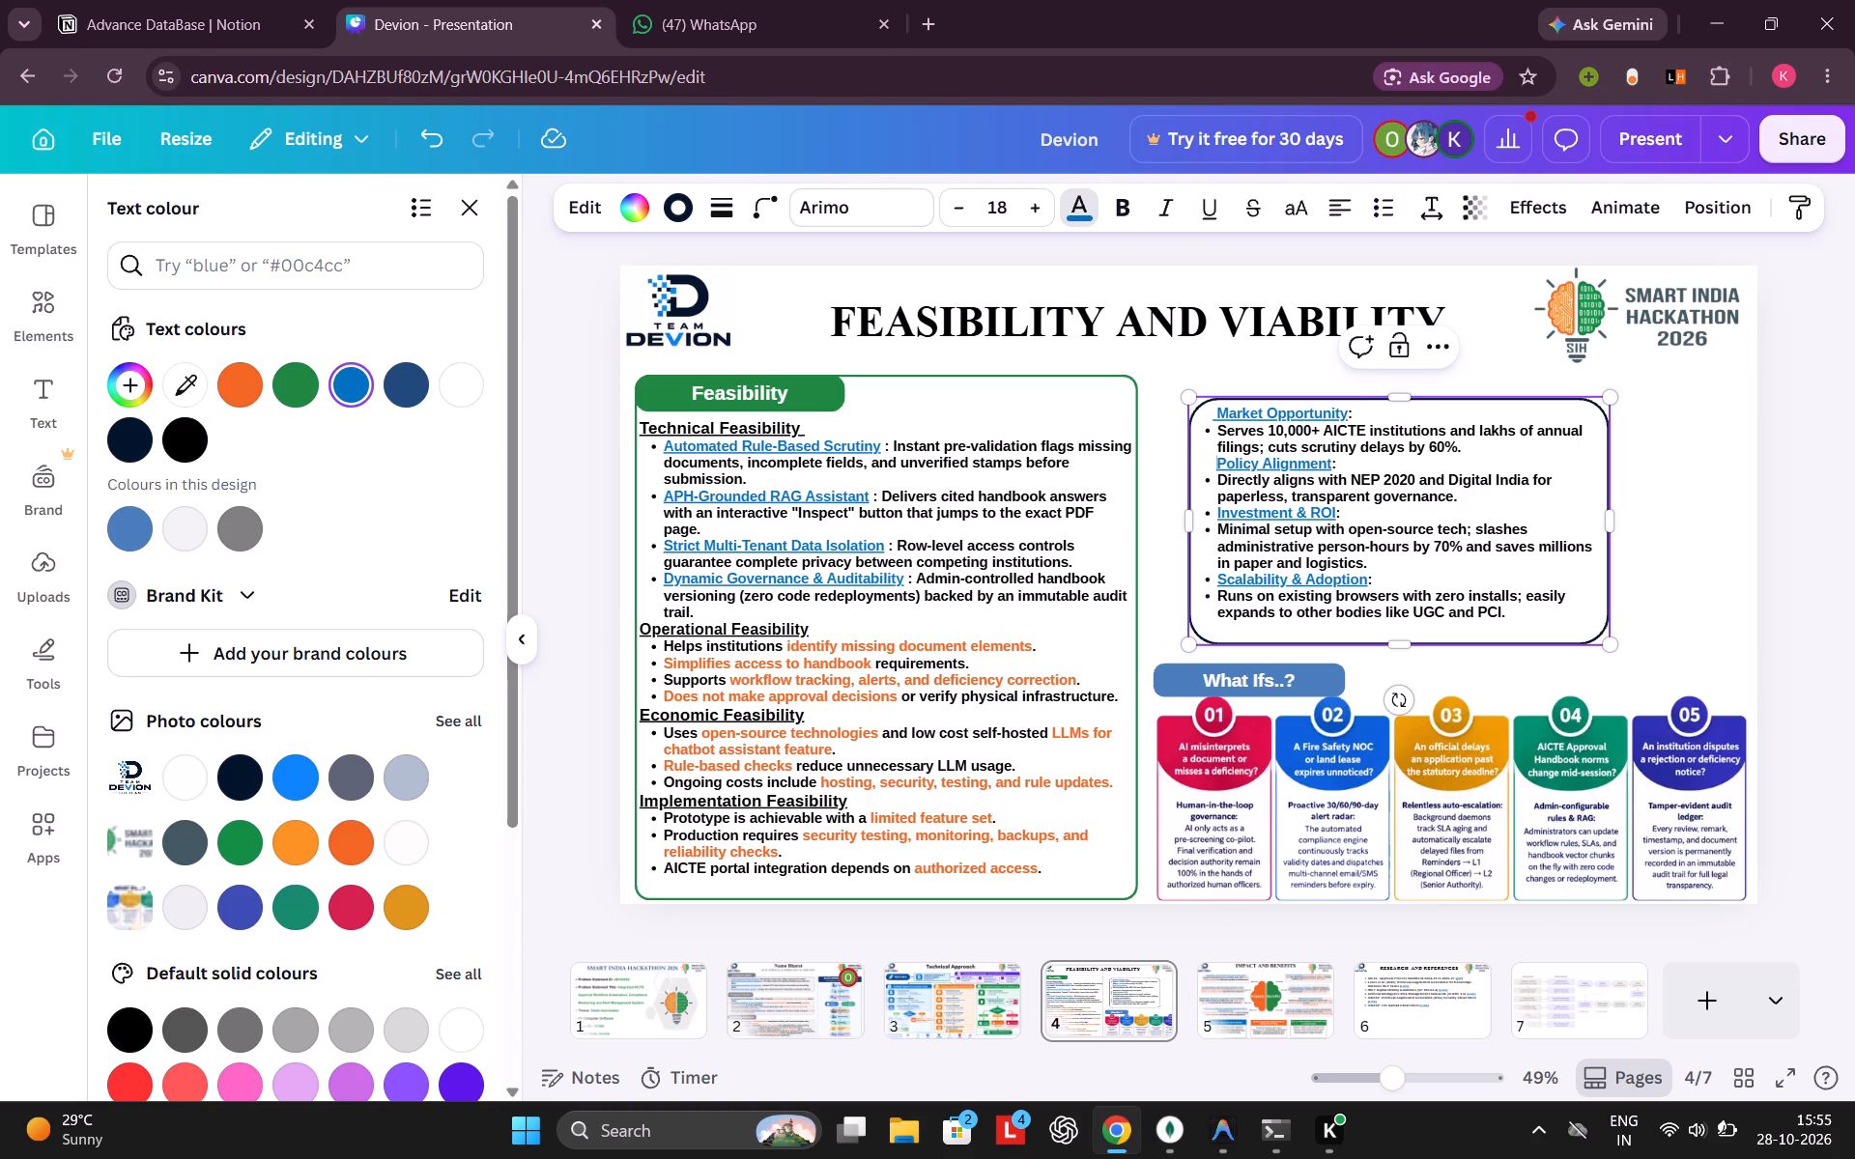
{"action": "key", "text": "BackSpace"}
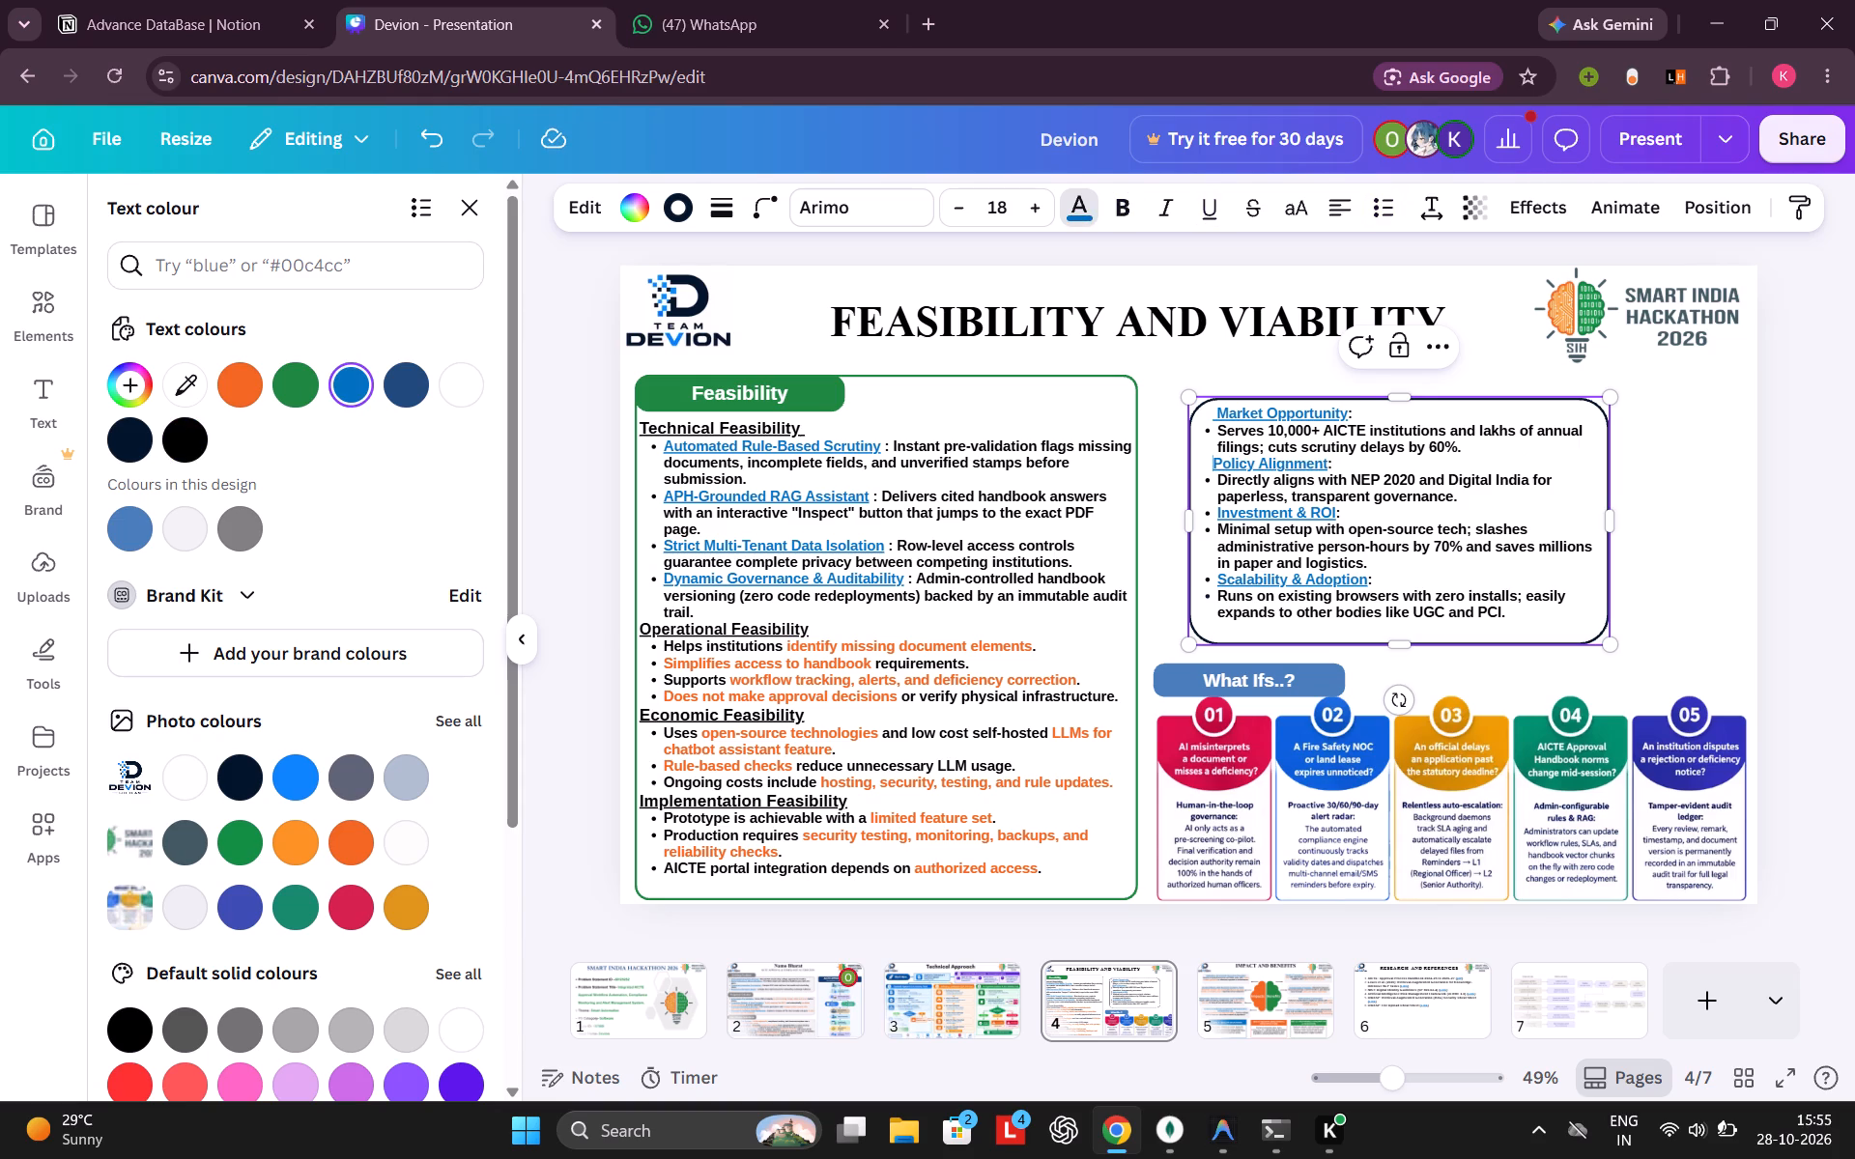
{"action": "key", "text": "ctrl+z"}
Remove the bullet from the Investment & ROI heading and indent it with six leading spaces.
{"action": "left_click", "coordinate": [1219, 516]}
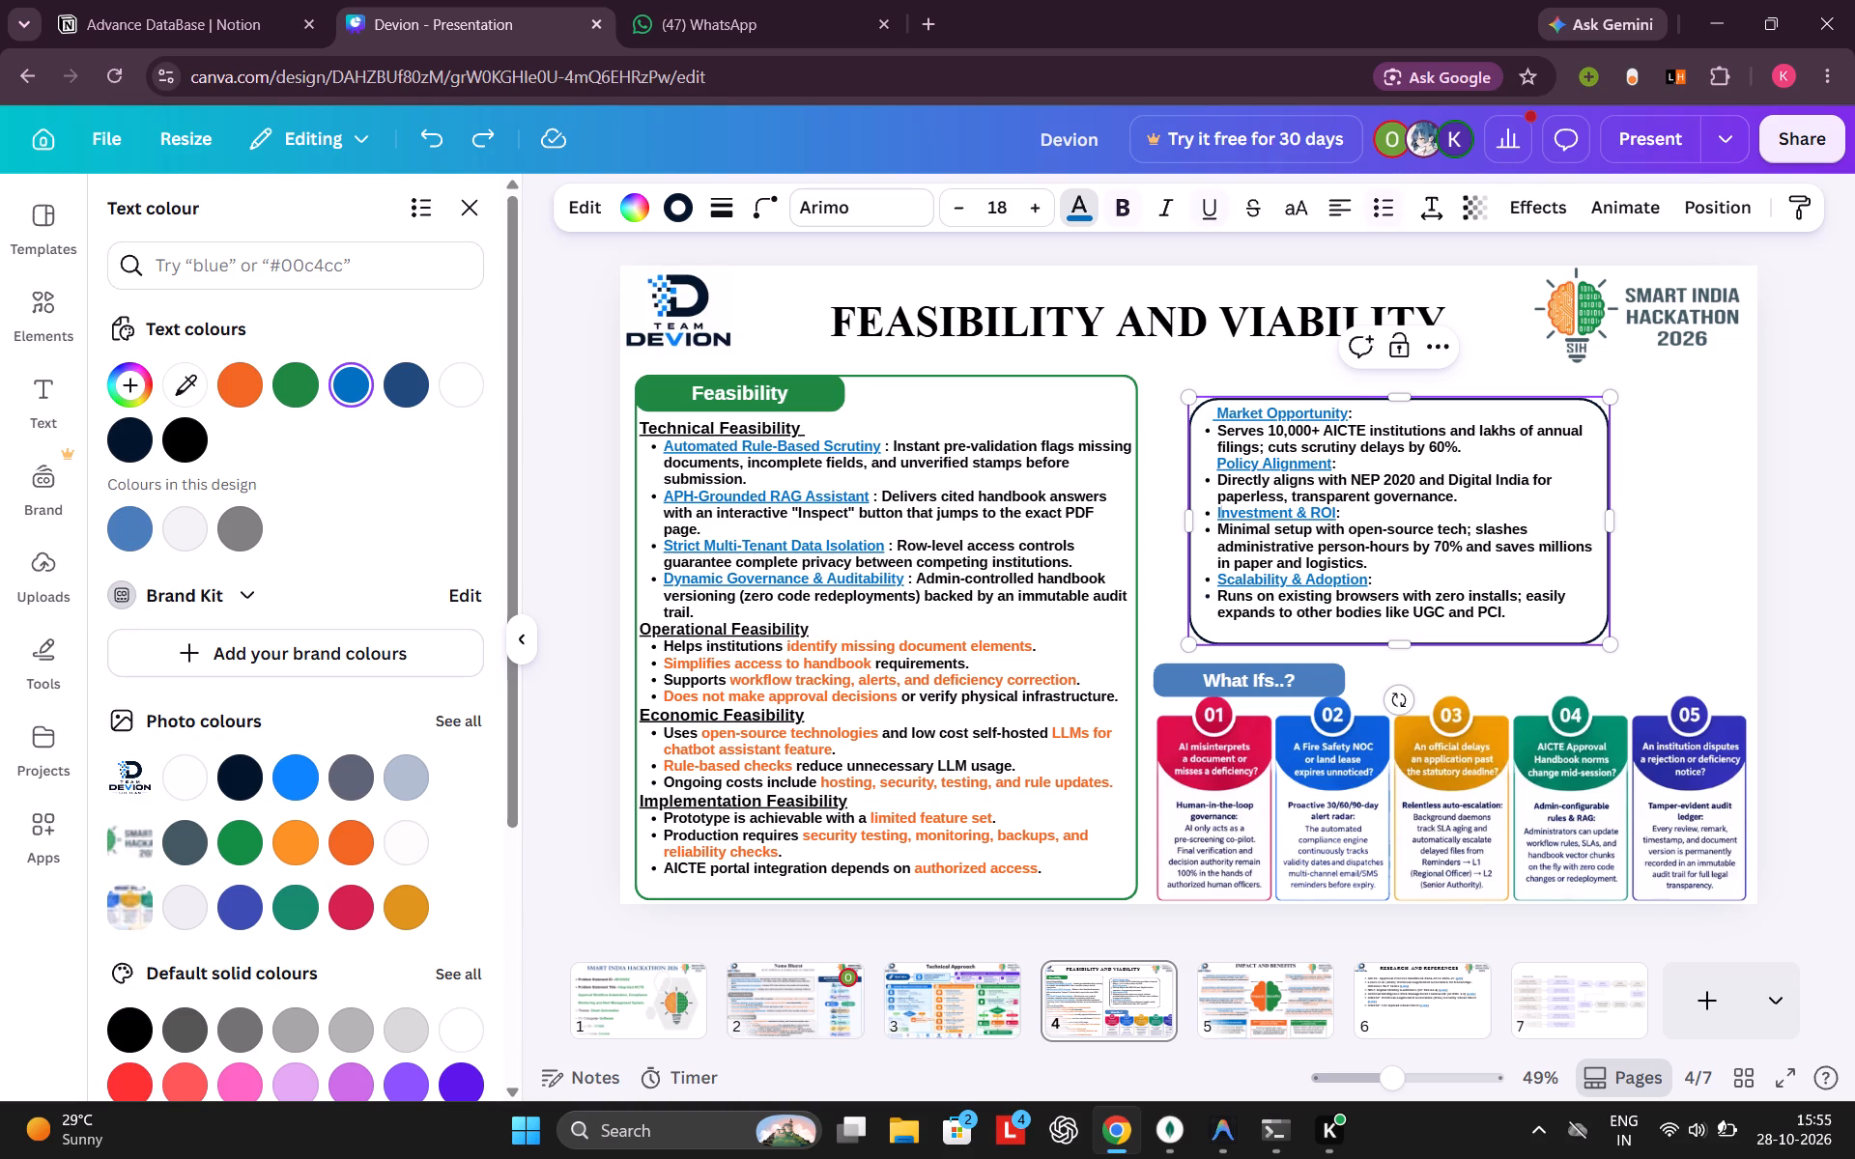
{"action": "left_click", "coordinate": [1219, 516]}
{"action": "left_click", "coordinate": [1215, 514]}
{"action": "key", "text": "BackSpace"}
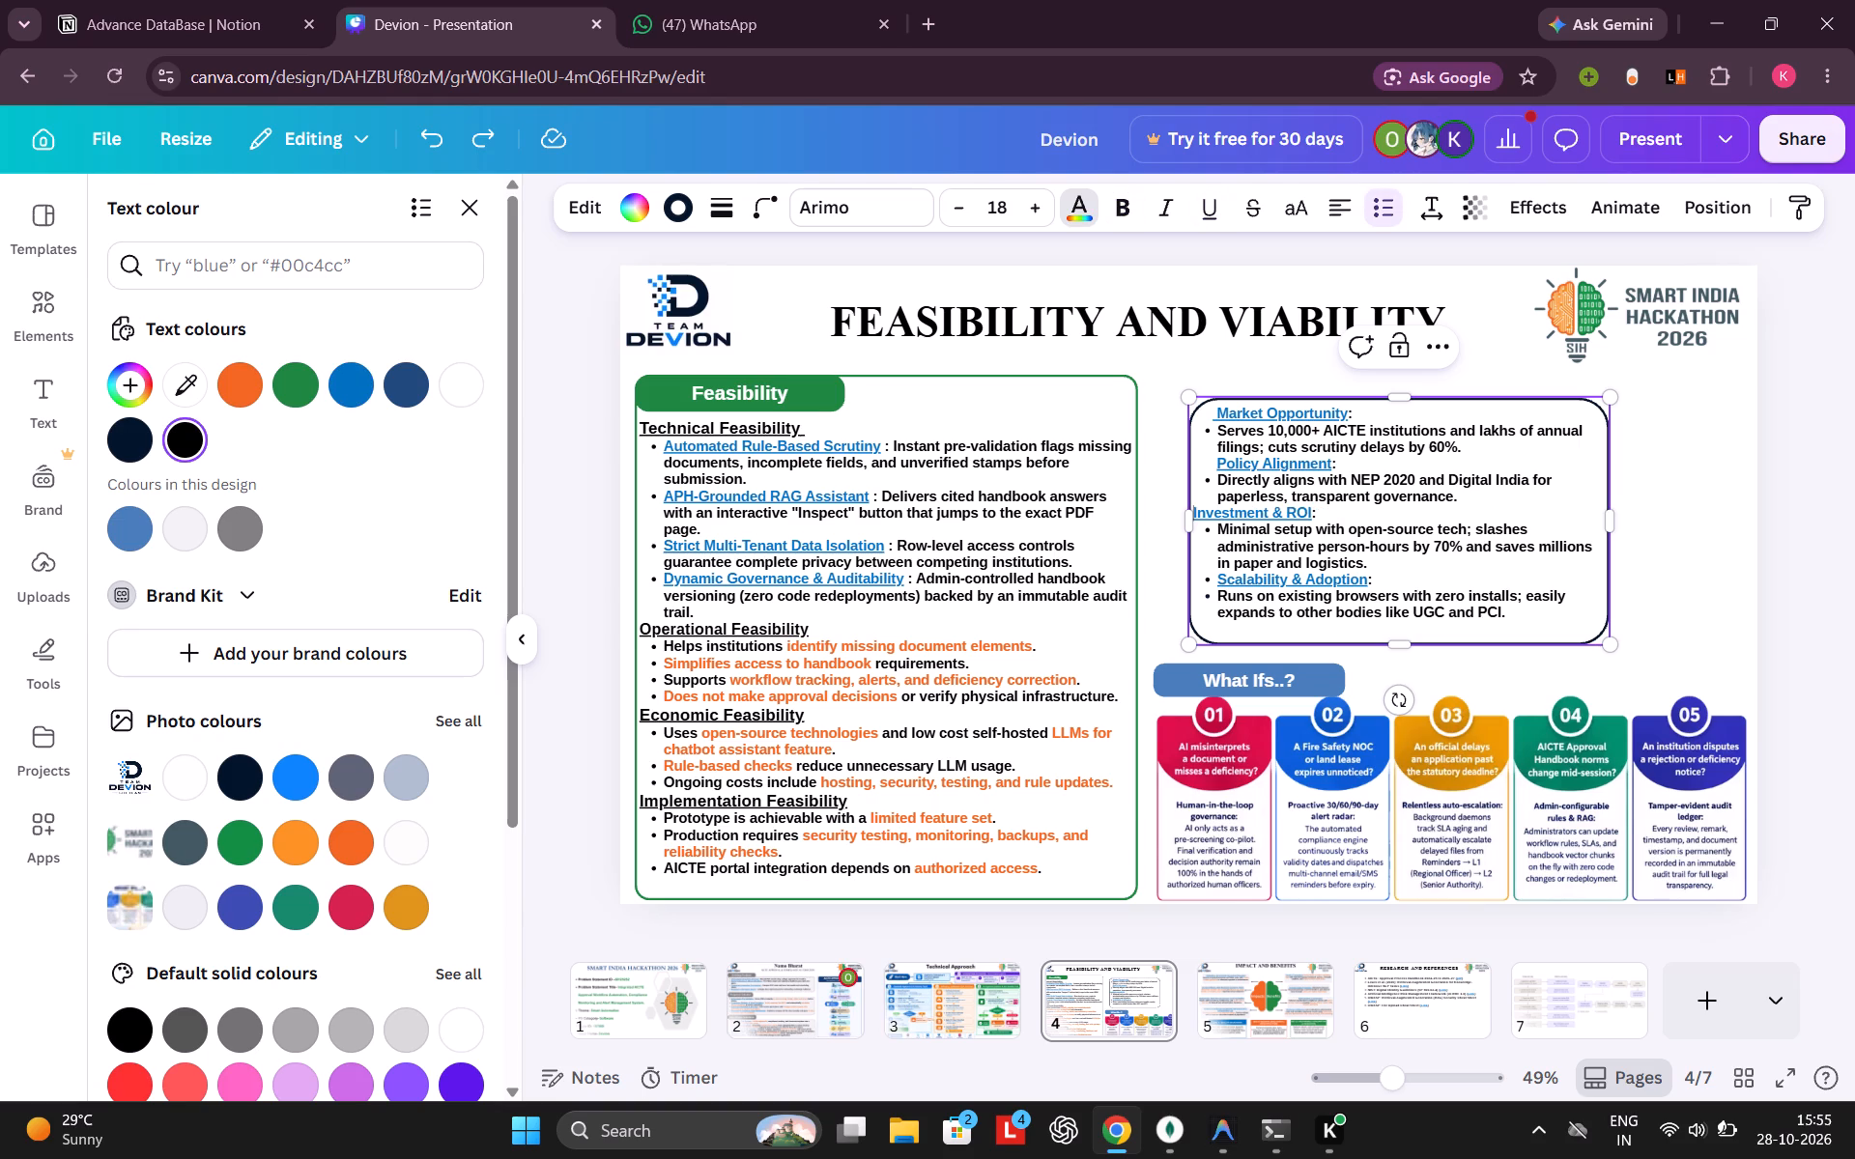
{"action": "key", "text": "Tab"}
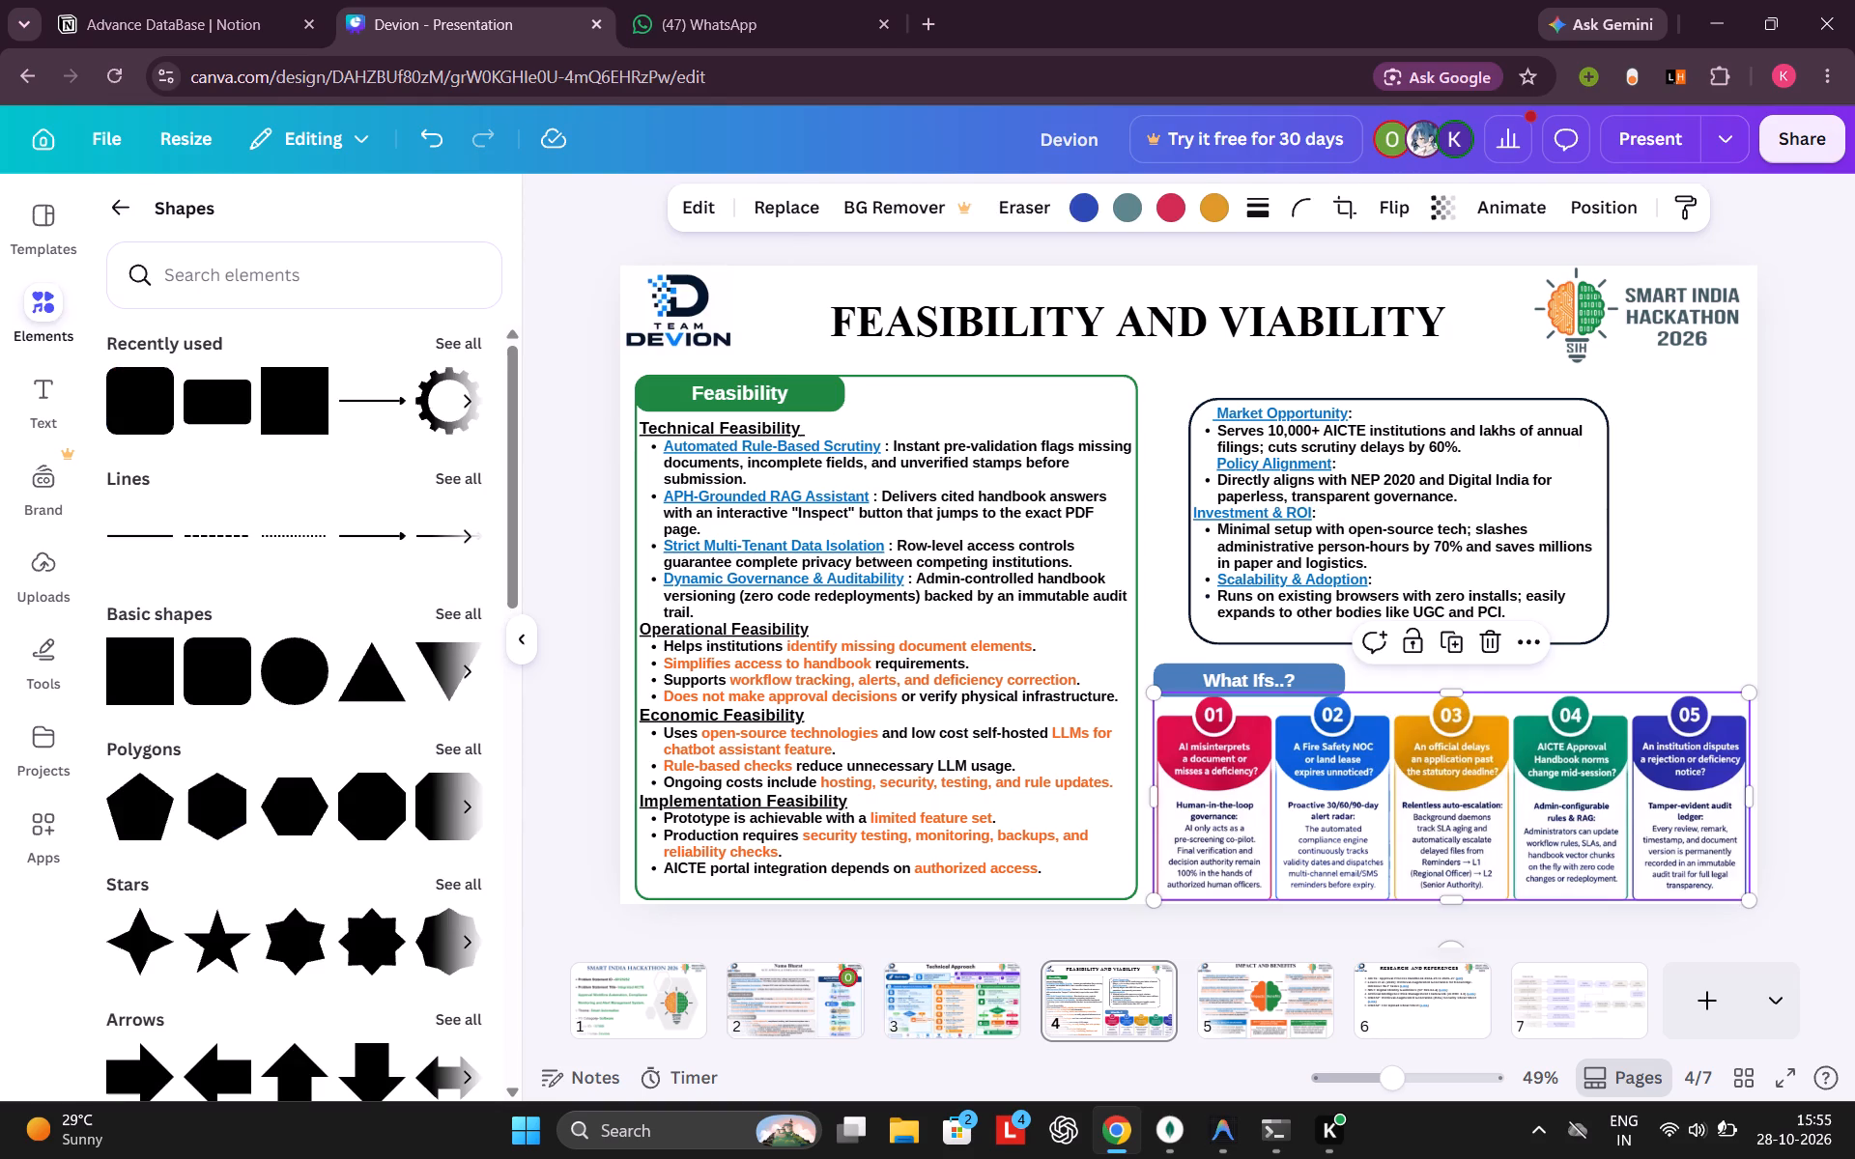
{"action": "left_click", "coordinate": [1203, 508]}
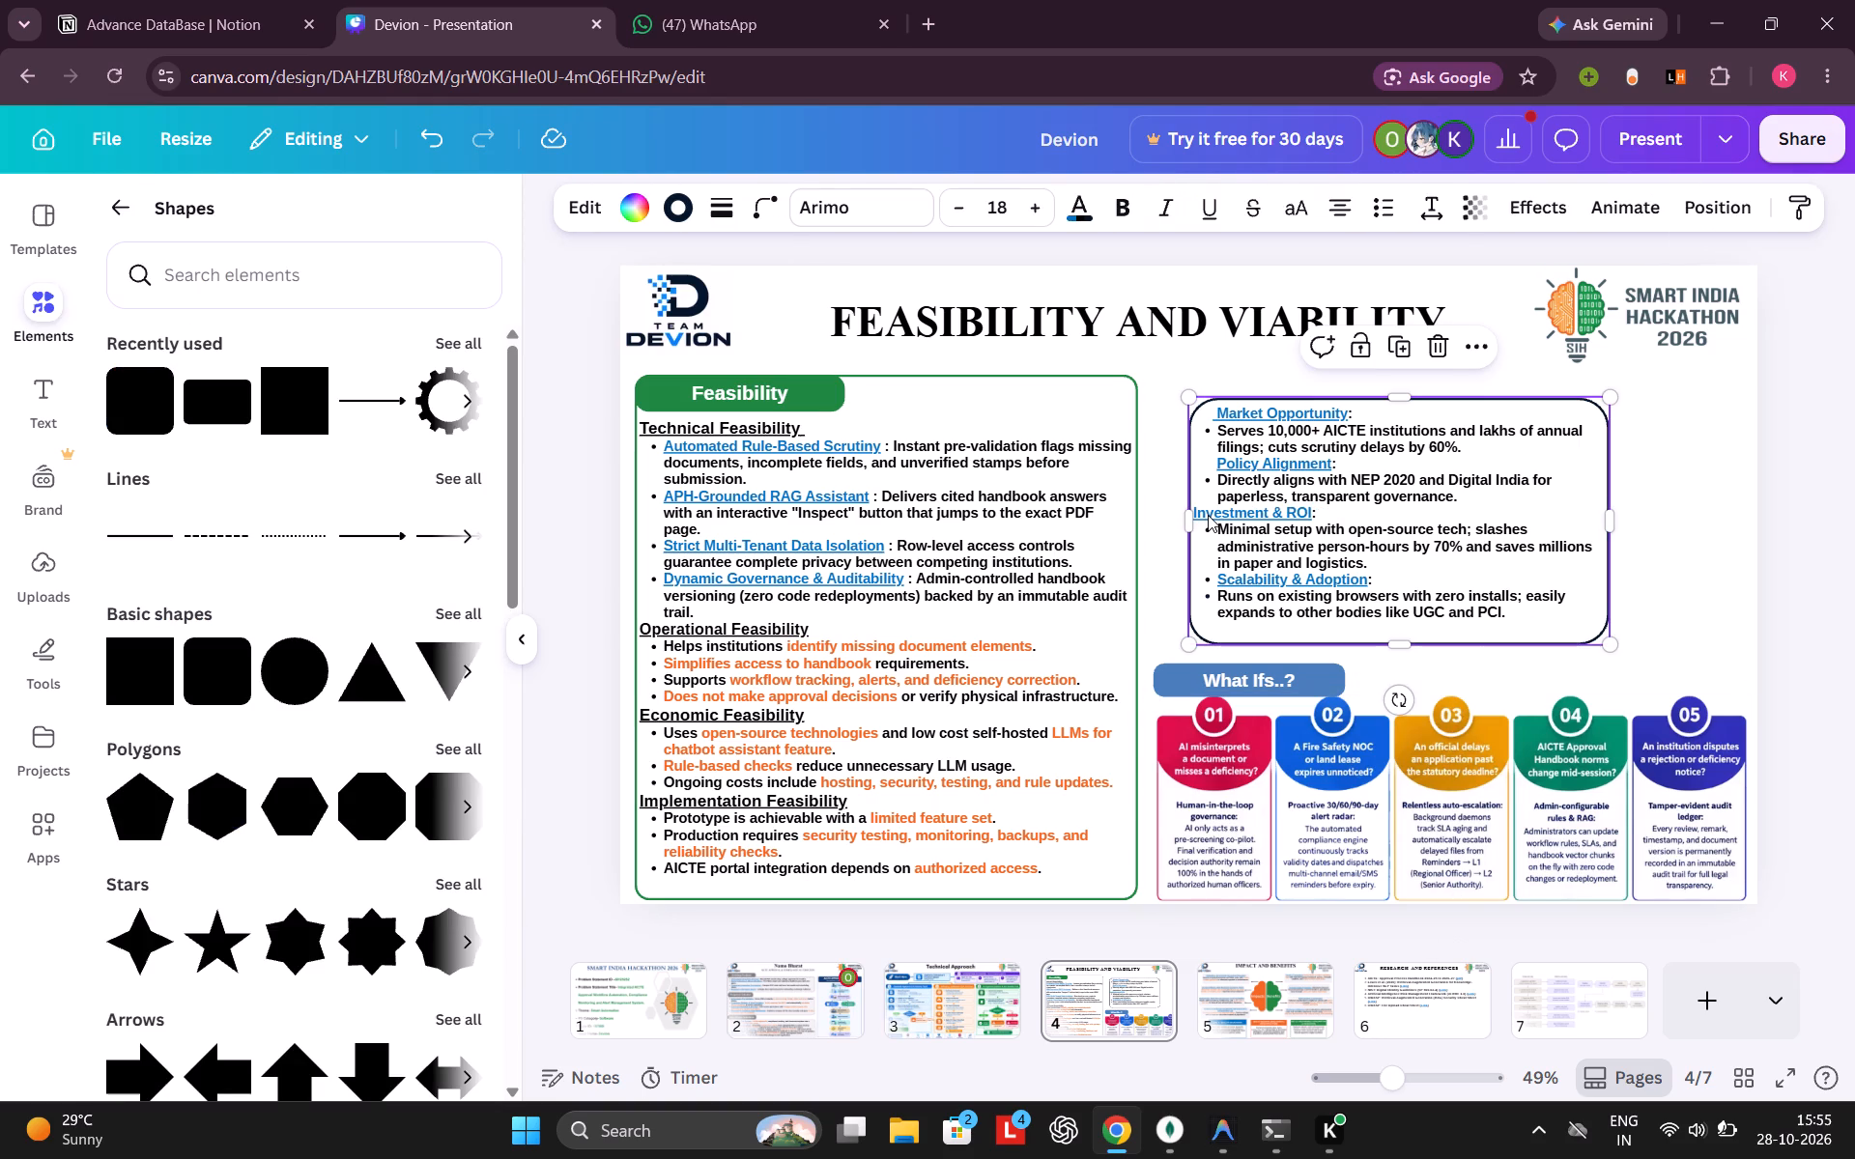
{"action": "left_click", "coordinate": [1208, 515]}
{"action": "left_click", "coordinate": [1208, 515]}
{"action": "key", "text": "Left"}
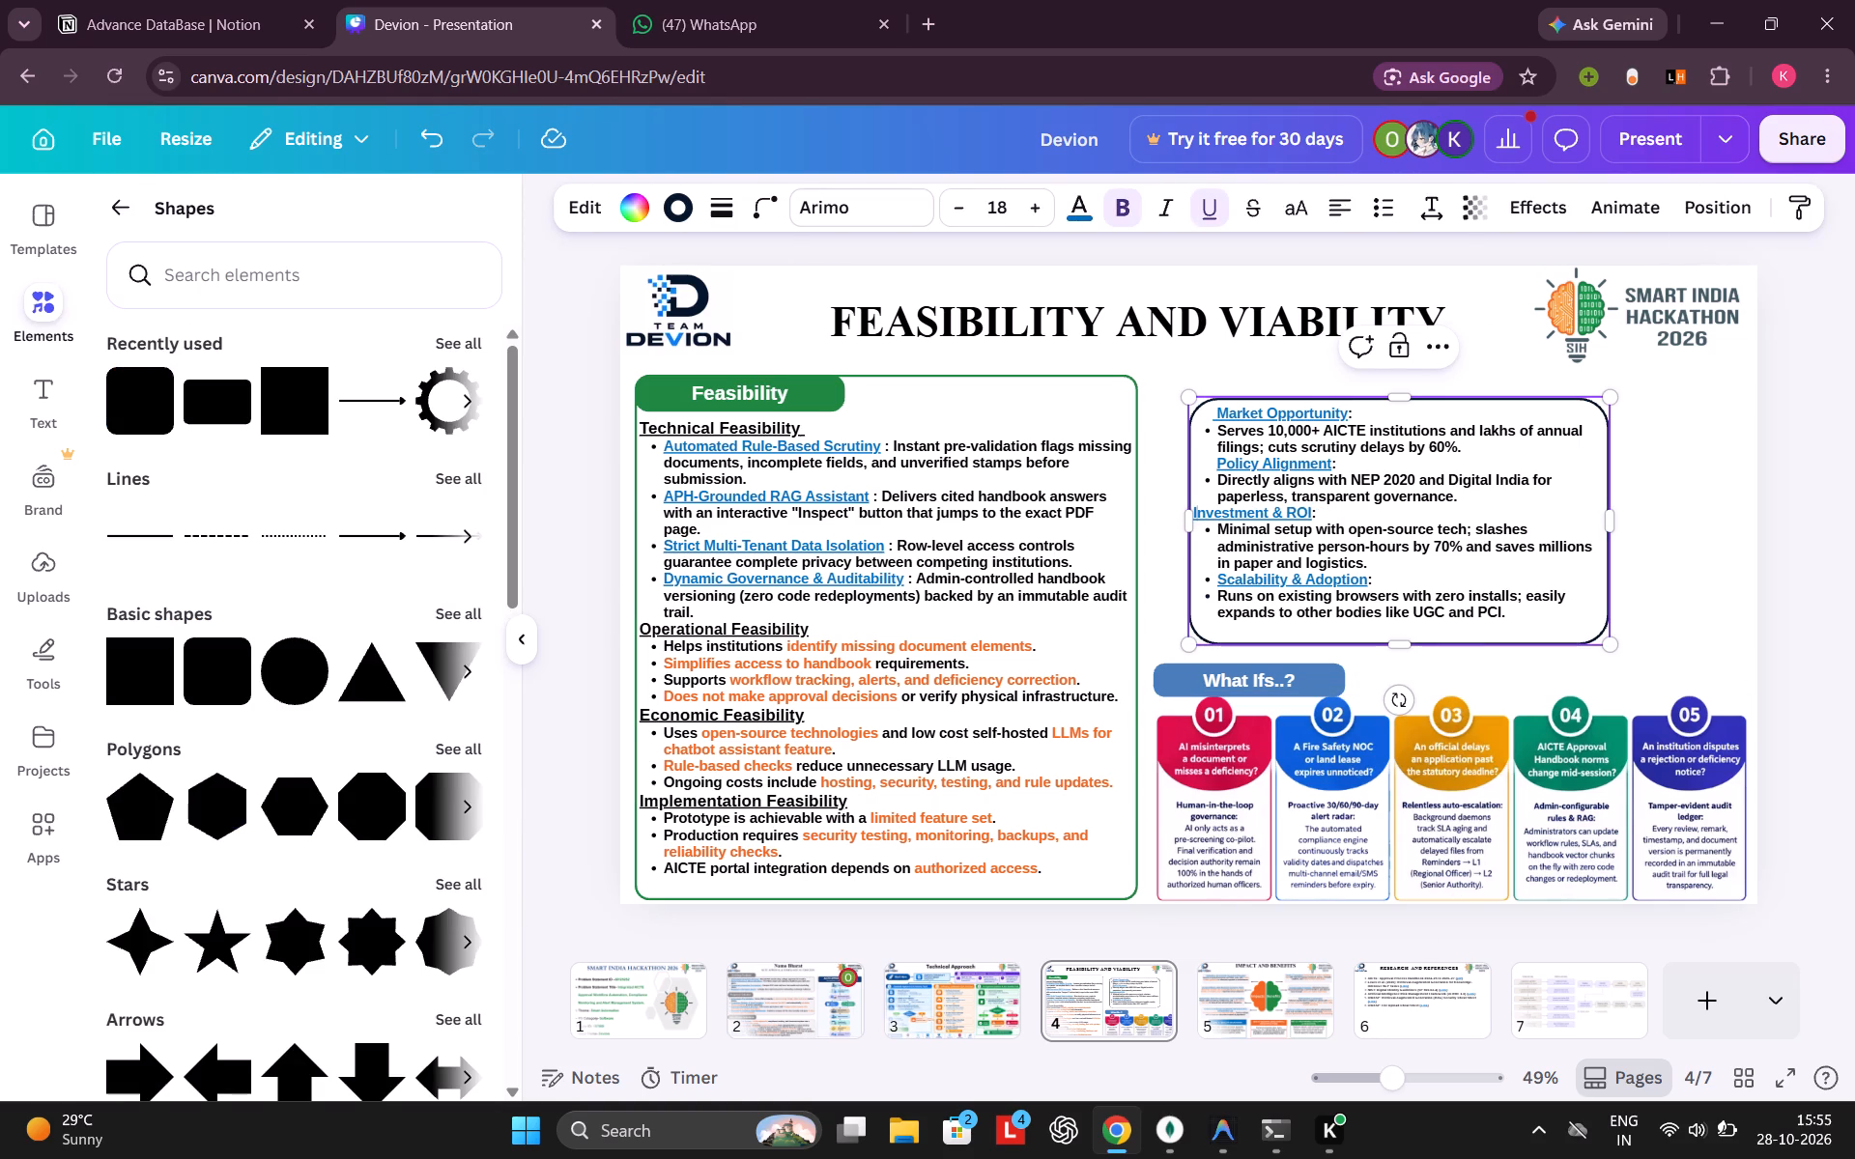
{"action": "key", "text": "Left"}
{"action": "key", "text": "space"}
{"action": "key", "text": "space"}
{"action": "key", "text": "space"}
{"action": "key", "text": "space"}
{"action": "key", "text": "space"}
{"action": "key", "text": "space"}
{"action": "key", "text": "space"}
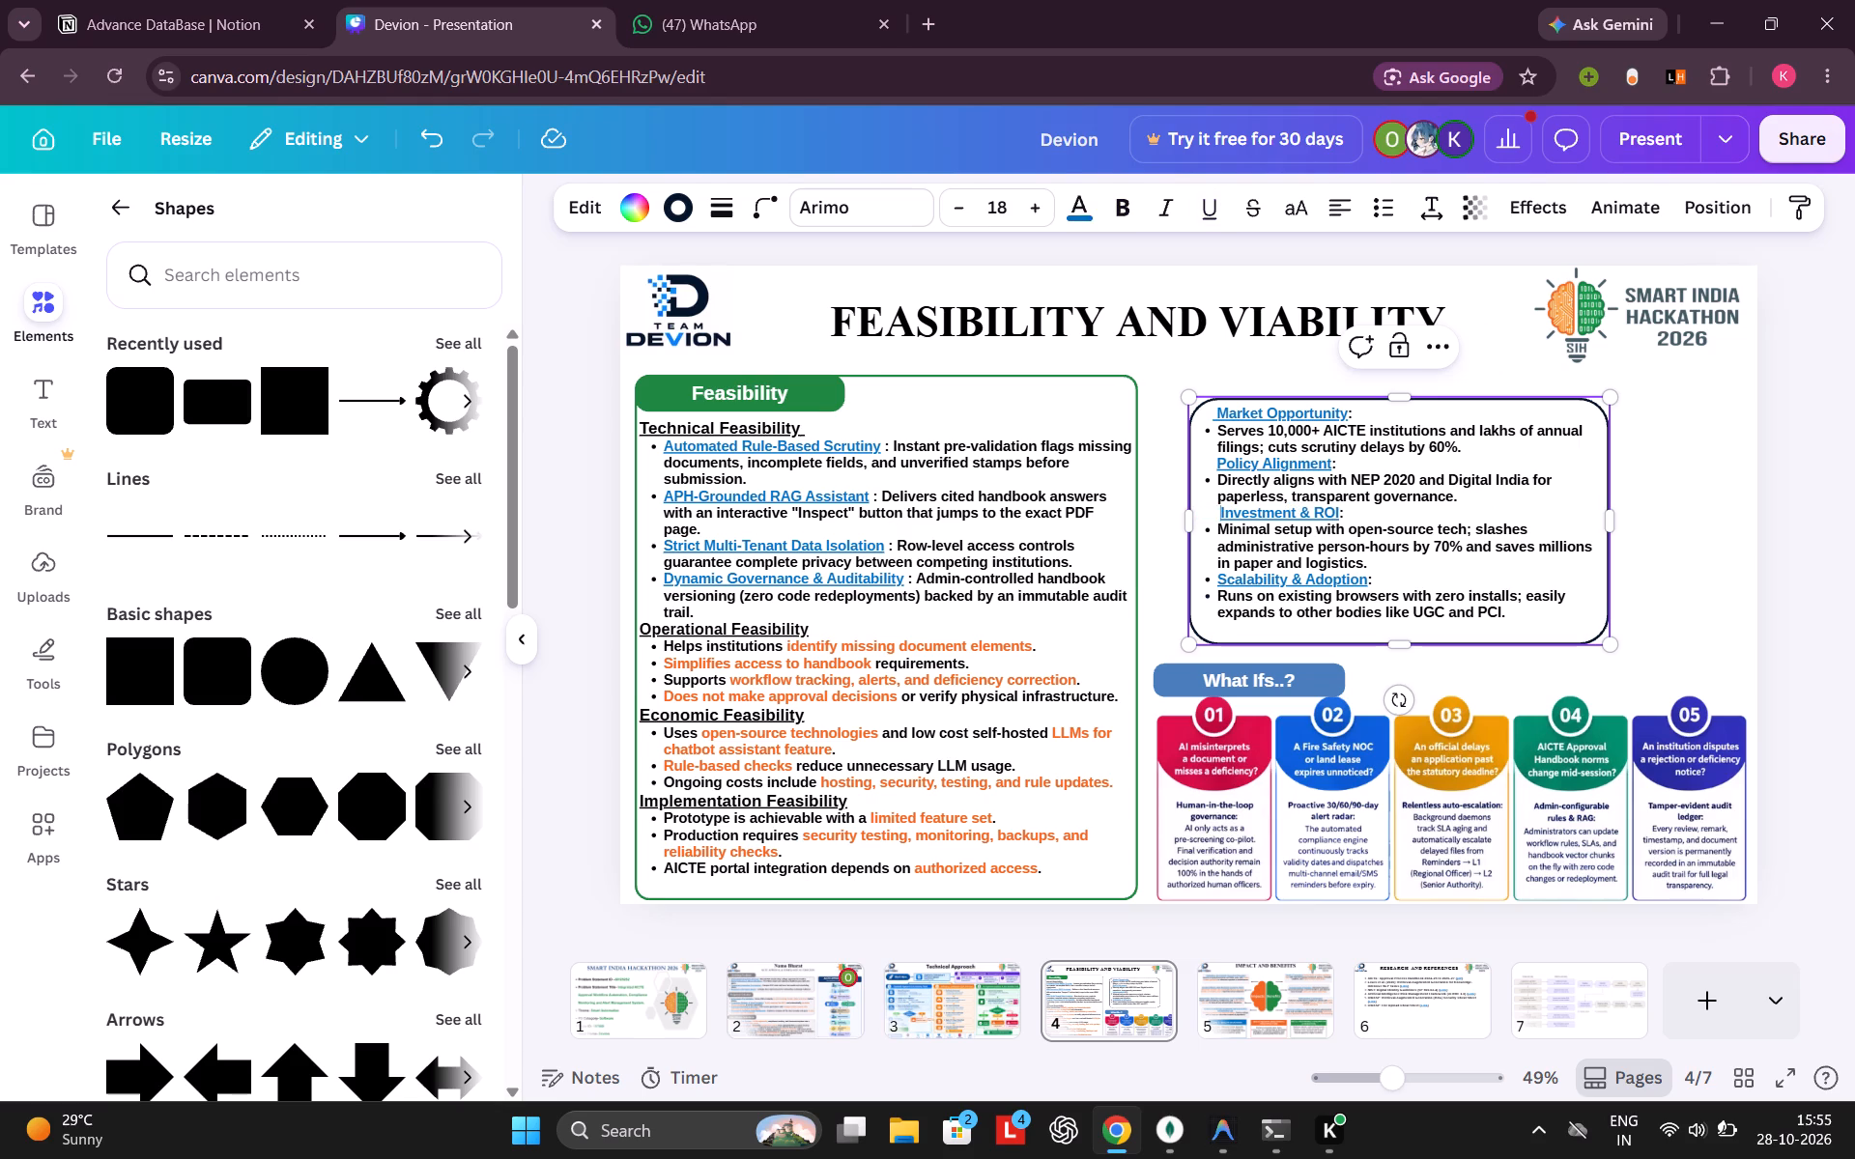
{"action": "key", "text": "BackSpace"}
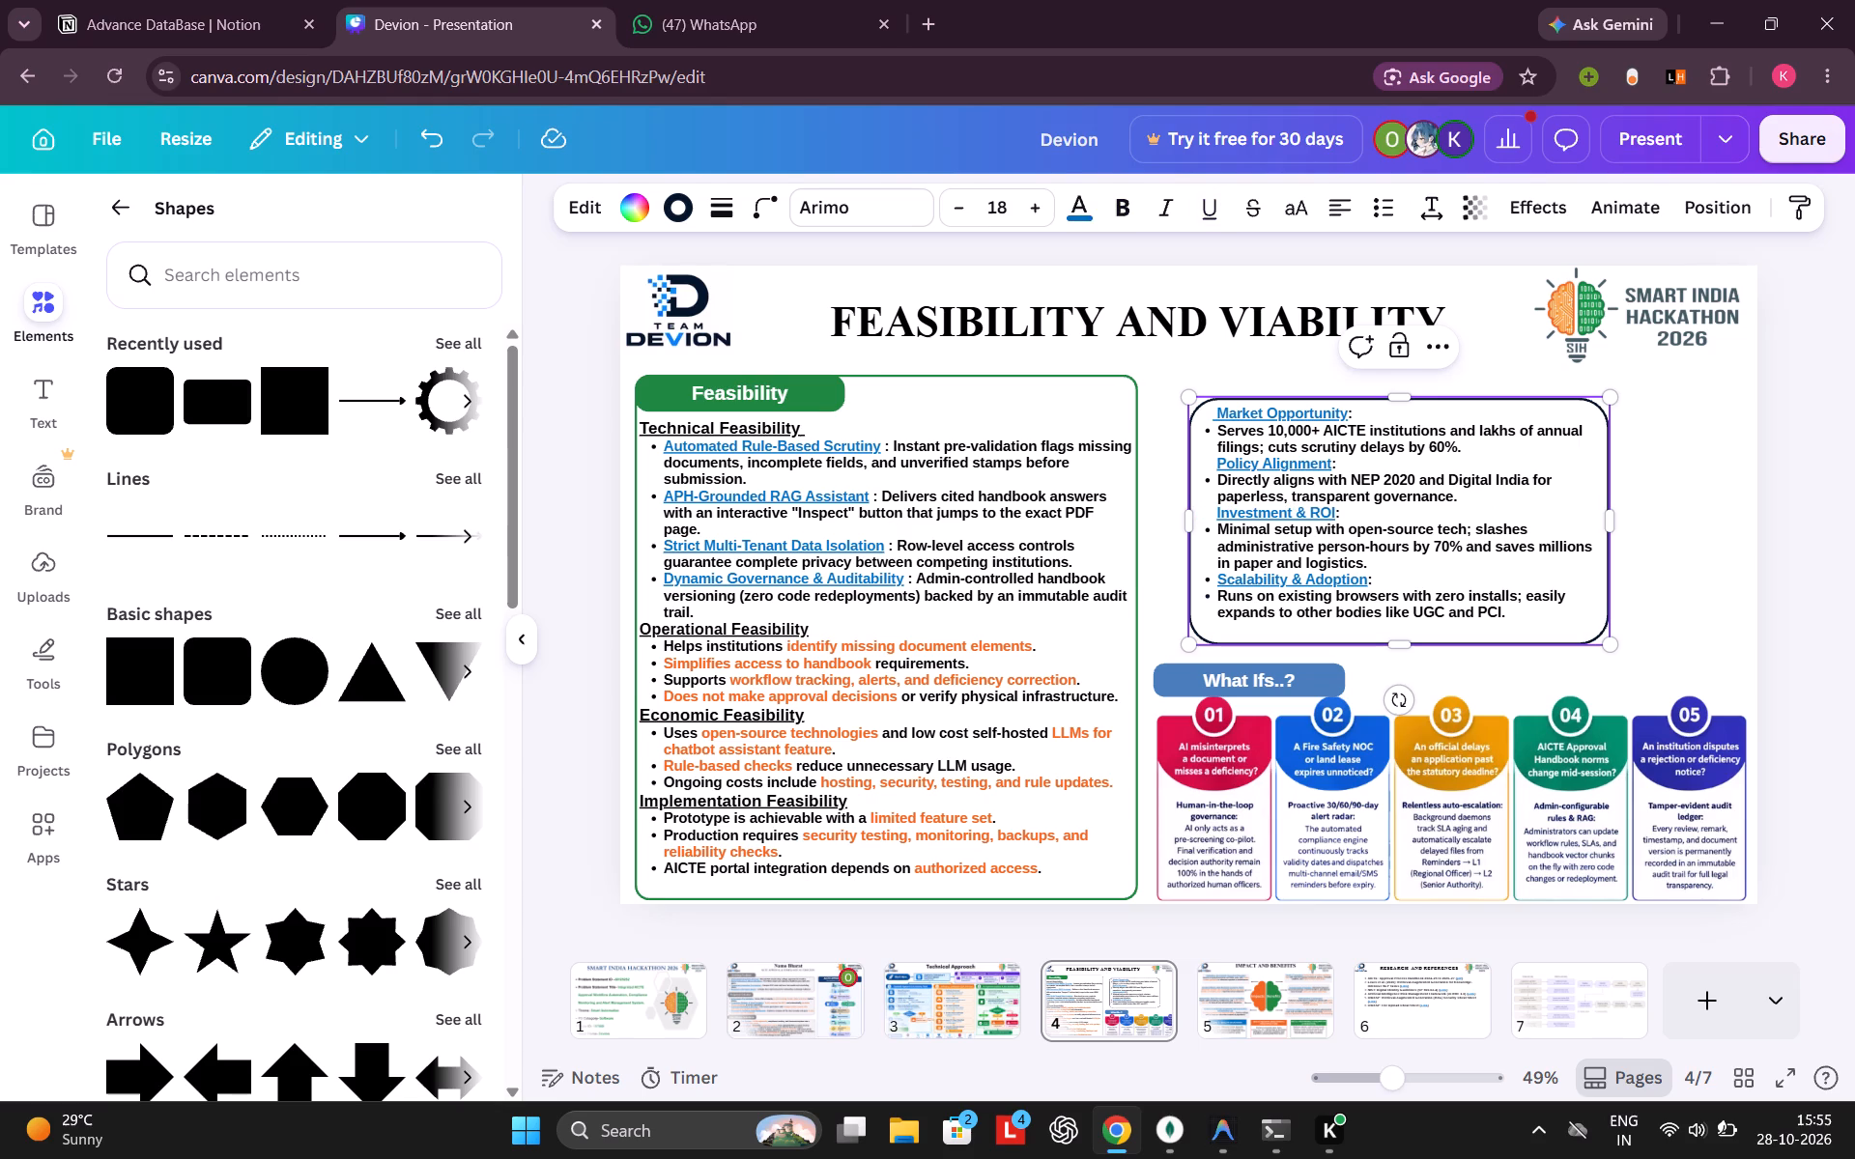
Remove the bullet from the Scalability & Adoption heading and indent it with six leading spaces.
{"action": "left_click", "coordinate": [1216, 579]}
{"action": "key", "text": "BackSpace"}
{"action": "key", "text": "space"}
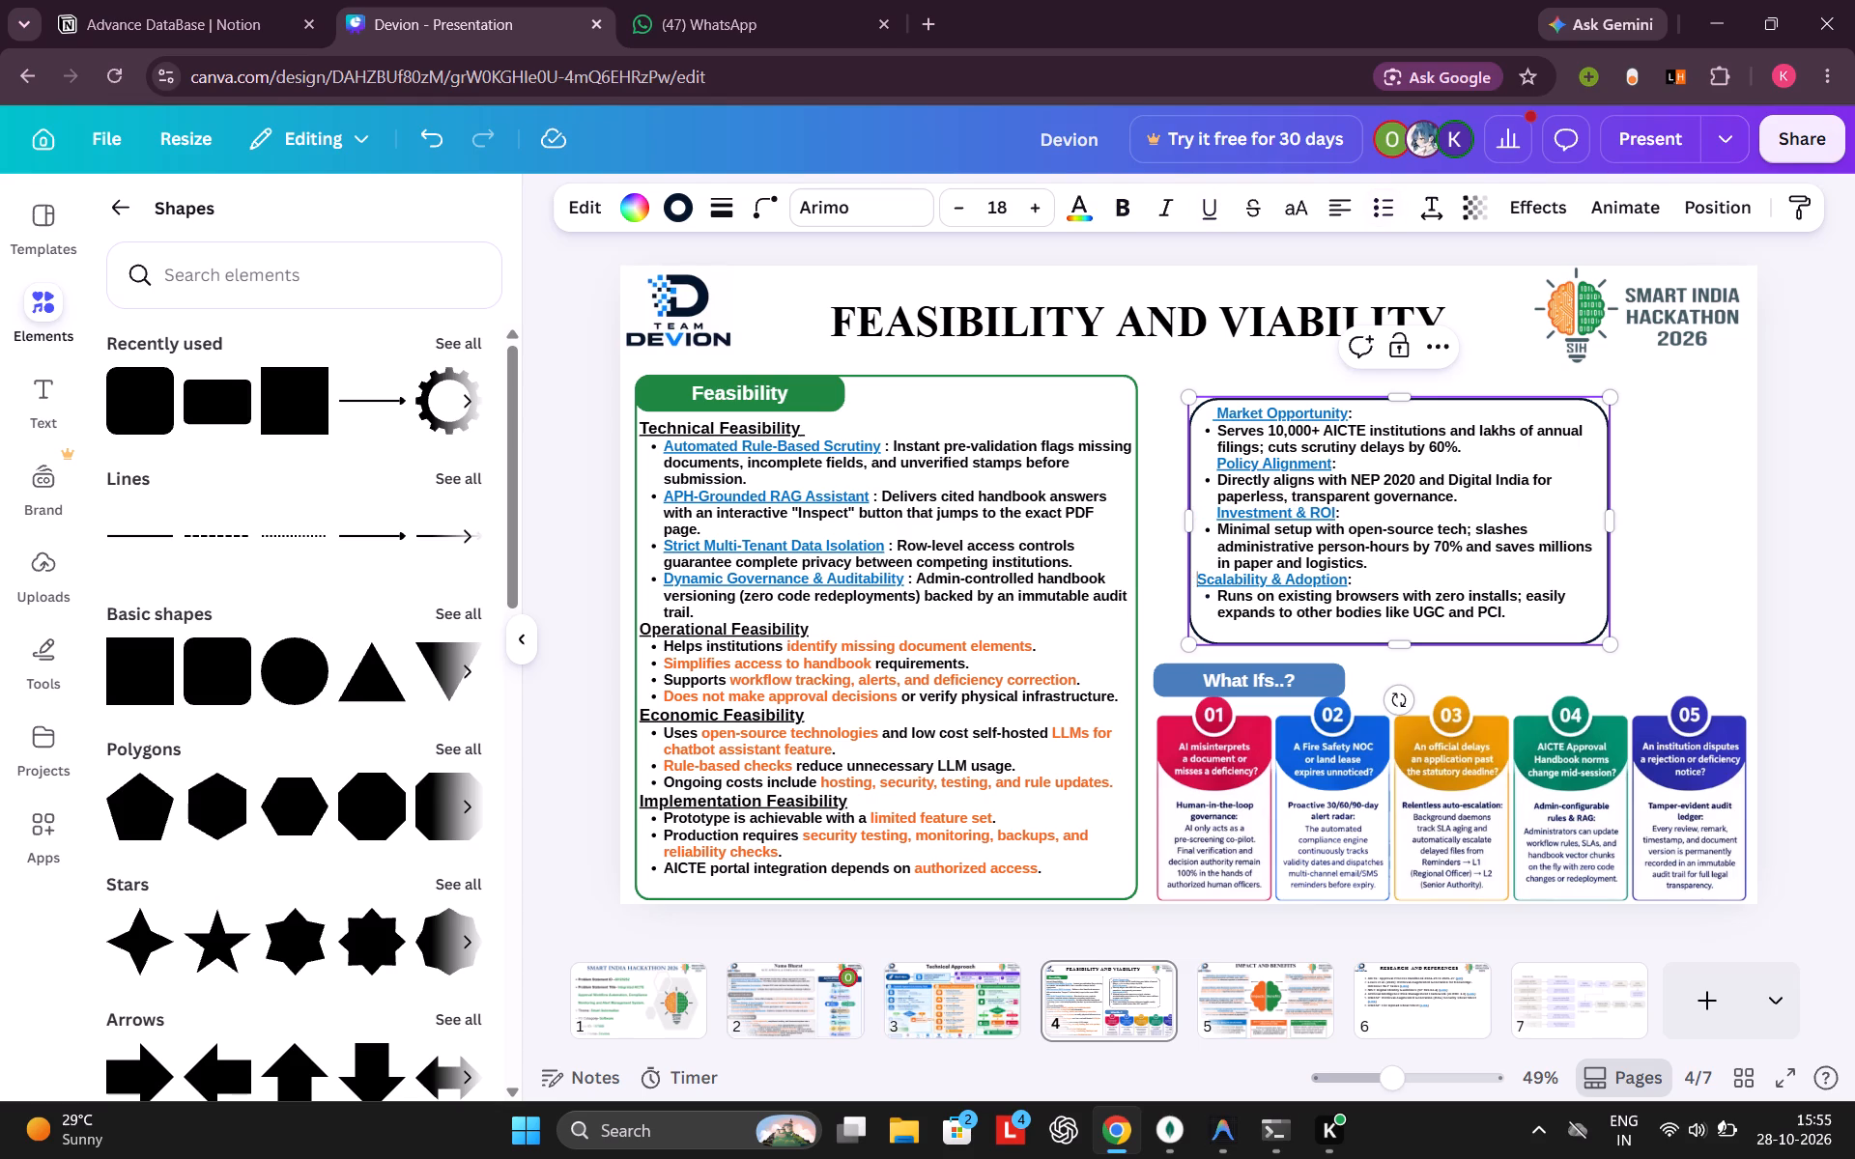
{"action": "key", "text": "space"}
{"action": "key", "text": "space"}
{"action": "key", "text": "space"}
{"action": "key", "text": "space"}
{"action": "key", "text": "space"}
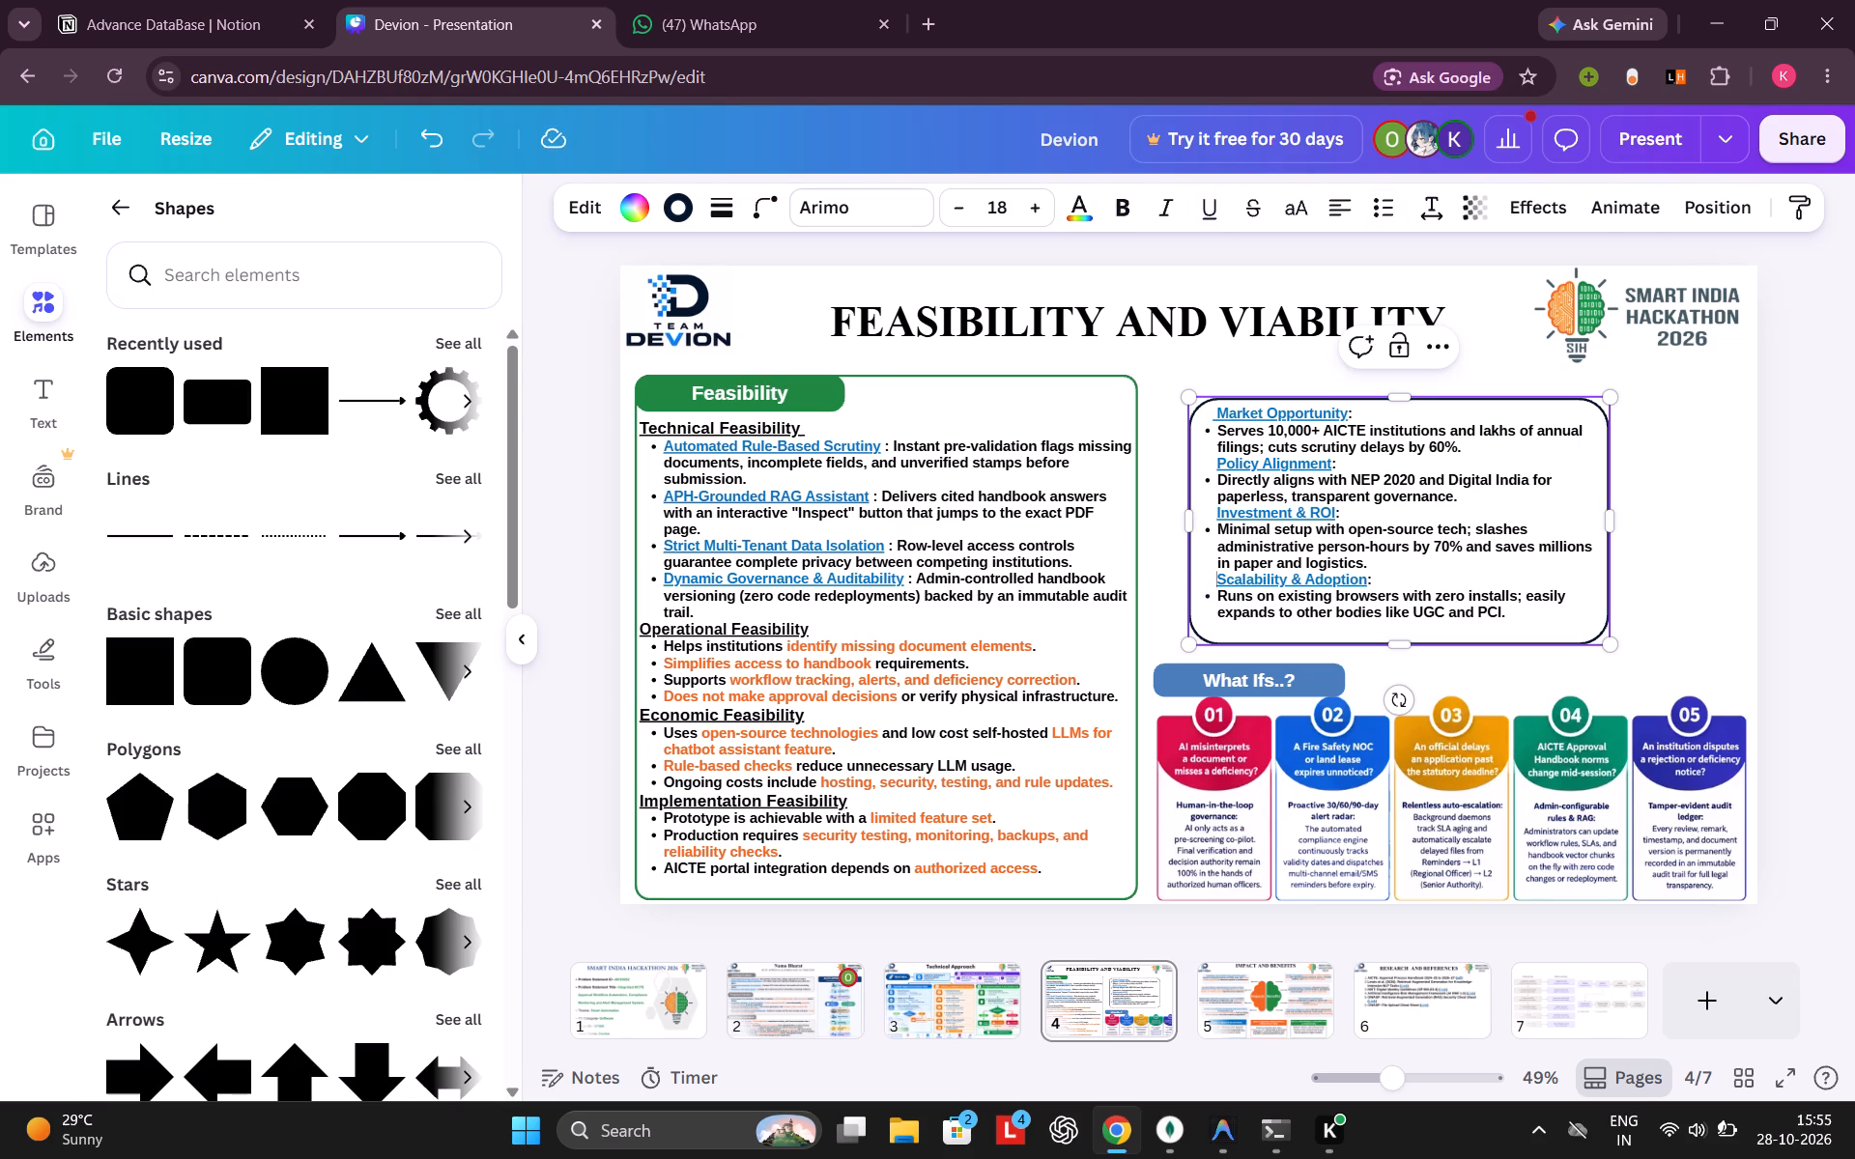
{"action": "left_click", "coordinate": [1155, 382]}
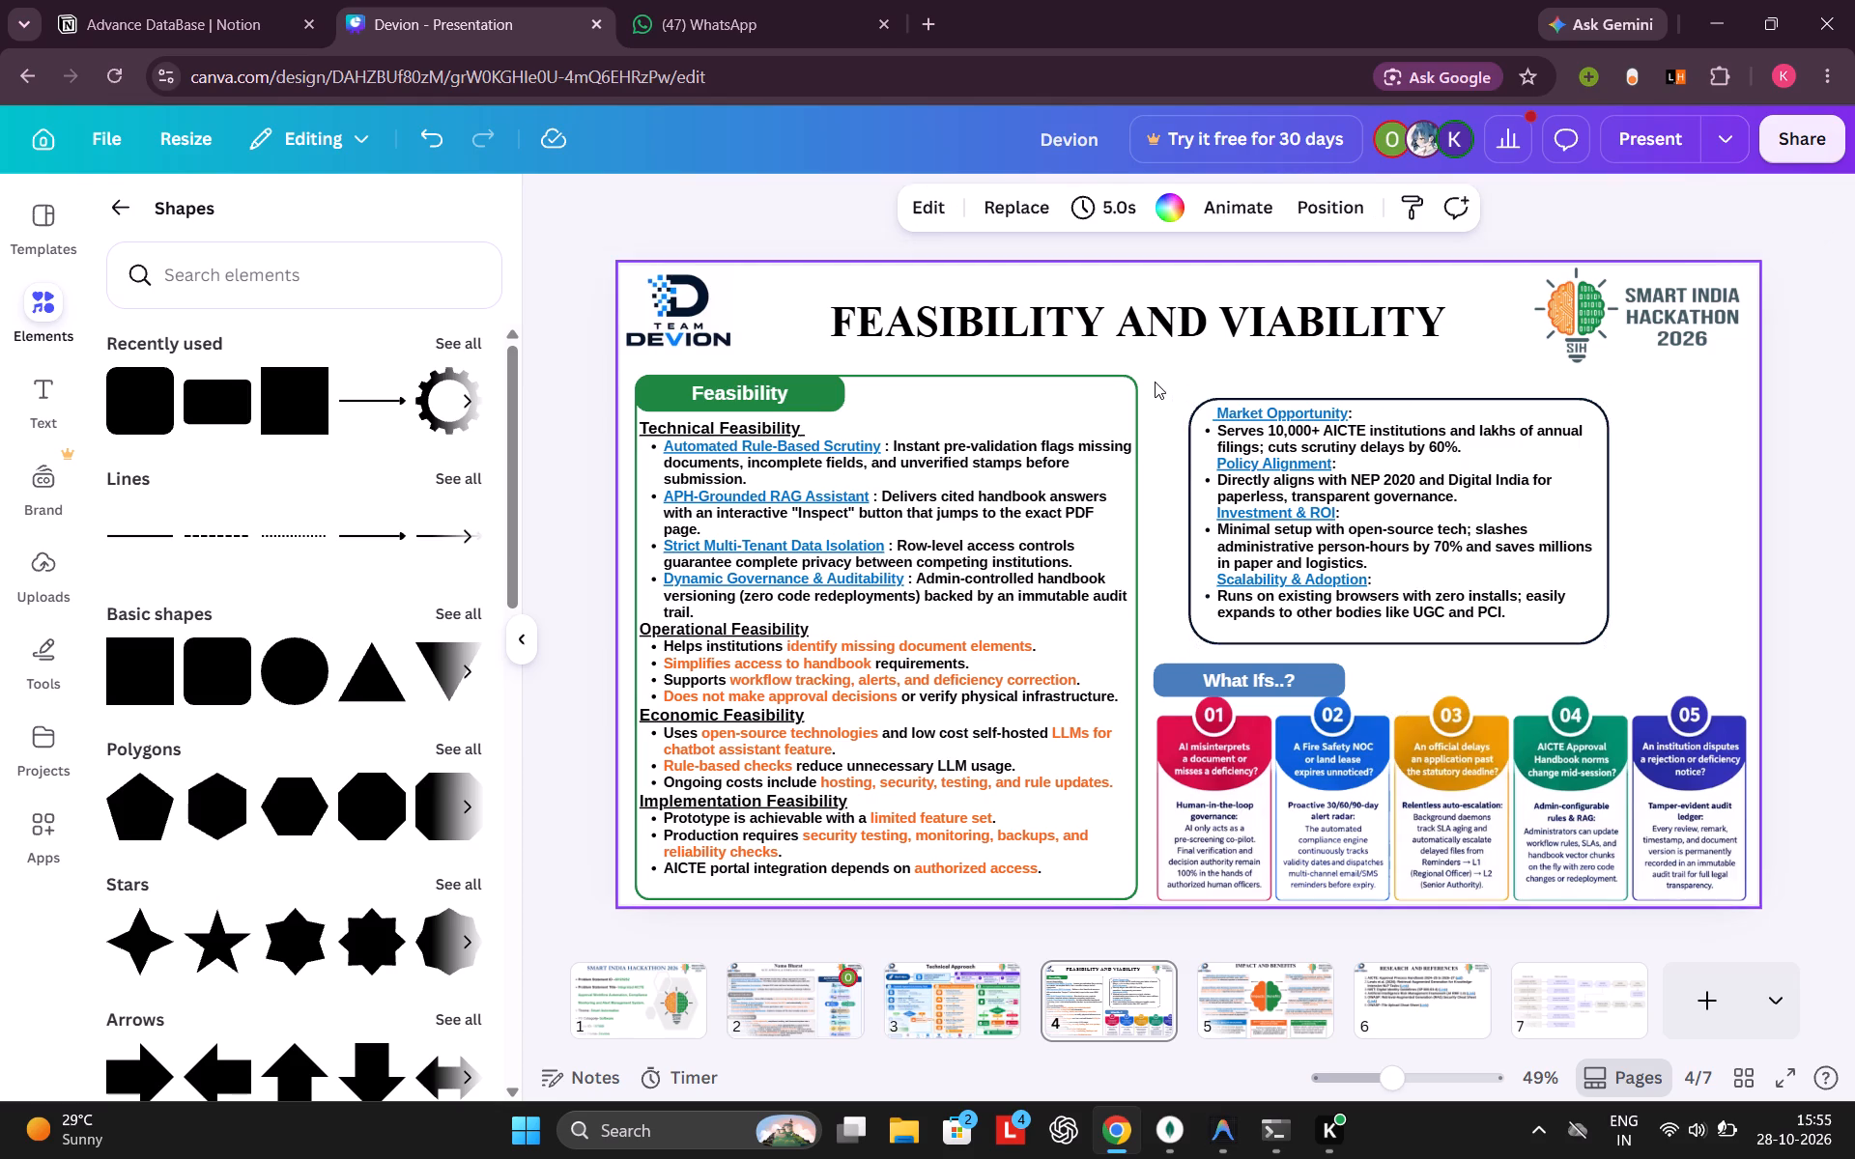
Reduce the corner rounding of the bordered viability points box to 36.
{"action": "left_click", "coordinate": [1207, 436]}
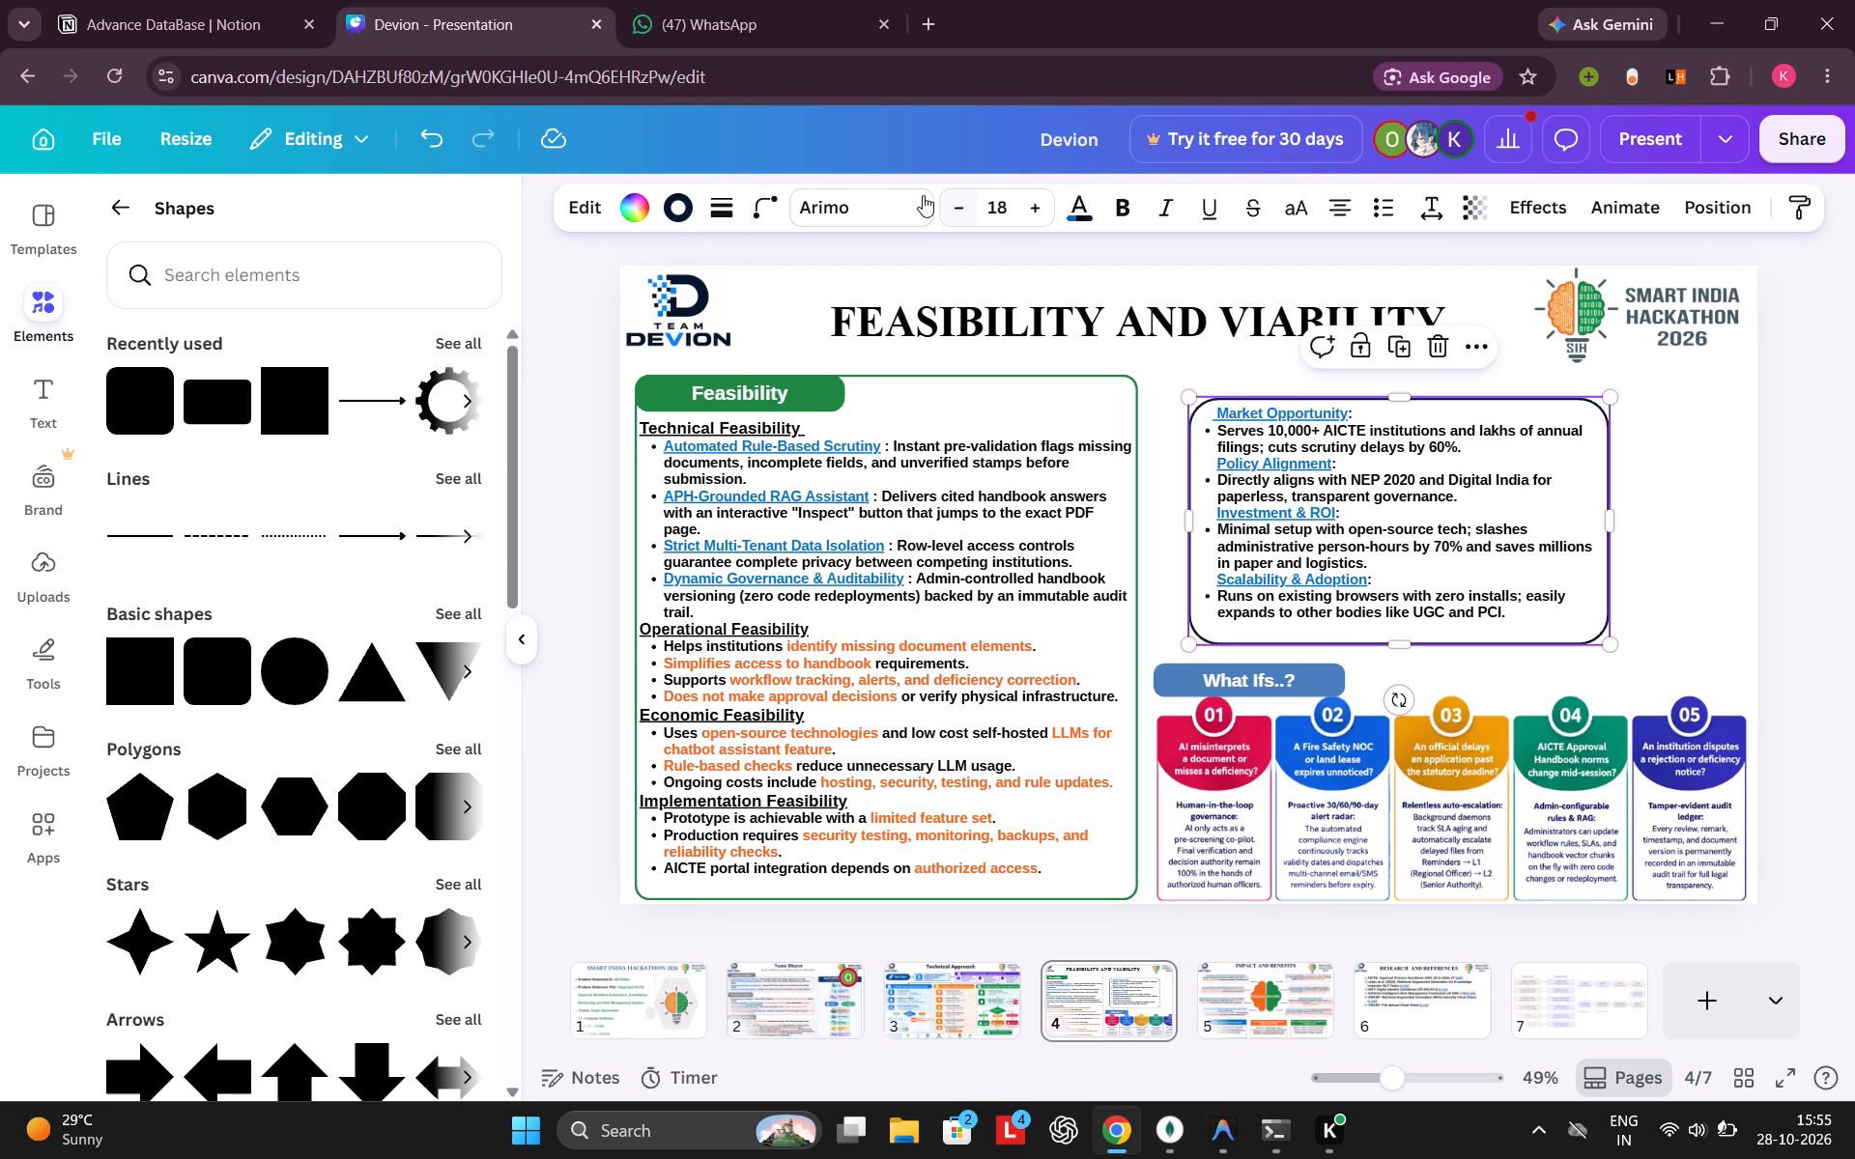
{"action": "left_click", "coordinate": [760, 206]}
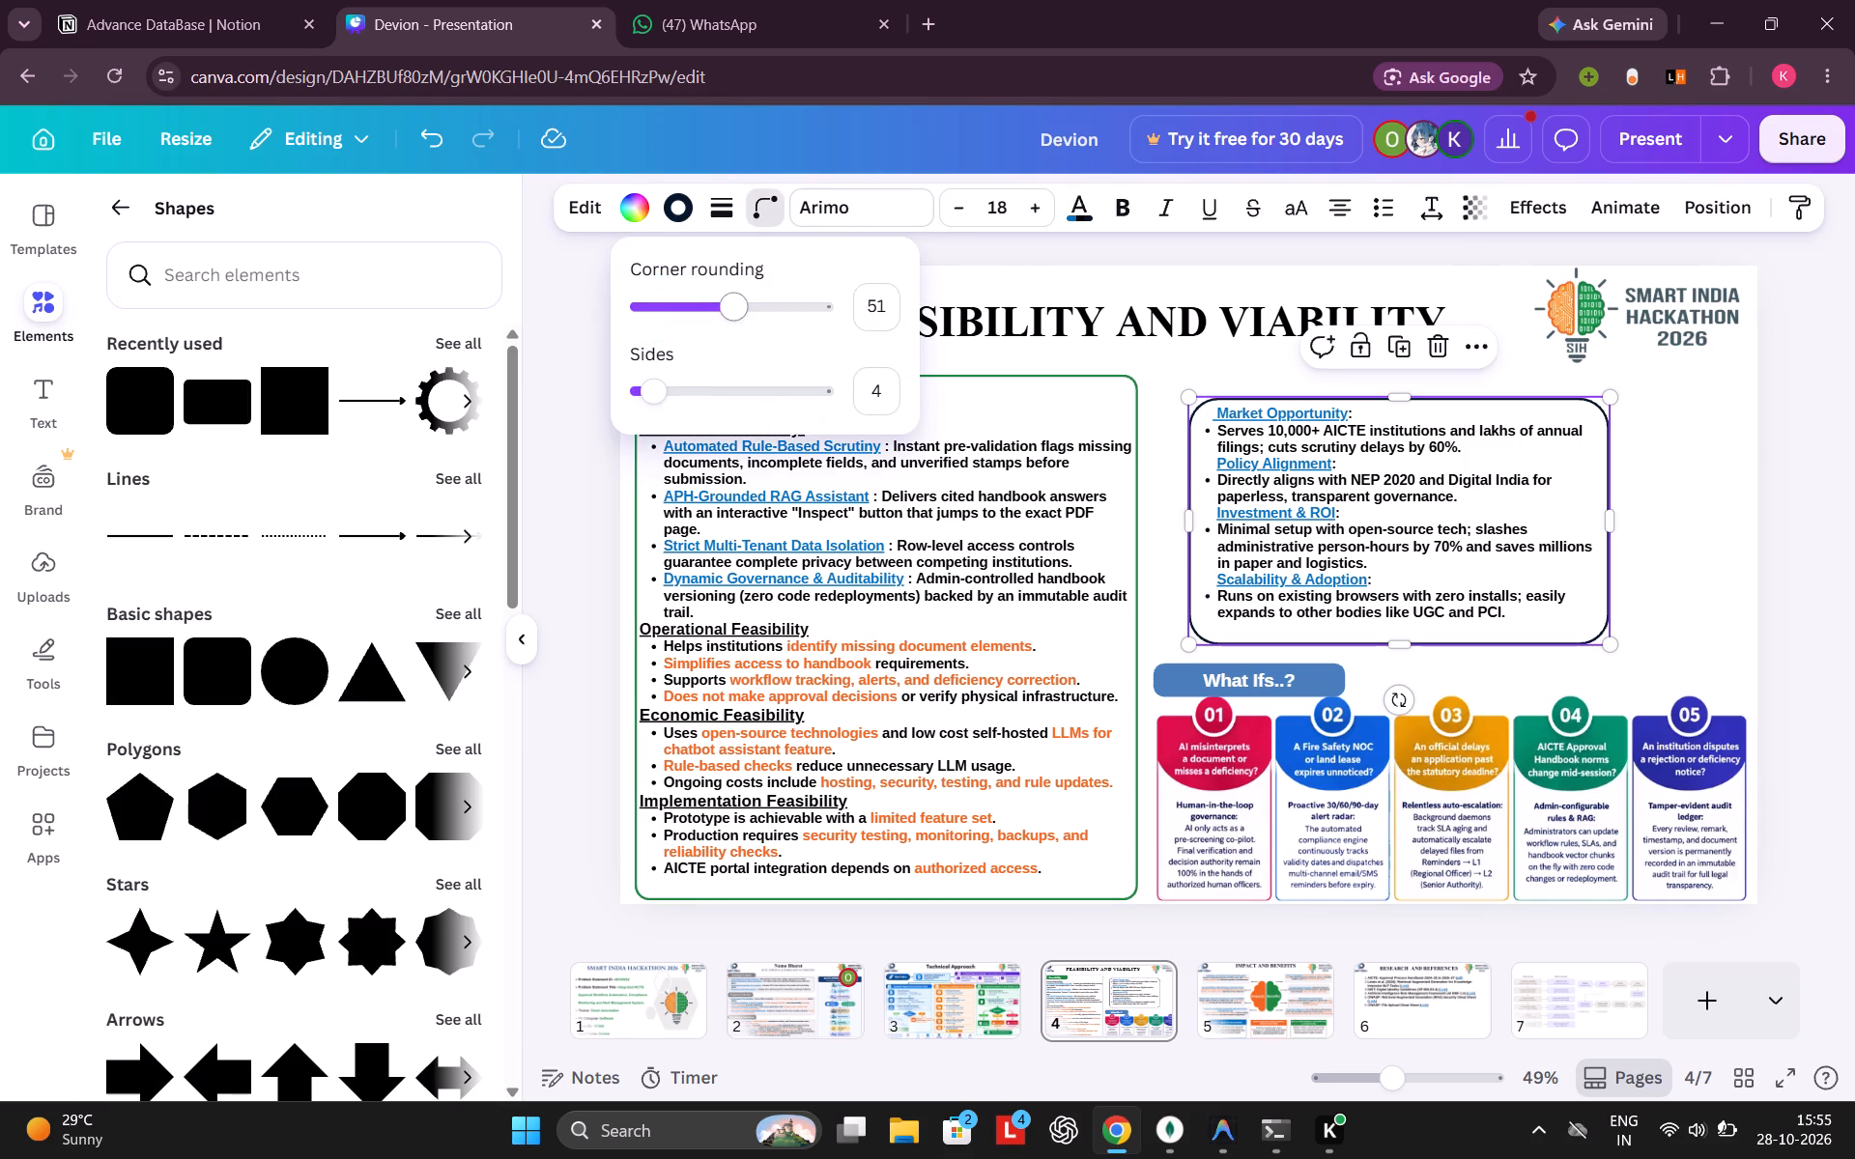
{"action": "left_click_drag", "start_coordinate": [728, 312], "coordinate": [710, 312]}
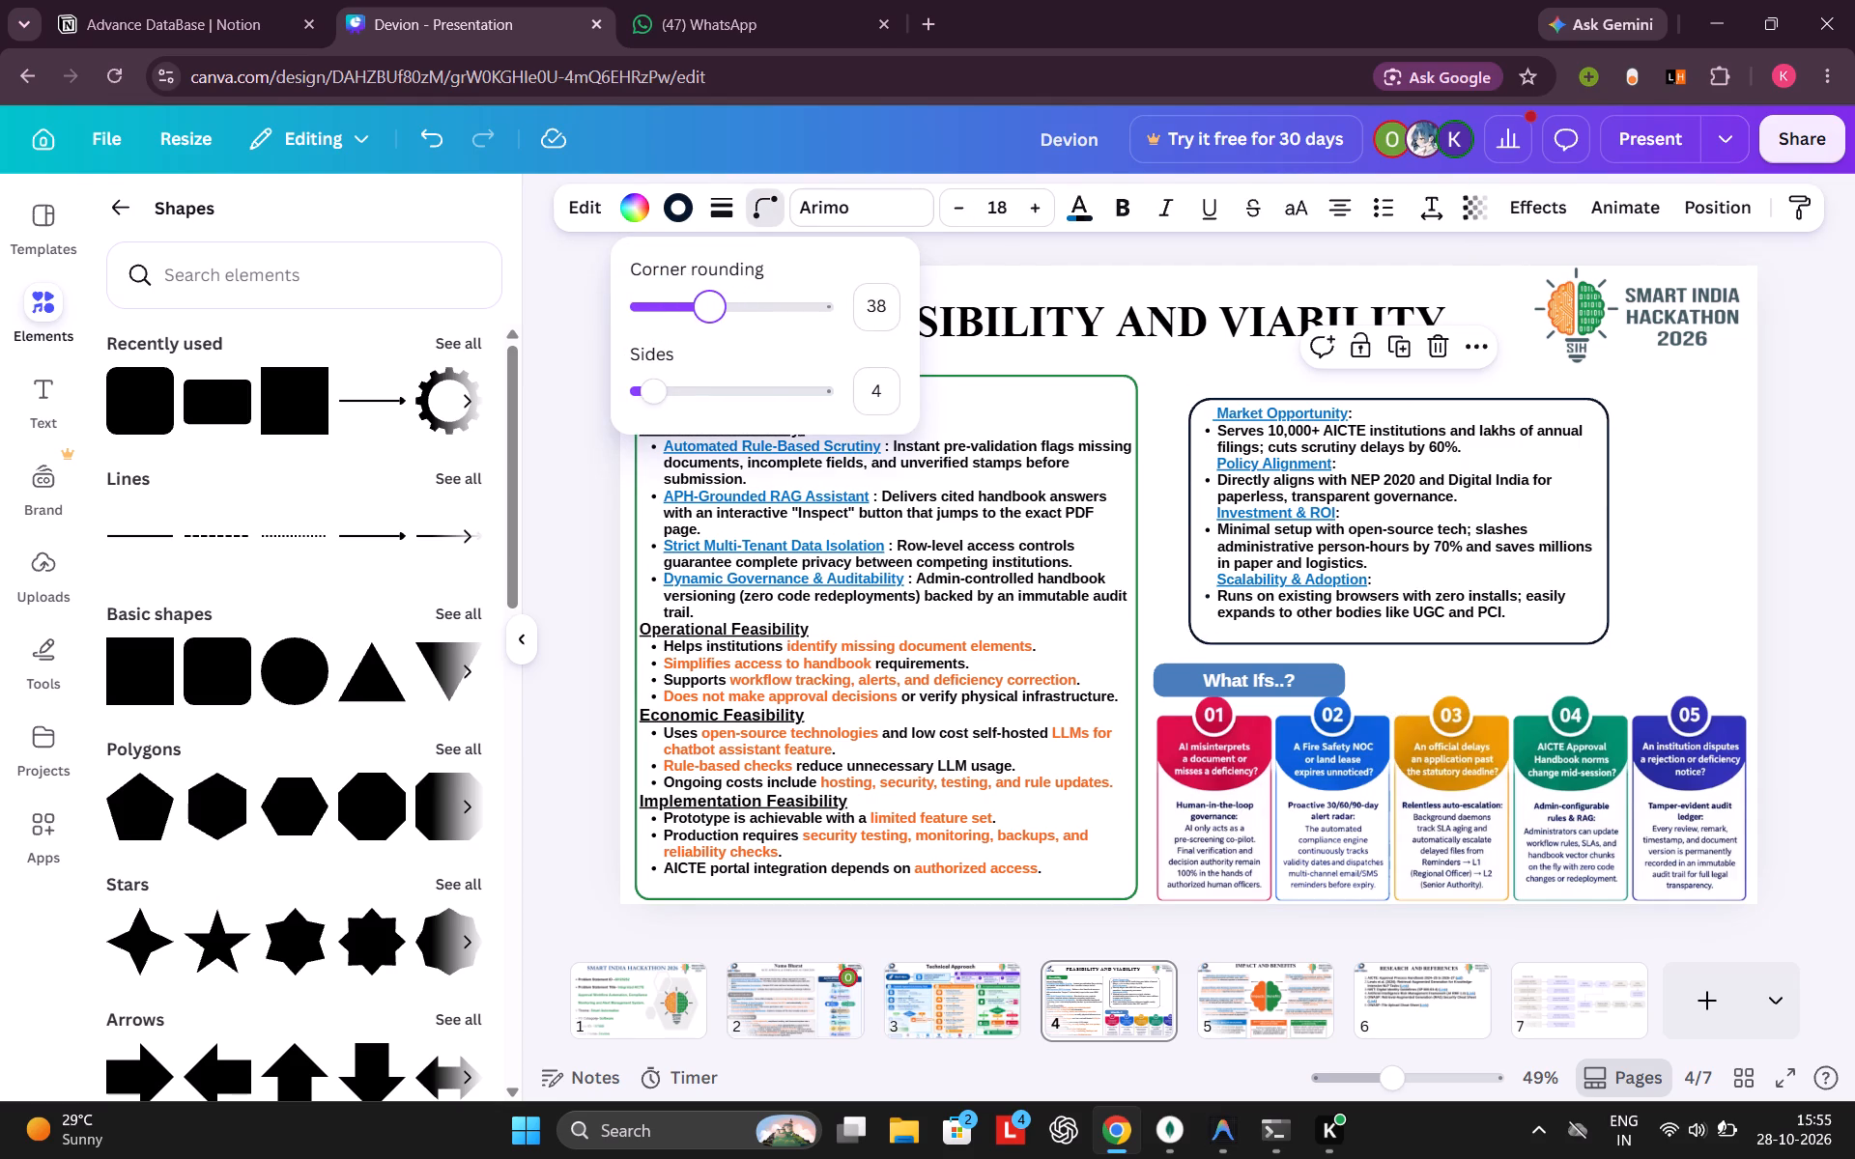
{"action": "left_click_drag", "start_coordinate": [710, 312], "coordinate": [705, 311]}
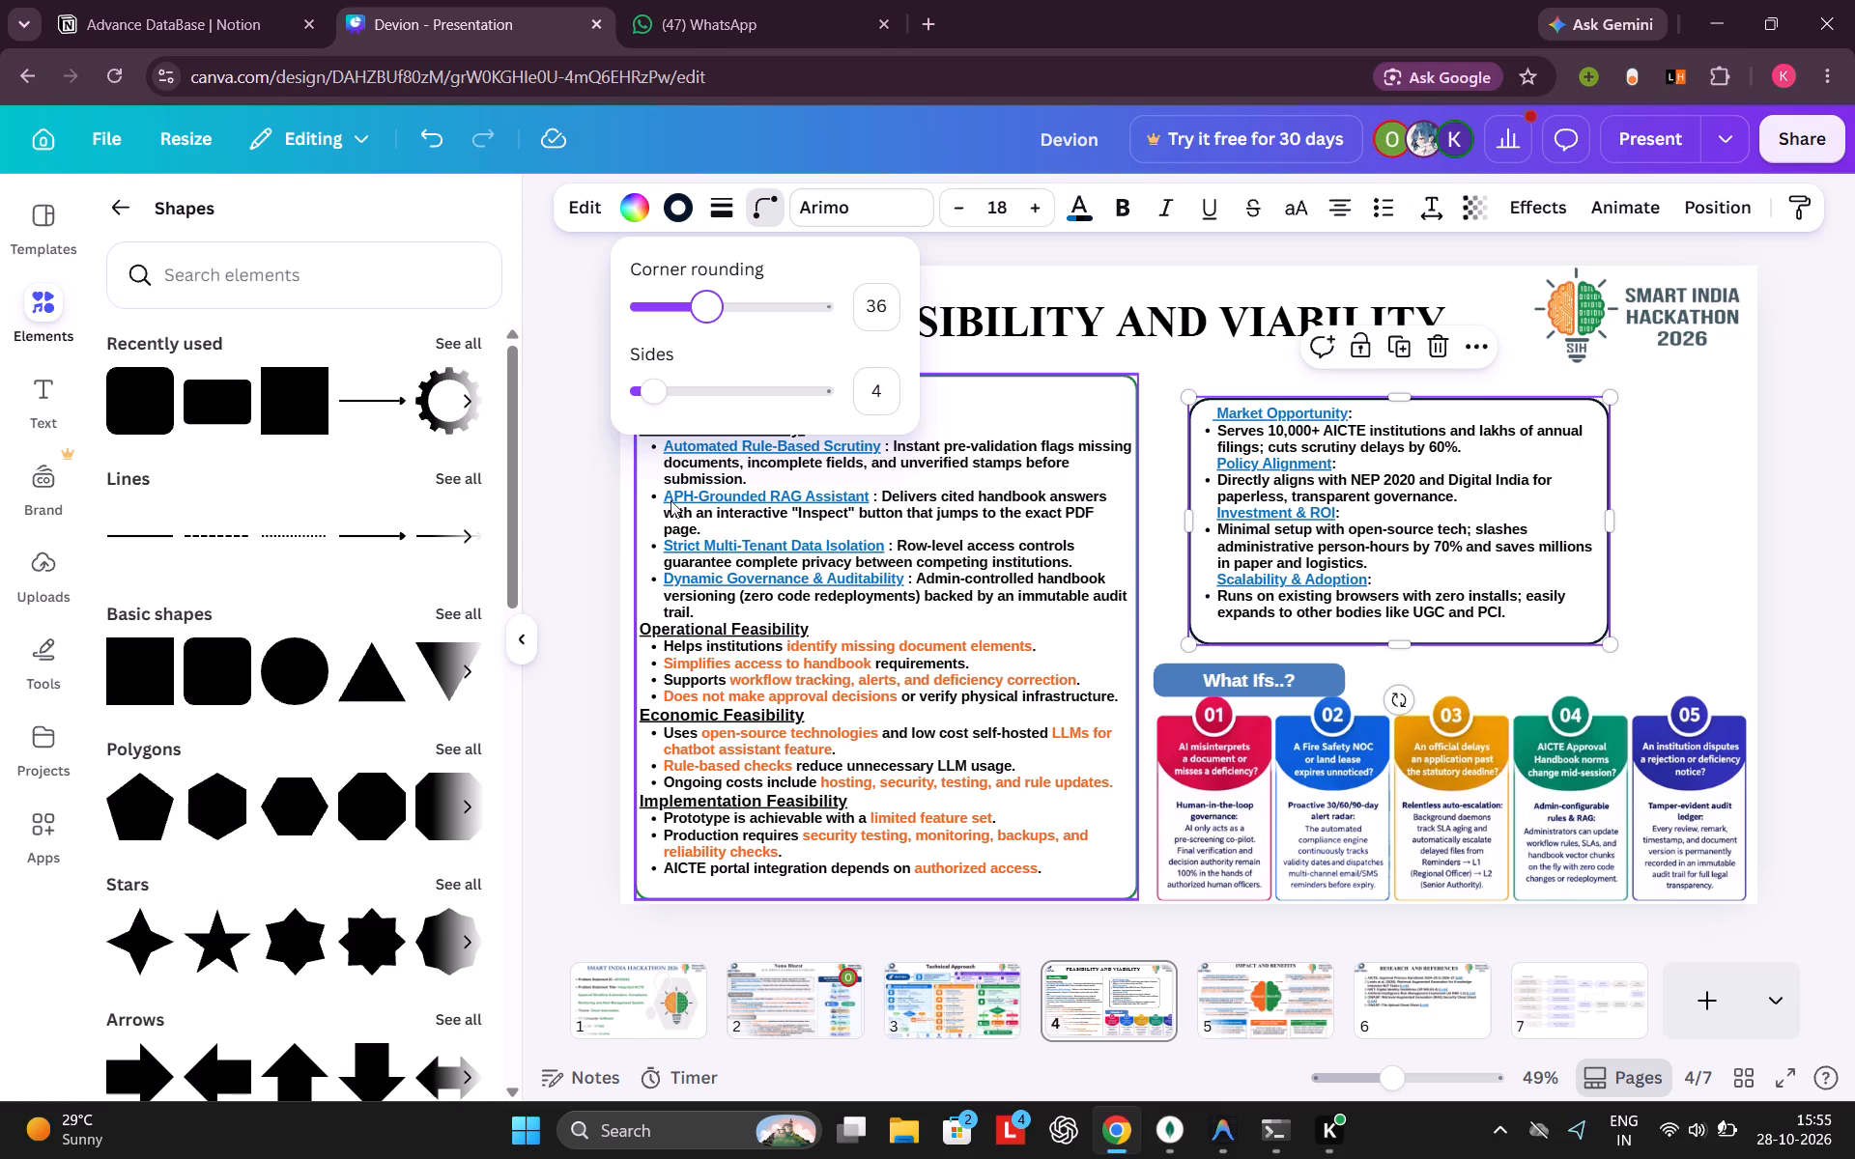
Change the border colour of the viability points box to orange.
{"action": "left_click", "coordinate": [682, 210]}
{"action": "left_click", "coordinate": [238, 383]}
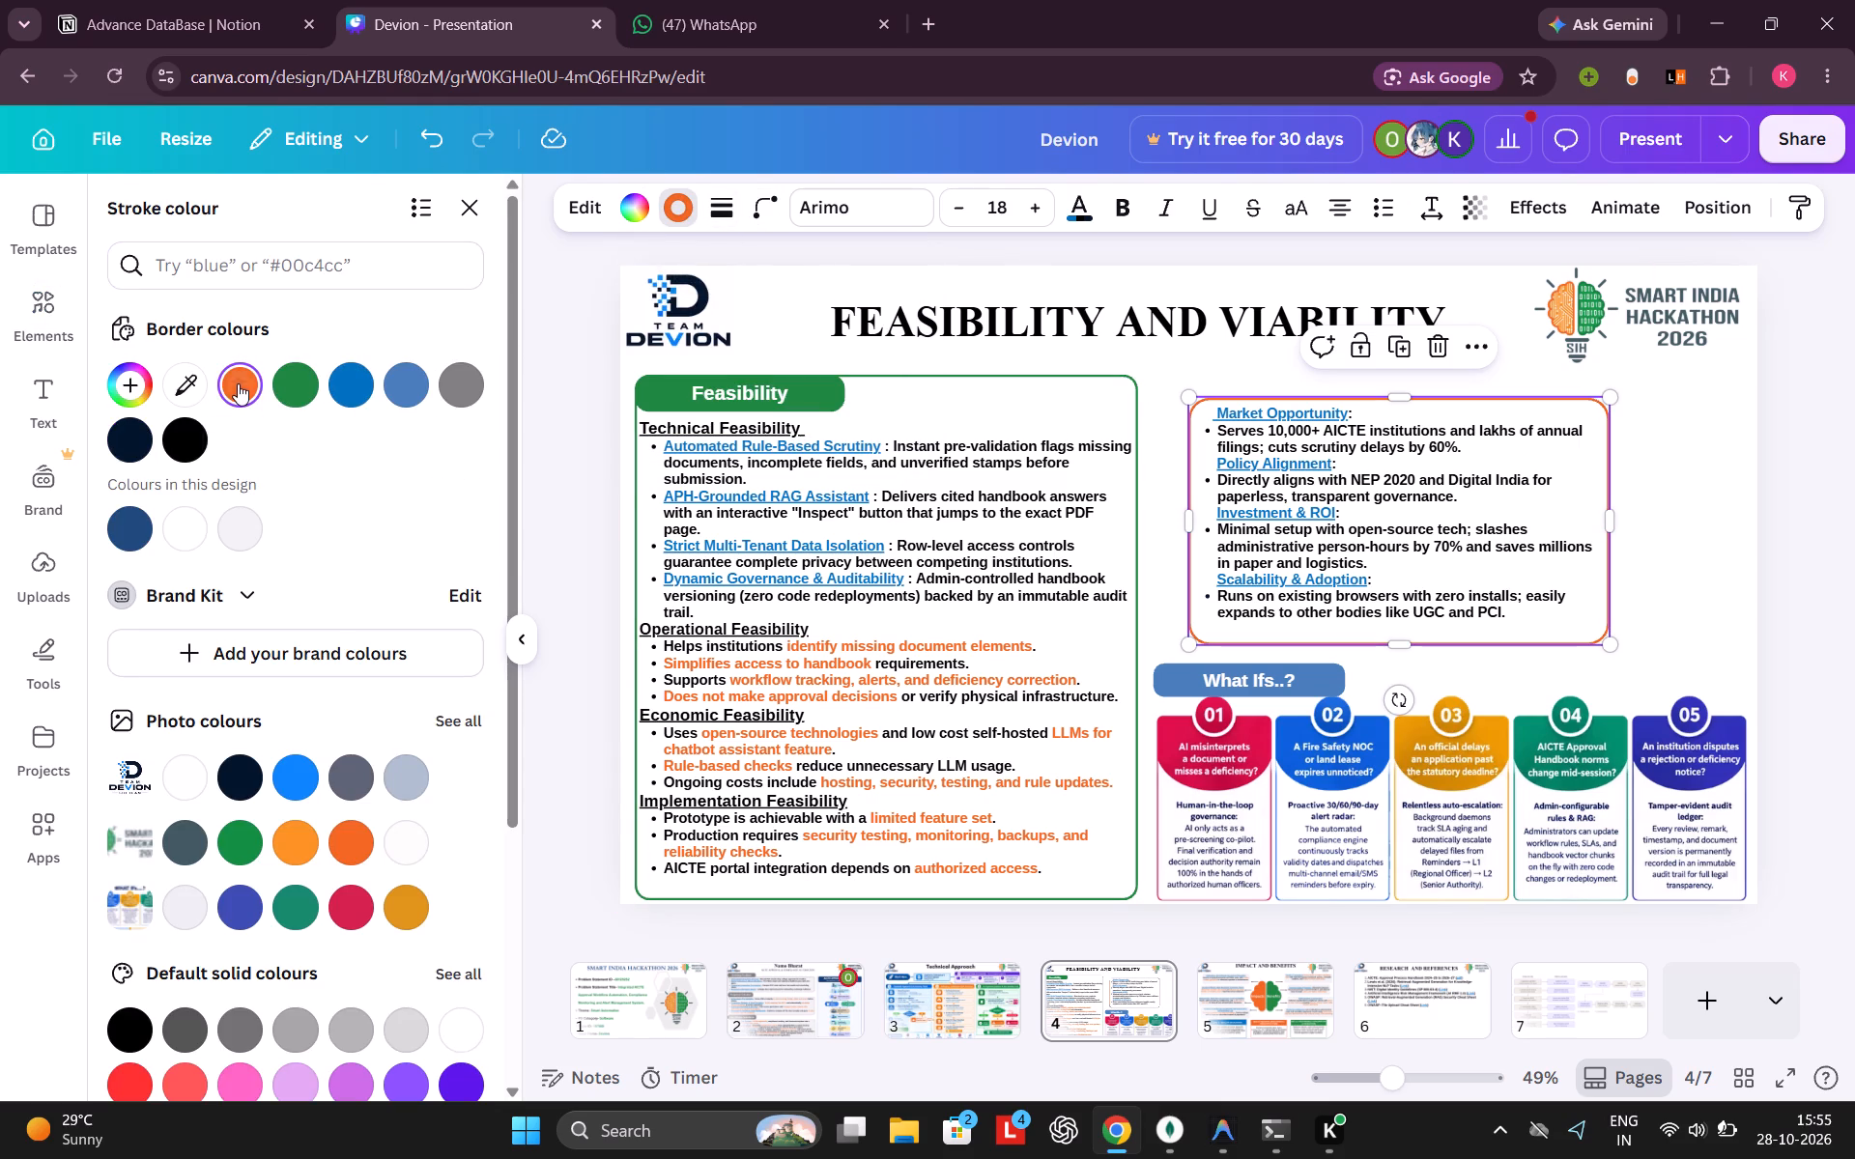
{"action": "left_click", "coordinate": [563, 461]}
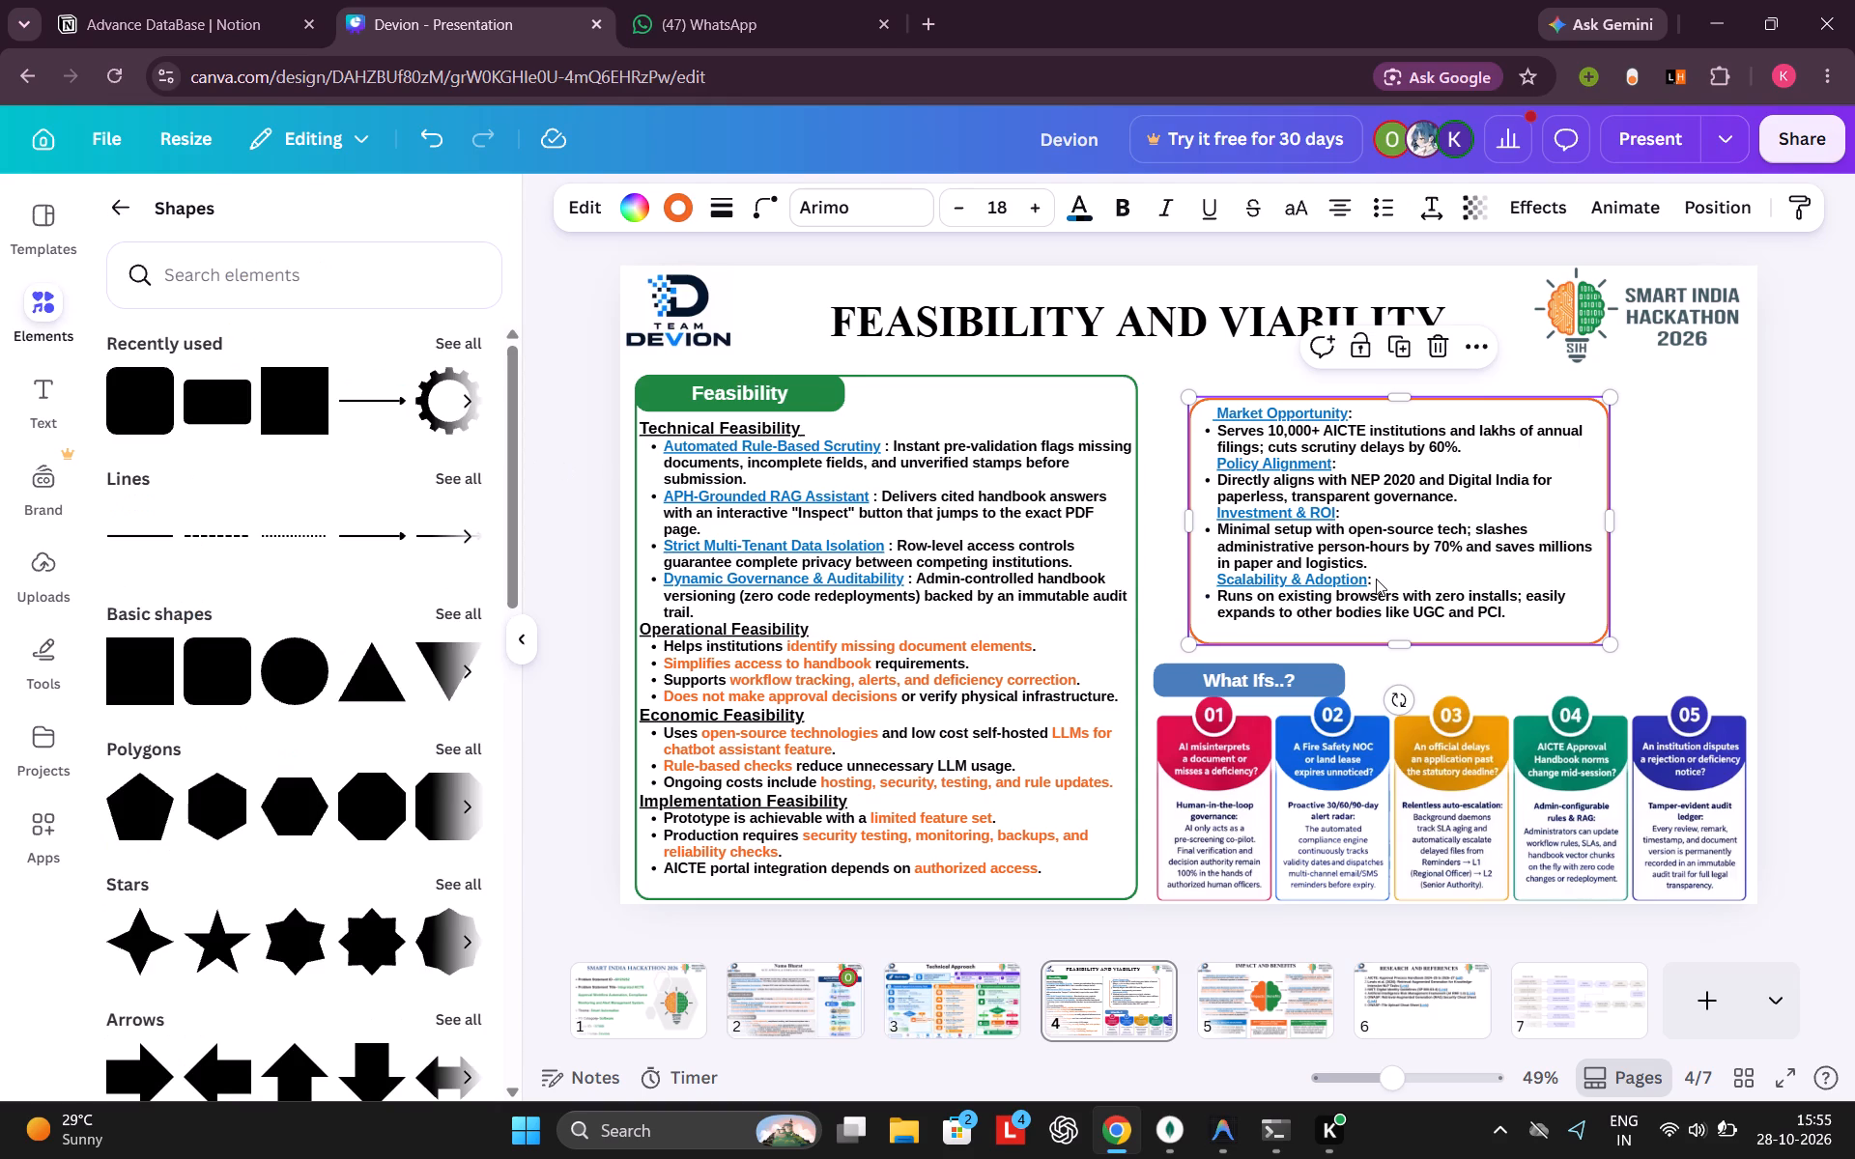
{"action": "left_click", "coordinate": [1376, 579]}
{"action": "left_click", "coordinate": [1818, 483]}
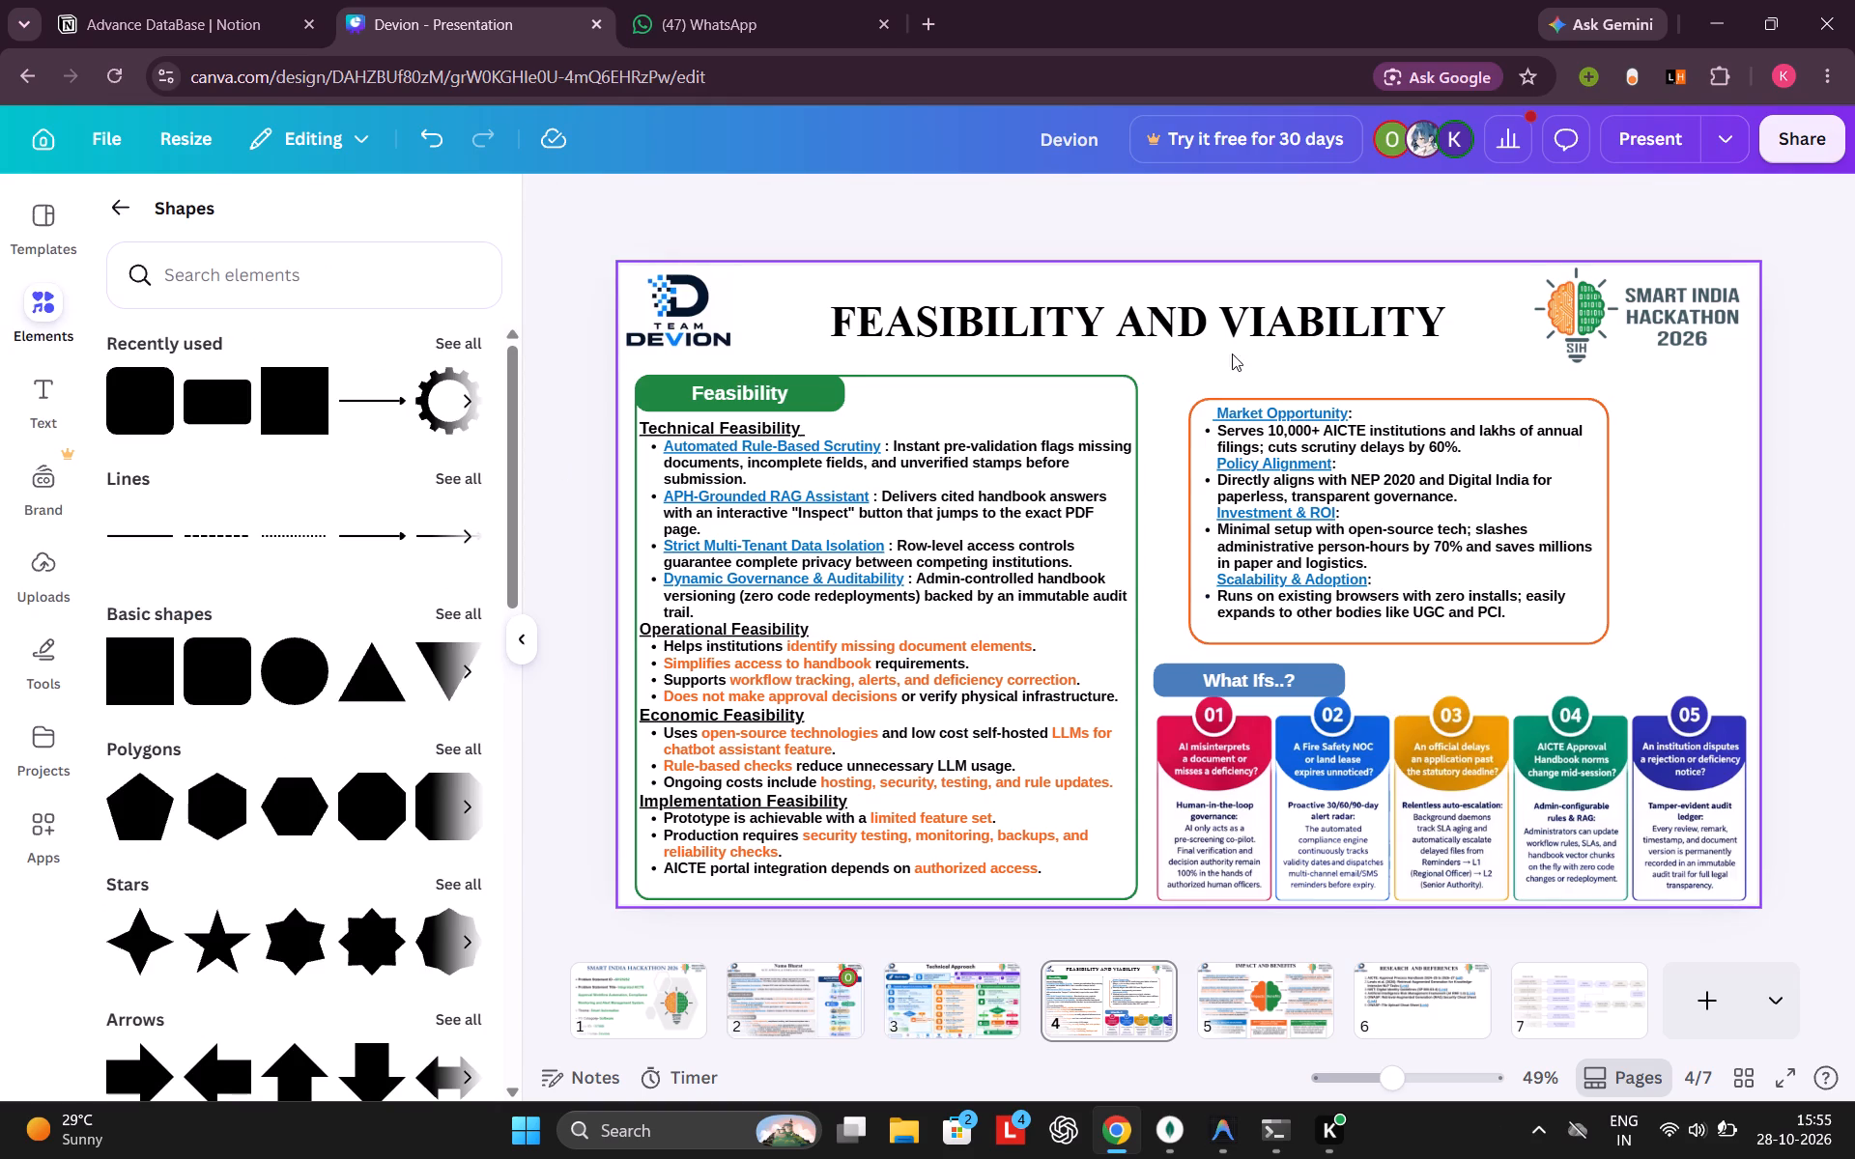
Add a rounded rectangle label reading "Viability" and flatten it to about 324 wide by 75 high.
{"action": "left_click", "coordinate": [222, 407]}
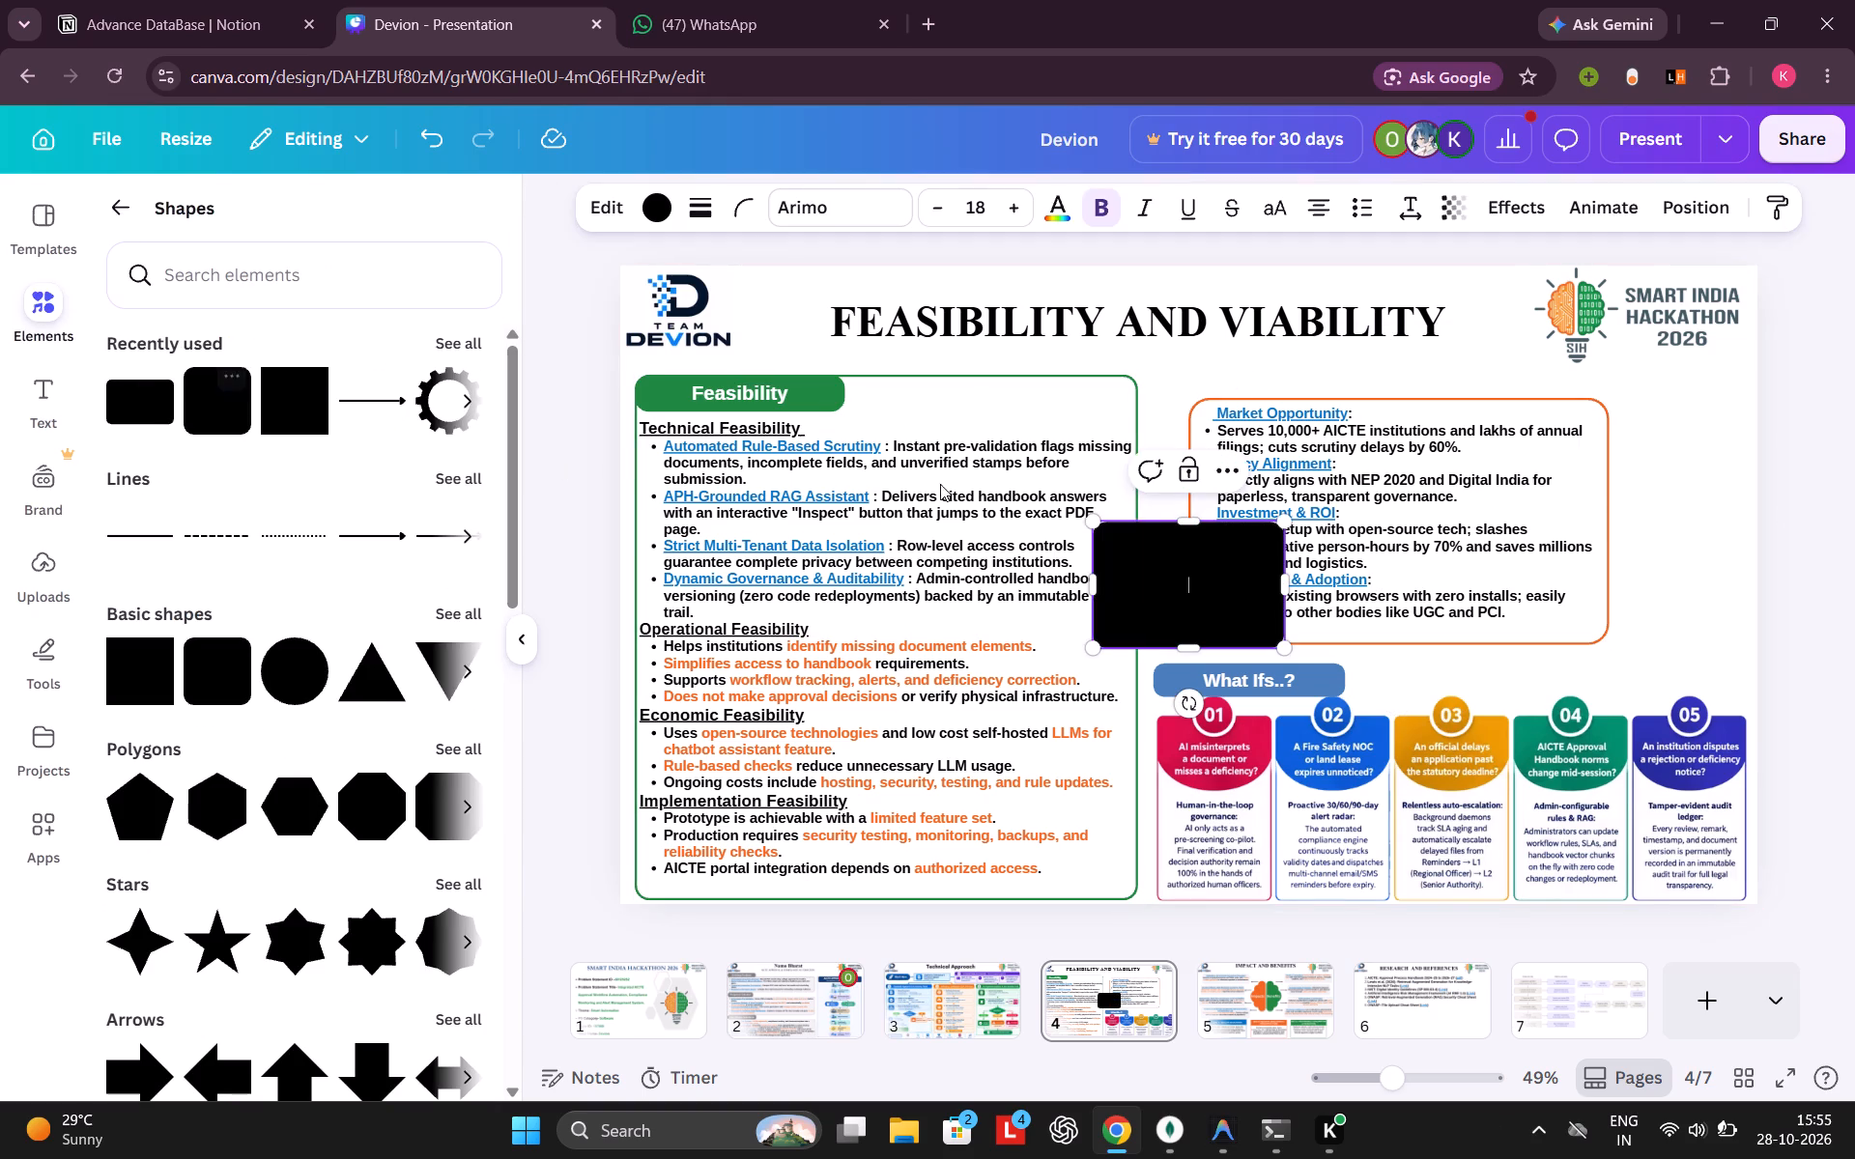
{"action": "type", "text": "Viability"}
{"action": "left_click_drag", "start_coordinate": [1184, 648], "coordinate": [1185, 564]}
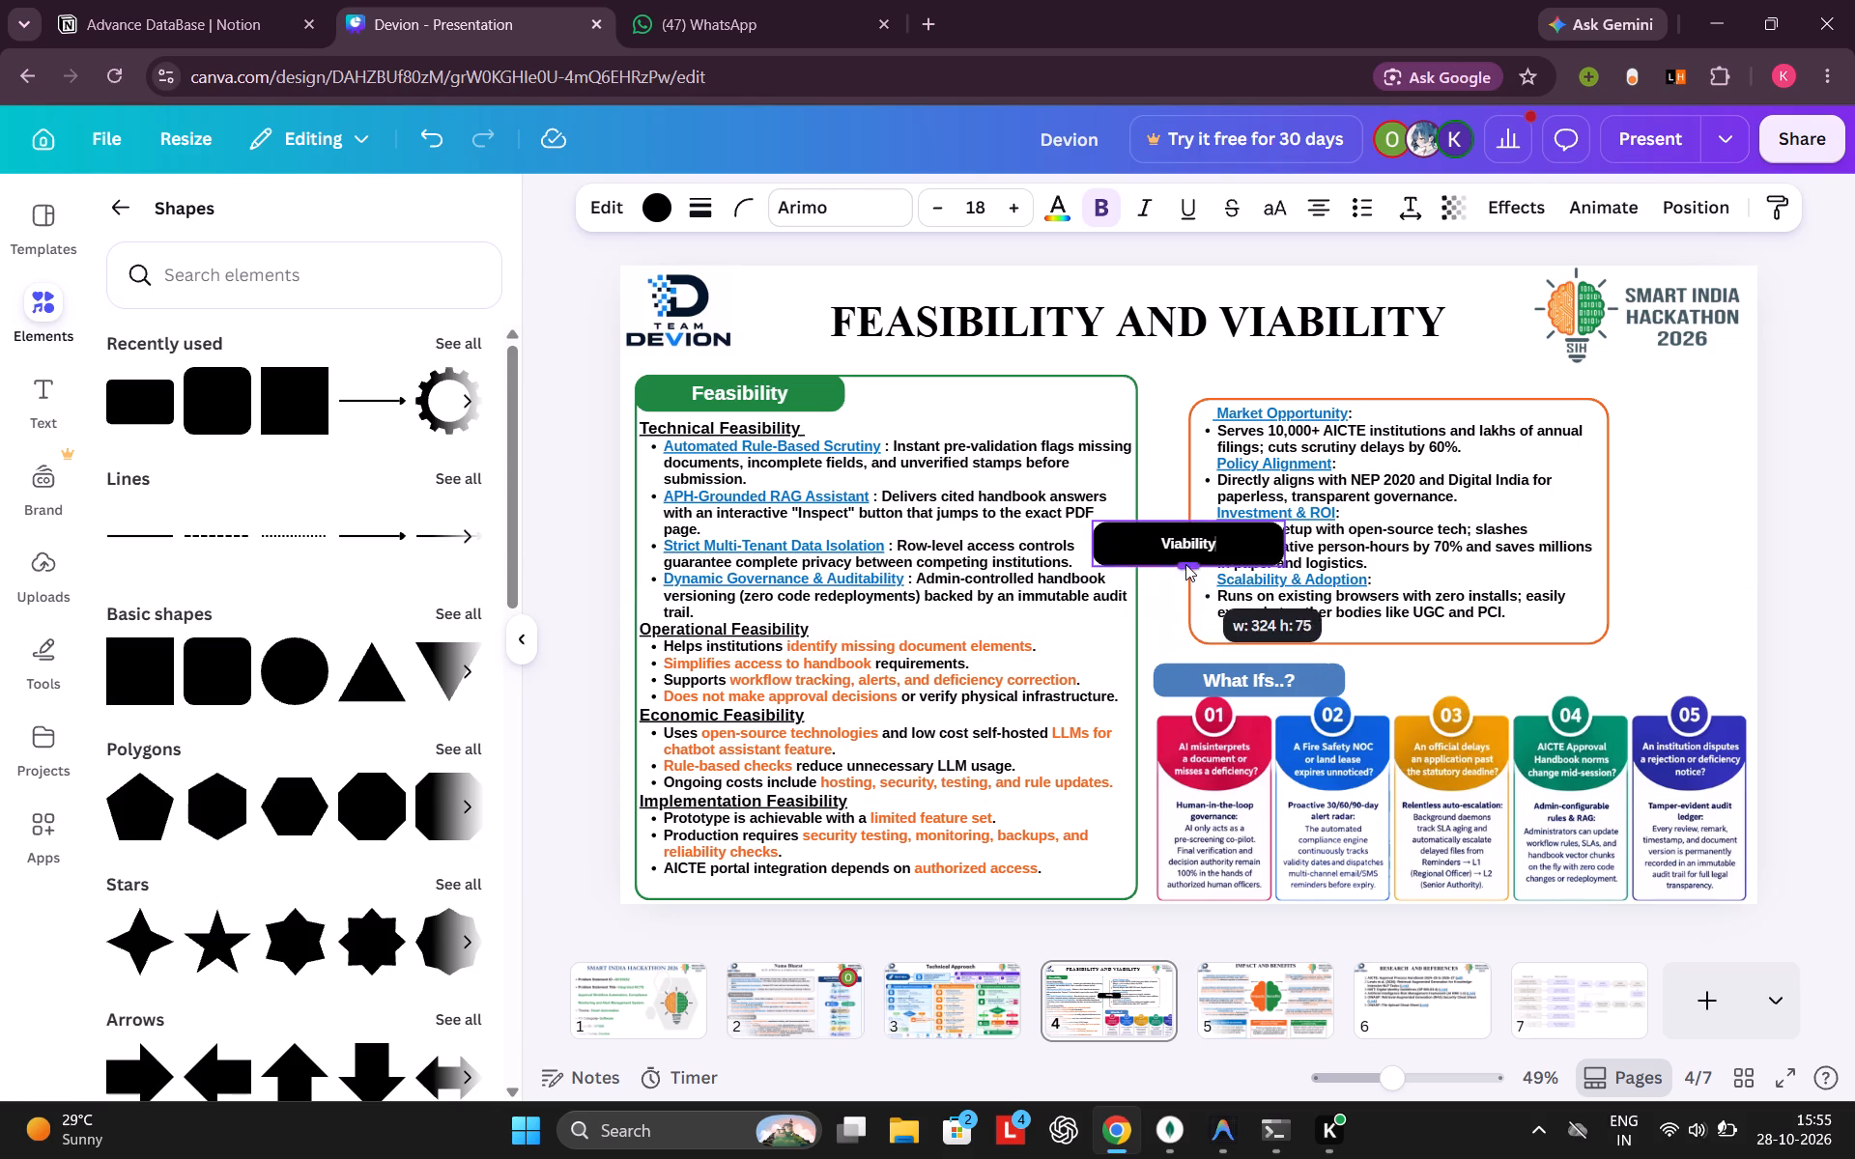
{"action": "left_click_drag", "start_coordinate": [1185, 564], "coordinate": [1189, 565]}
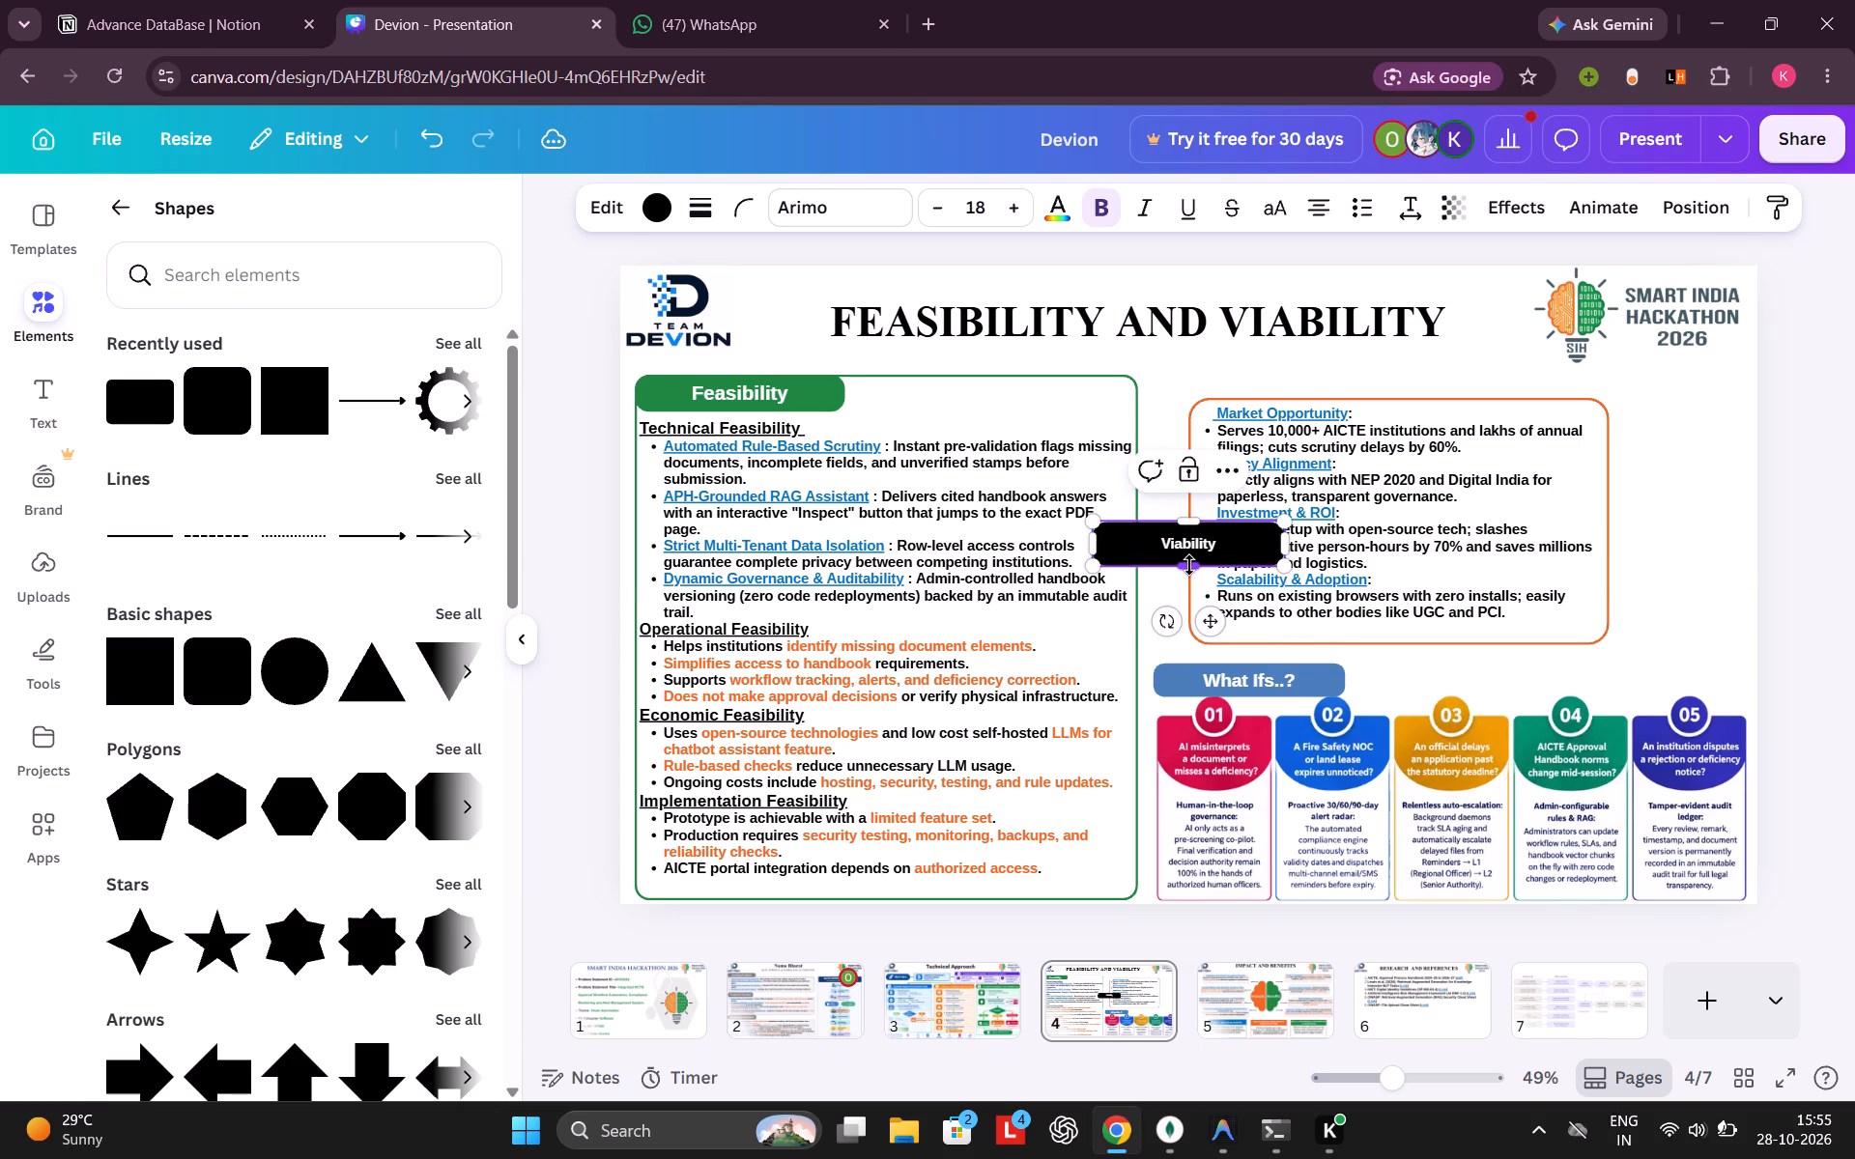
Fill the Viability label with the same orange as the points box's border.
{"action": "left_click", "coordinate": [657, 206]}
{"action": "left_click", "coordinate": [290, 384]}
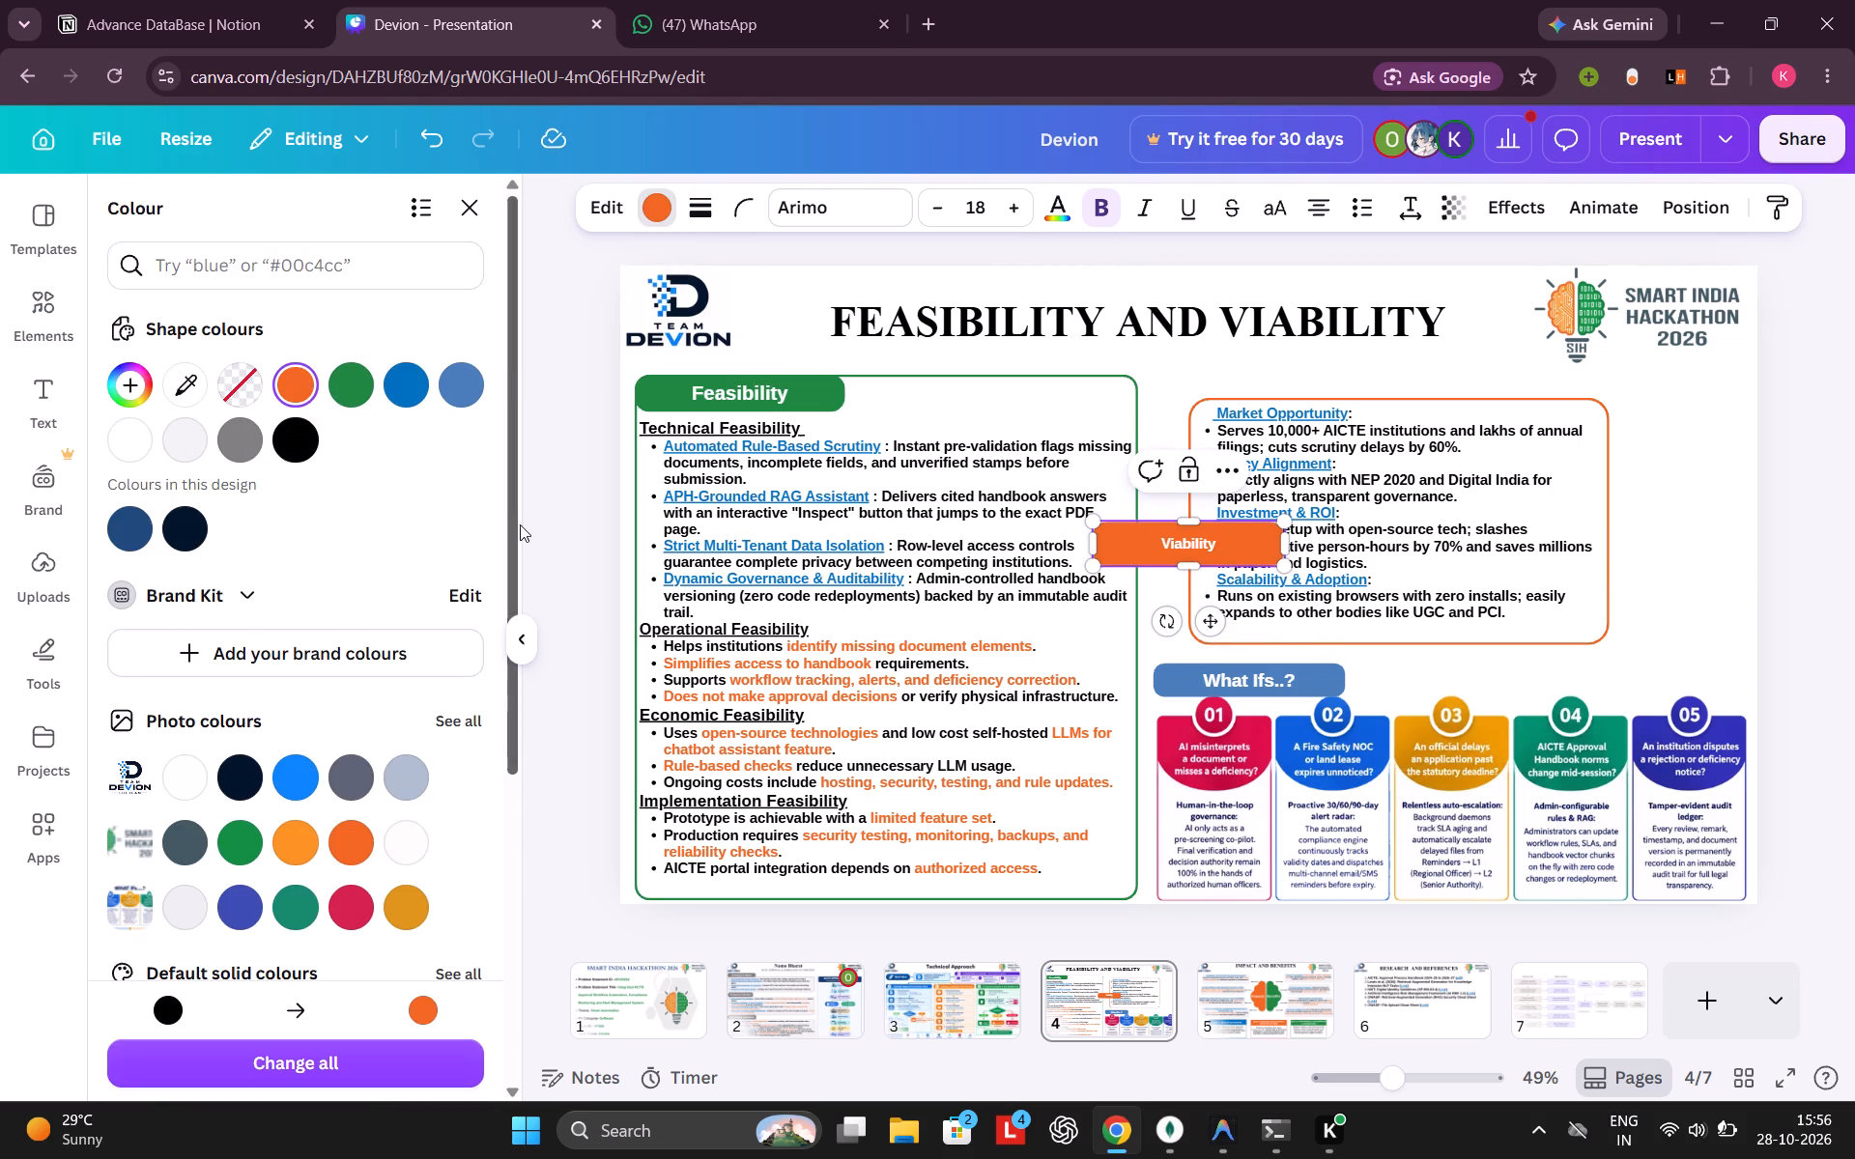
{"action": "left_click", "coordinate": [556, 516]}
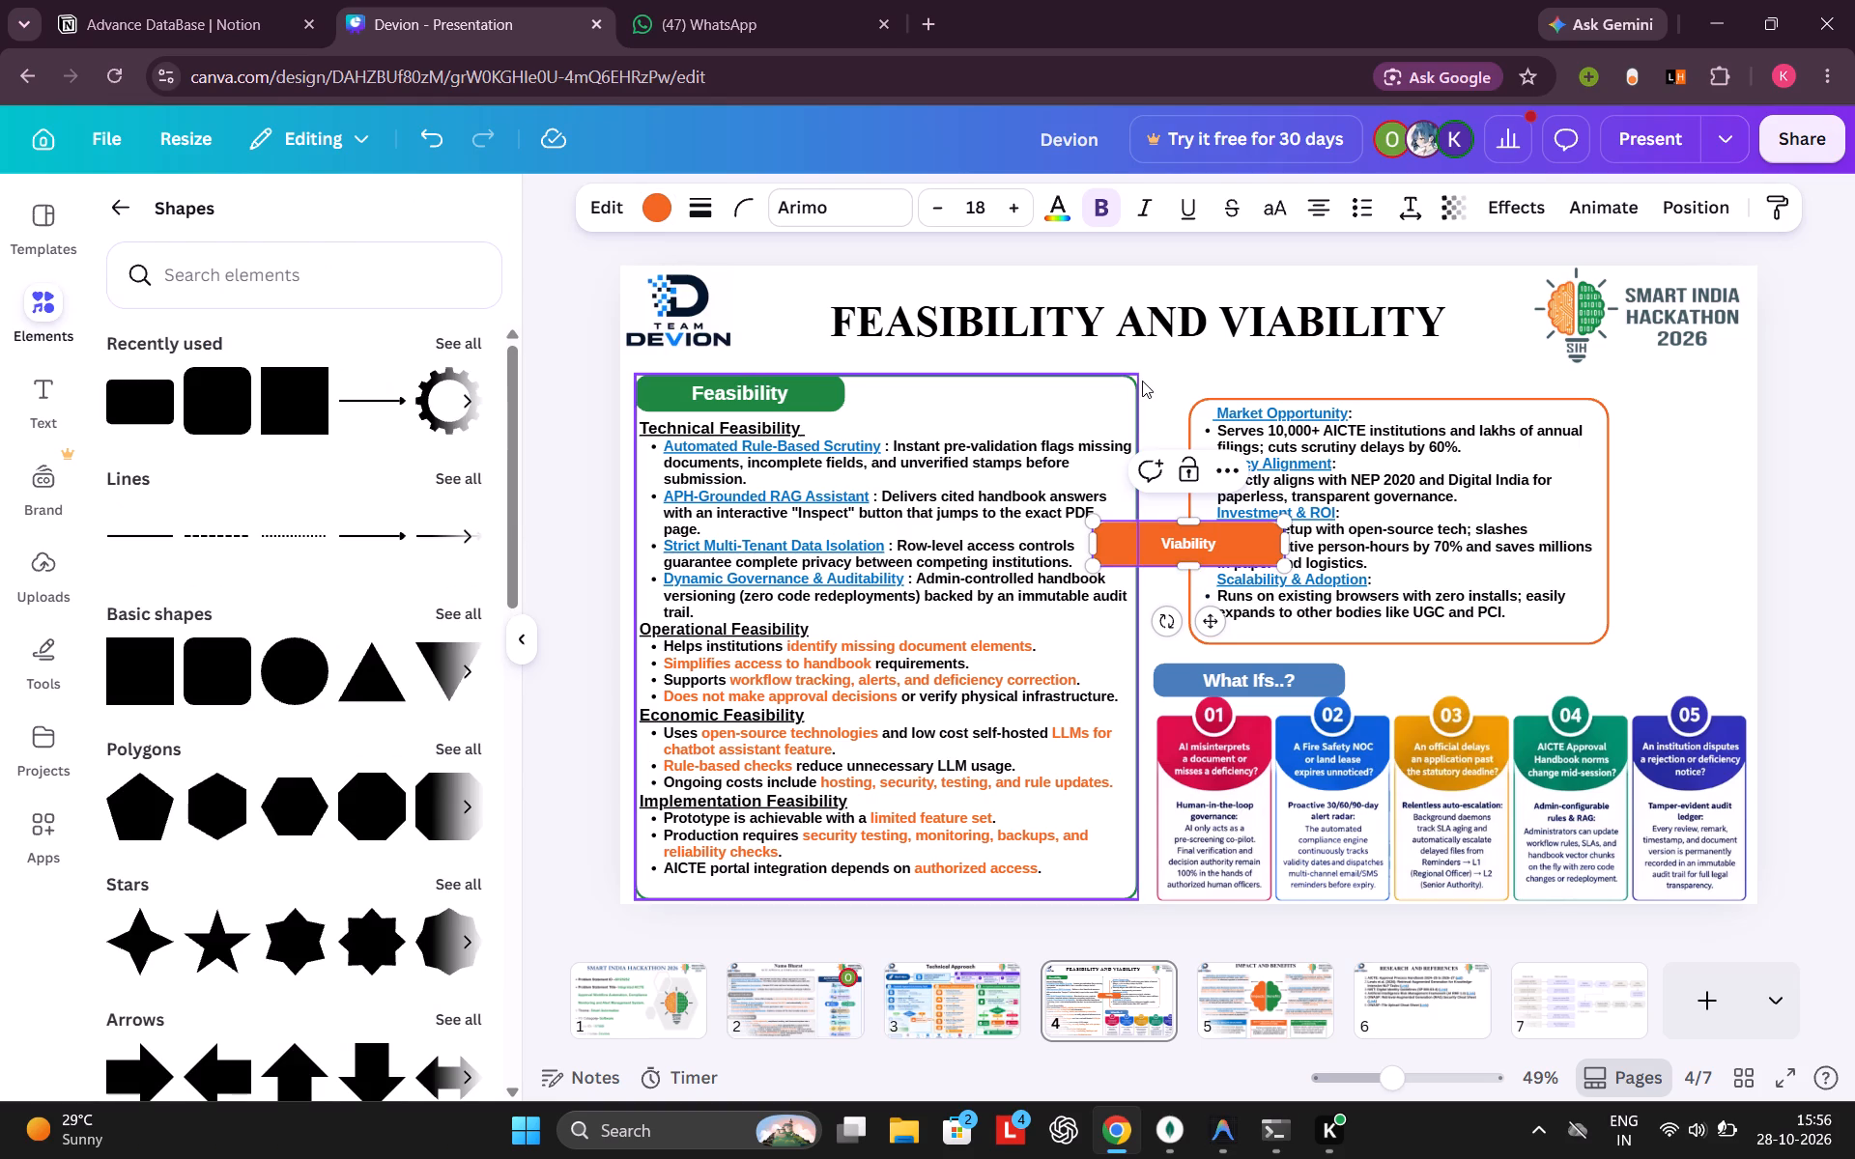
{"action": "left_click", "coordinate": [1145, 382]}
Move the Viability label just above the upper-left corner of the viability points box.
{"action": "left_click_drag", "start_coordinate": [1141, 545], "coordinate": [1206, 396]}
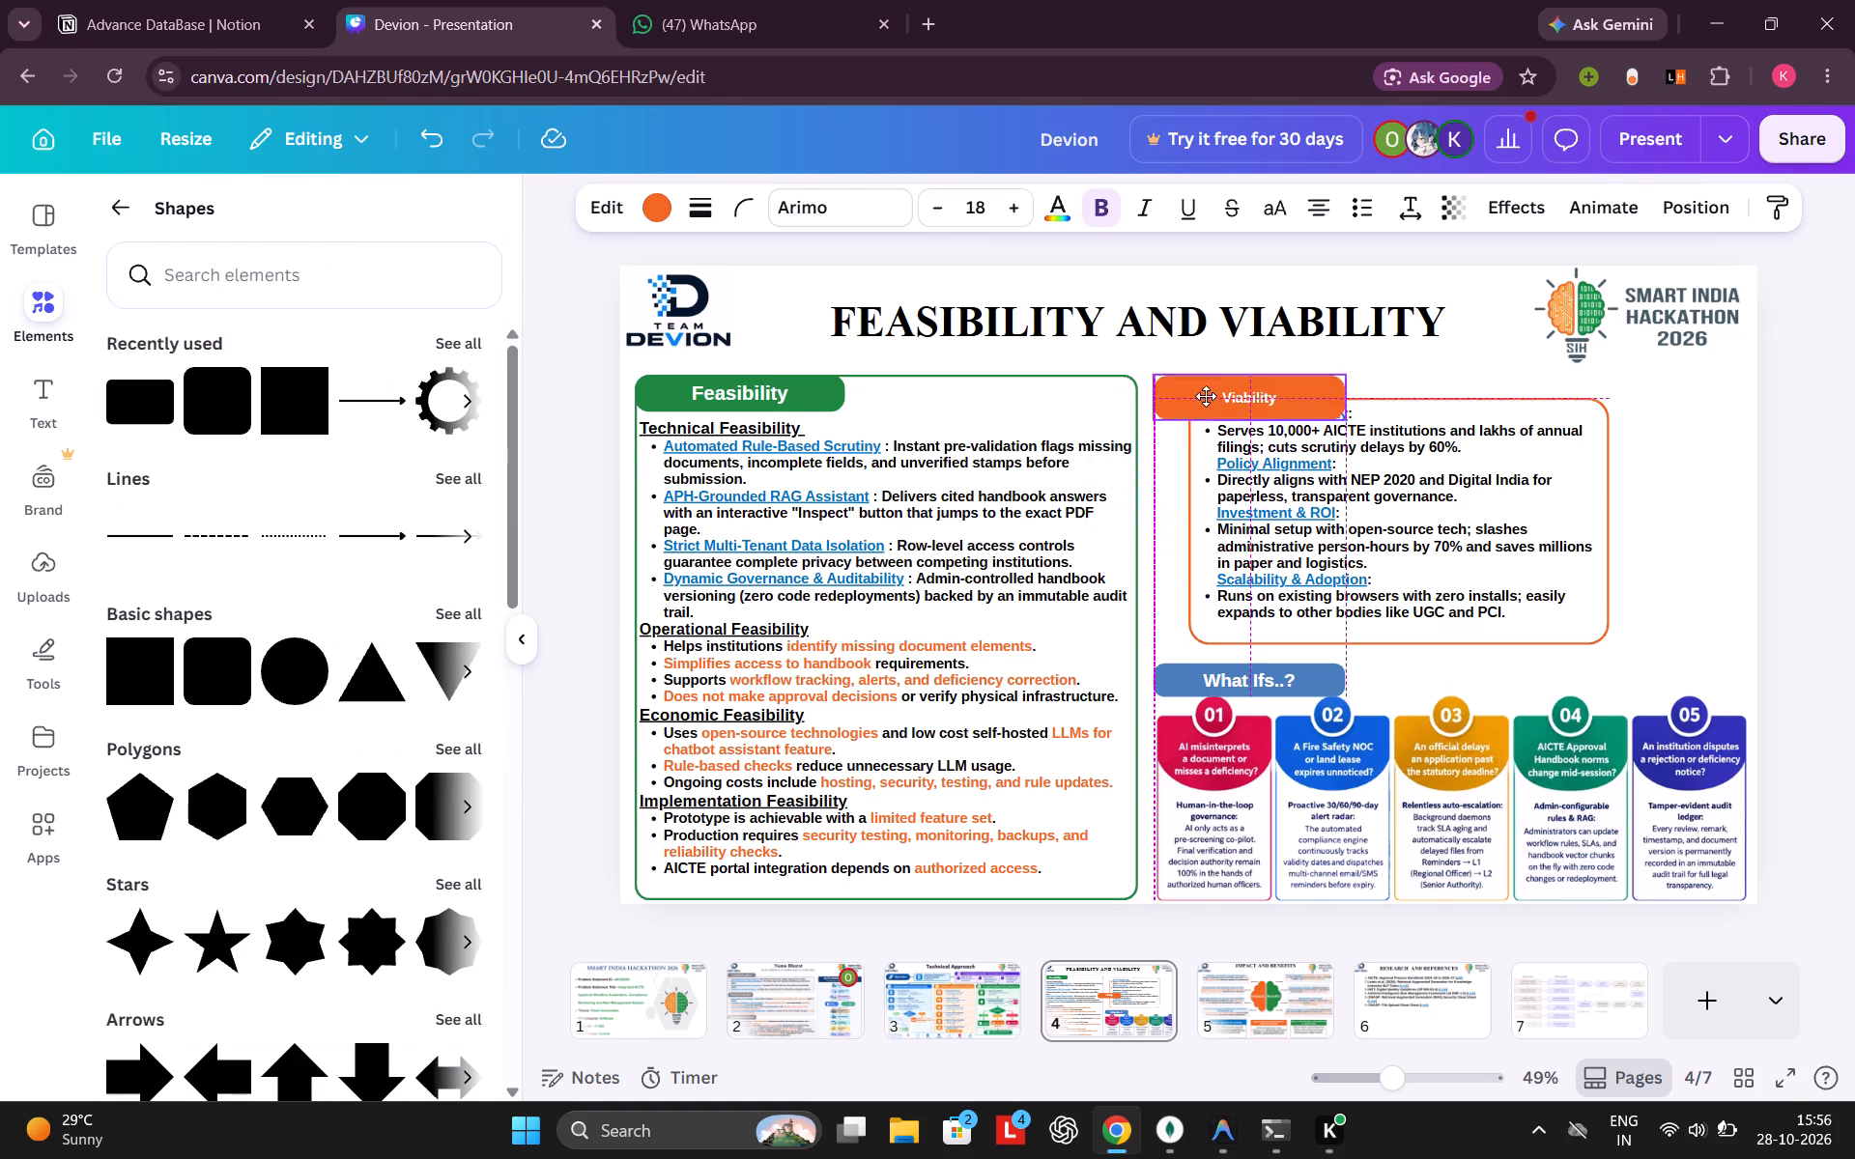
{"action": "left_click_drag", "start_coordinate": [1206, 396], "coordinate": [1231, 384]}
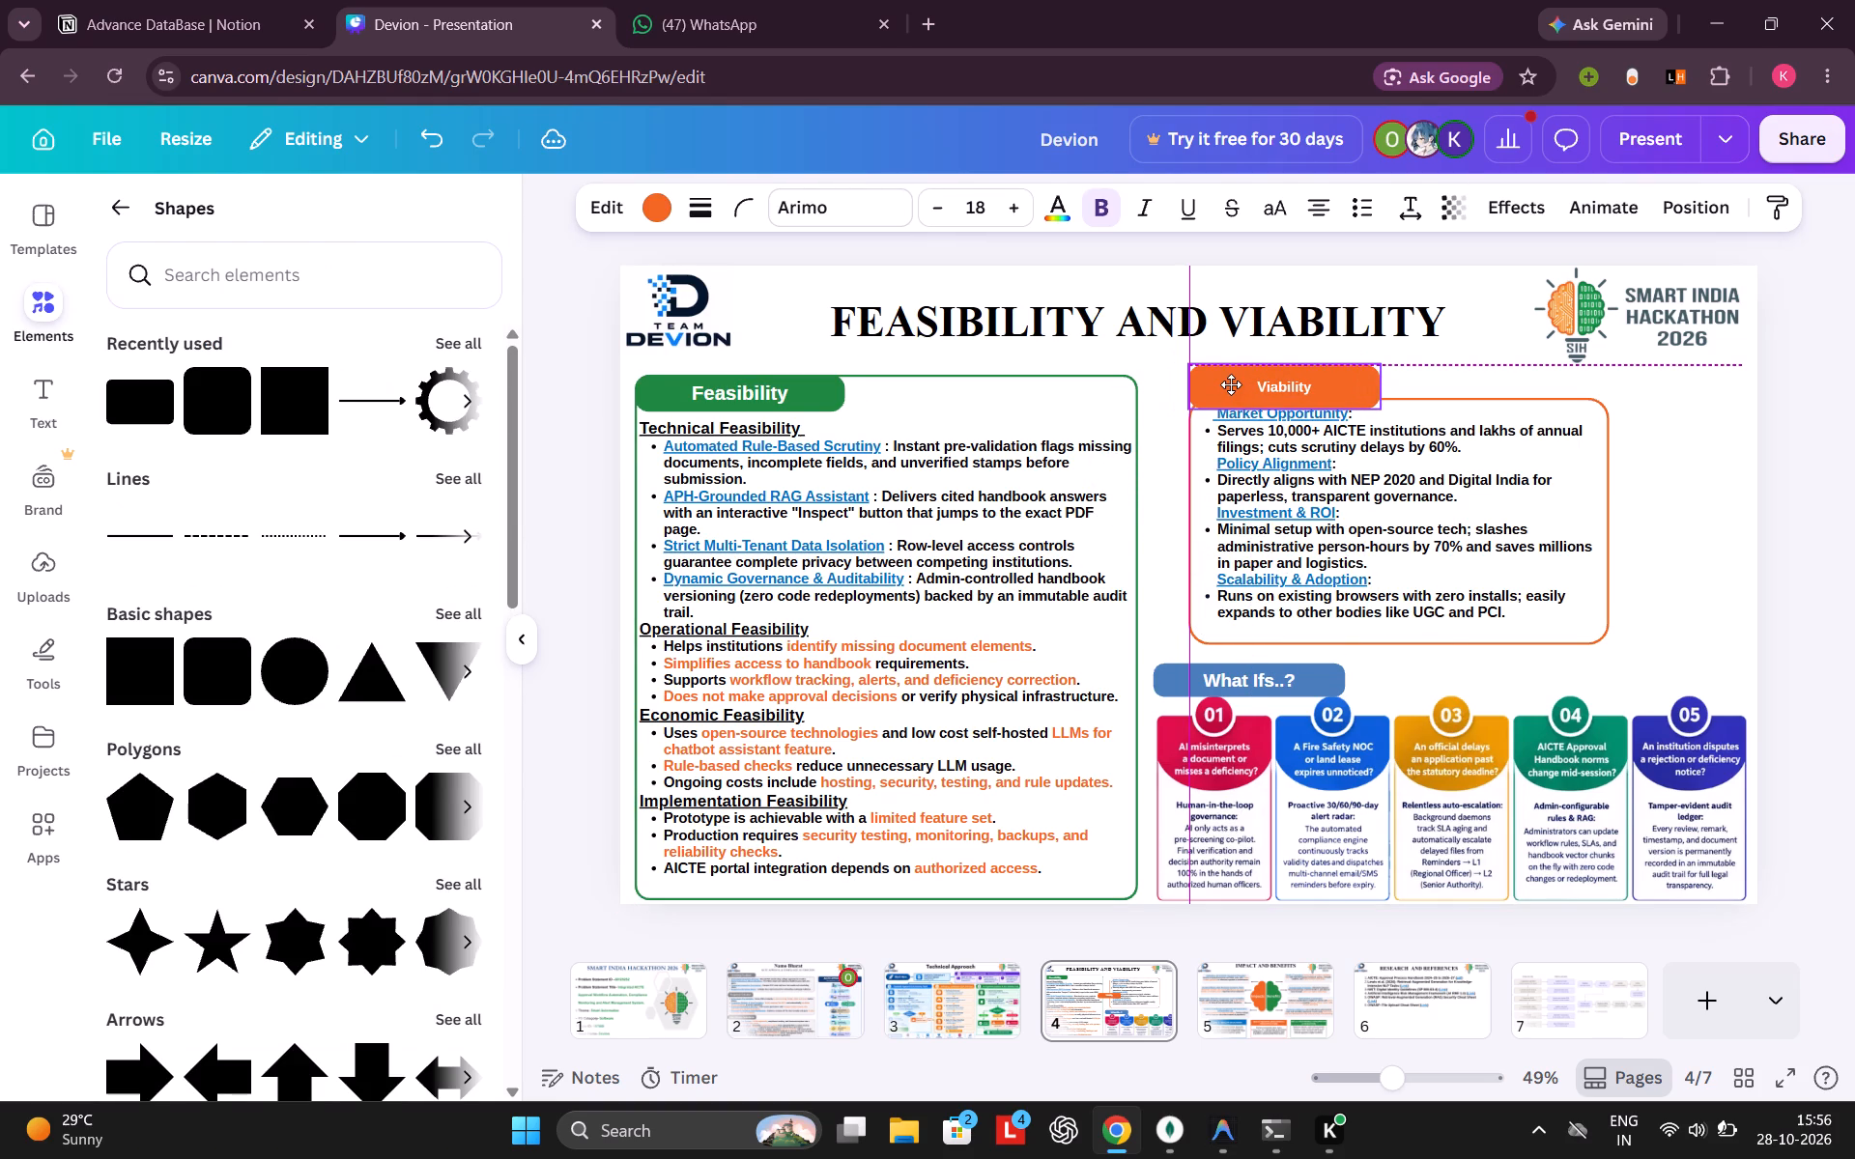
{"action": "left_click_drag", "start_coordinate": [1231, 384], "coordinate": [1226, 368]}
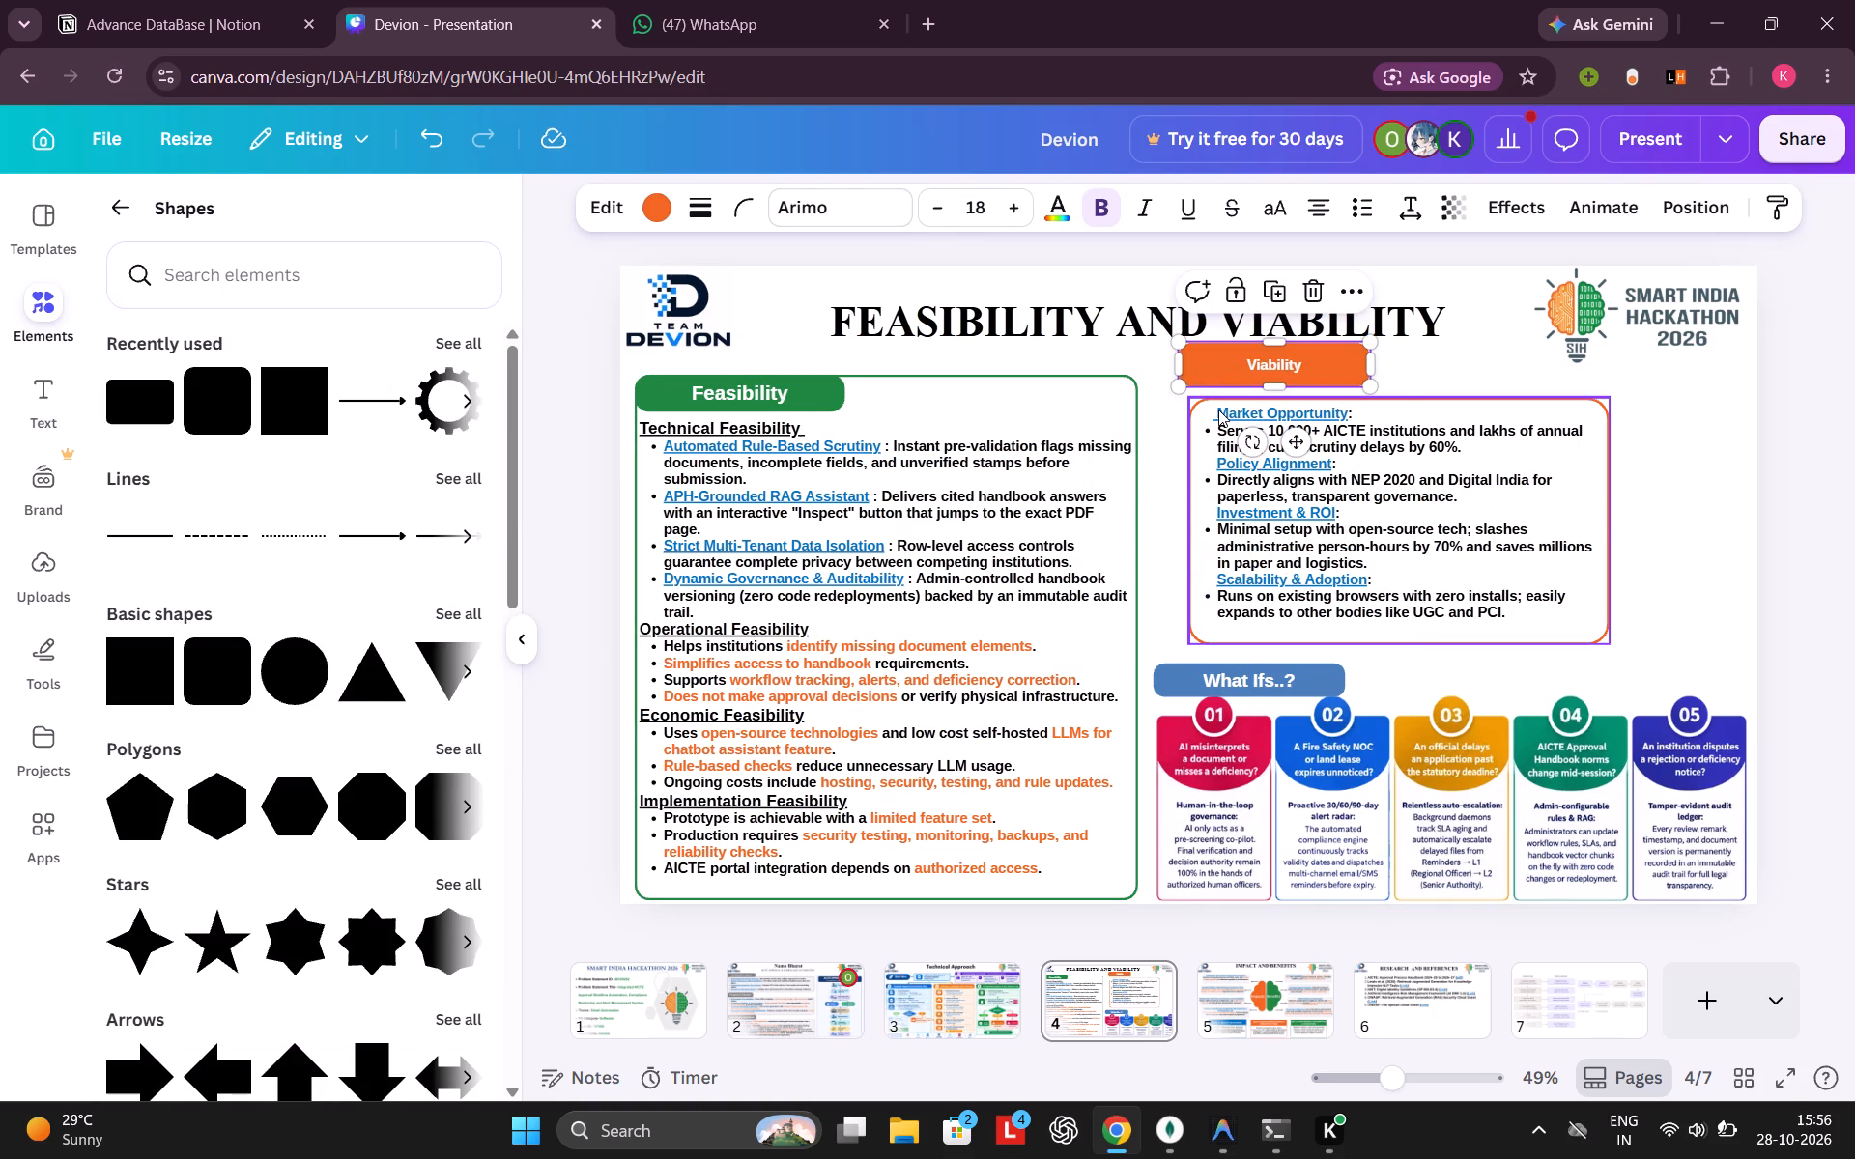
Insert three line breaks before the Market Opportunity heading to make room at the top of the viability box.
{"action": "left_click", "coordinate": [1218, 410]}
{"action": "left_click", "coordinate": [1218, 410]}
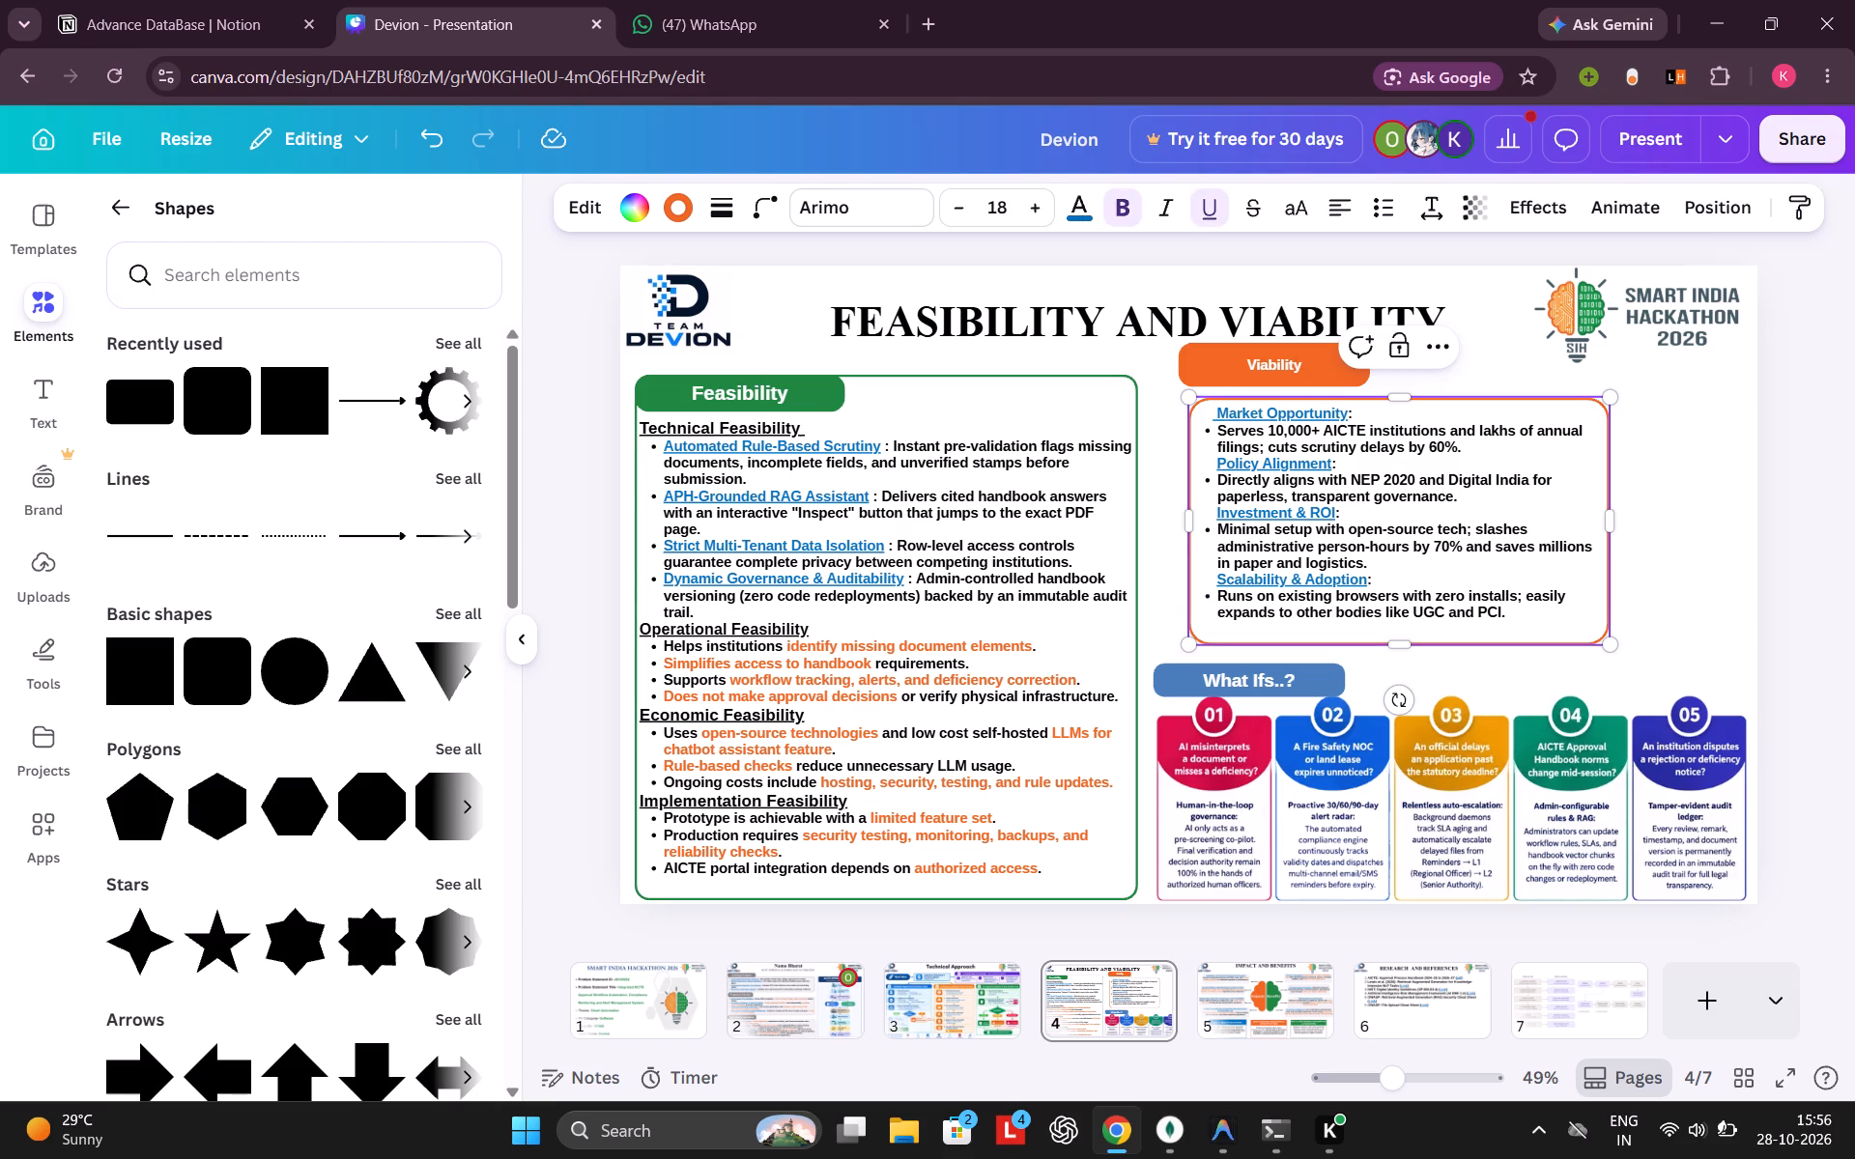
{"action": "key", "text": "Return"}
{"action": "key", "text": "Return"}
{"action": "key", "text": "Return"}
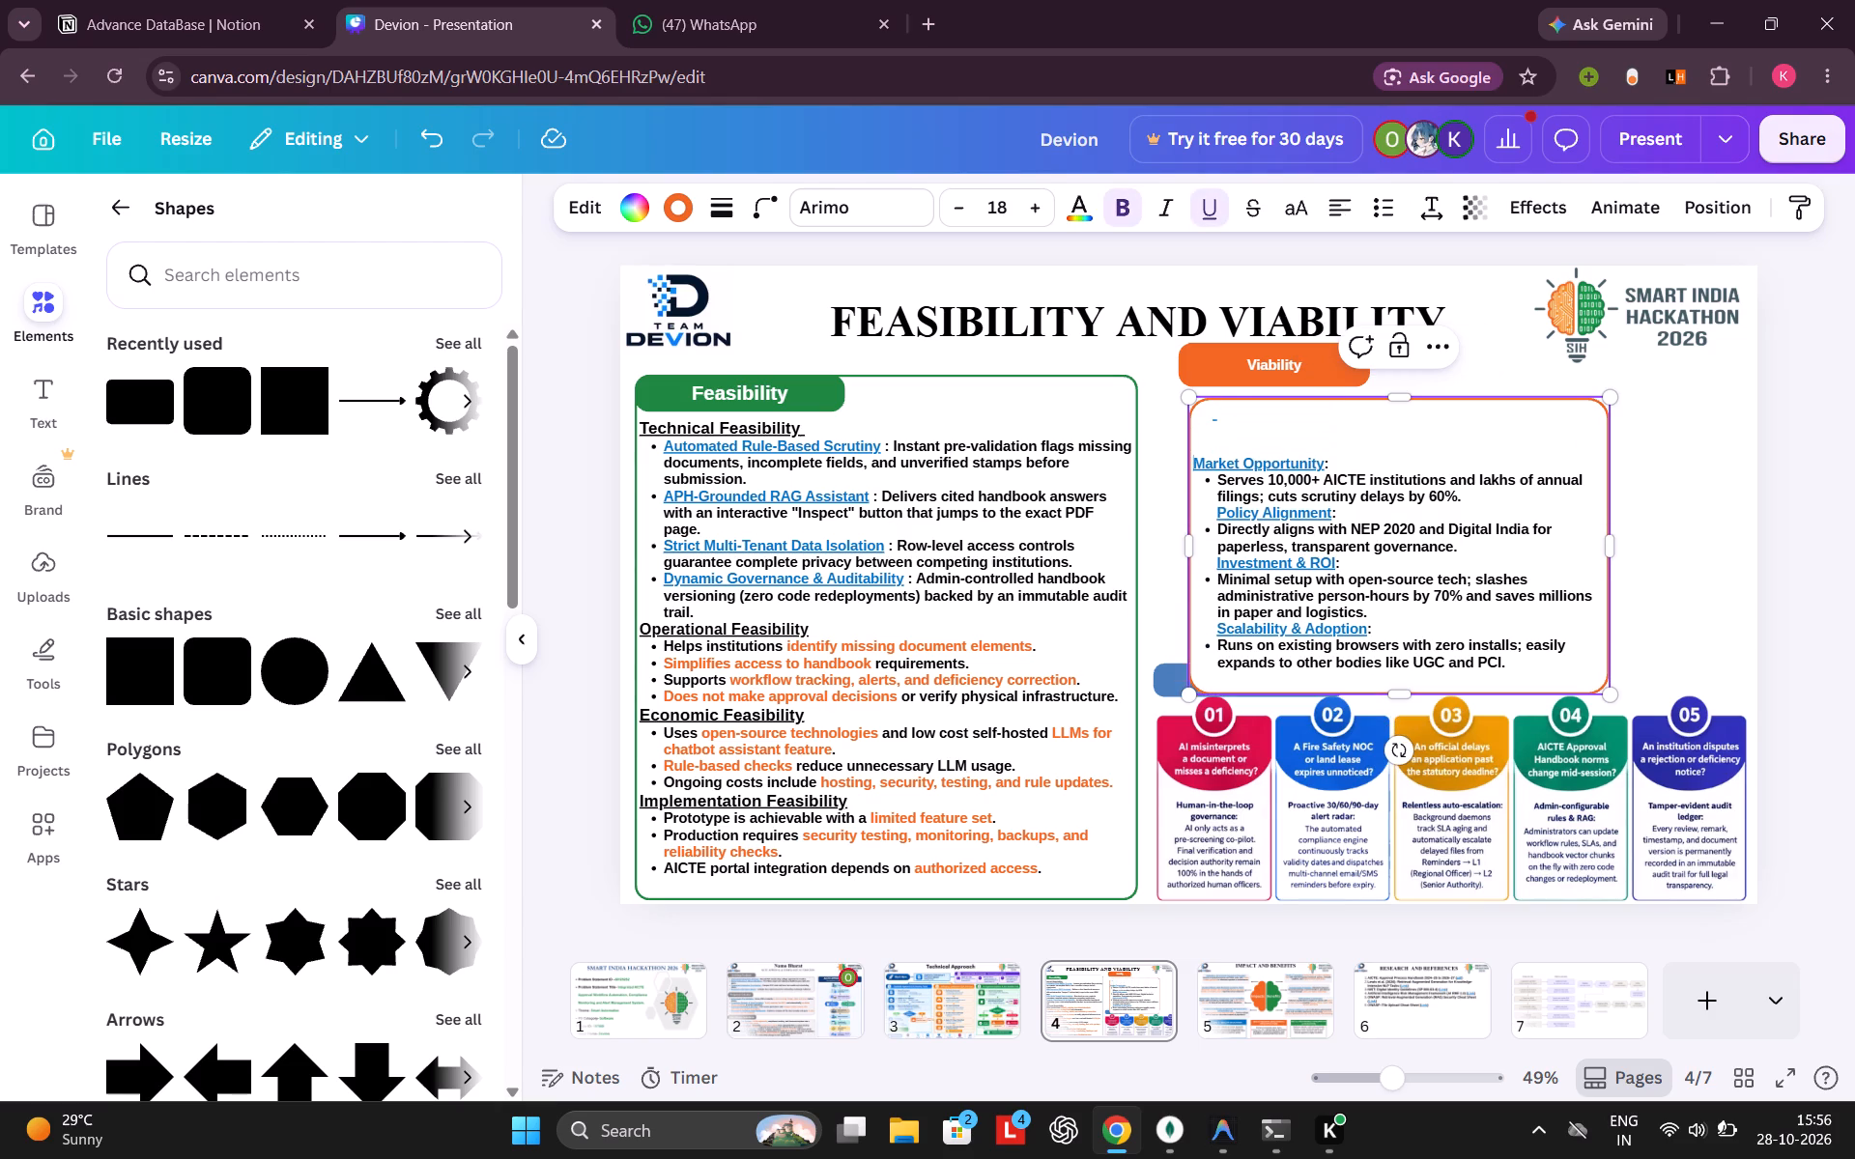
Fit the Viability label into the upper-left corner of the points box, above Market Opportunity, and slightly reduce its height.
{"action": "left_click", "coordinate": [1252, 360]}
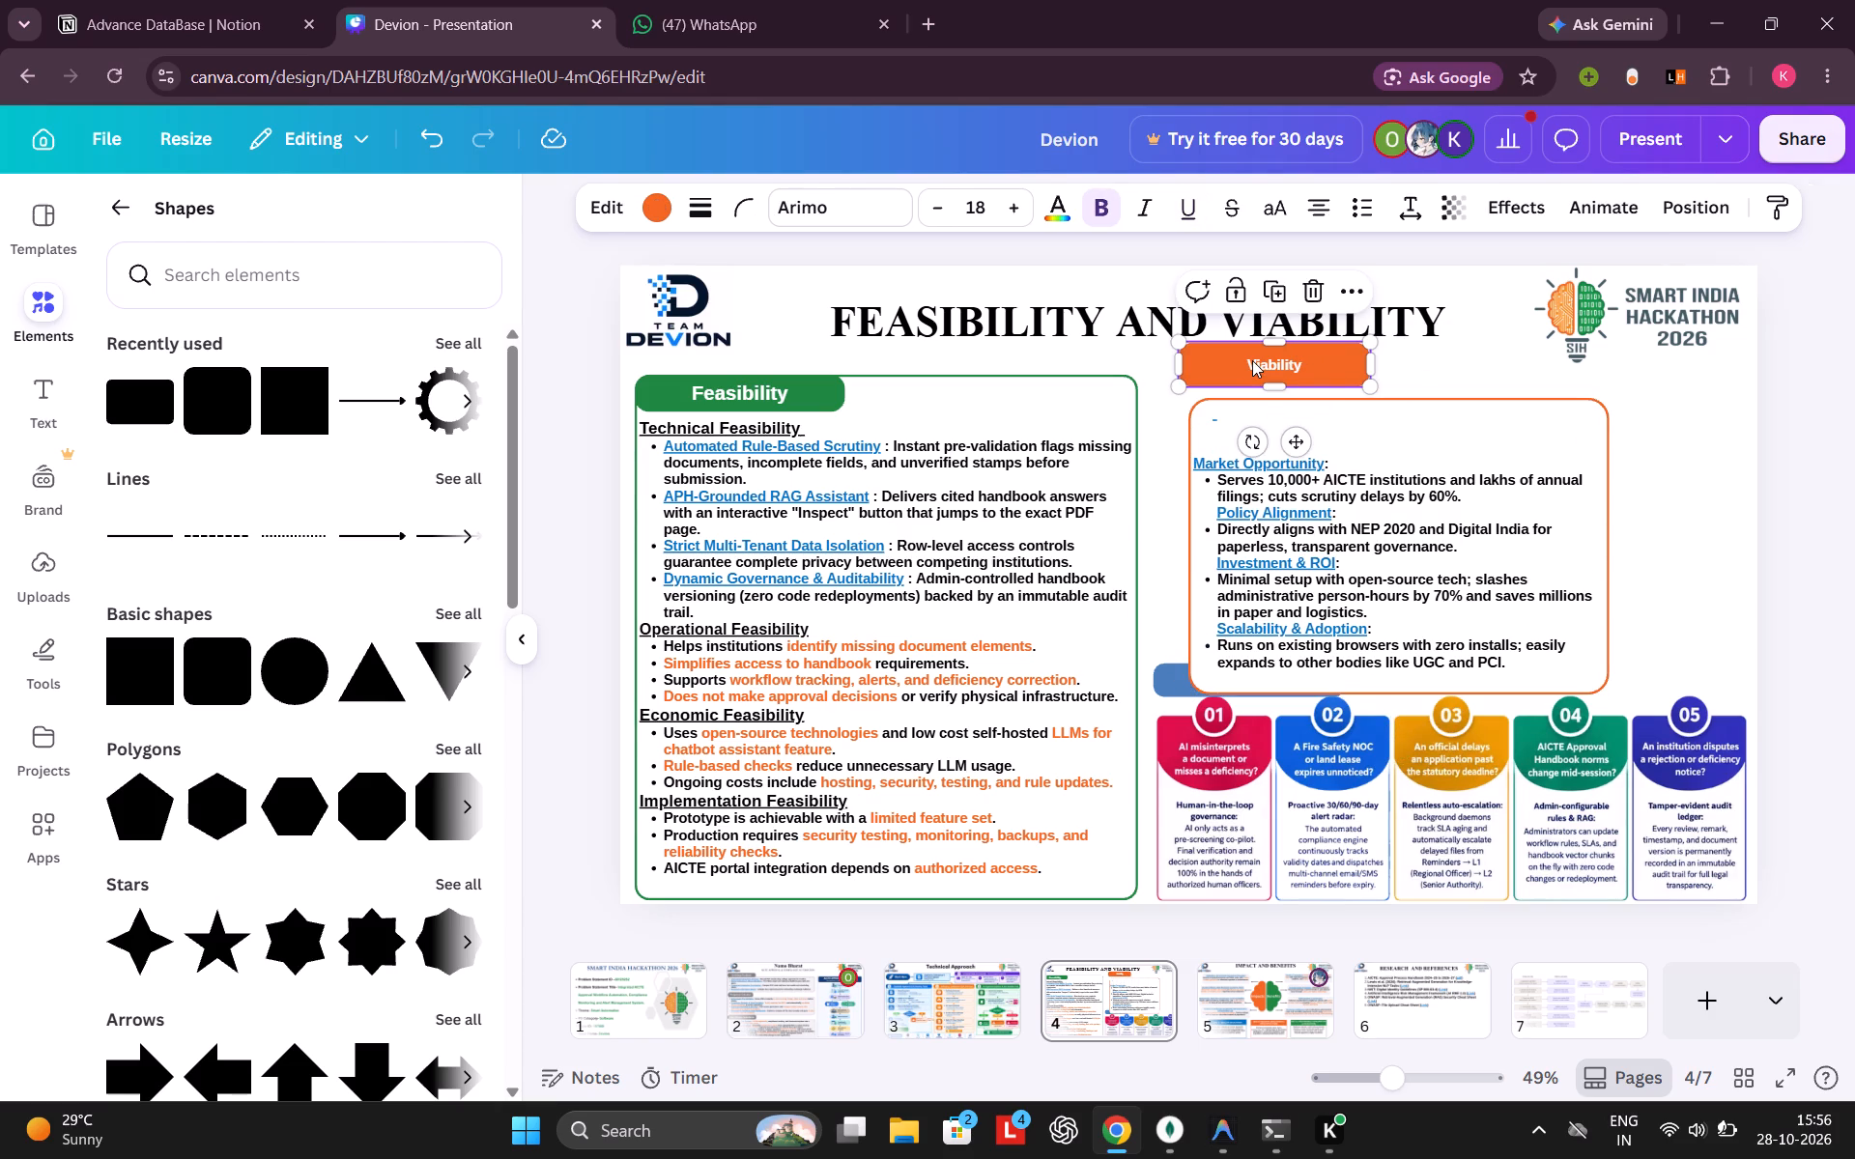
{"action": "left_click_drag", "start_coordinate": [1252, 360], "coordinate": [1266, 430]}
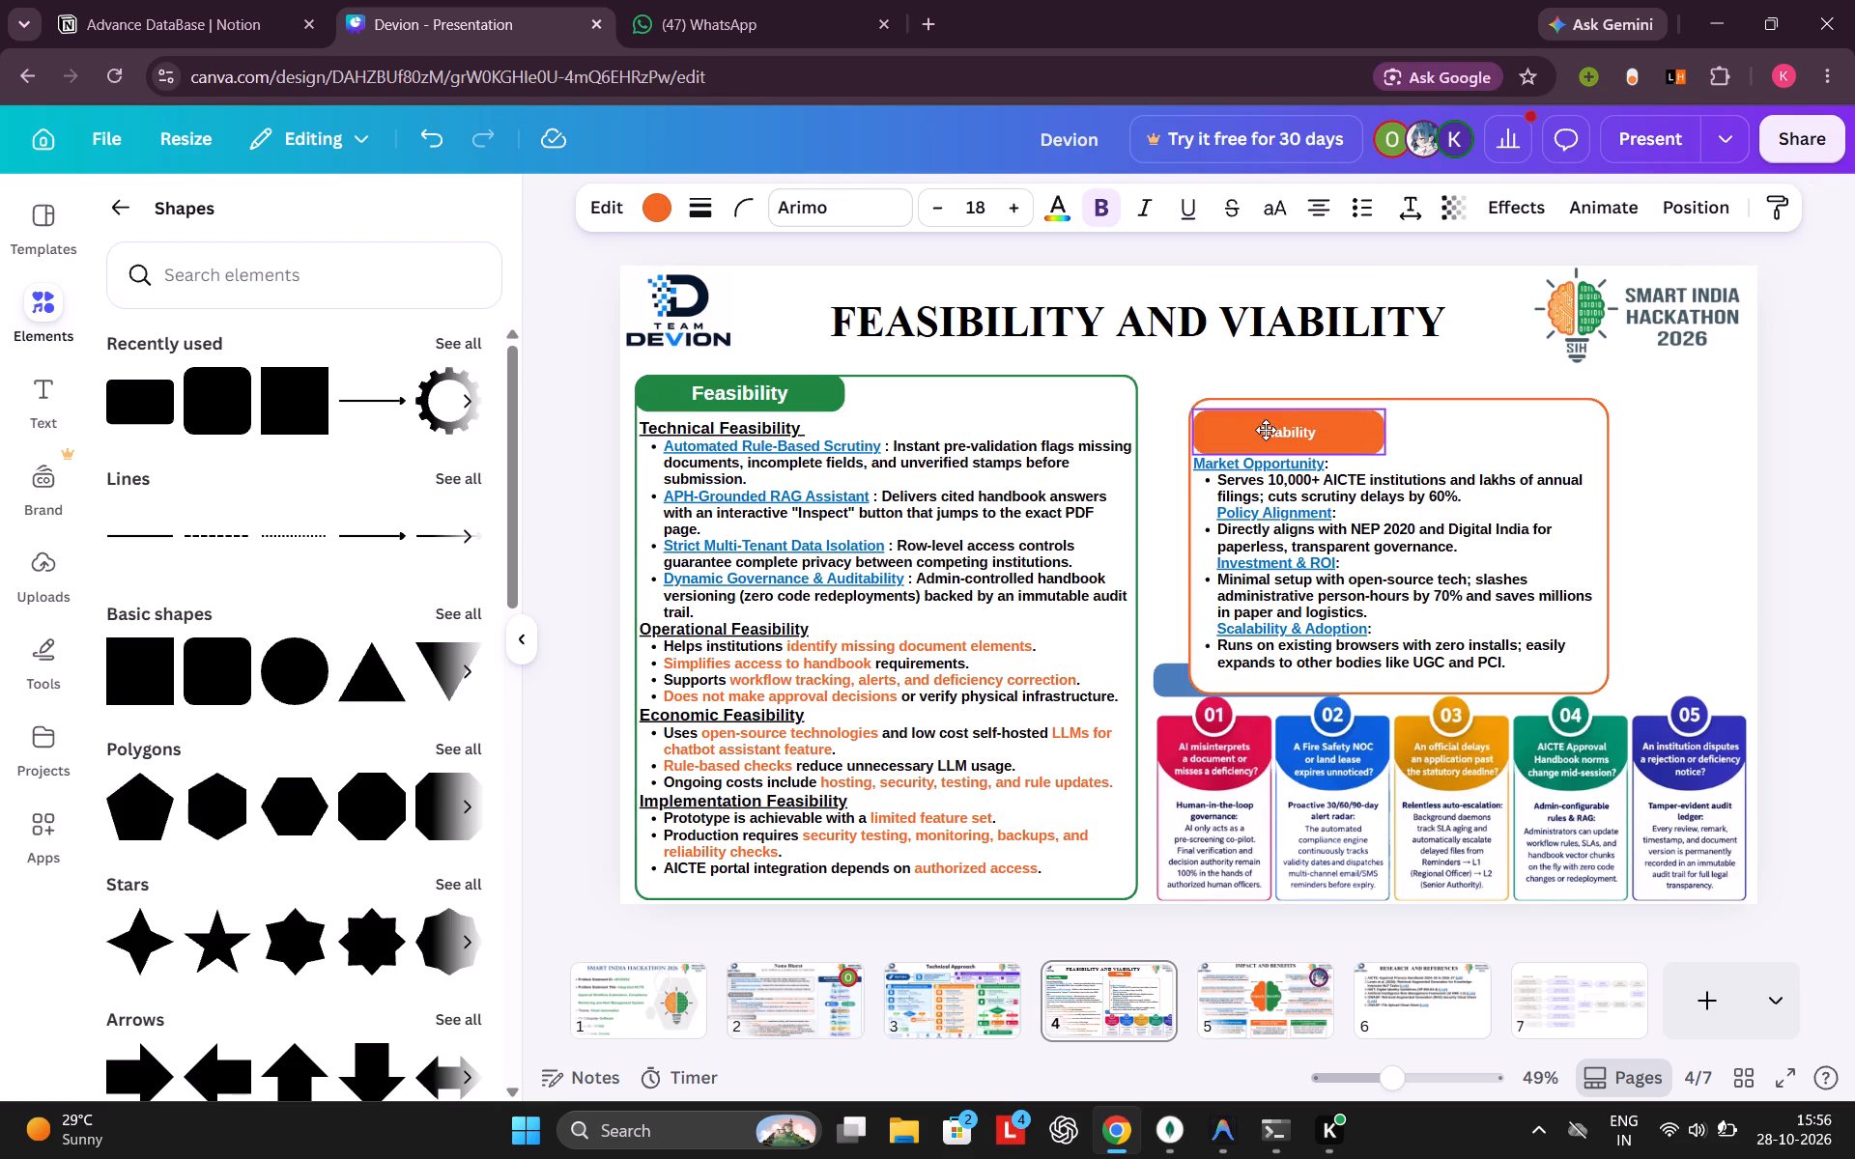
{"action": "left_click_drag", "start_coordinate": [1266, 430], "coordinate": [1270, 420]}
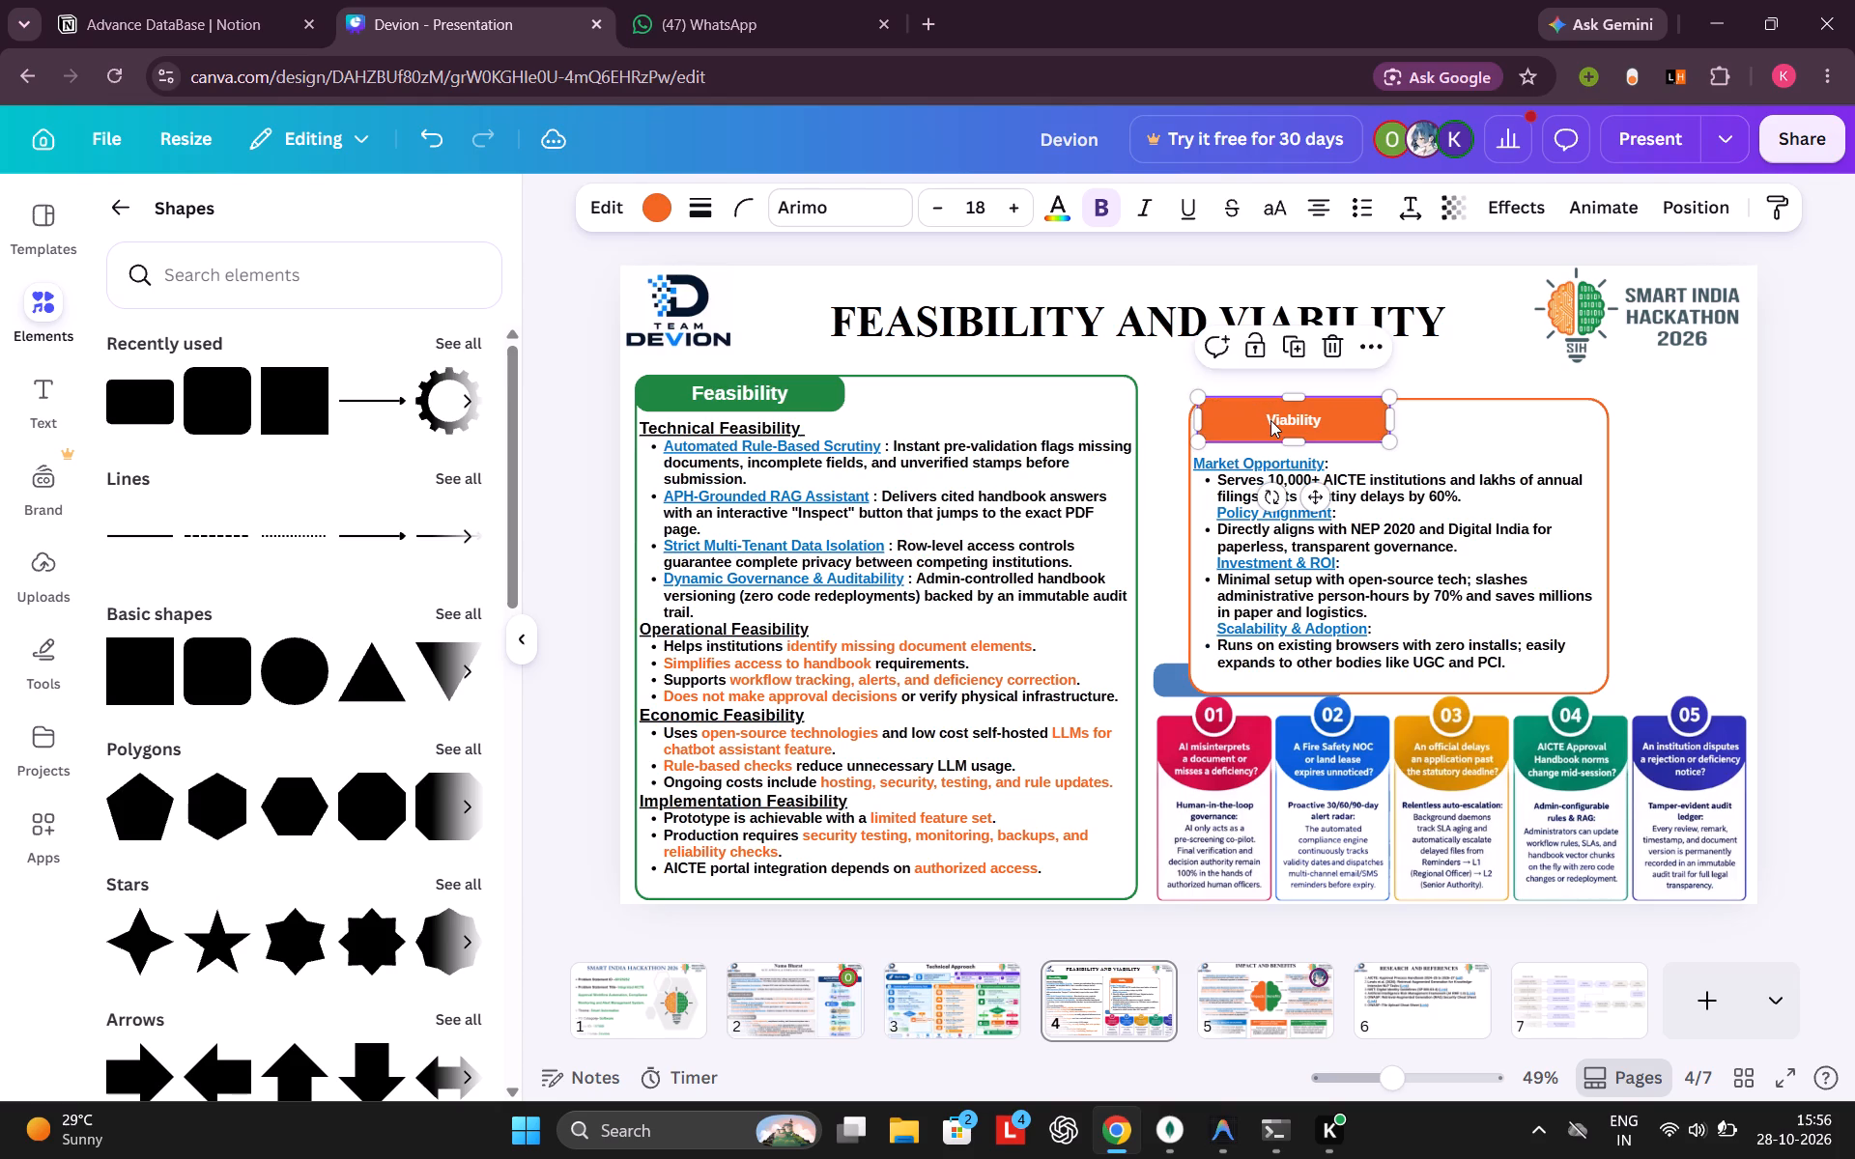
{"action": "left_click", "coordinate": [1270, 420]}
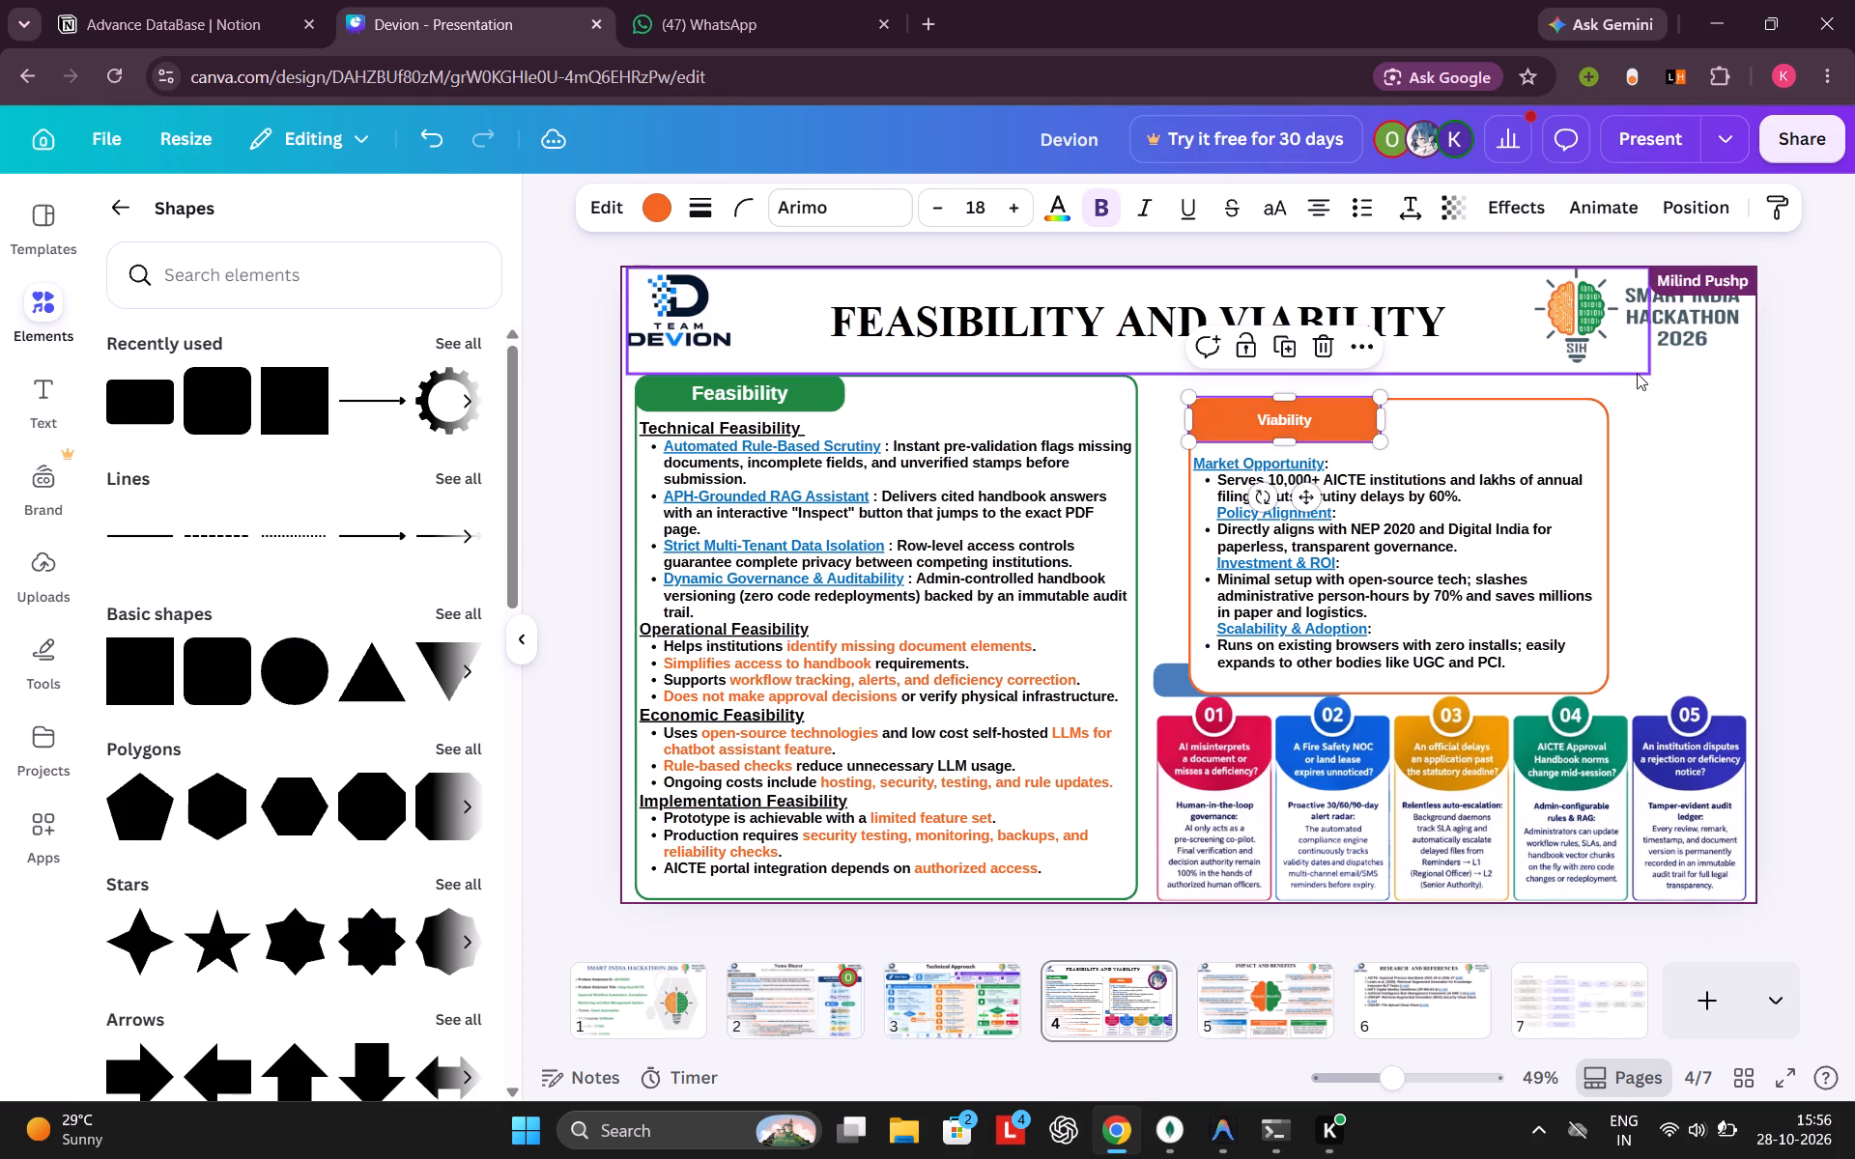
{"action": "left_click", "coordinate": [1659, 412]}
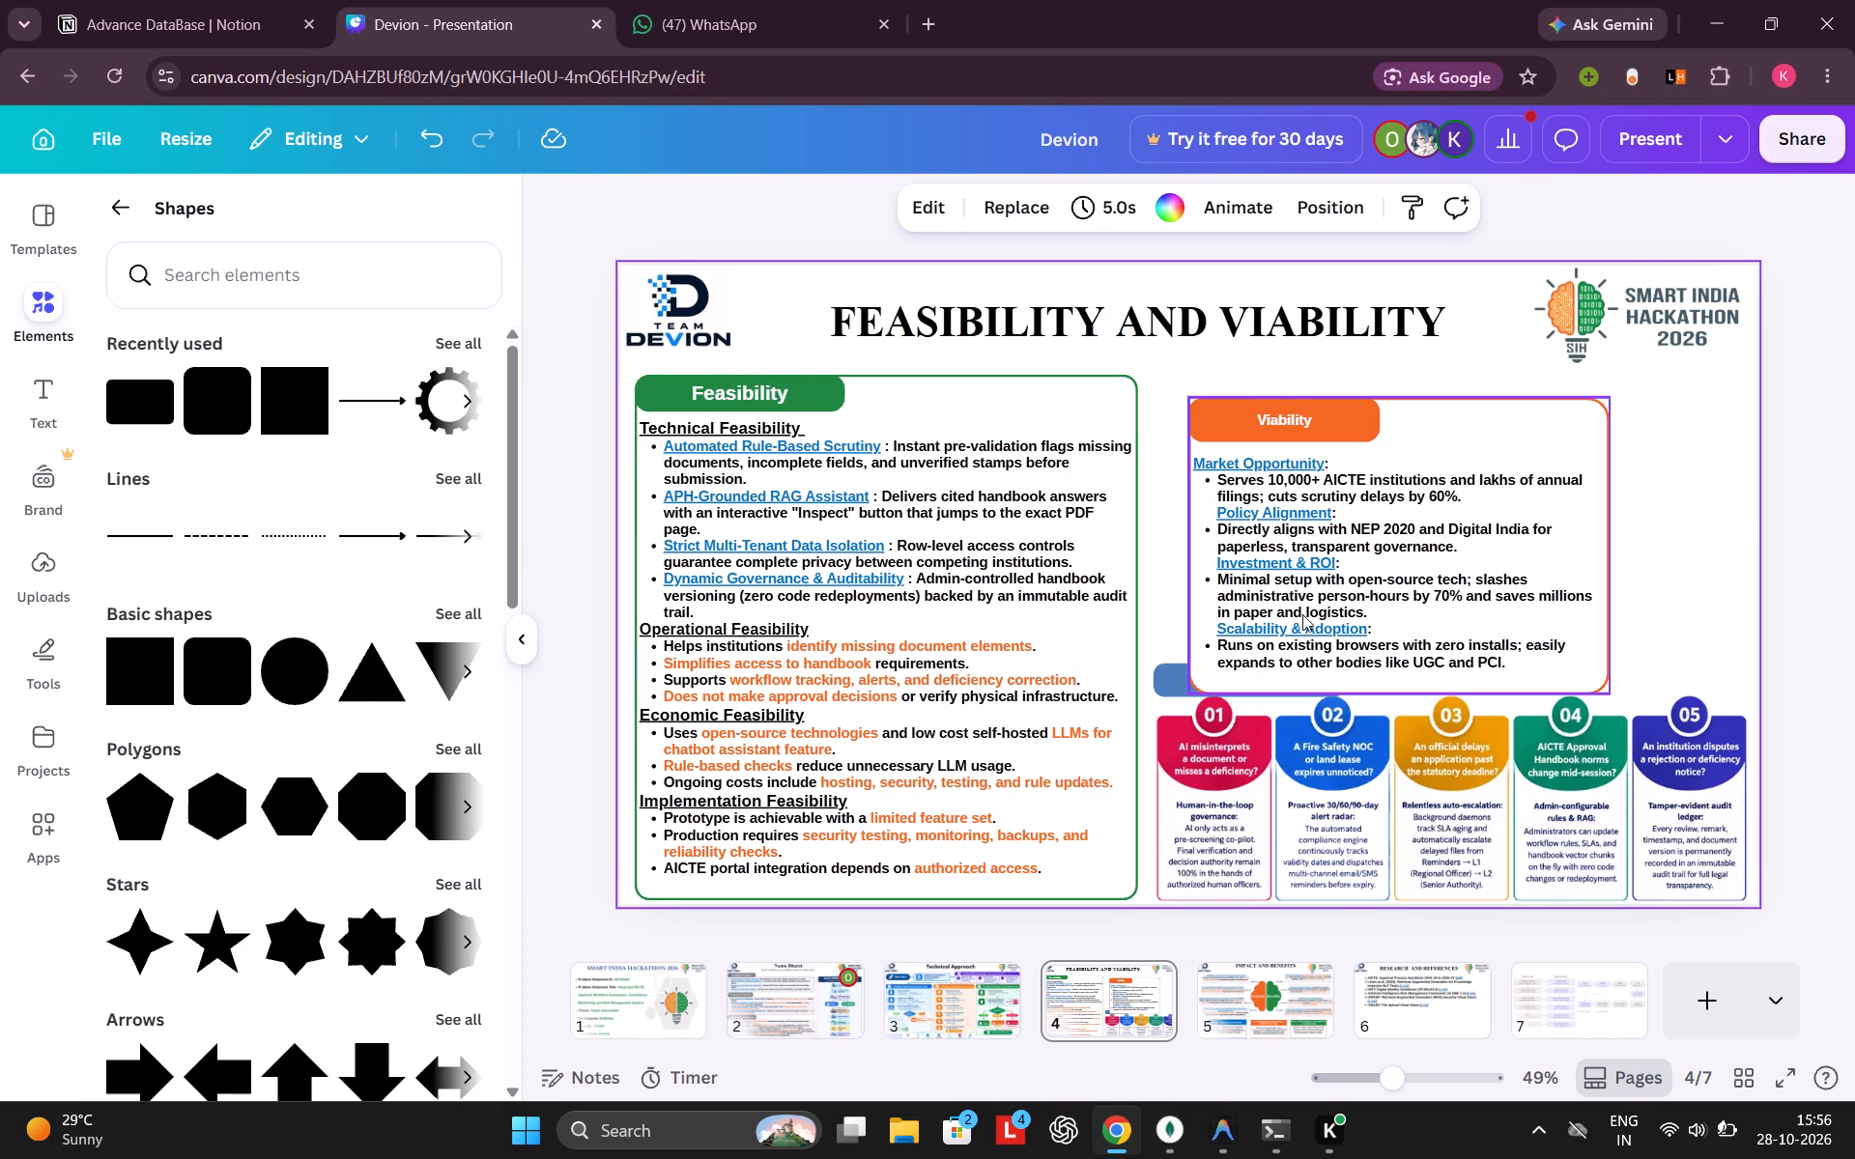
{"action": "left_click", "coordinate": [1299, 421]}
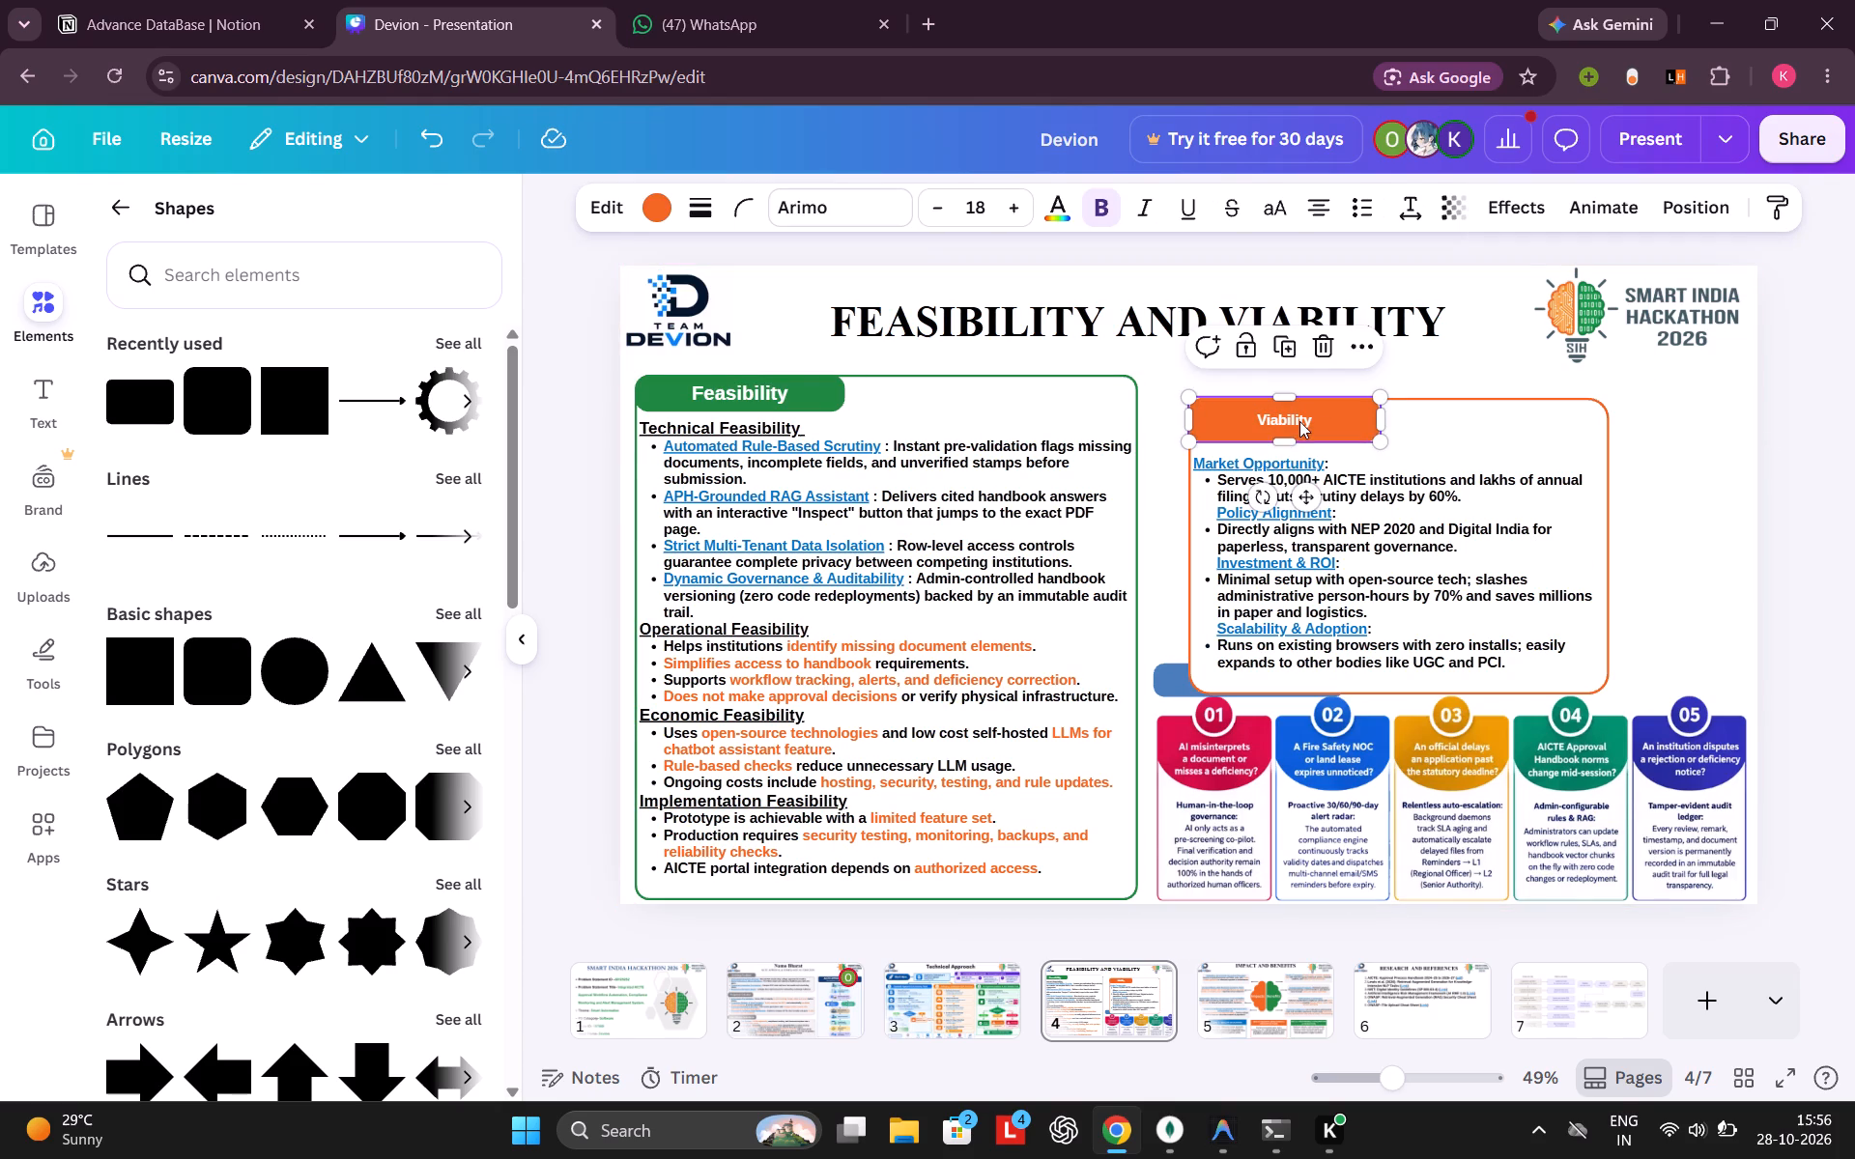
{"action": "left_click", "coordinate": [1289, 438]}
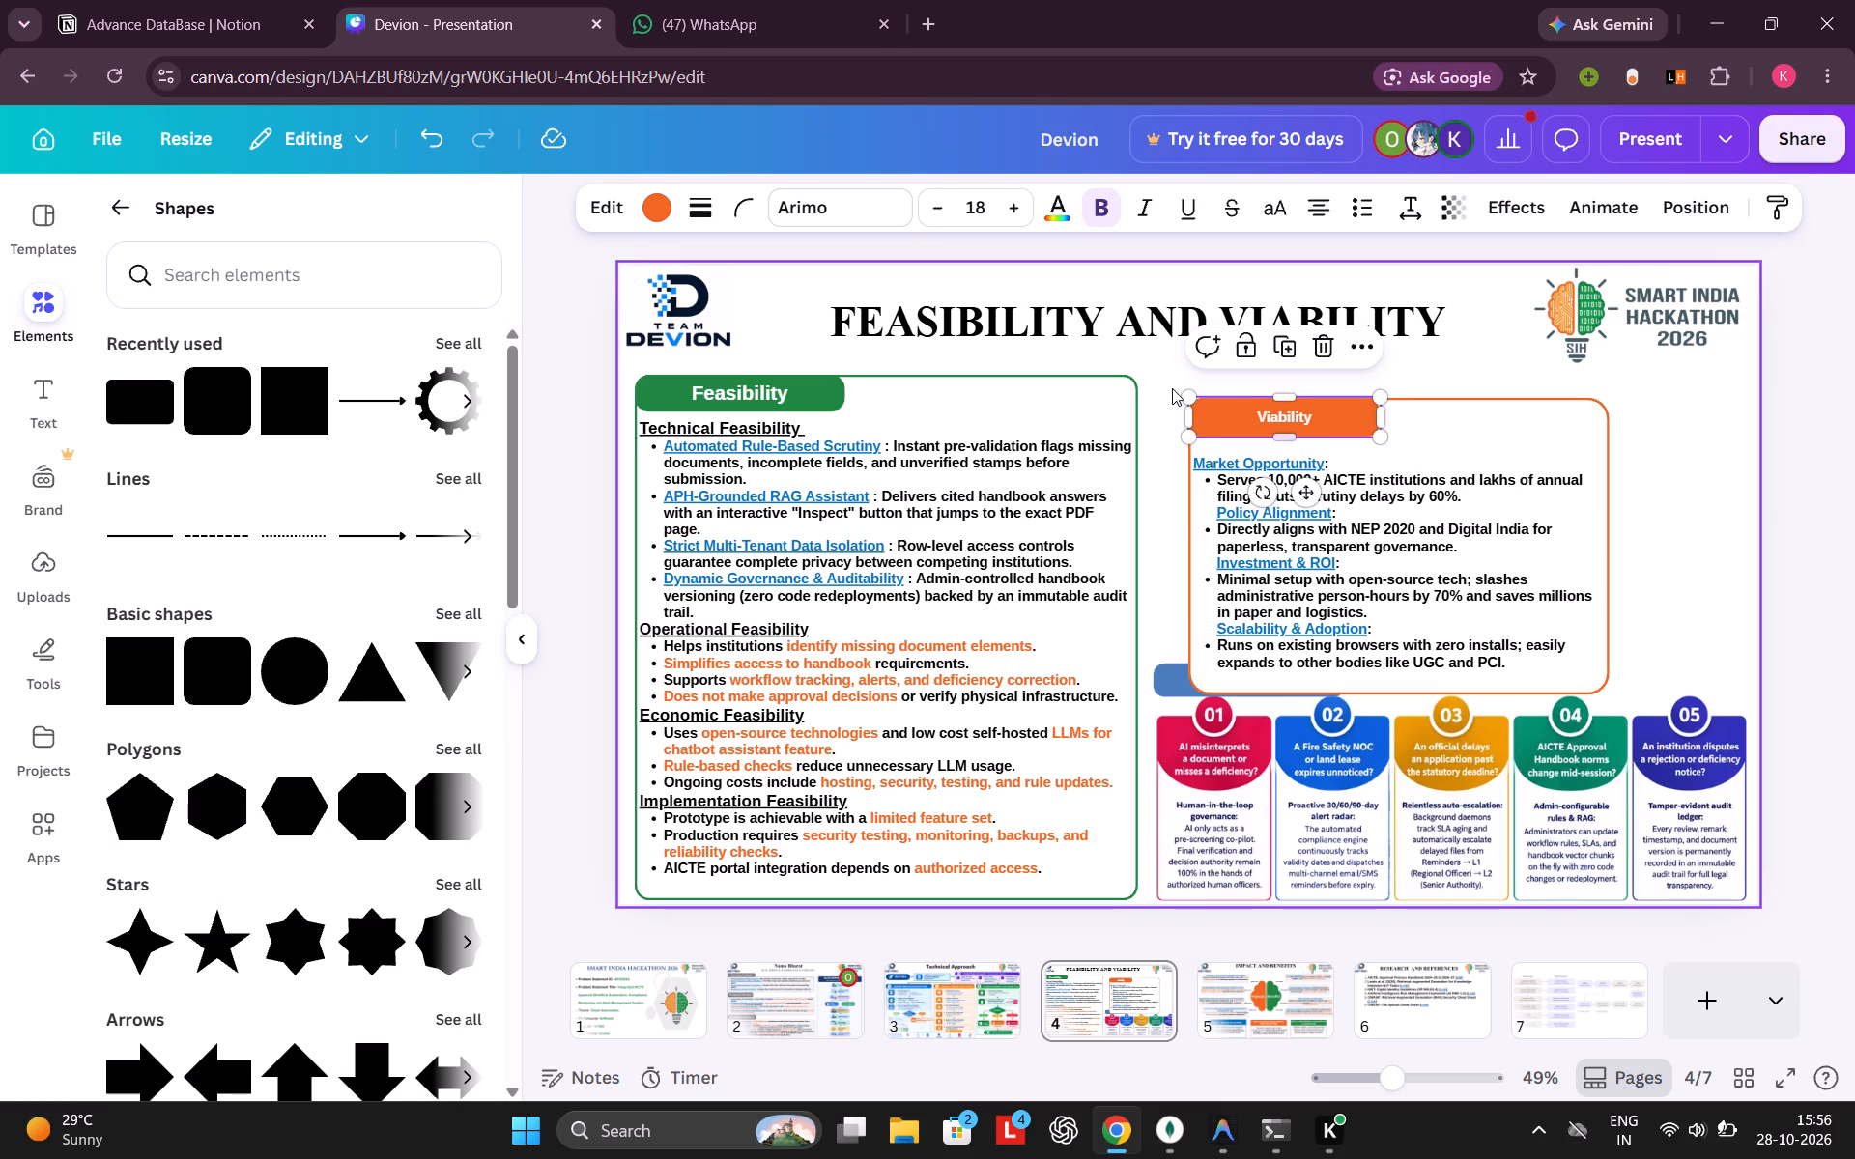
{"action": "left_click", "coordinate": [1172, 388]}
Set the Viability label's font size to 25 to match the Feasibility label.
{"action": "triple_click", "coordinate": [1284, 416]}
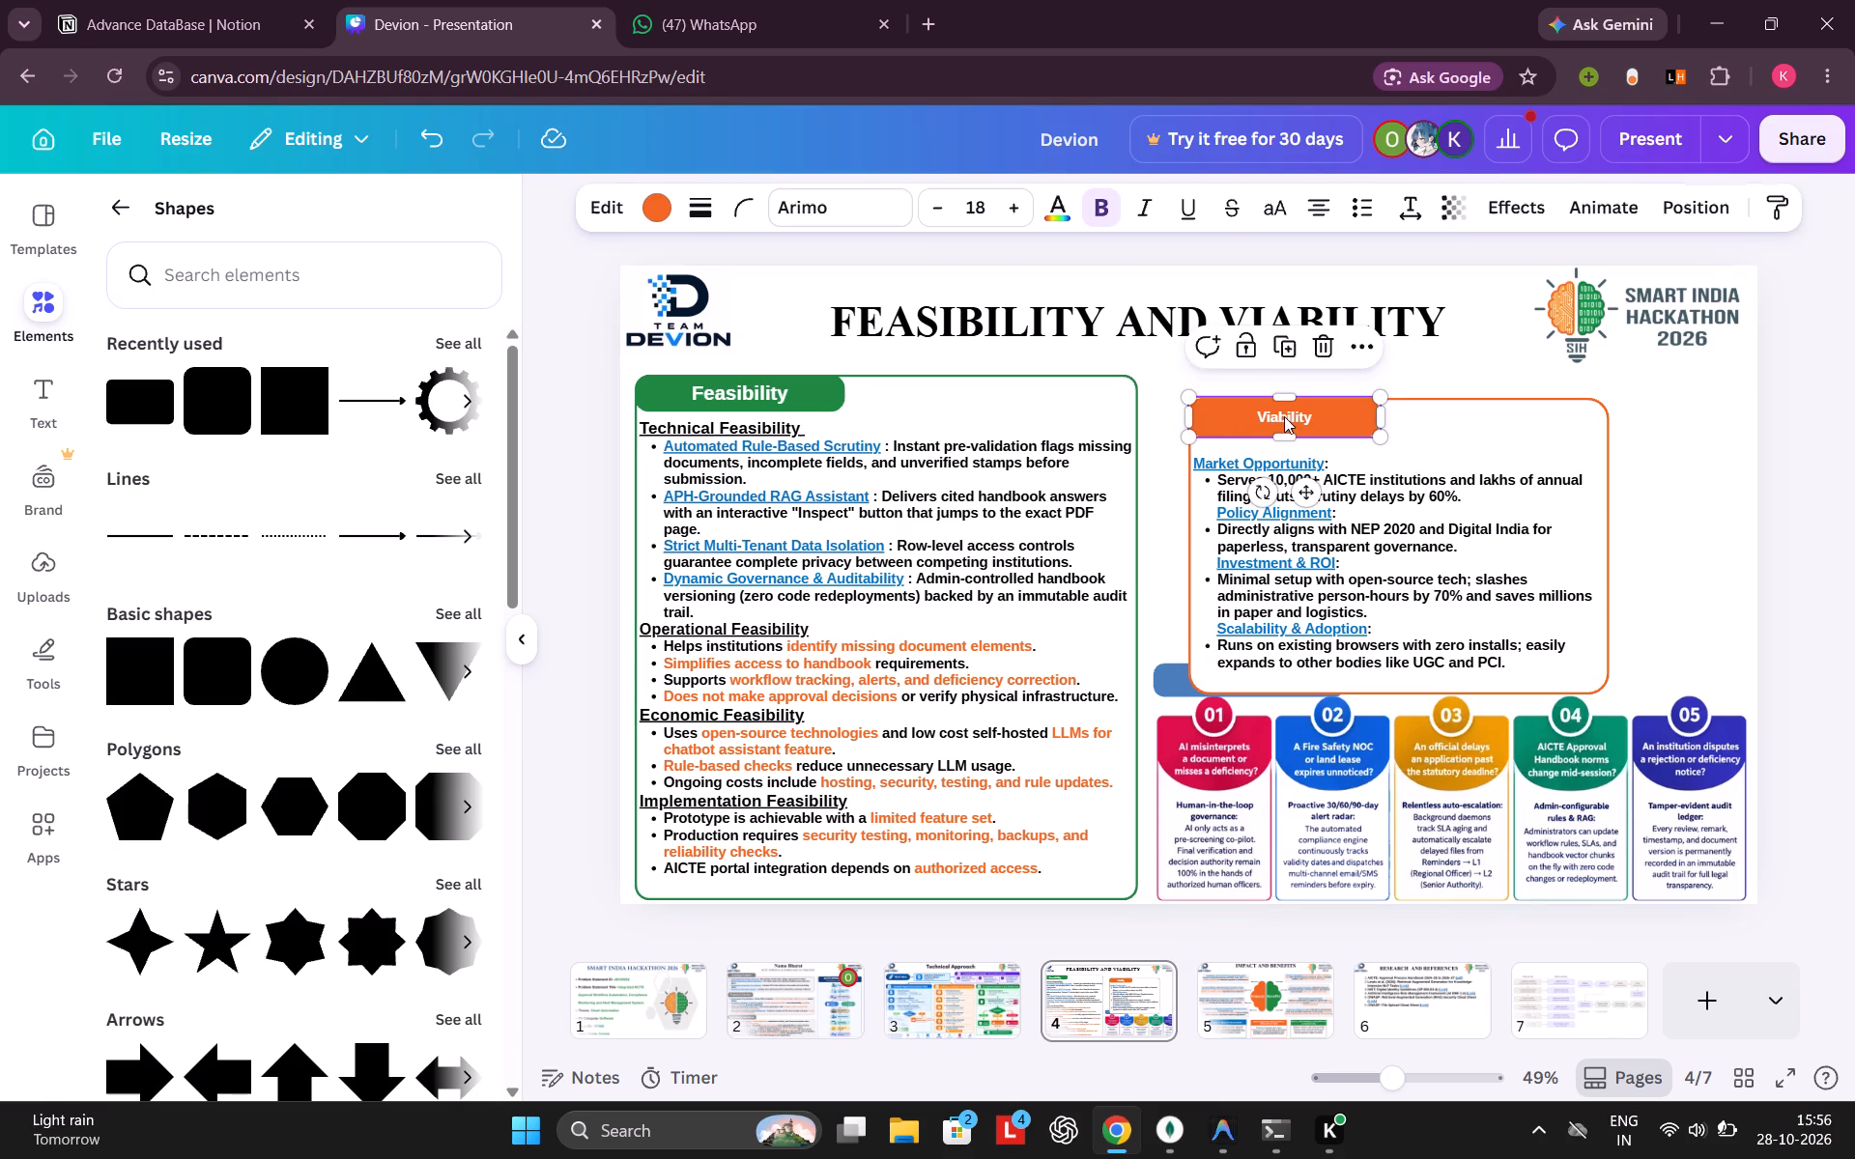
{"action": "left_click", "coordinate": [1013, 213]}
{"action": "double_click", "coordinate": [1013, 213]}
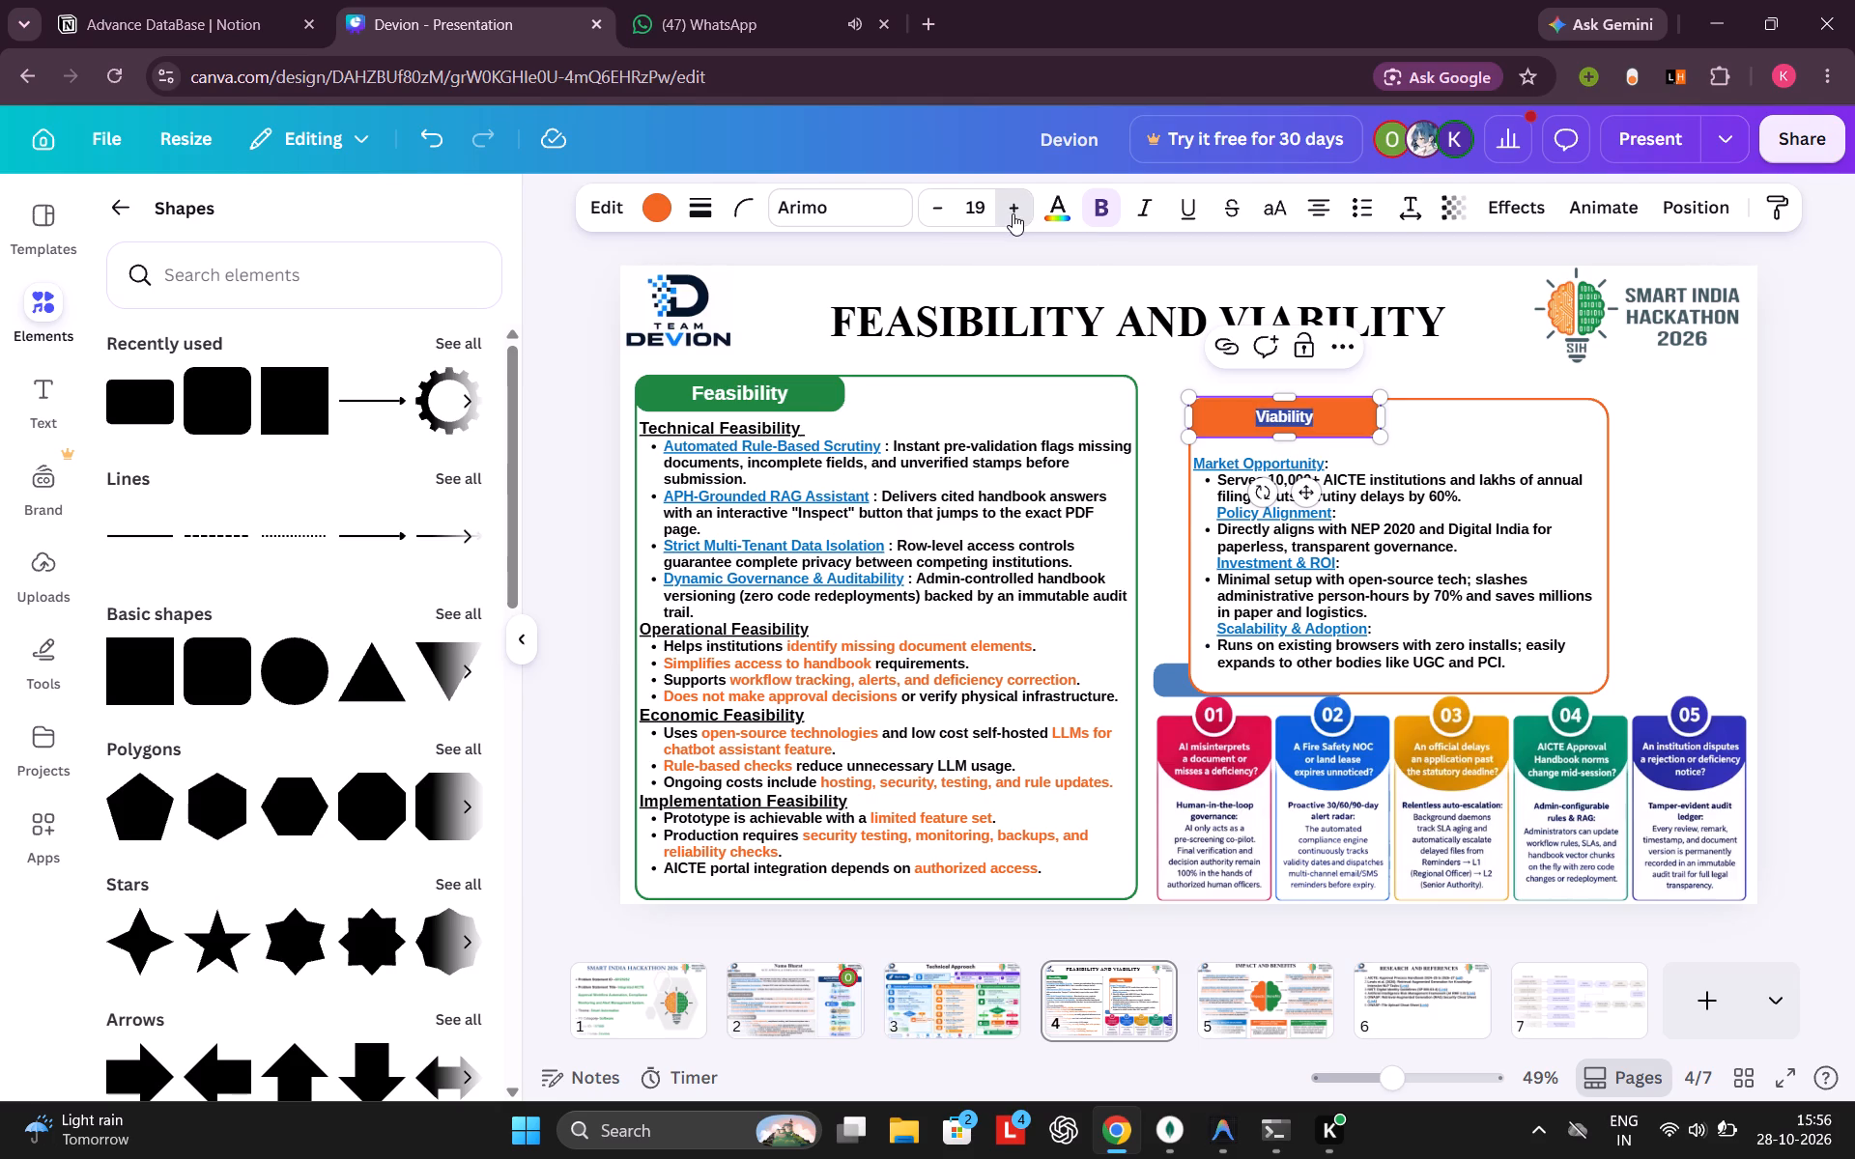
{"action": "left_click", "coordinate": [1013, 213]}
{"action": "left_click", "coordinate": [1013, 213]}
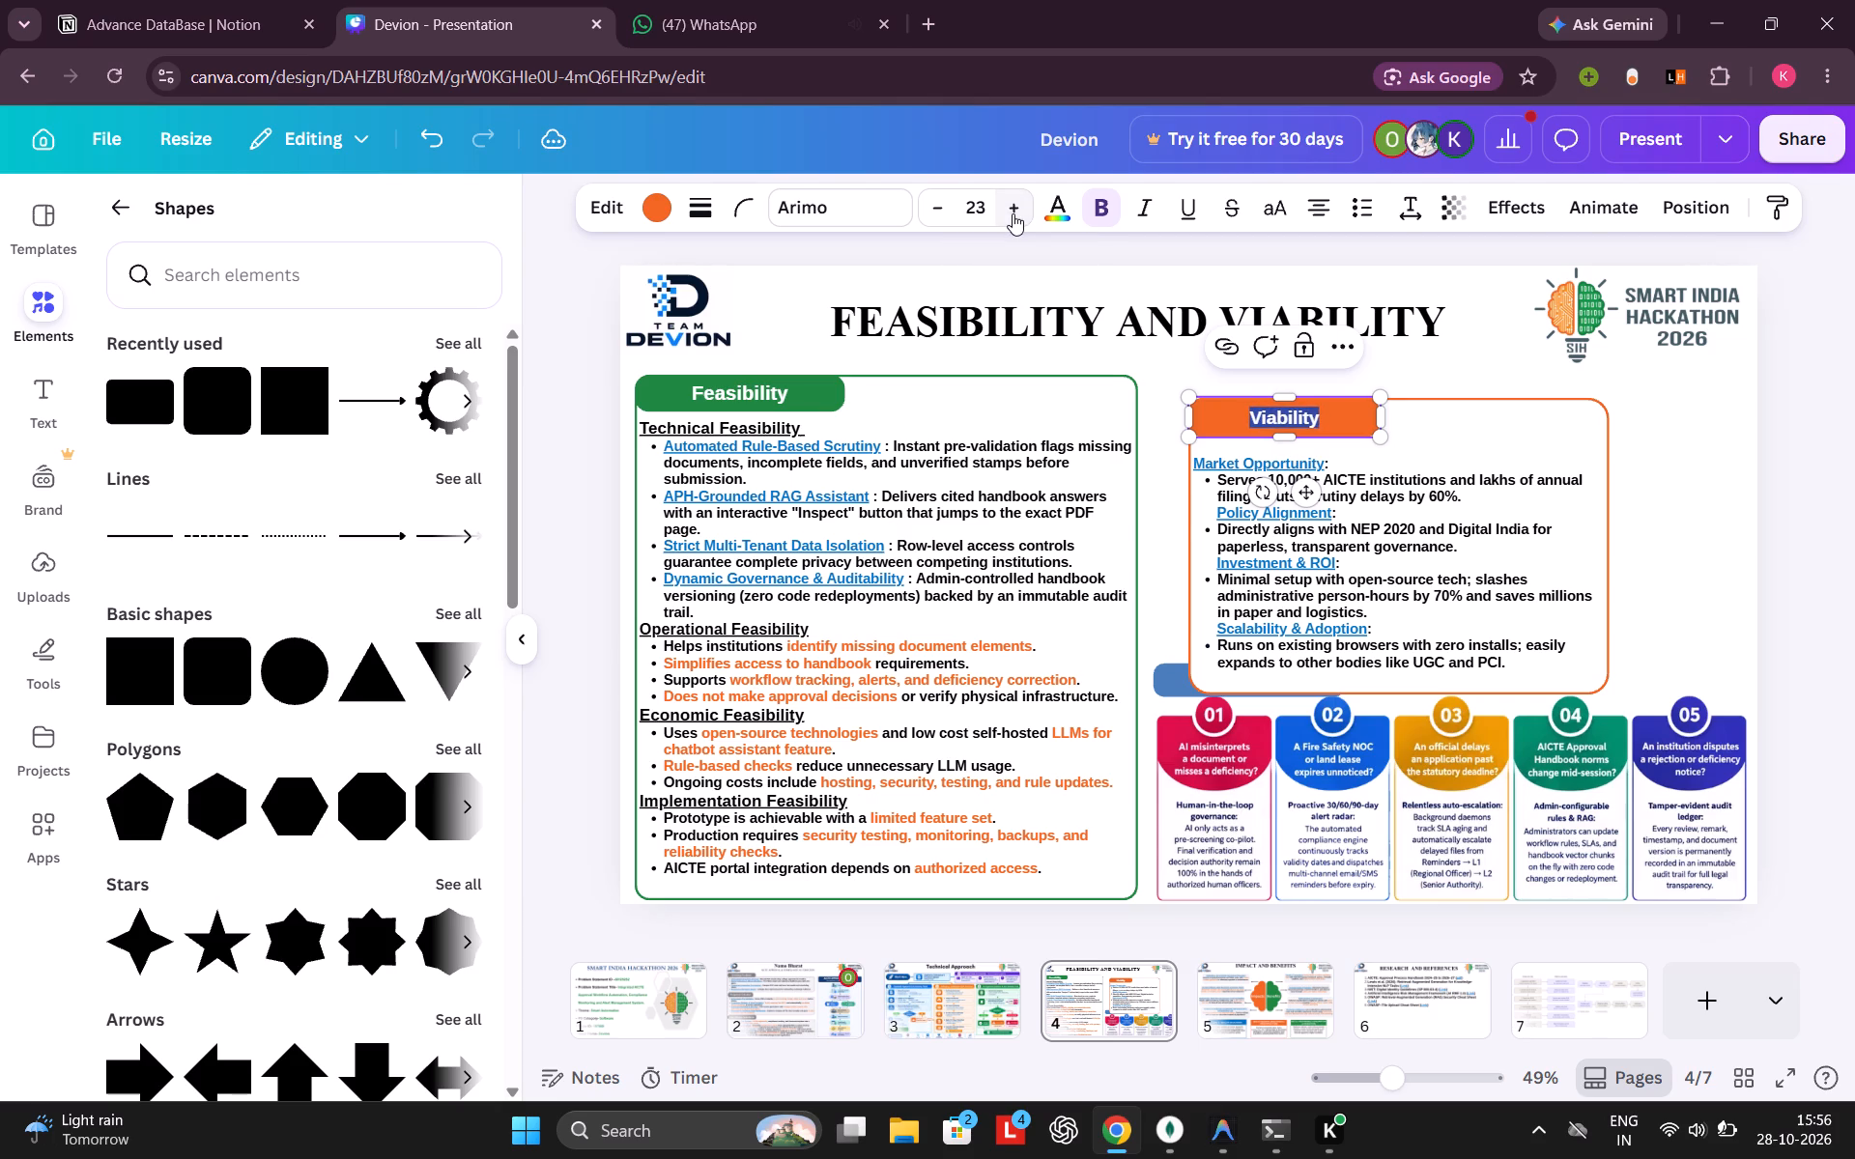
{"action": "triple_click", "coordinate": [765, 390]}
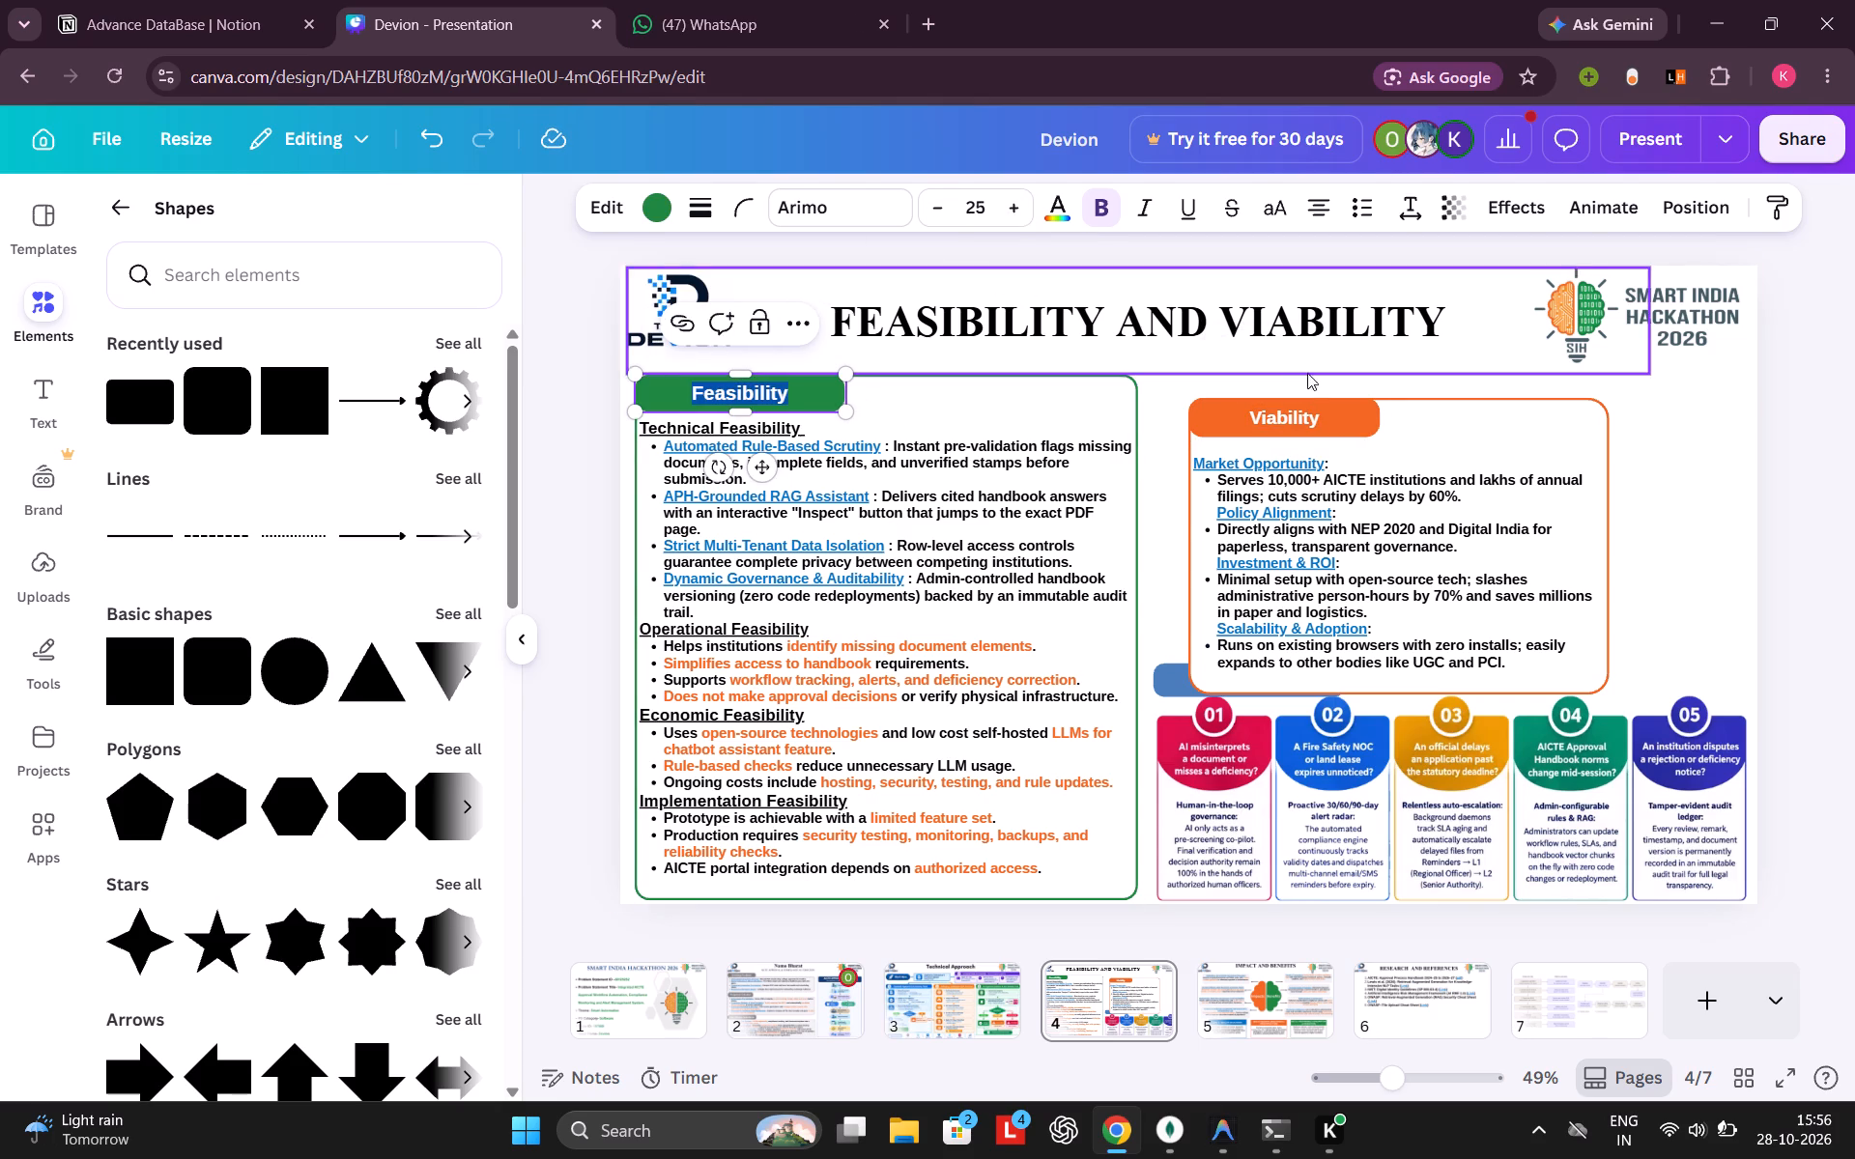
{"action": "double_click", "coordinate": [1261, 414]}
{"action": "double_click", "coordinate": [1261, 414]}
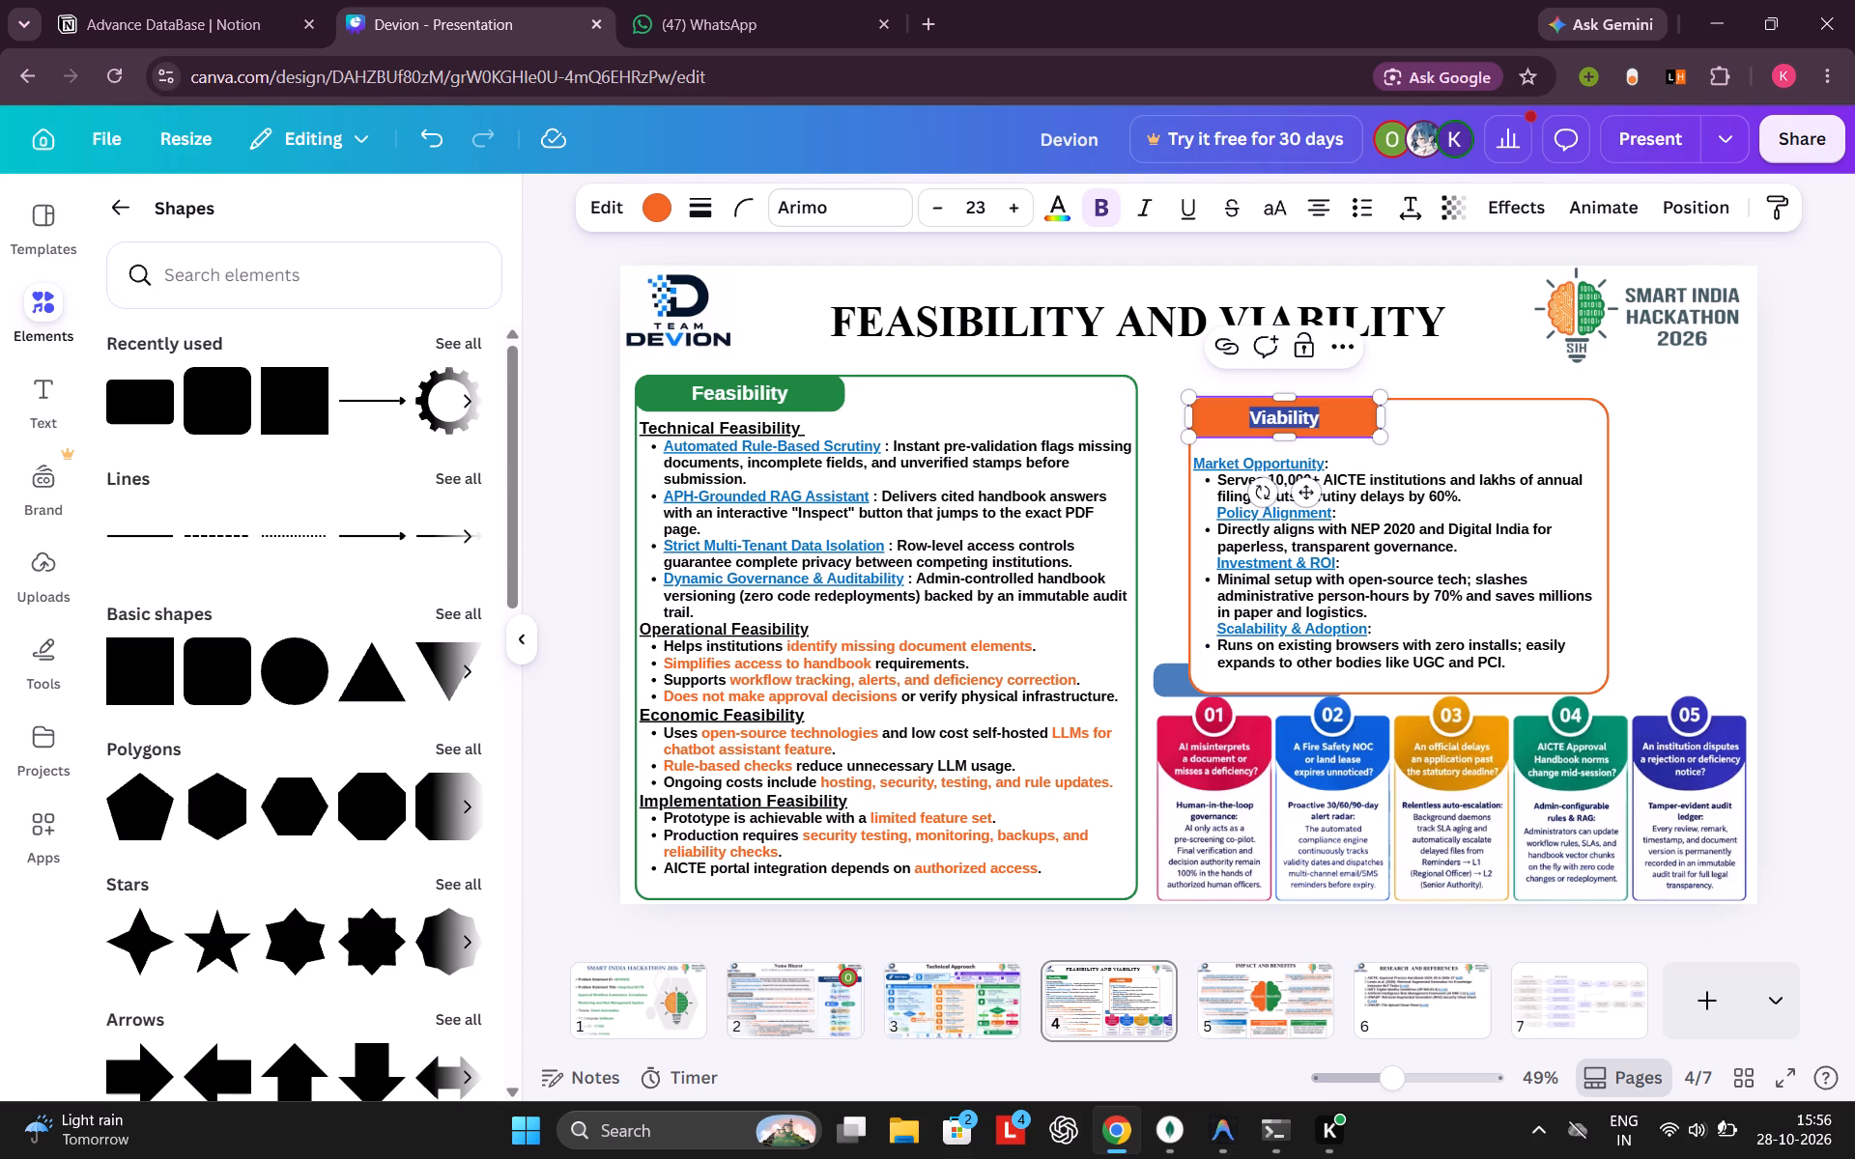
{"action": "double_click", "coordinate": [1006, 212]}
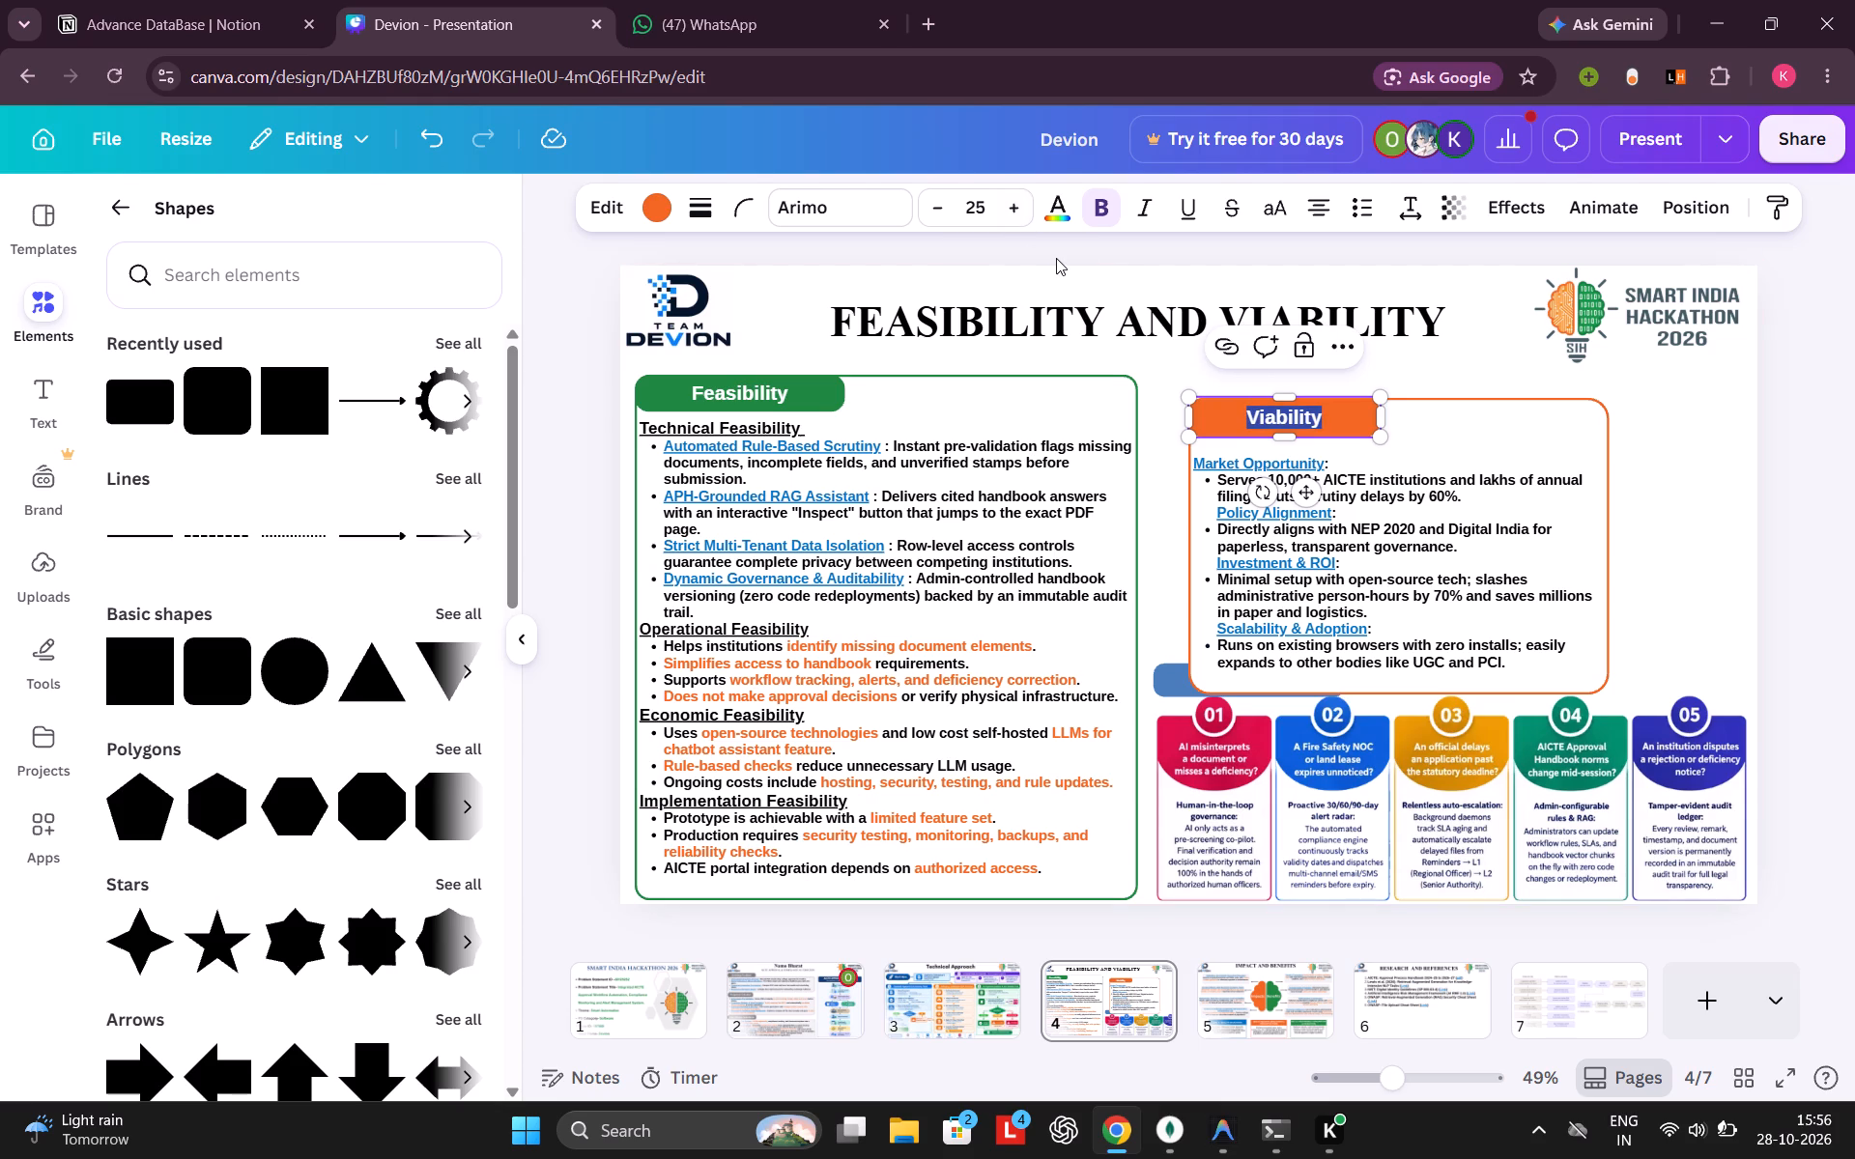
{"action": "left_click", "coordinate": [1056, 257]}
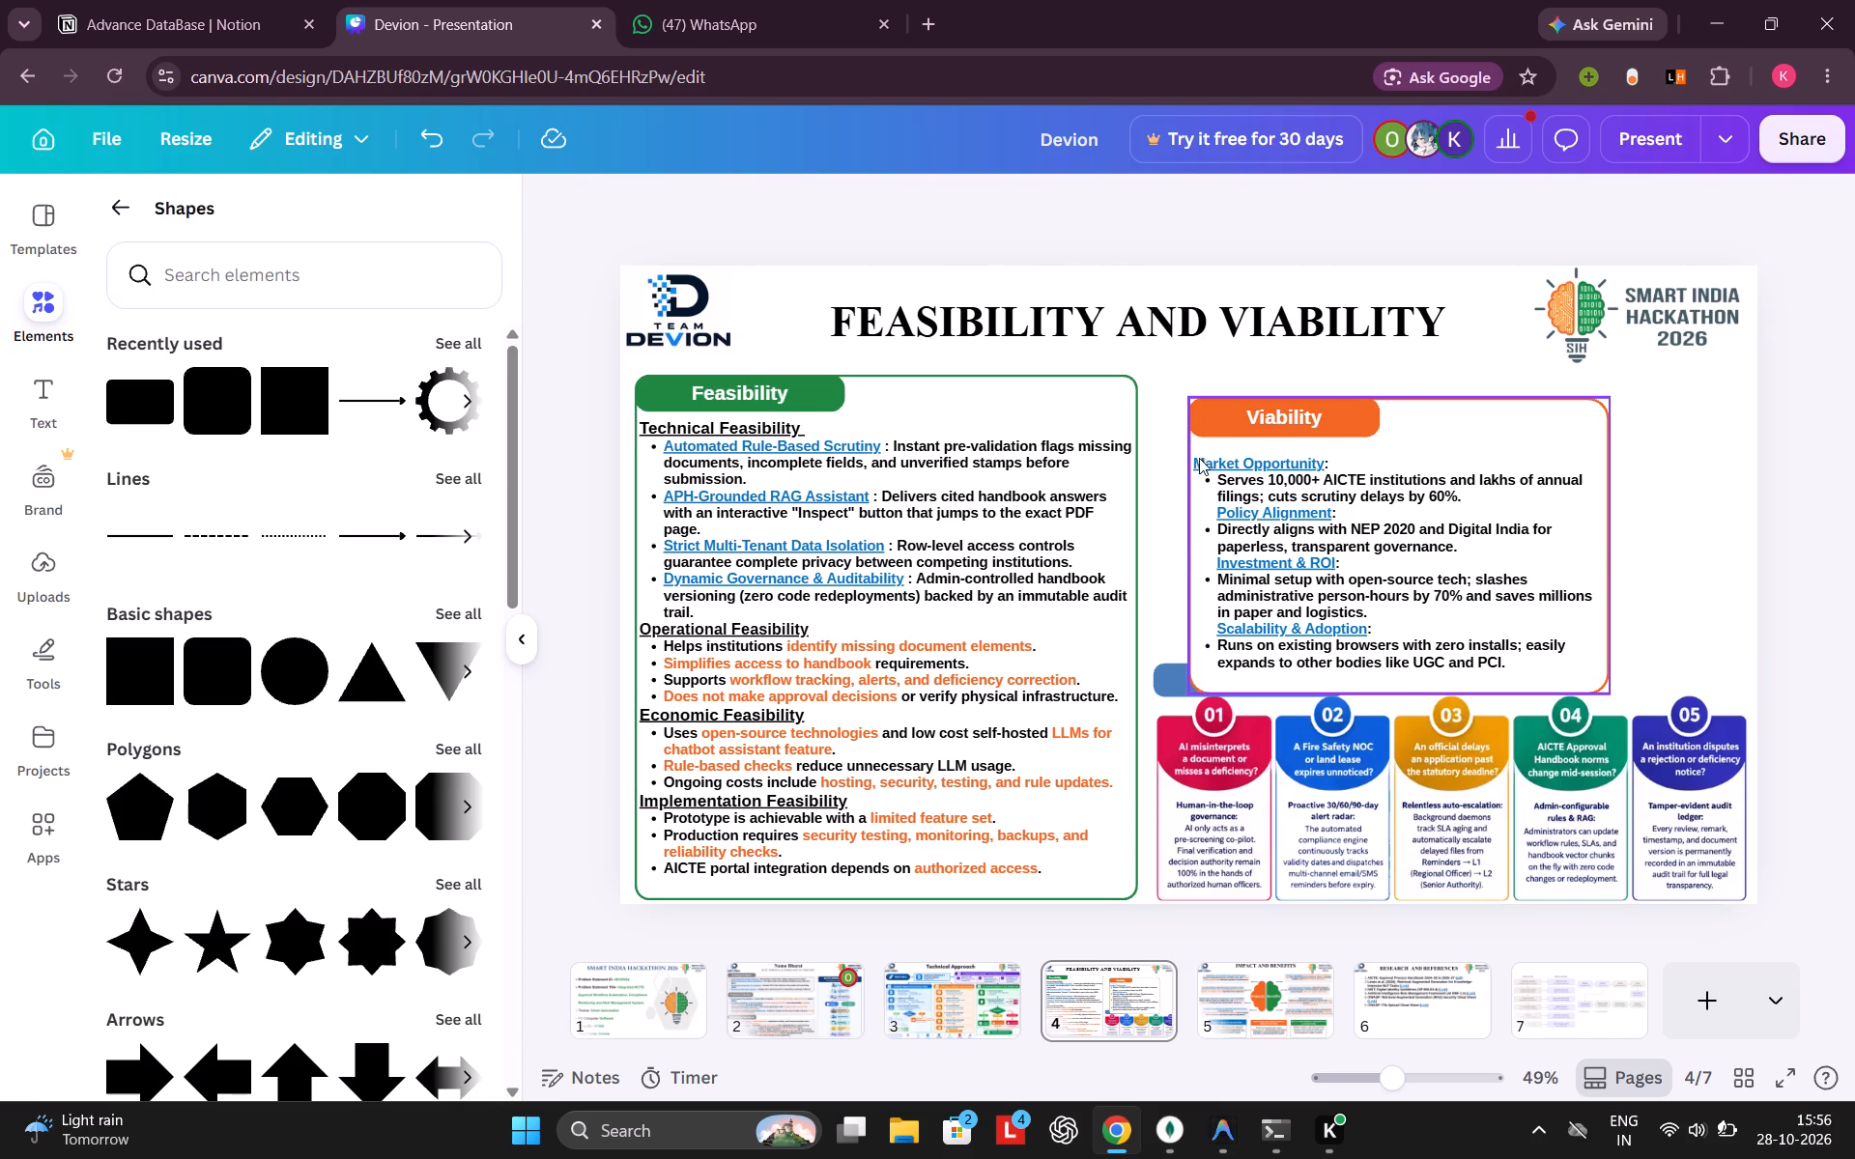
Indent the Market Opportunity heading with six leading spaces to line it up with the other viability headings.
{"action": "left_click", "coordinate": [1202, 463]}
{"action": "double_click", "coordinate": [1212, 465]}
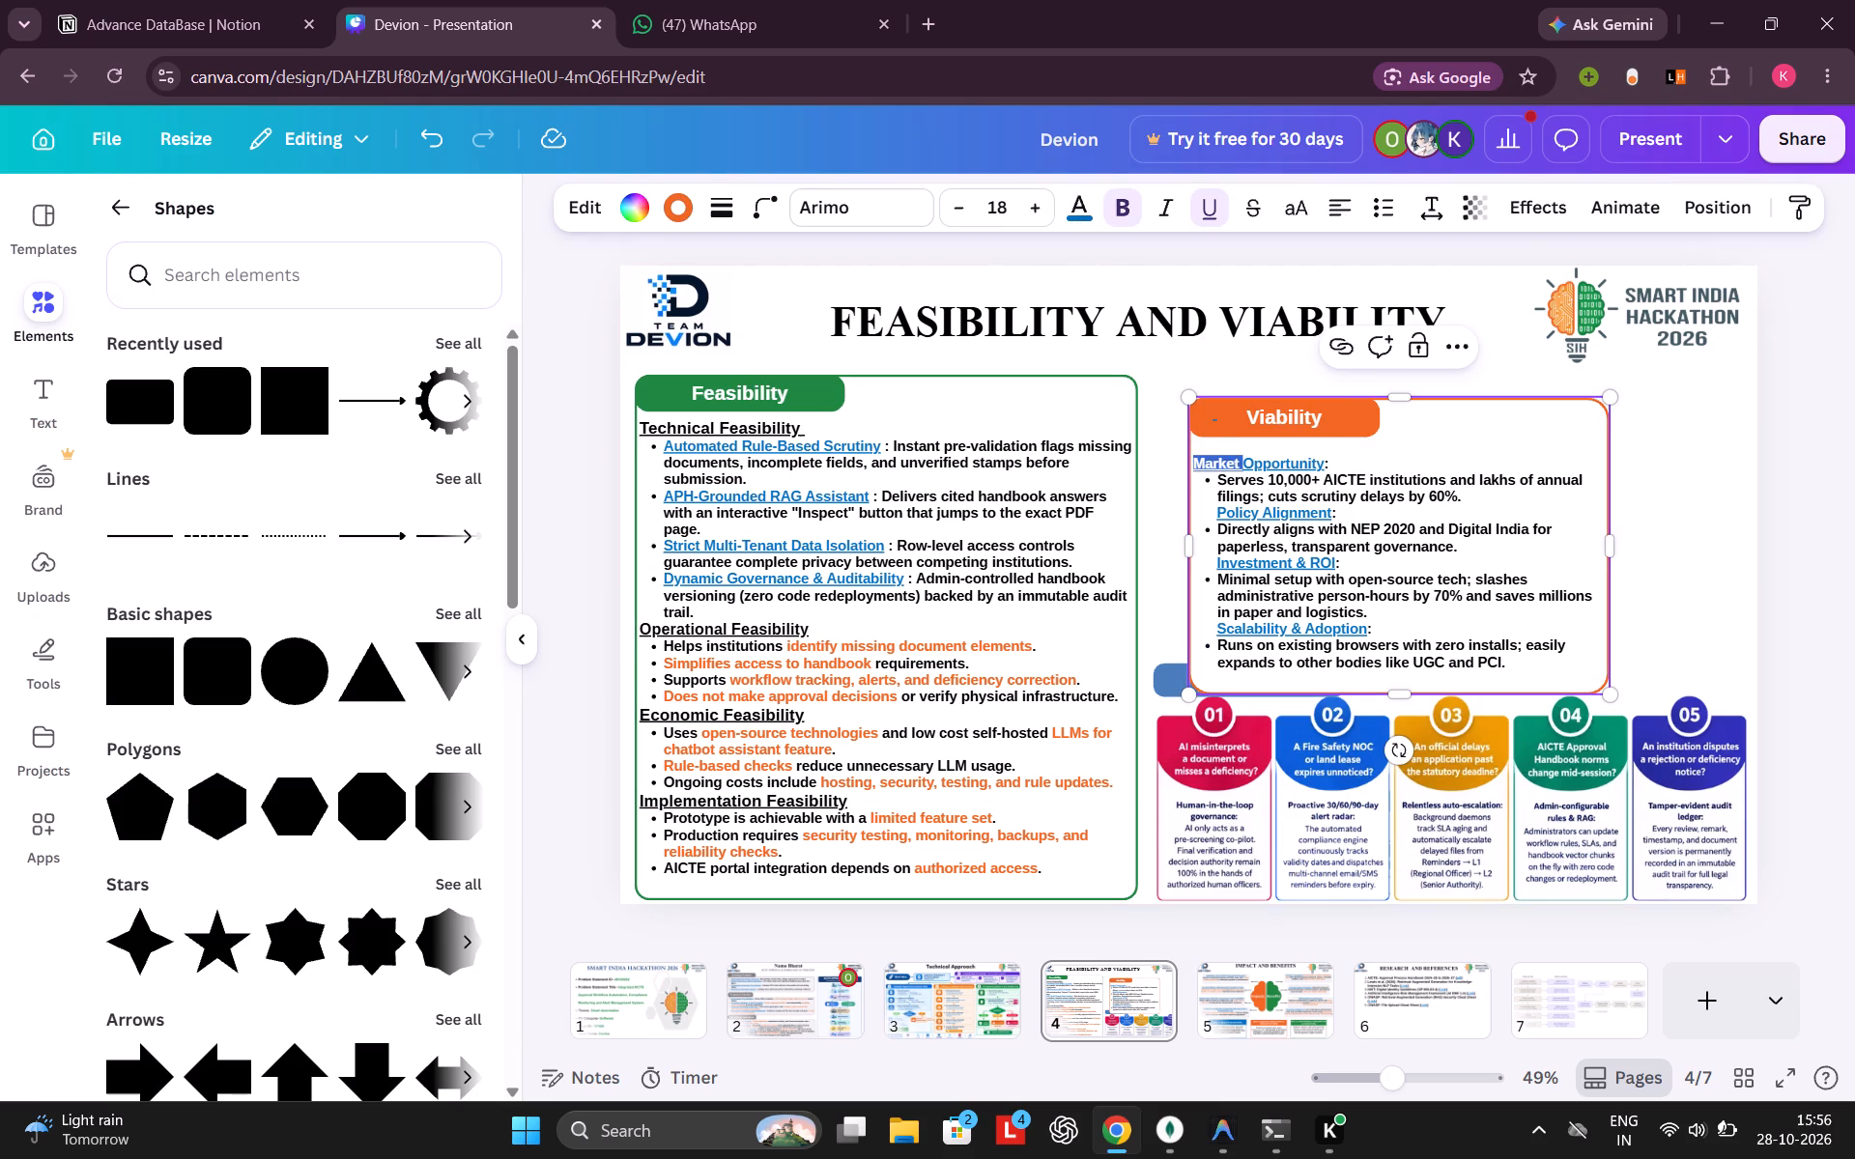
{"action": "left_click", "coordinate": [1212, 465]}
{"action": "key", "text": "Left"}
{"action": "key", "text": "Left"}
{"action": "key", "text": "space"}
{"action": "key", "text": "space"}
{"action": "key", "text": "space"}
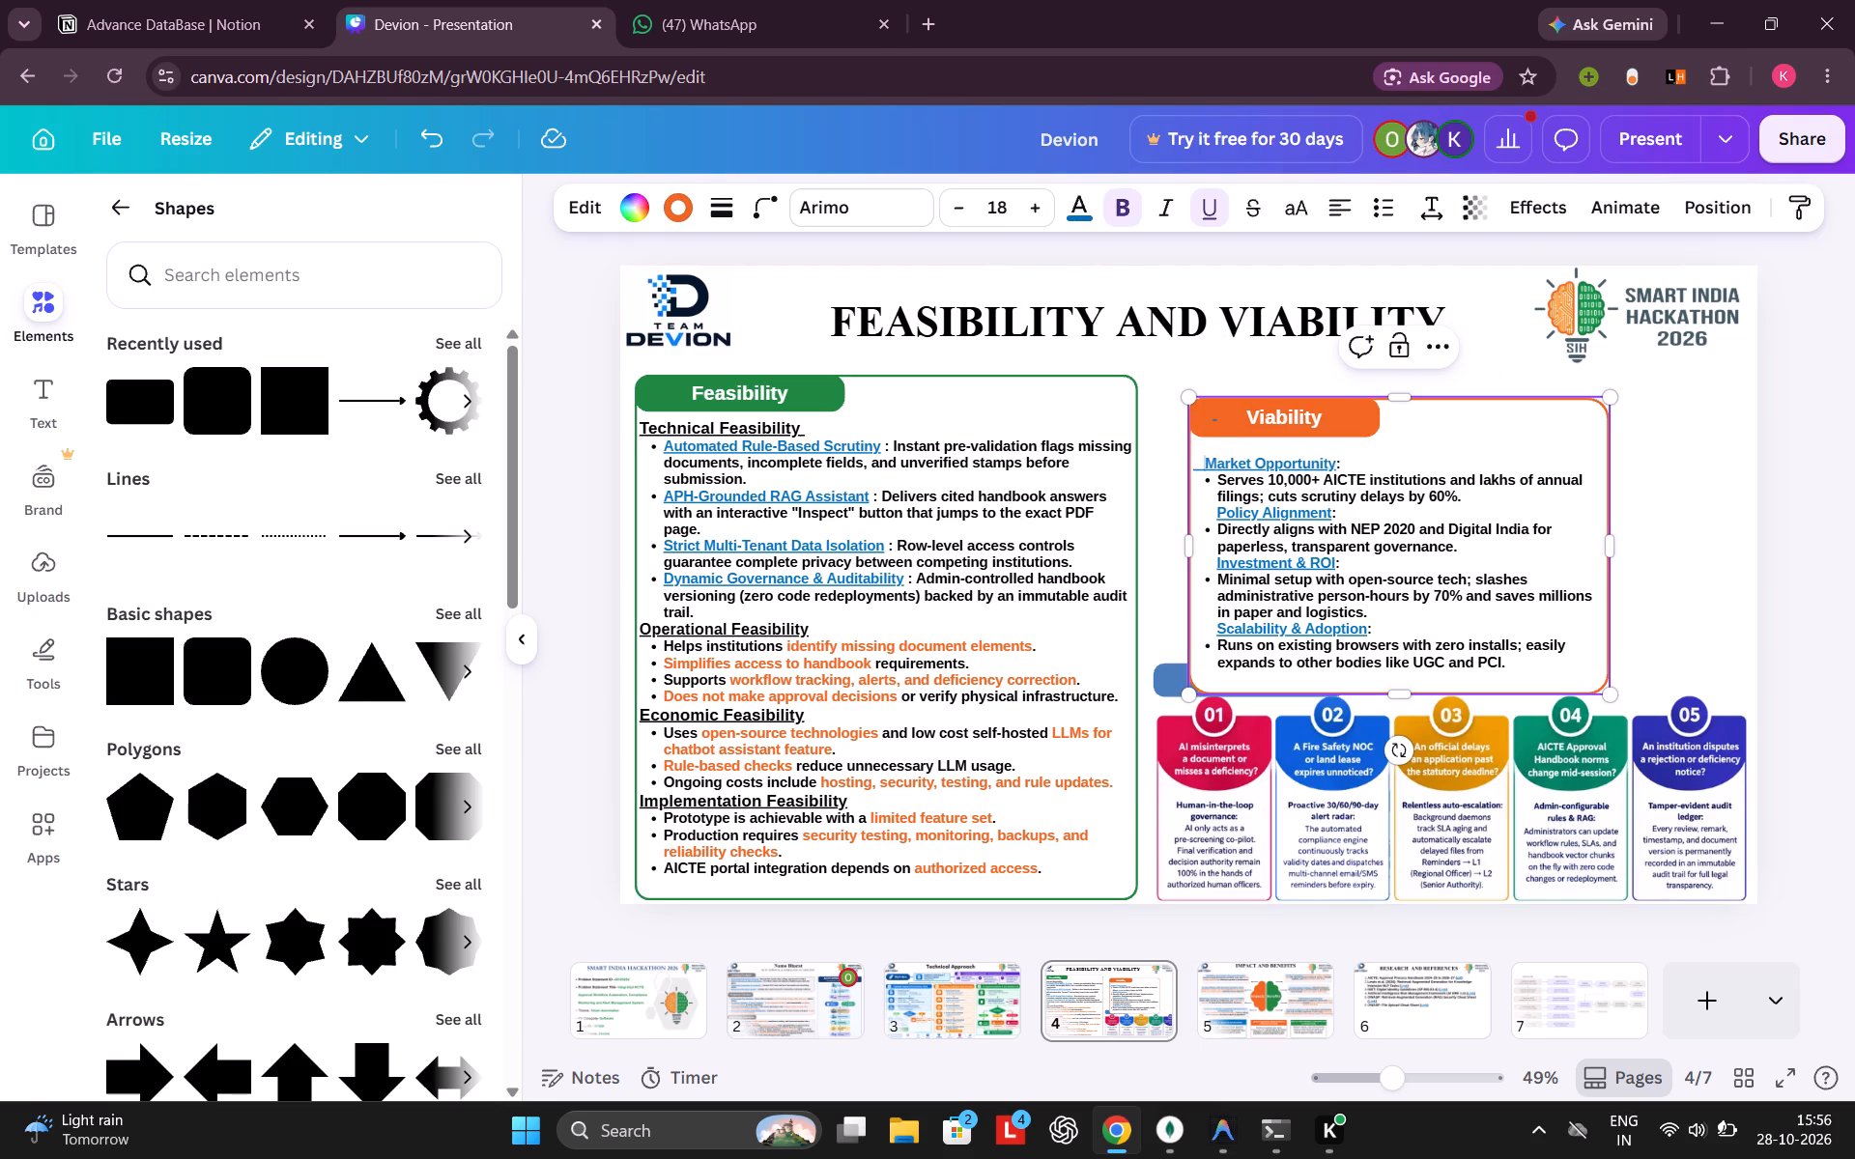
{"action": "key", "text": "space"}
{"action": "key", "text": "space"}
{"action": "key", "text": "space"}
Remove the underline from the leading spaces before the Market Opportunity heading.
{"action": "left_click_drag", "start_coordinate": [1216, 470], "coordinate": [1196, 471]}
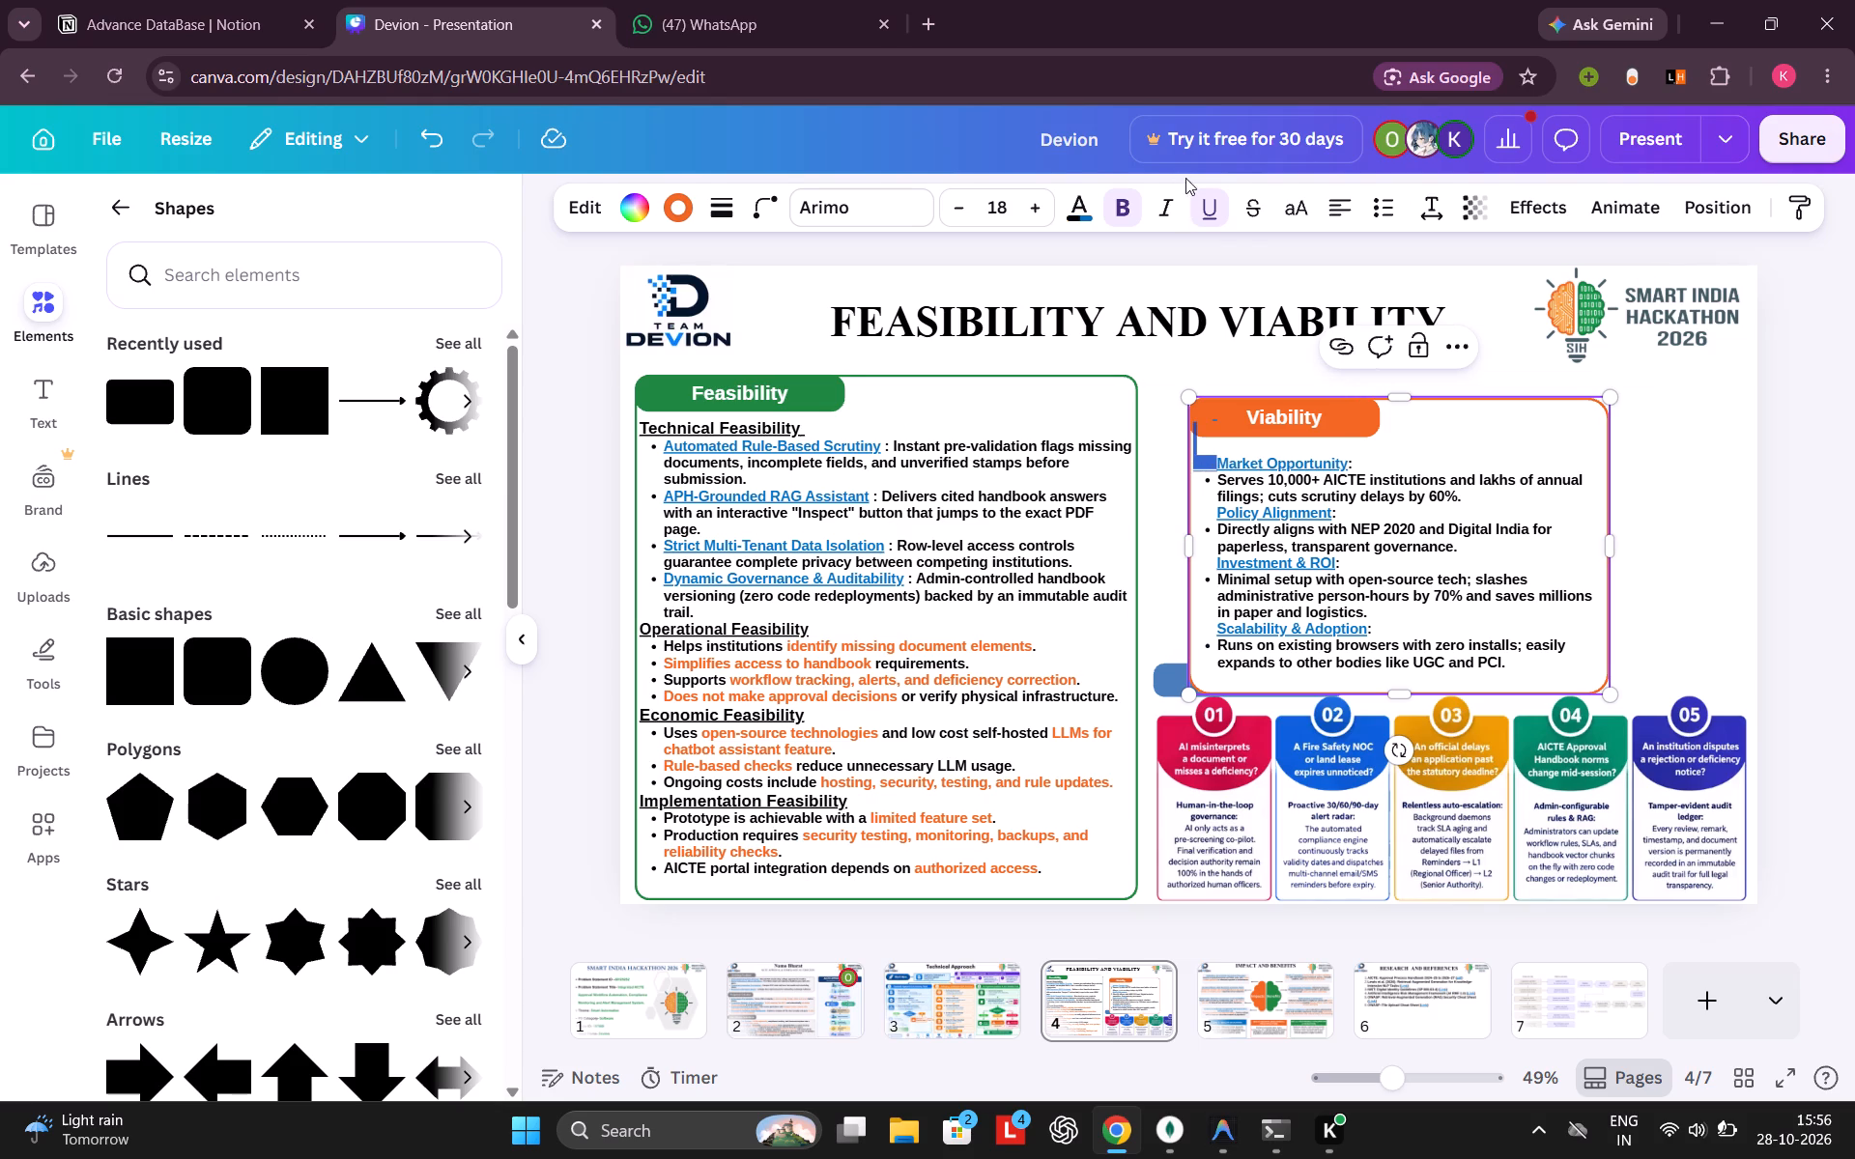
{"action": "left_click", "coordinate": [1212, 212]}
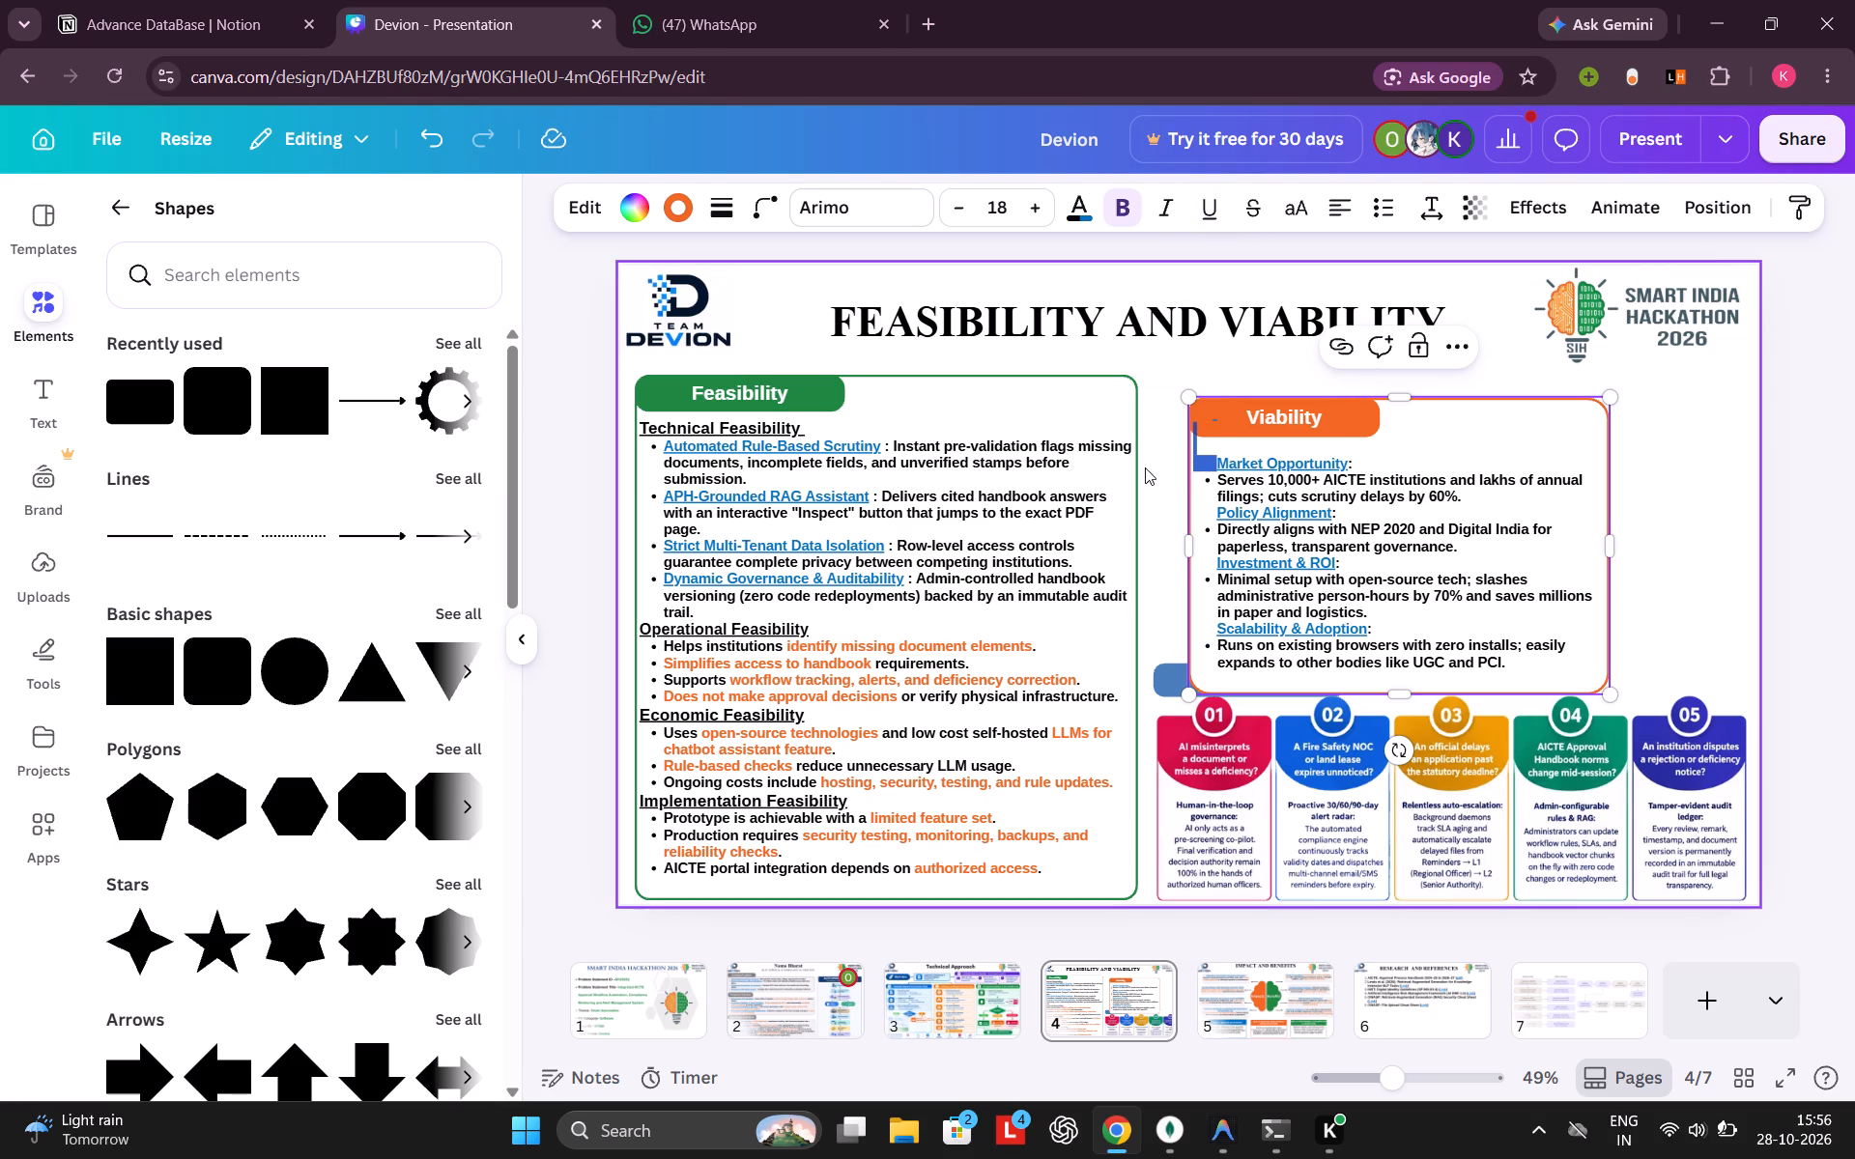
{"action": "left_click", "coordinate": [1164, 458]}
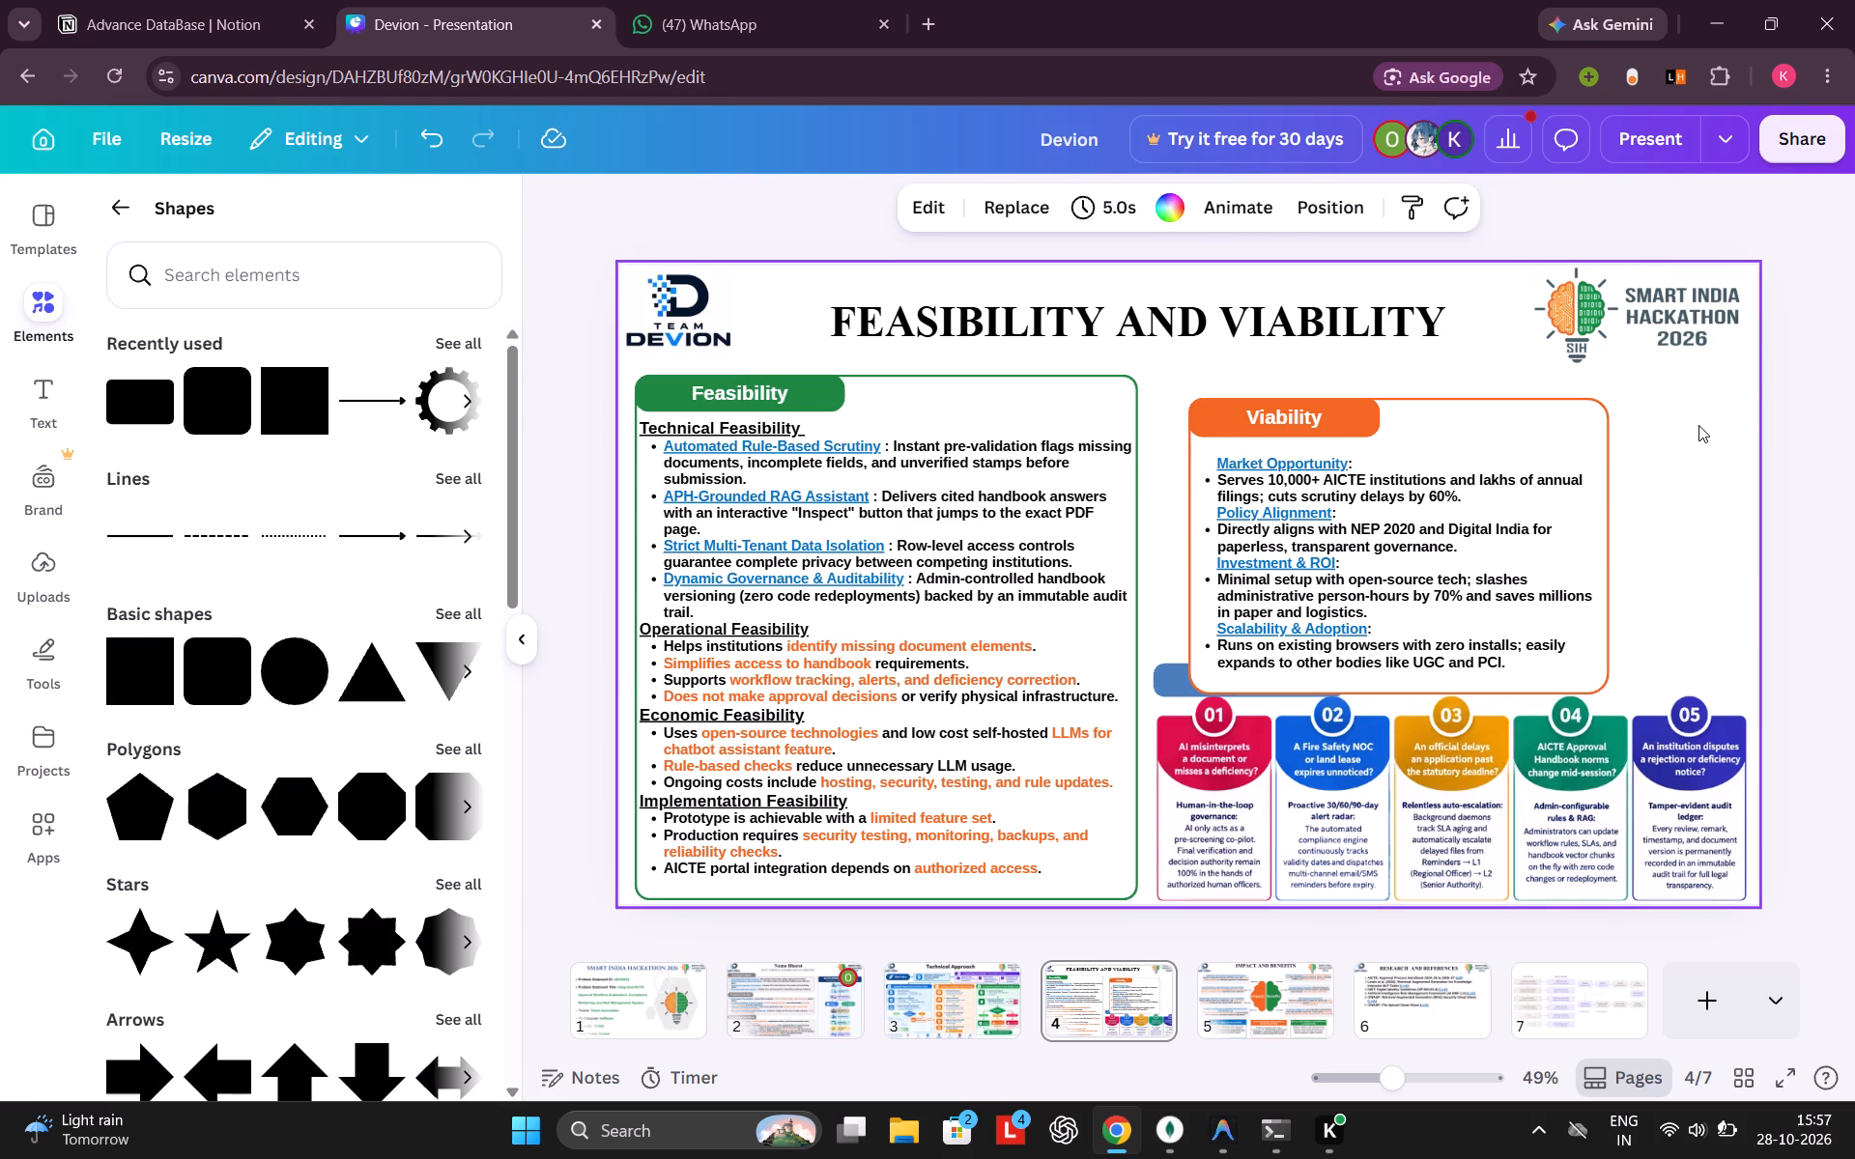
Move the viability points box up clear of the What Ifs label and widen it rightward to about 934 wide.
{"action": "left_click_drag", "start_coordinate": [1462, 438], "coordinate": [1457, 412]}
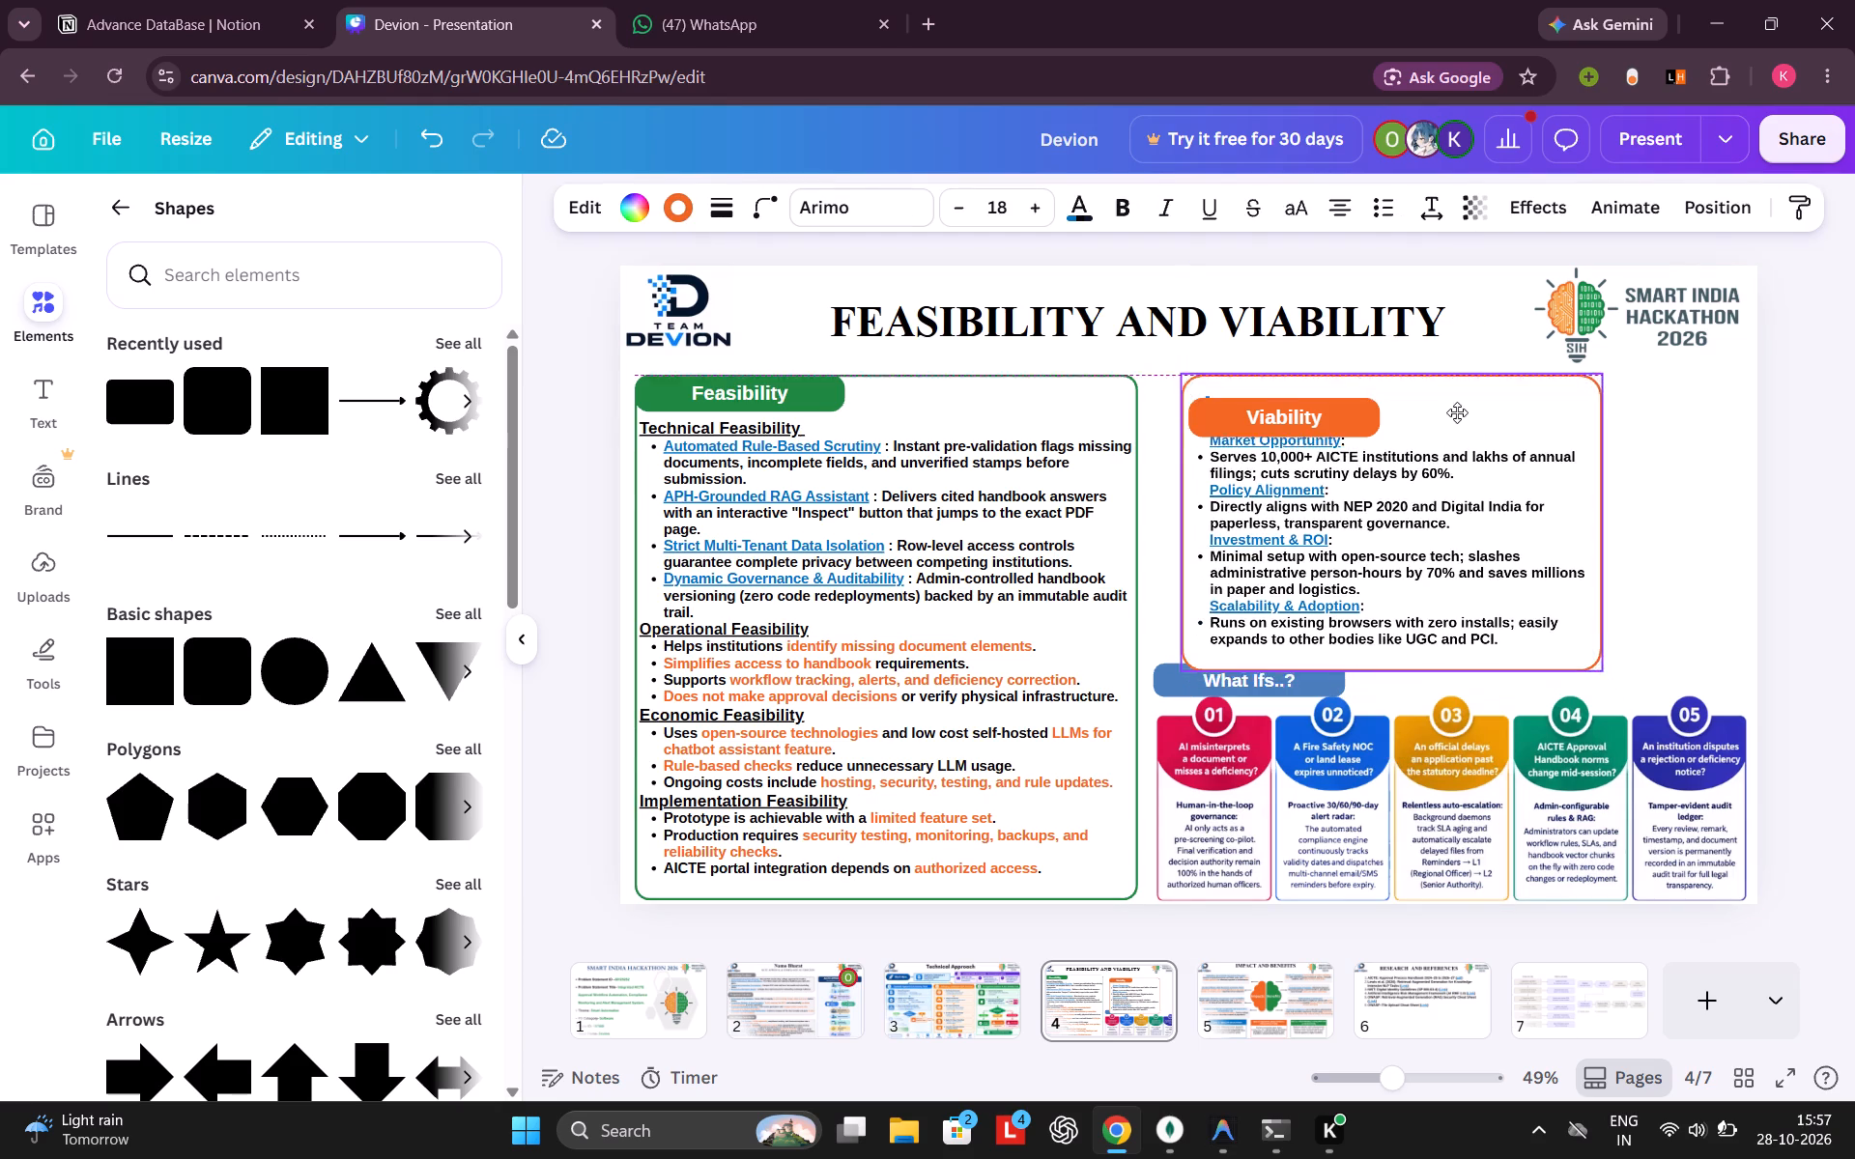
{"action": "left_click_drag", "start_coordinate": [1457, 412], "coordinate": [1456, 415]}
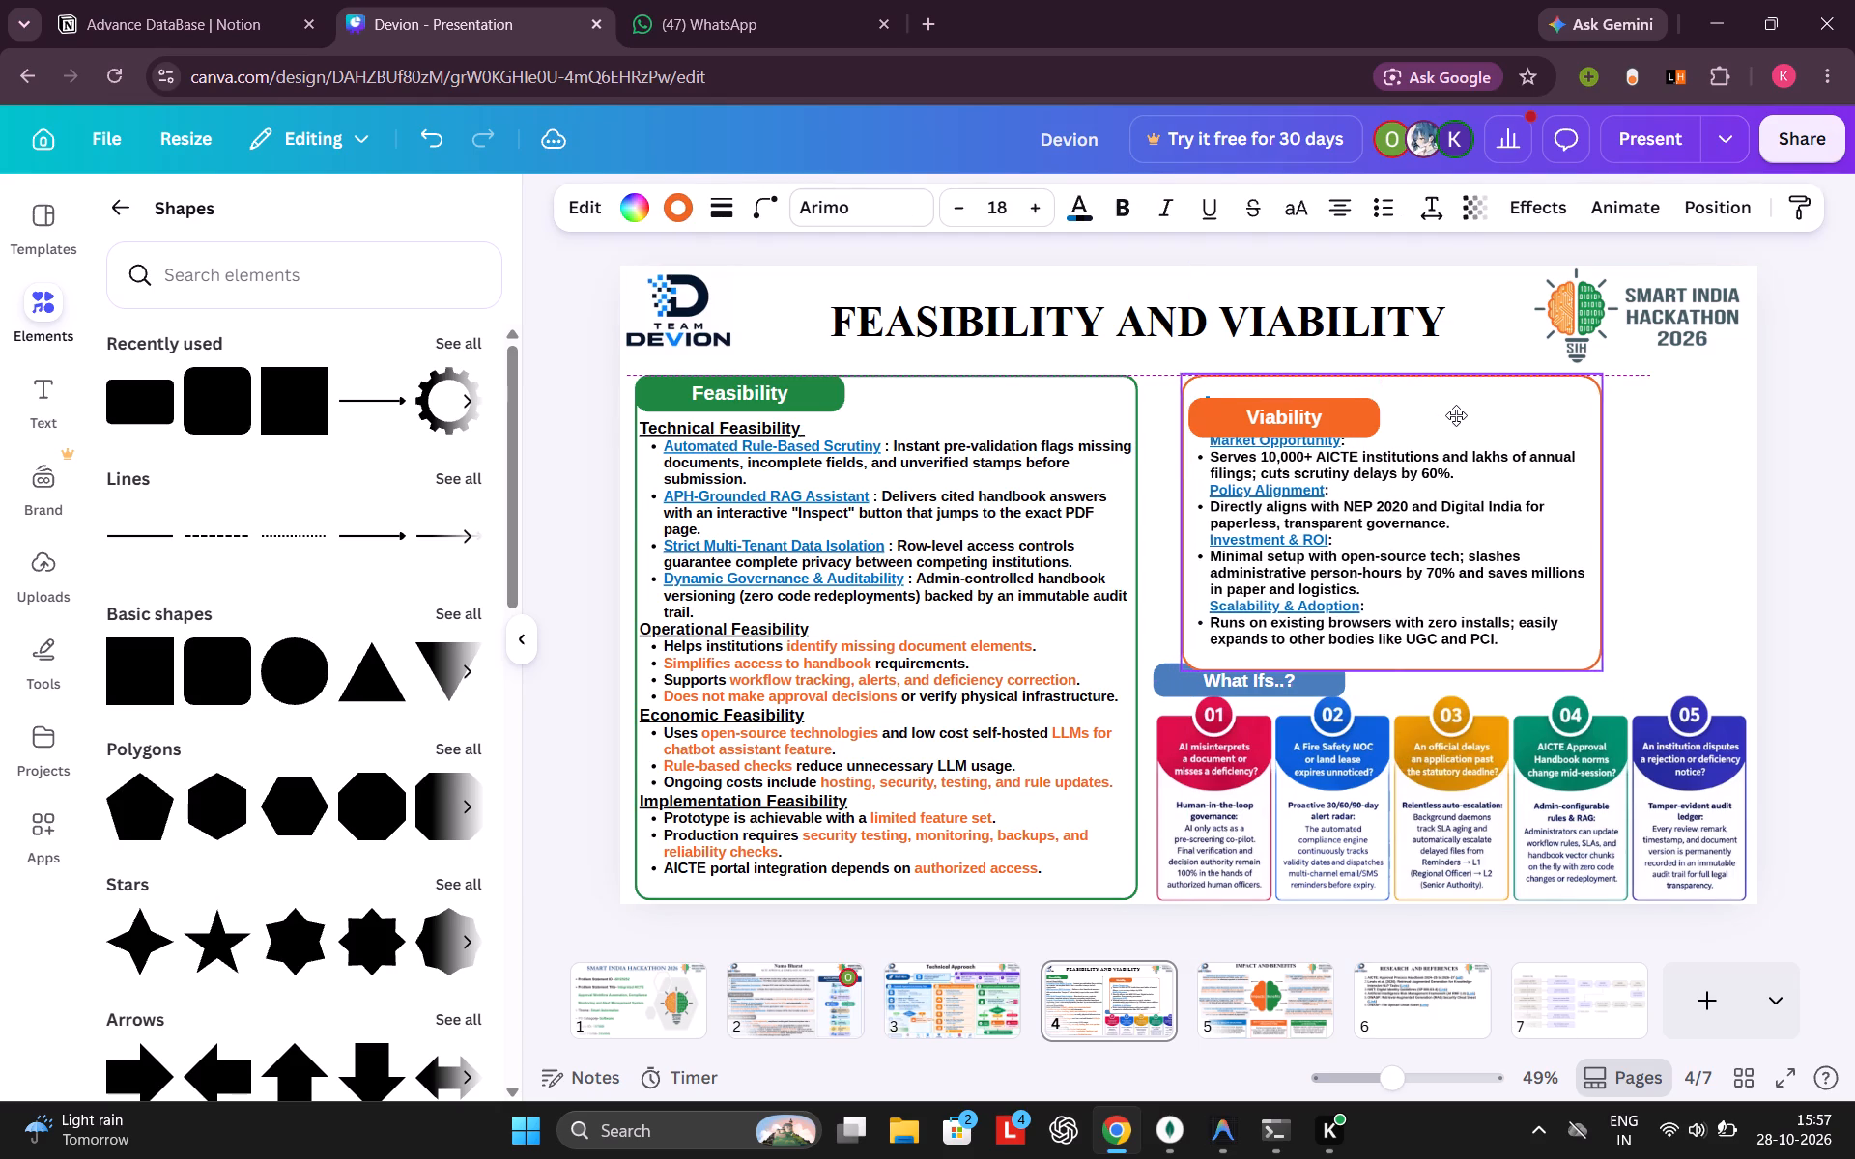
{"action": "left_click_drag", "start_coordinate": [1456, 415], "coordinate": [1457, 416]}
{"action": "left_click_drag", "start_coordinate": [1612, 520], "coordinate": [1724, 499]}
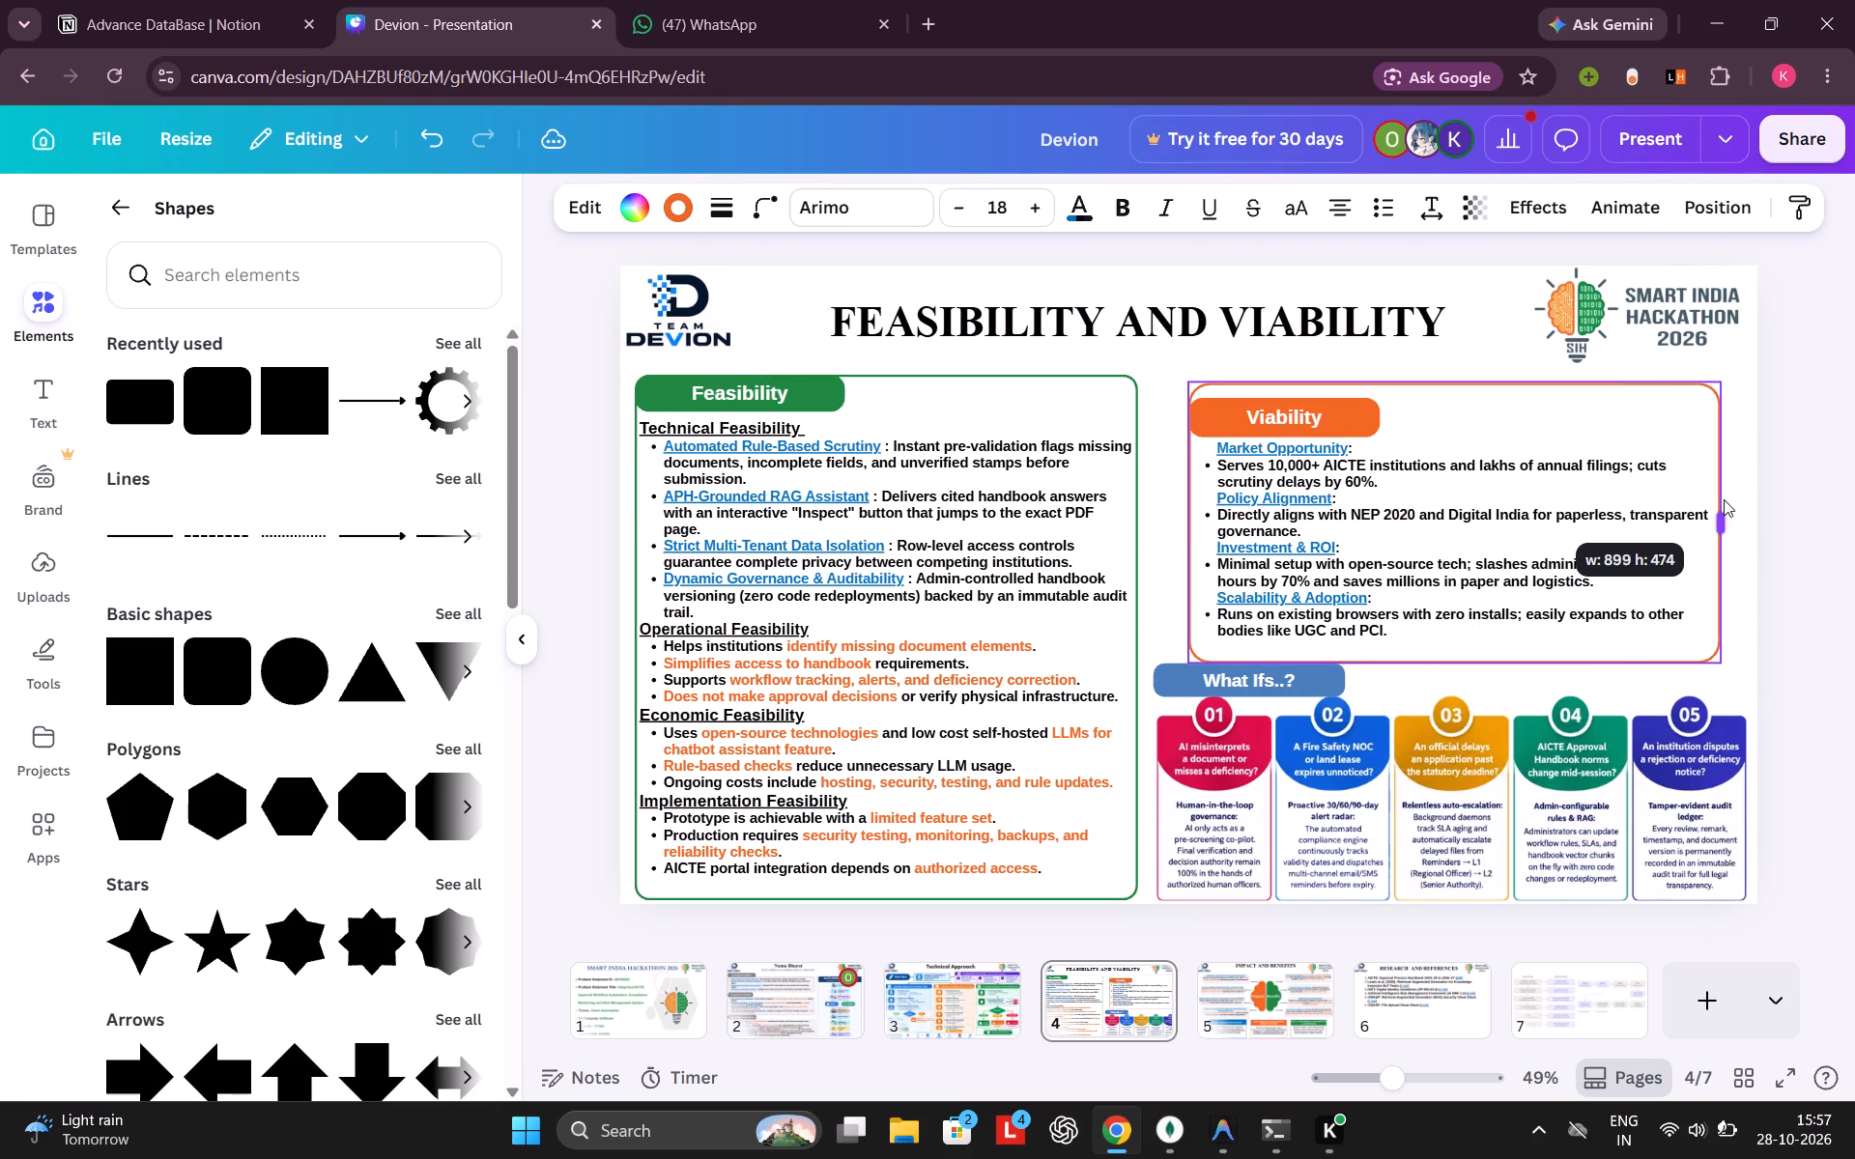
{"action": "left_click_drag", "start_coordinate": [1724, 499], "coordinate": [1738, 495]}
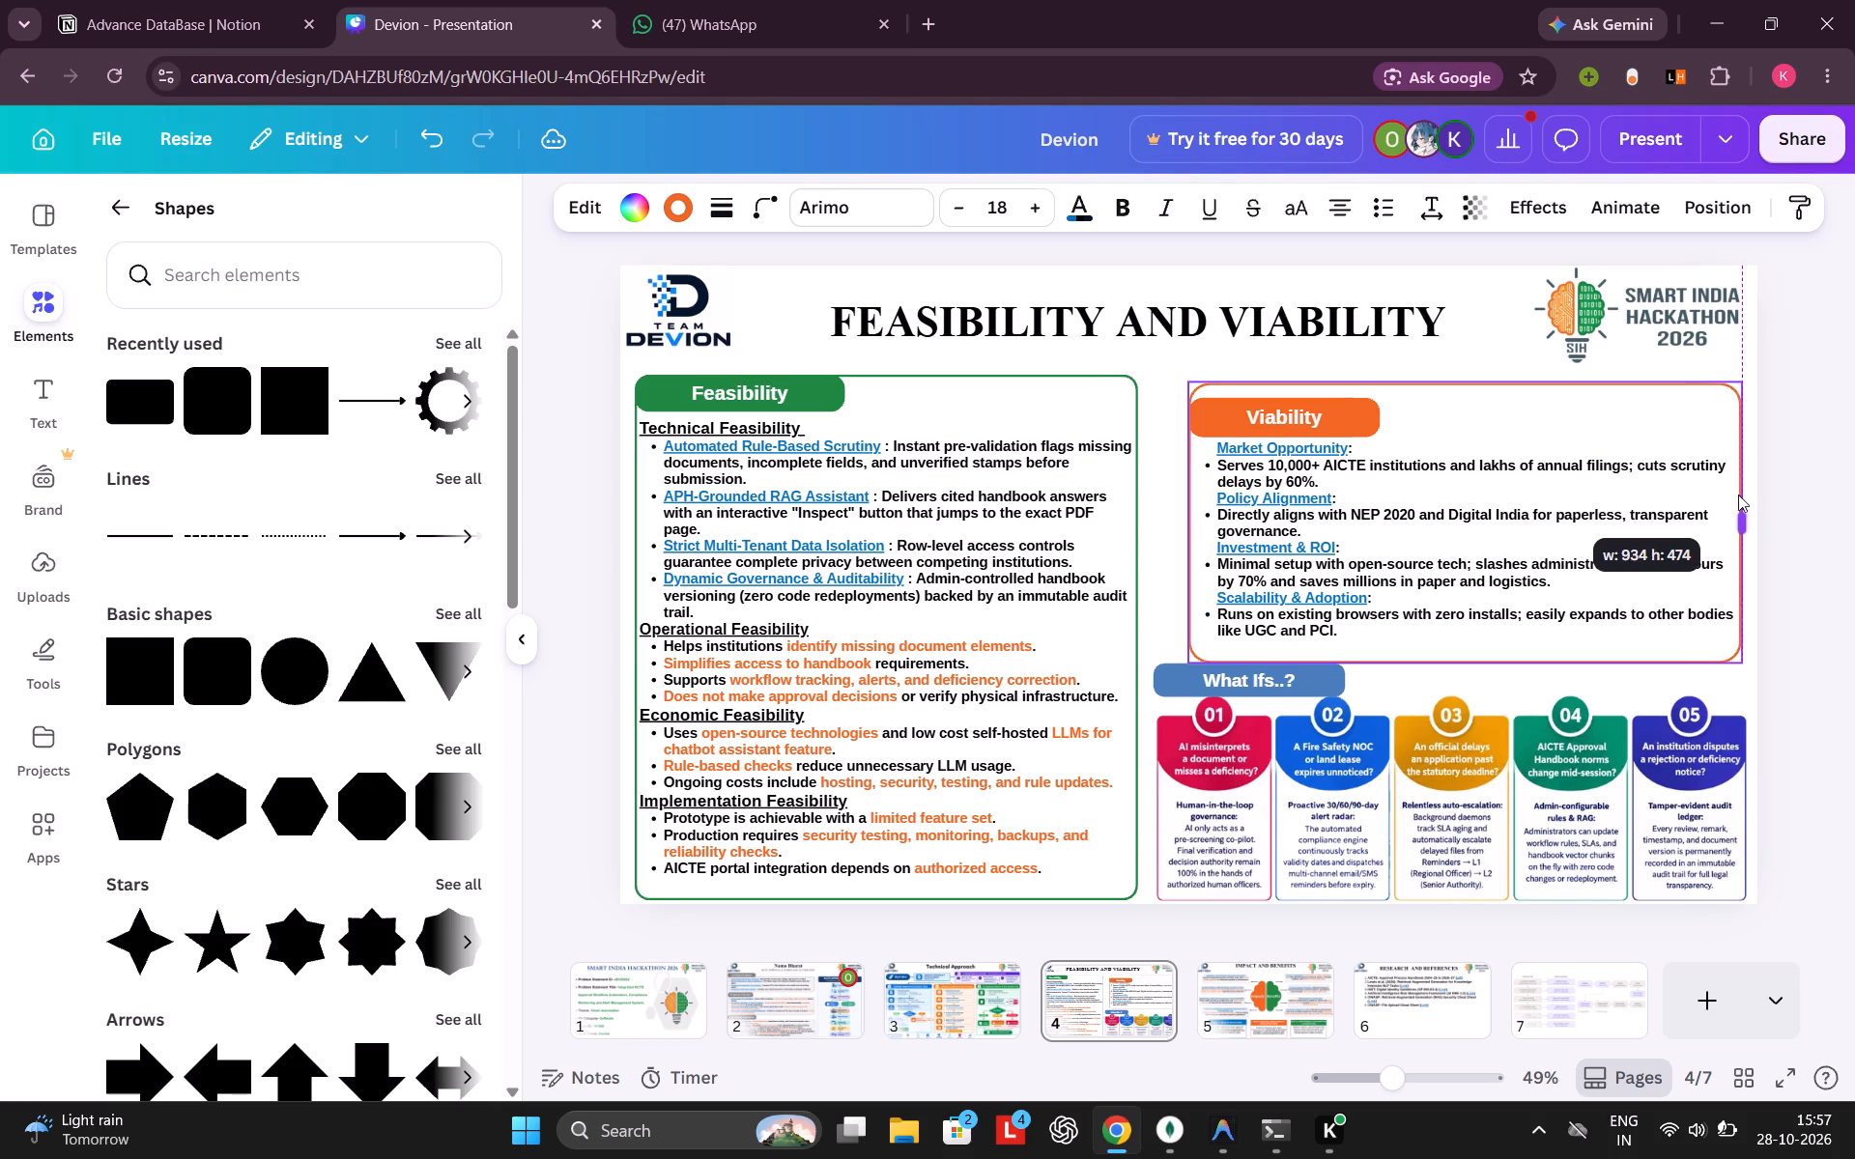
{"action": "left_click_drag", "start_coordinate": [1738, 495], "coordinate": [1736, 494]}
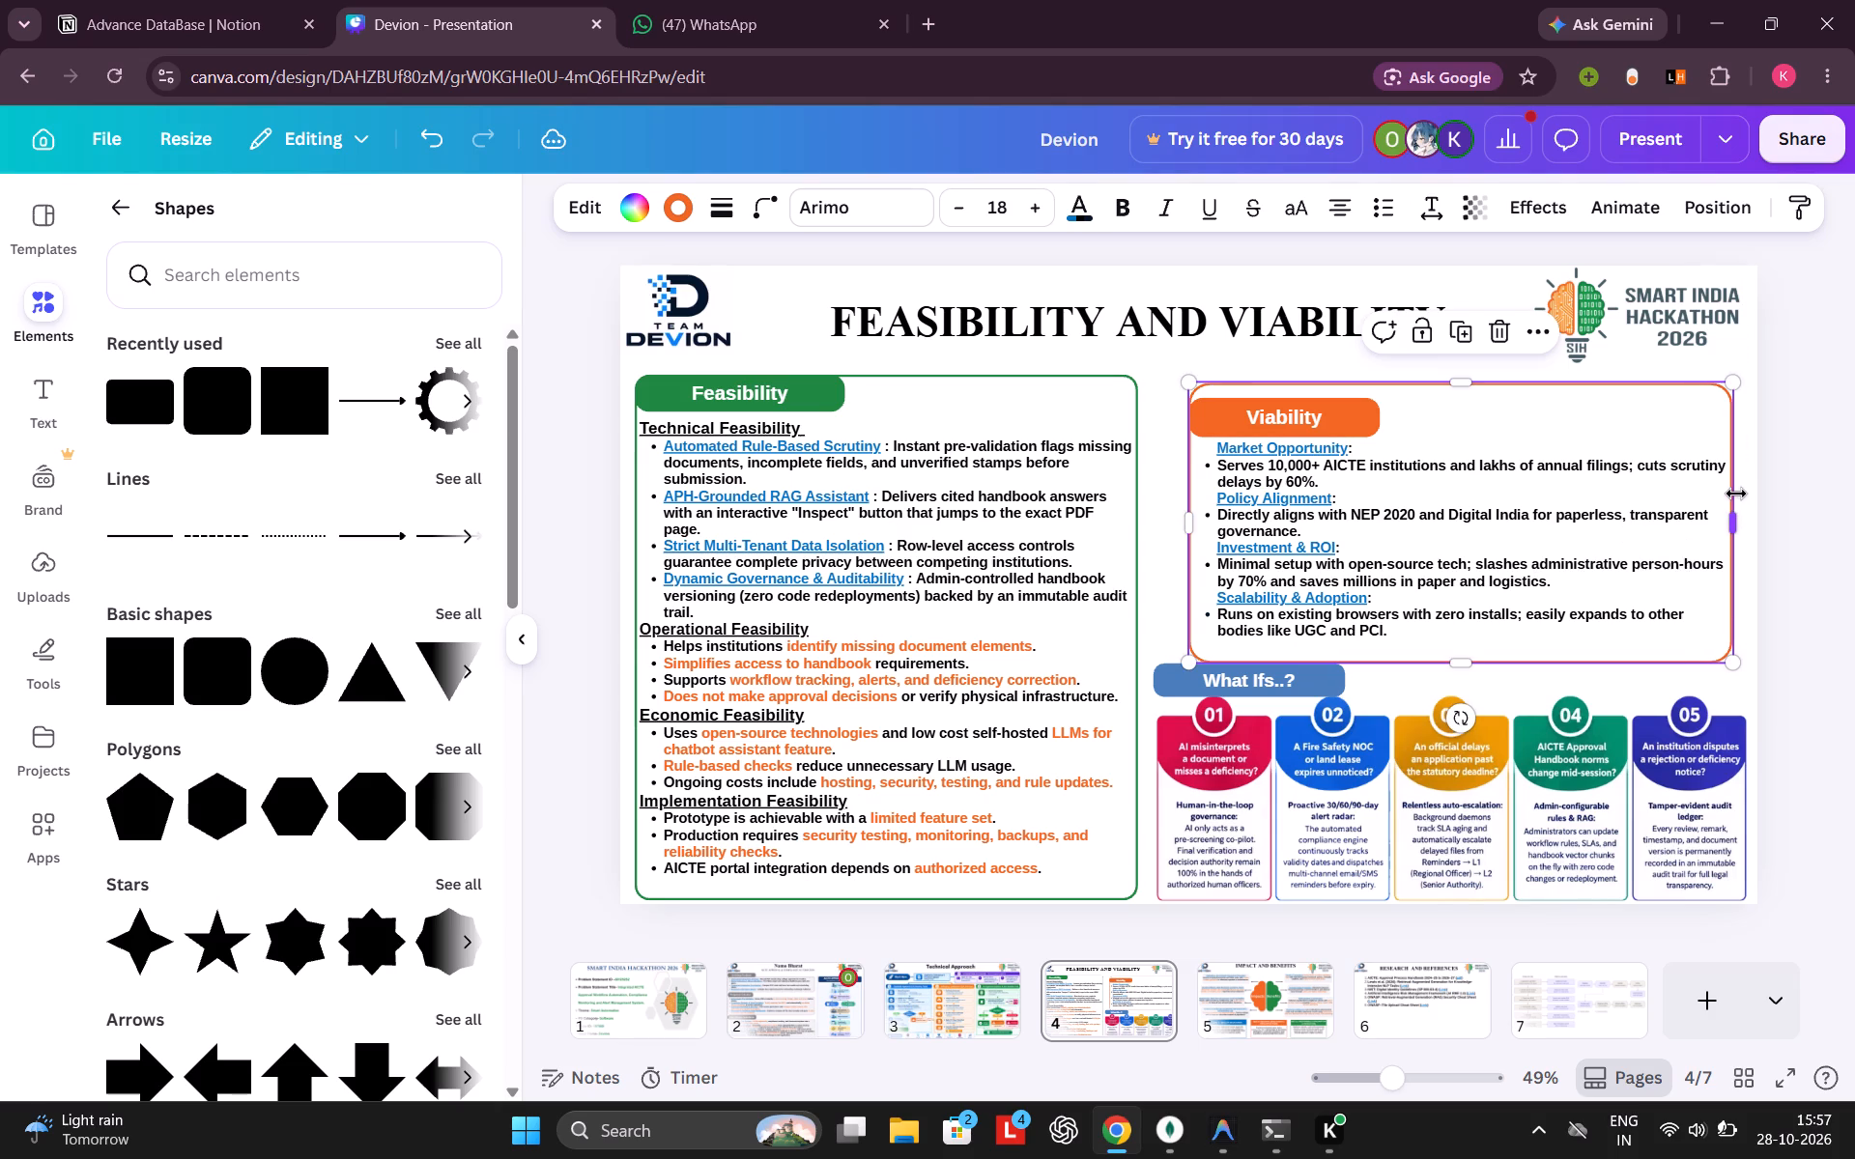
{"action": "left_click_drag", "start_coordinate": [1736, 494], "coordinate": [1745, 491]}
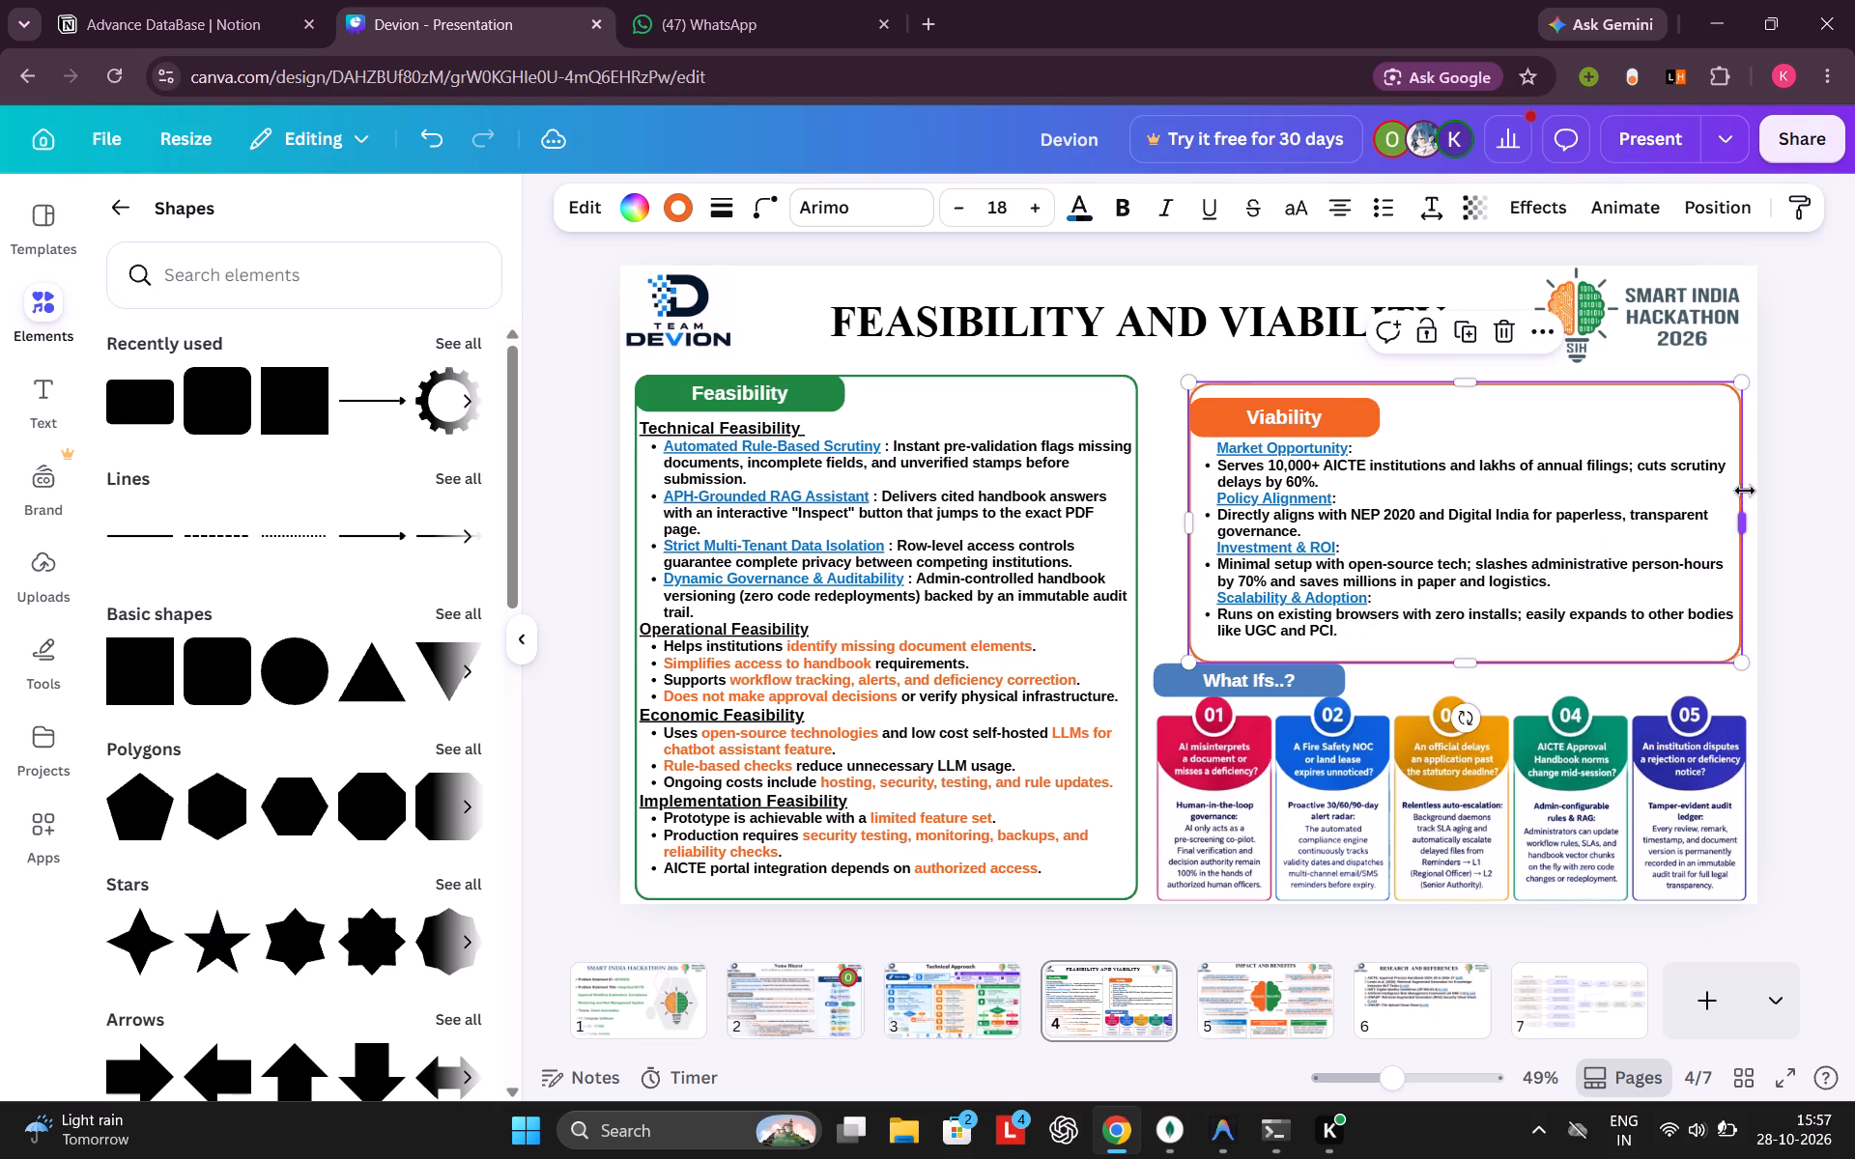
{"action": "left_click", "coordinate": [1794, 497]}
Move the Viability label up to sit flush in the upper-left corner of the points box.
{"action": "left_click", "coordinate": [1304, 423]}
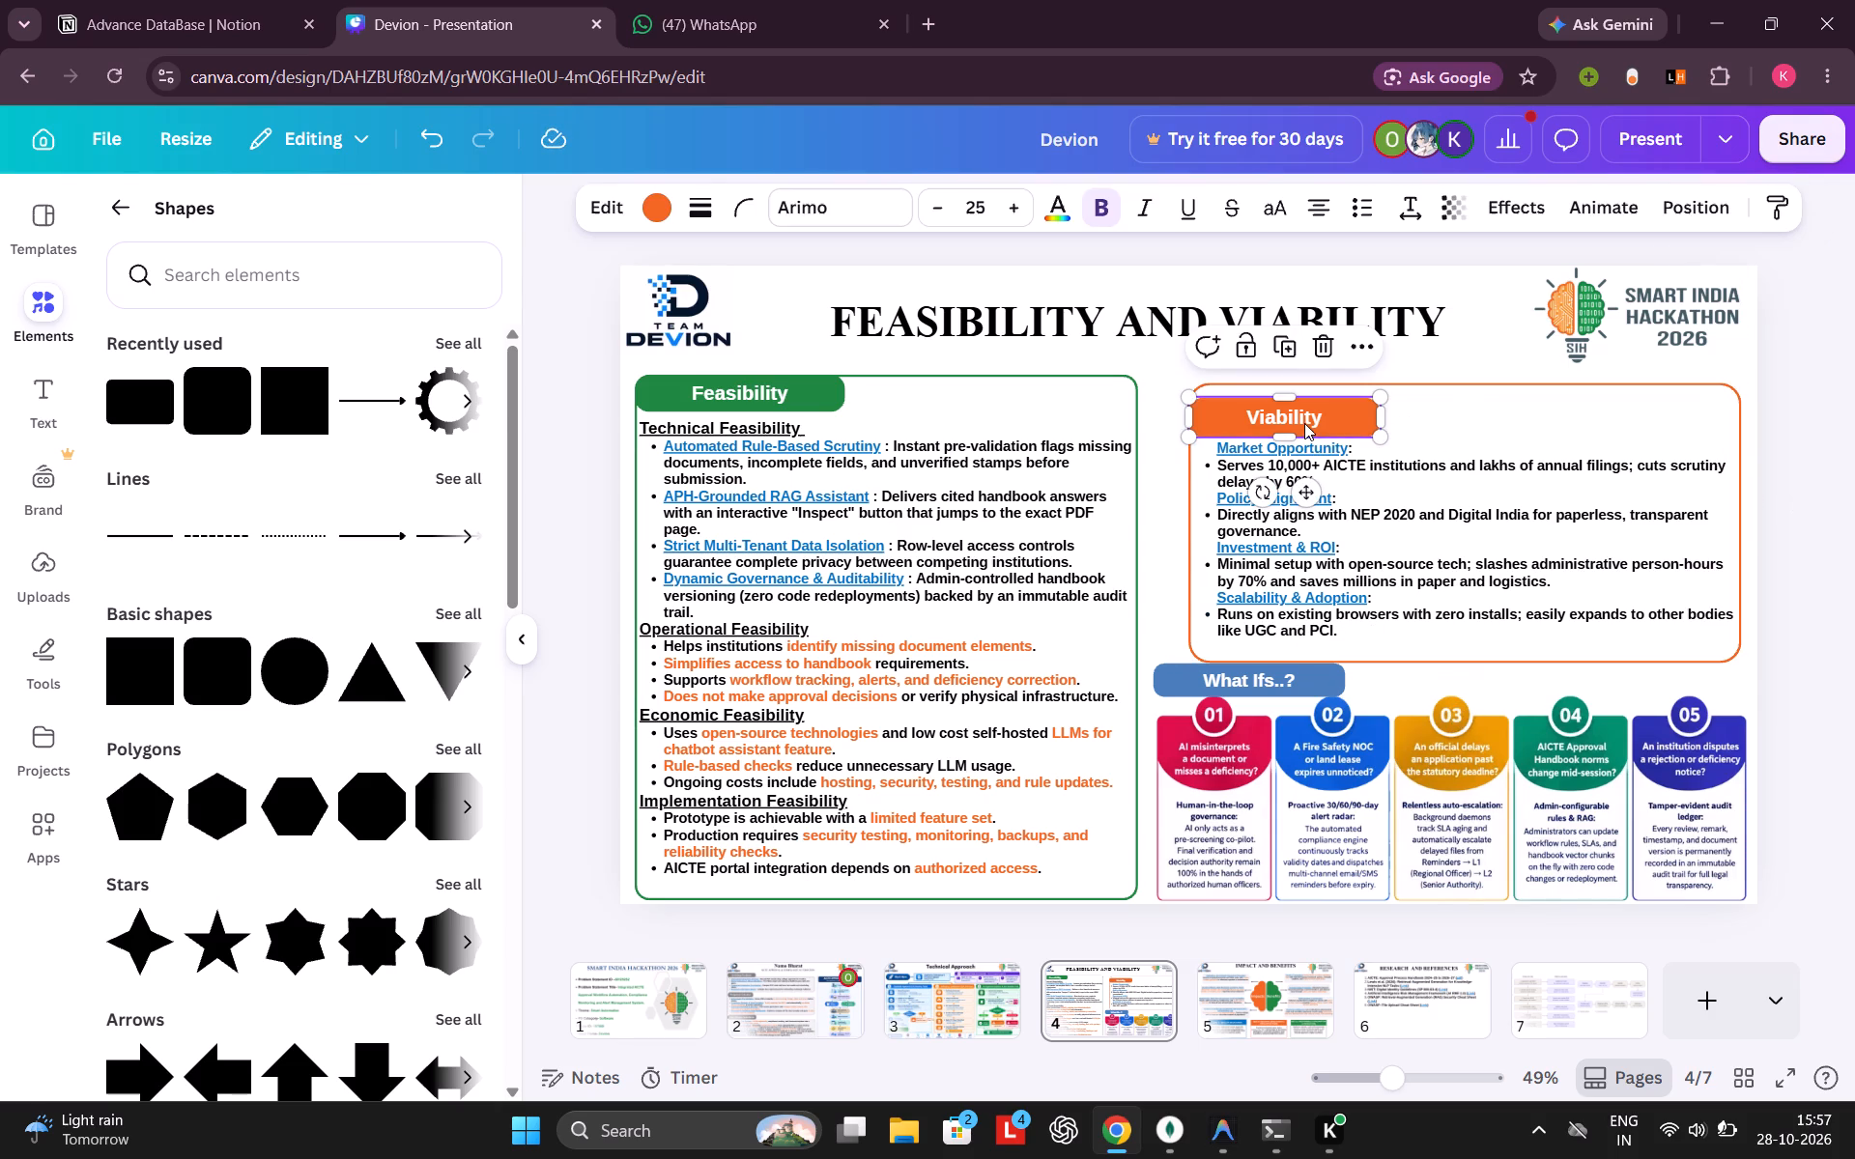
{"action": "left_click_drag", "start_coordinate": [1304, 423], "coordinate": [1307, 410]}
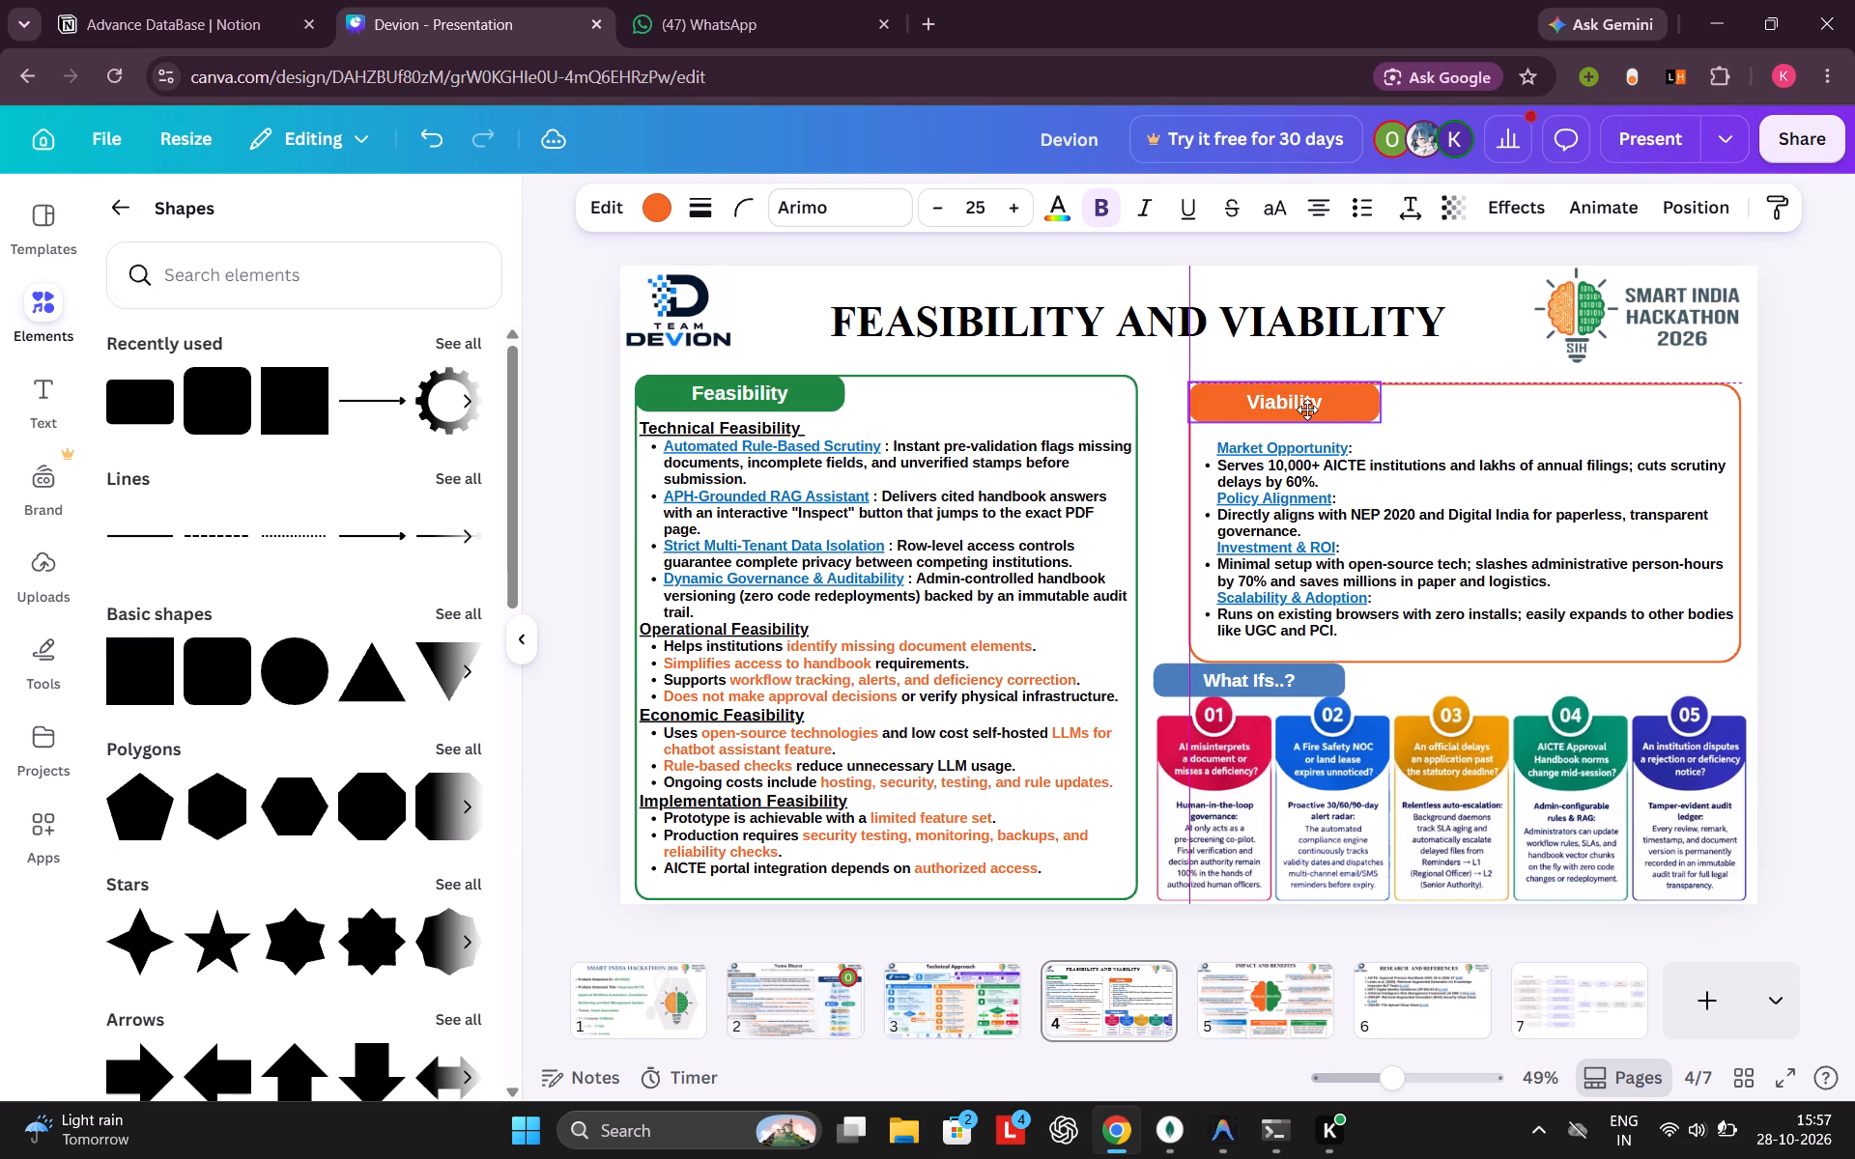
{"action": "left_click_drag", "start_coordinate": [1307, 410], "coordinate": [1309, 412]}
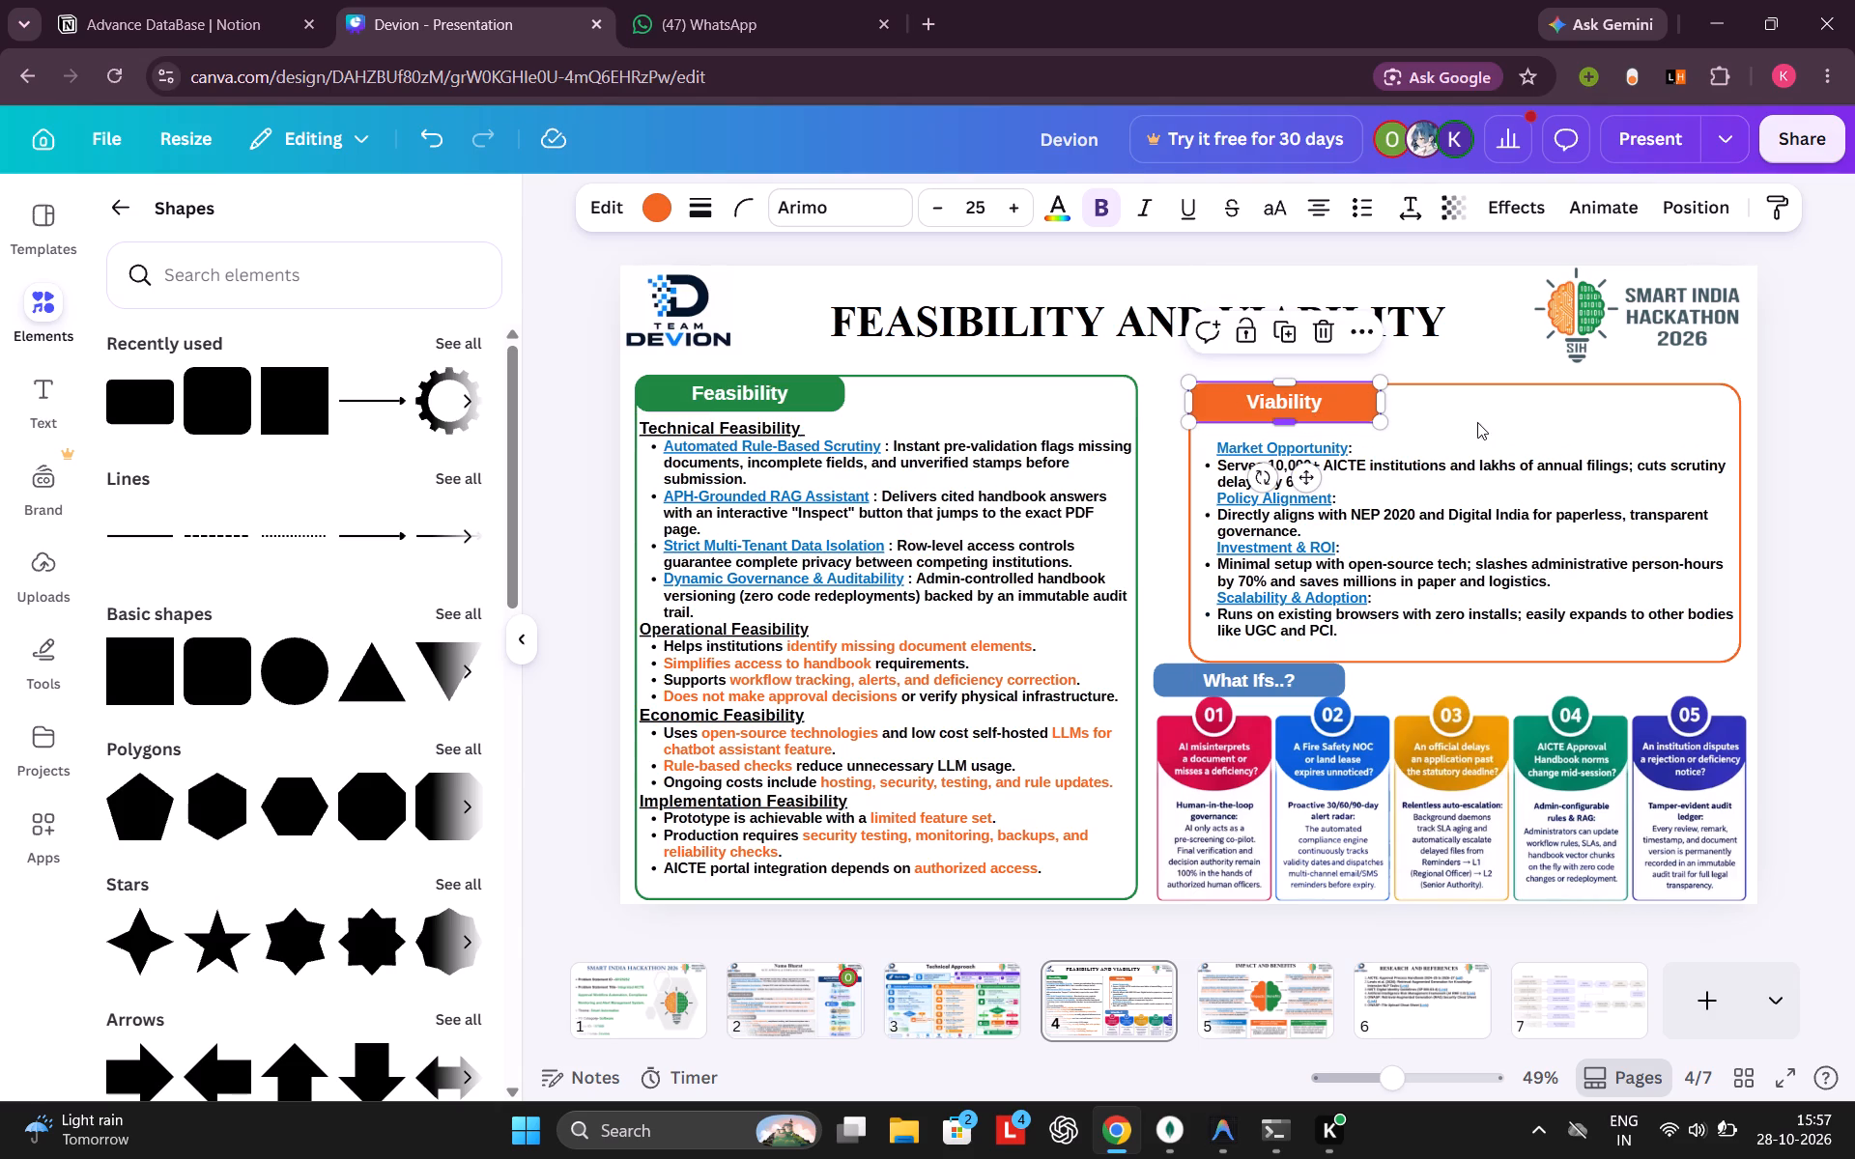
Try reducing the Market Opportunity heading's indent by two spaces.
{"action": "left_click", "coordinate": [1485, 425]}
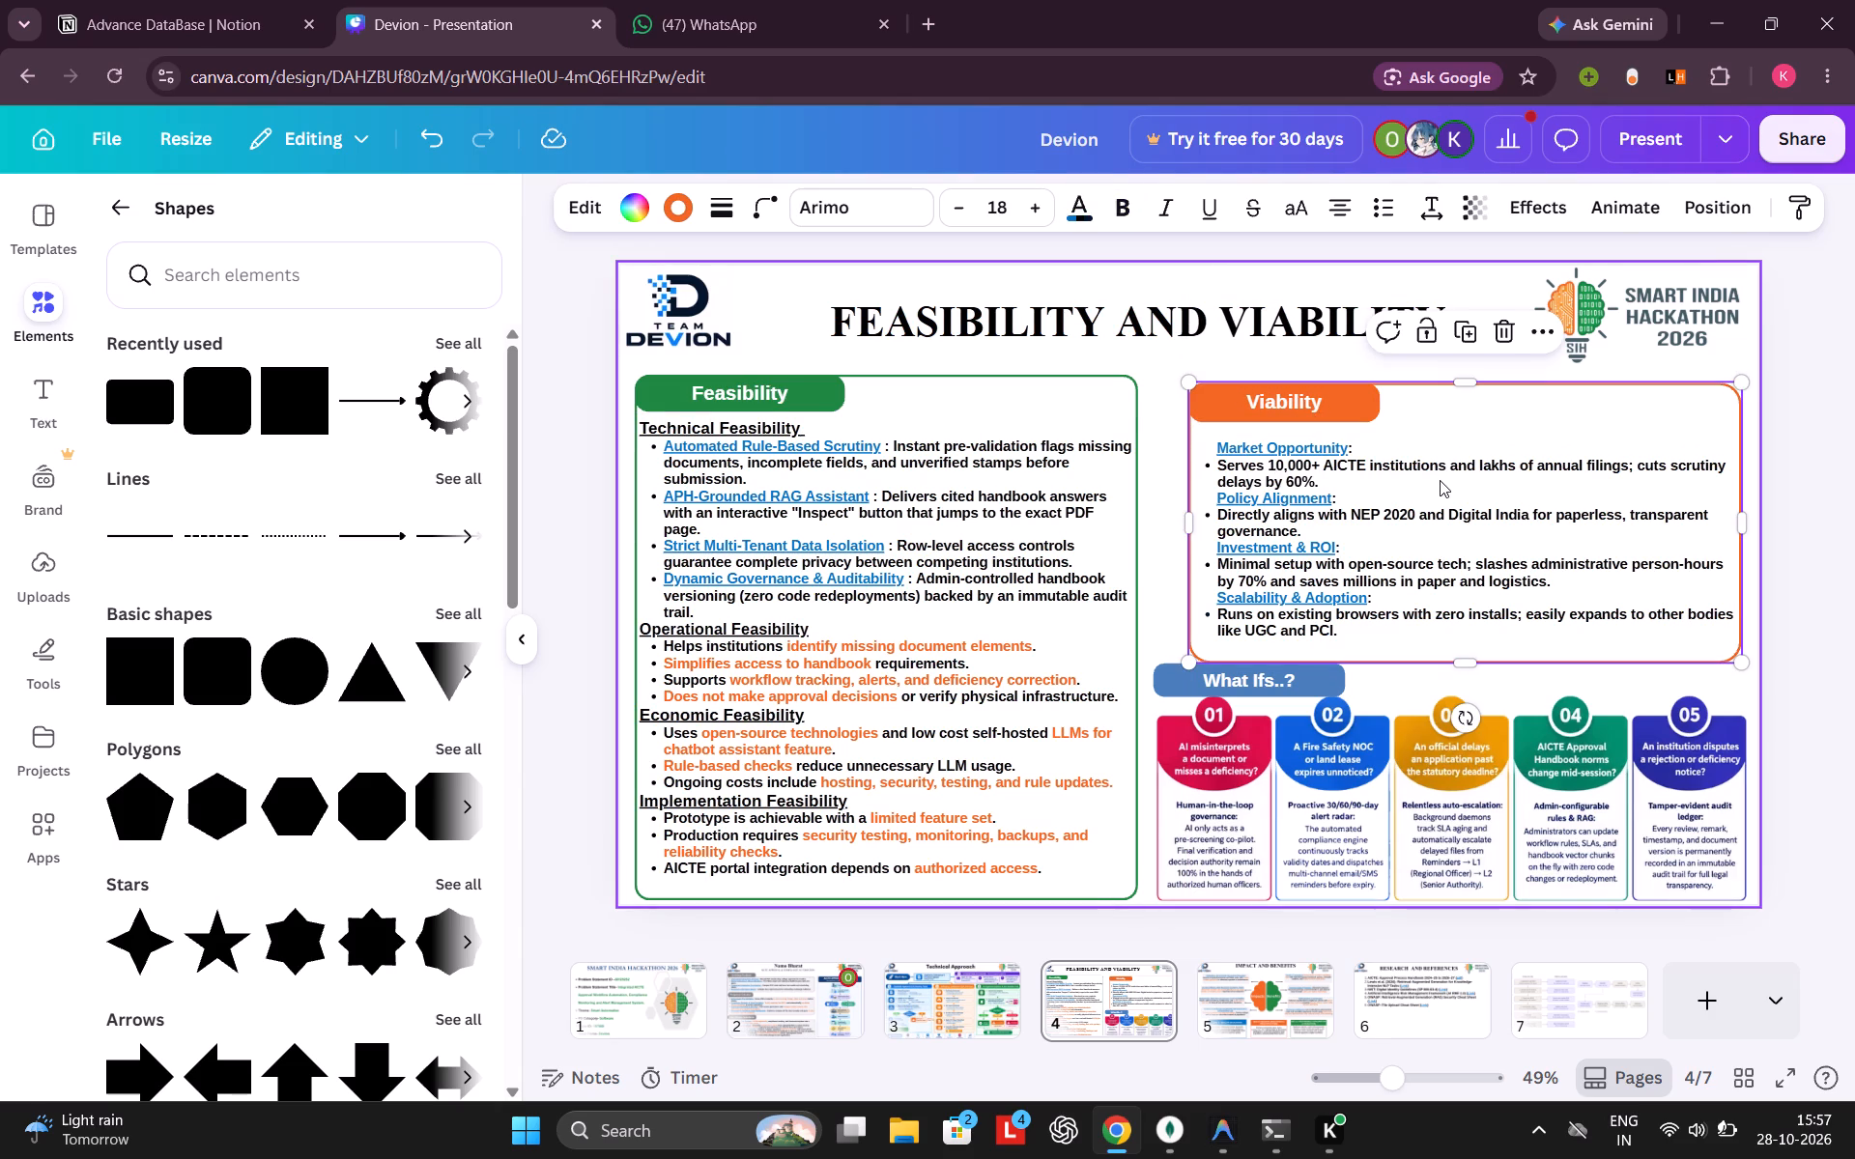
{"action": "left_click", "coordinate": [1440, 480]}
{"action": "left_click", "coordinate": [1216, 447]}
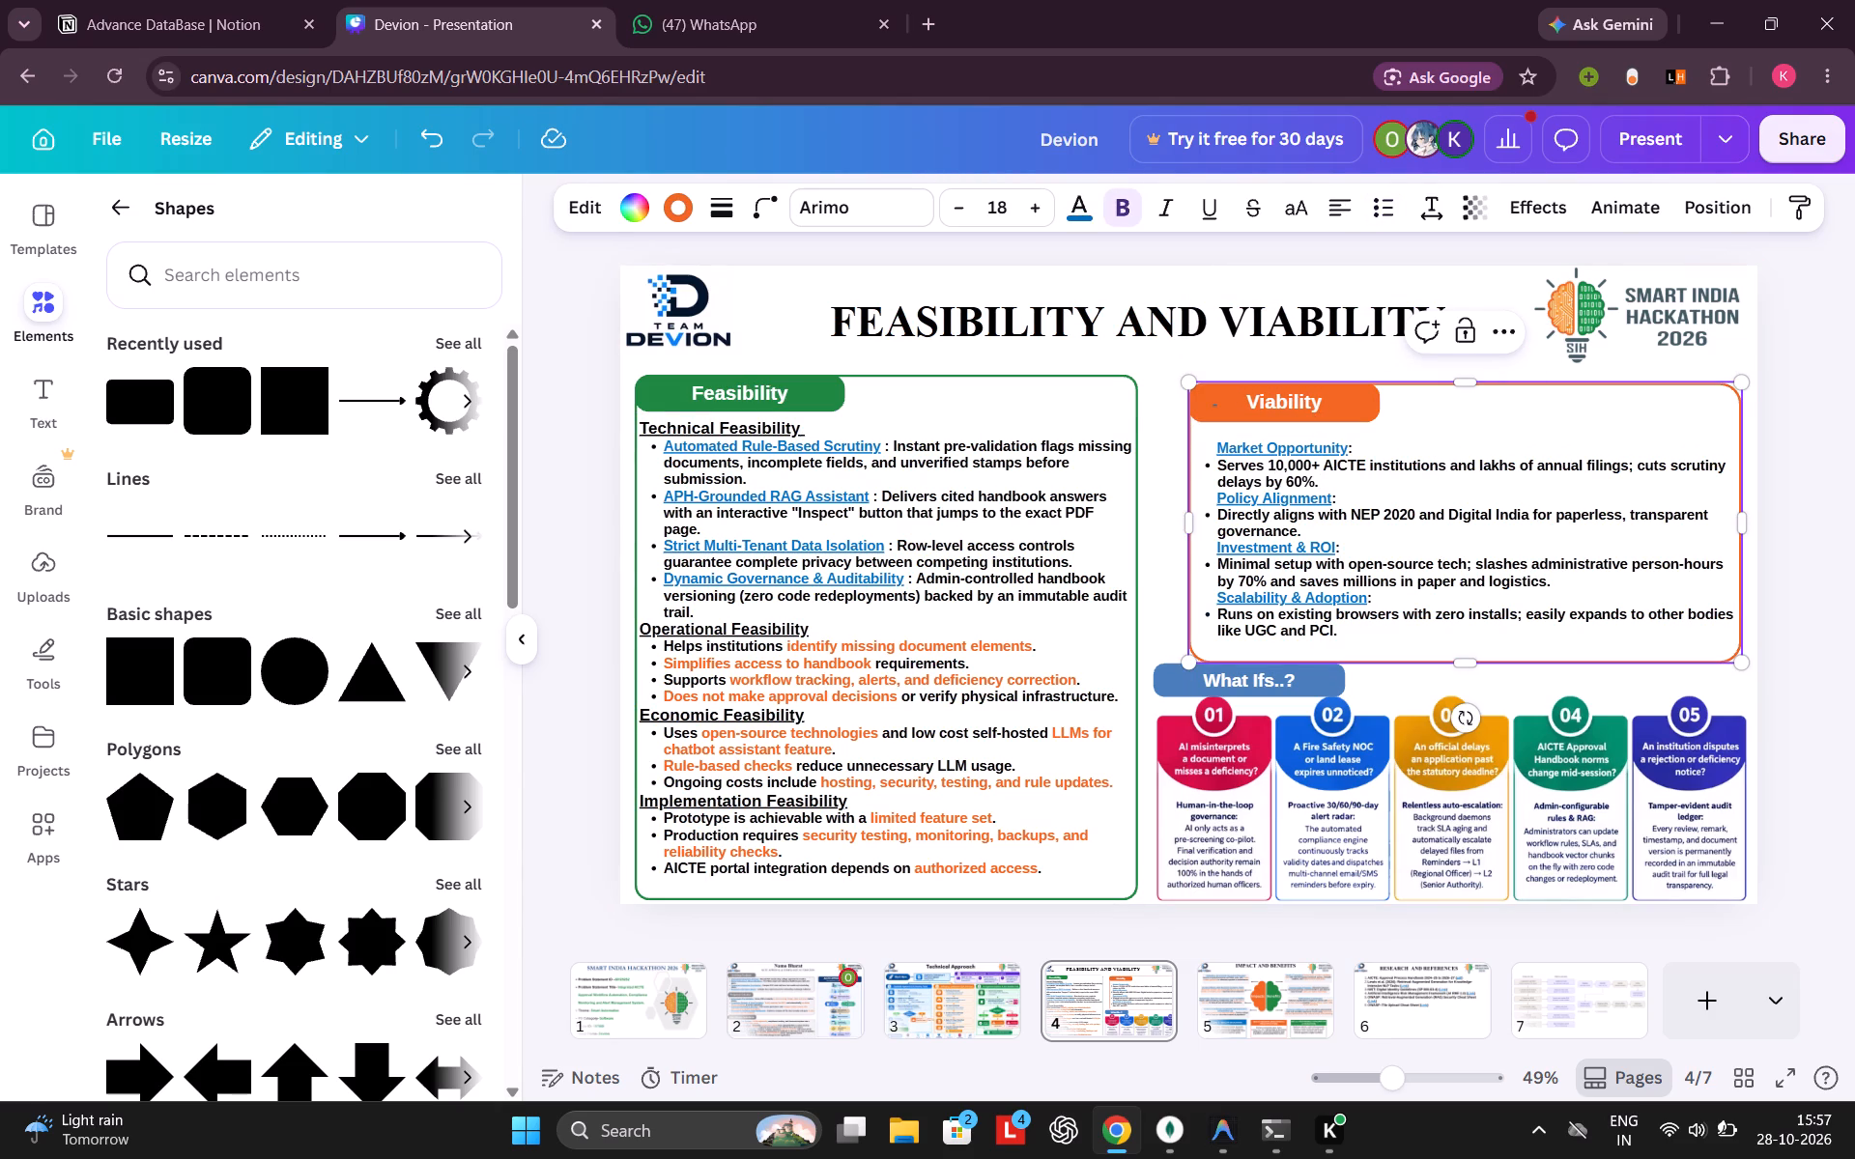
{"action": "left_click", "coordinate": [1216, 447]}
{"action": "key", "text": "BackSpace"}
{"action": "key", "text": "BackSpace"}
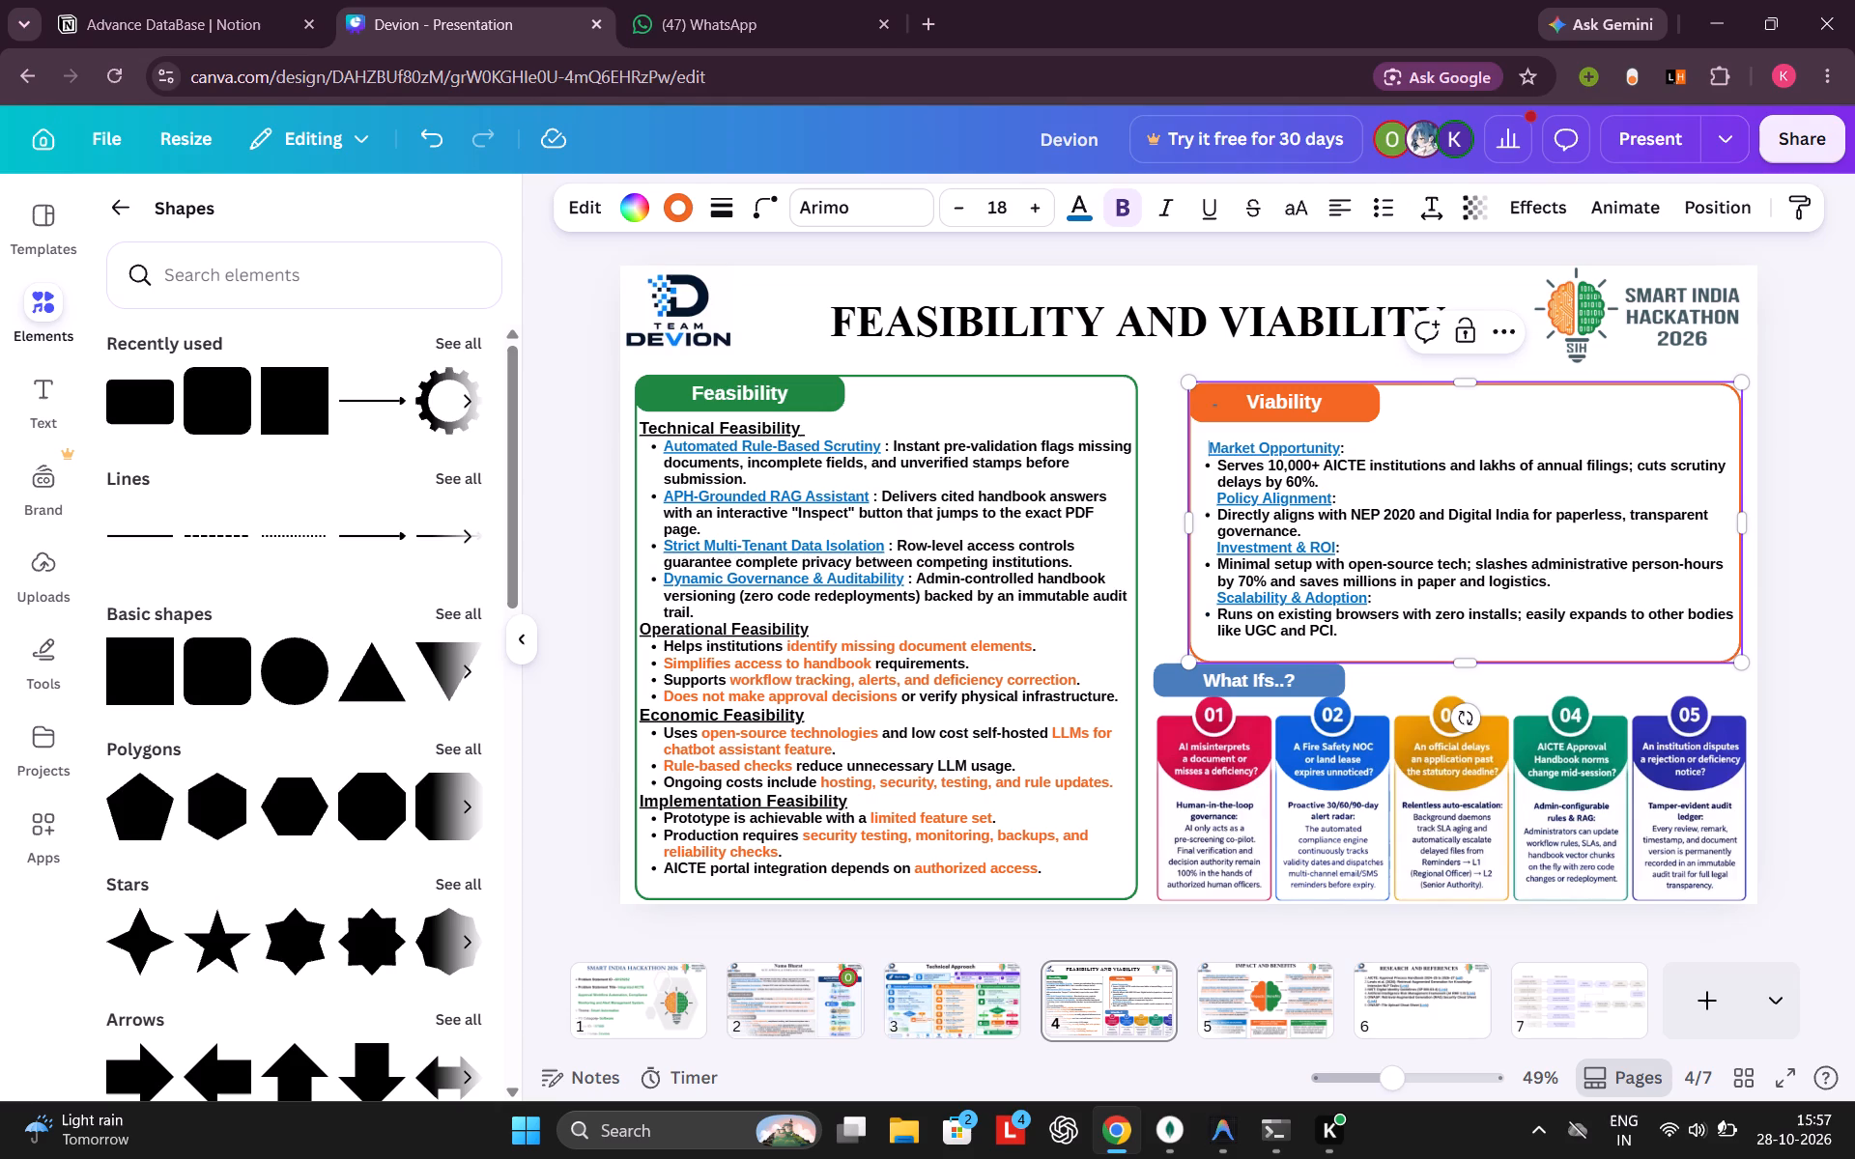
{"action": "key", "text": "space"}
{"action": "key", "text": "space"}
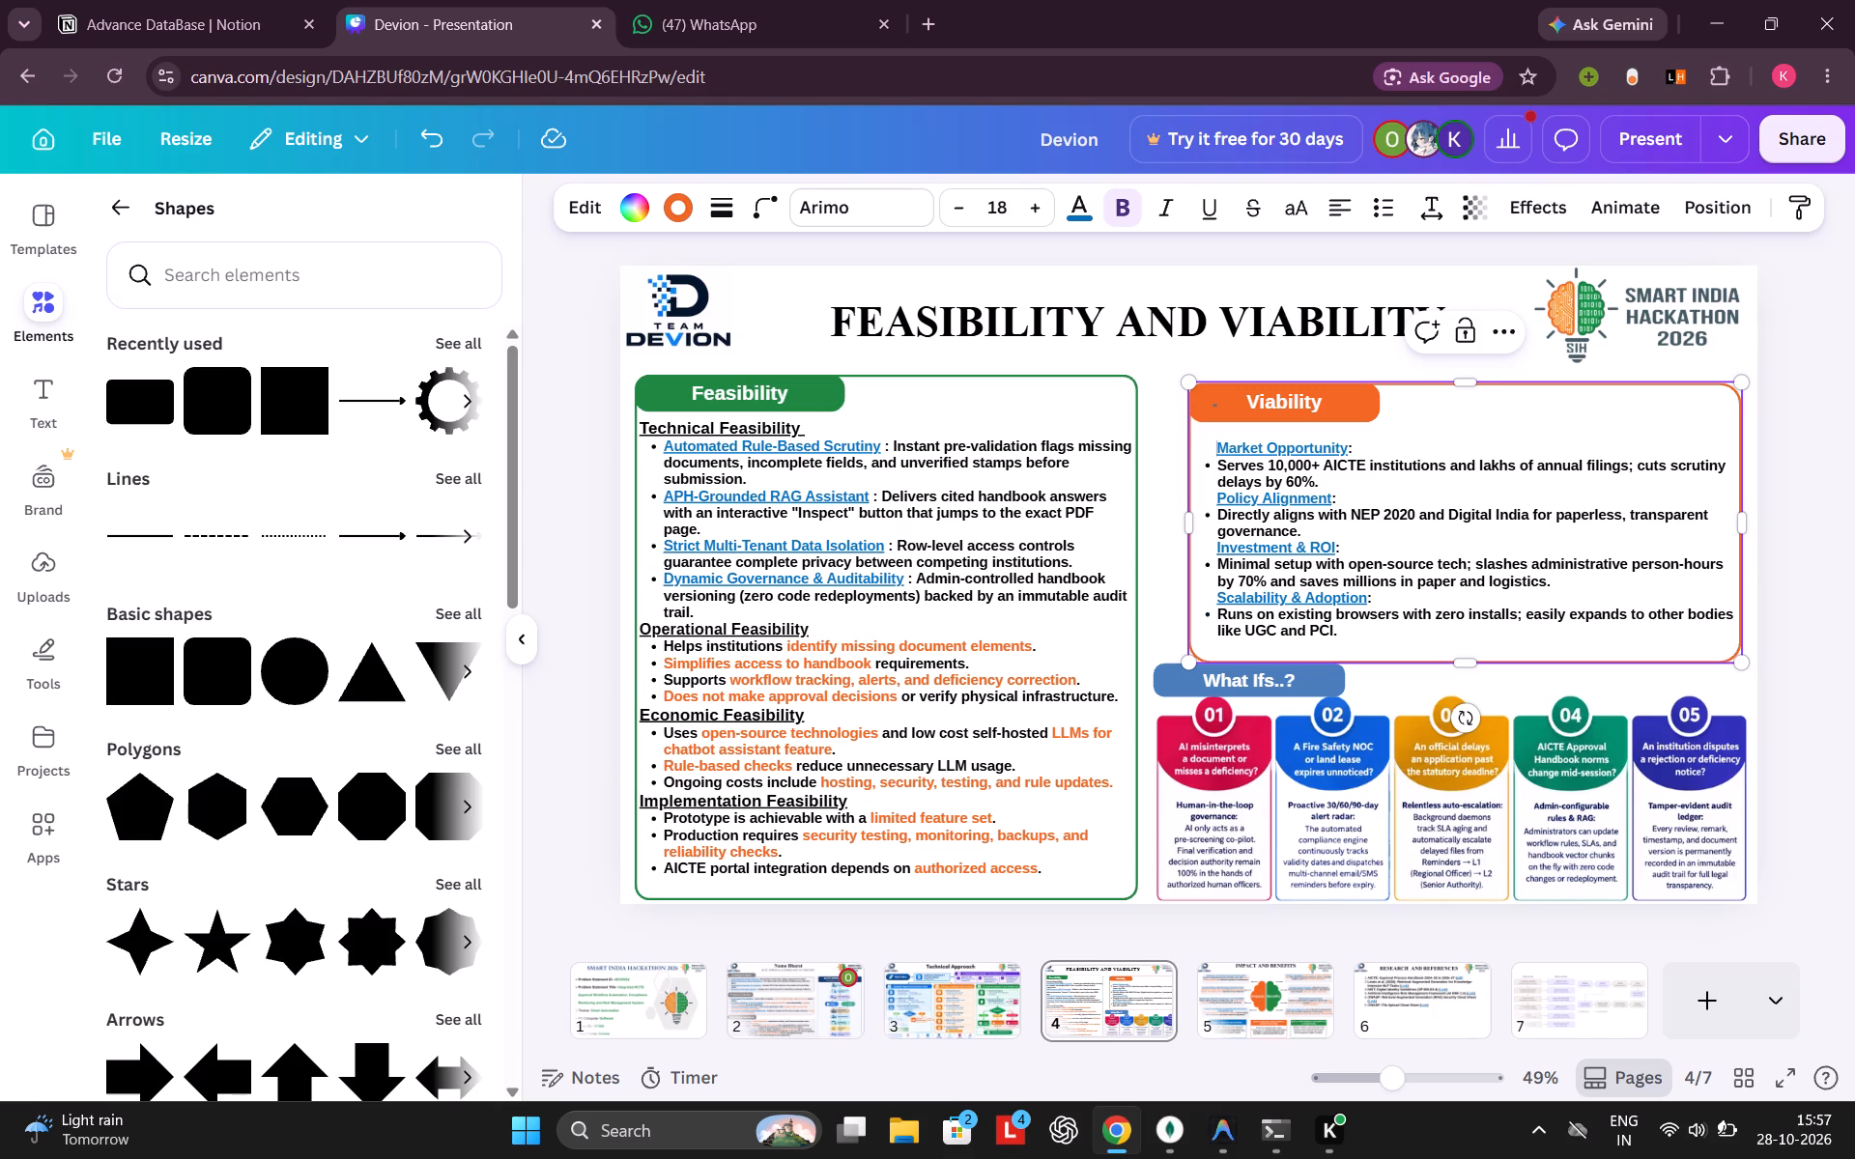
Insert a space before the colon in all four viability headings, matching the Feasibility headings' spacing.
{"action": "left_click", "coordinate": [1333, 552]}
{"action": "key", "text": "space"}
{"action": "left_click", "coordinate": [1347, 451]}
{"action": "key", "text": "space"}
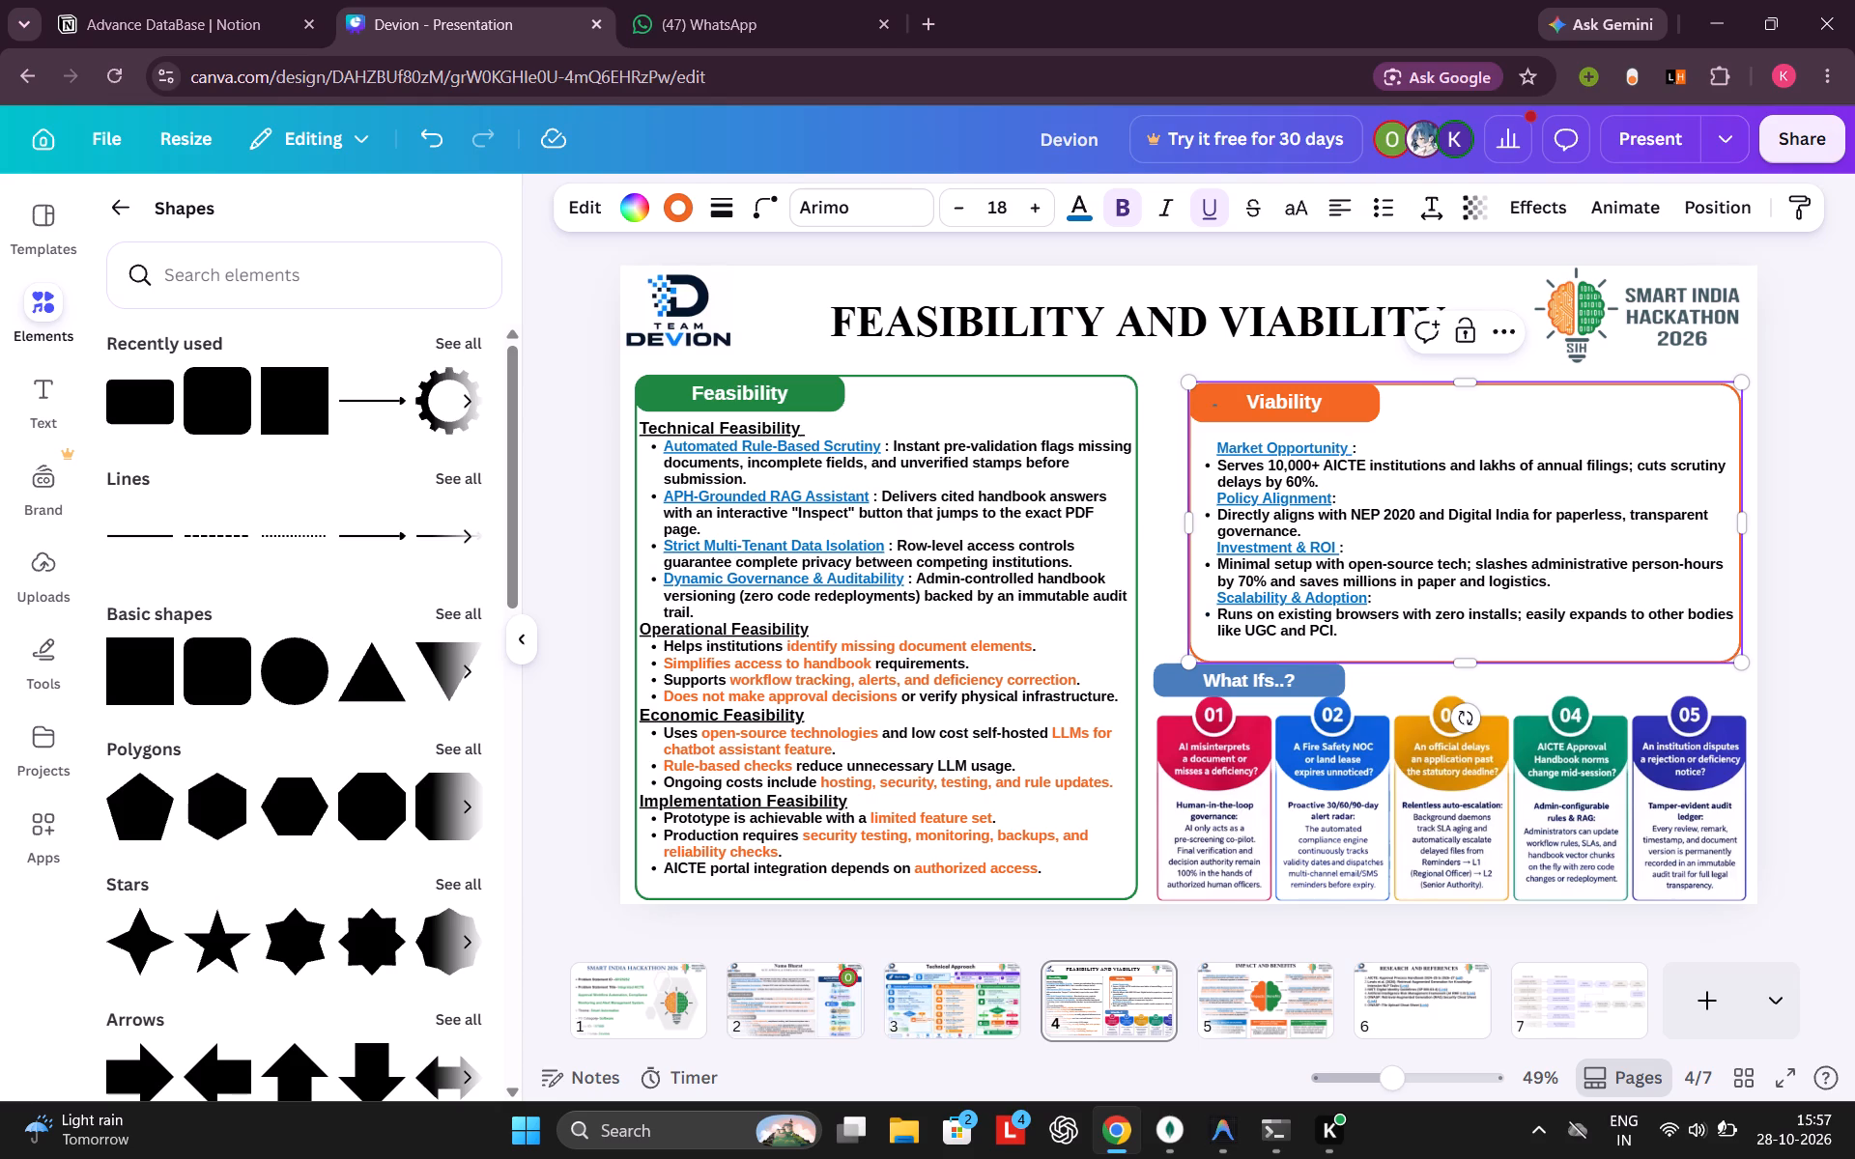
{"action": "left_click", "coordinate": [1331, 492]}
{"action": "key", "text": "space"}
{"action": "left_click", "coordinate": [1365, 596]}
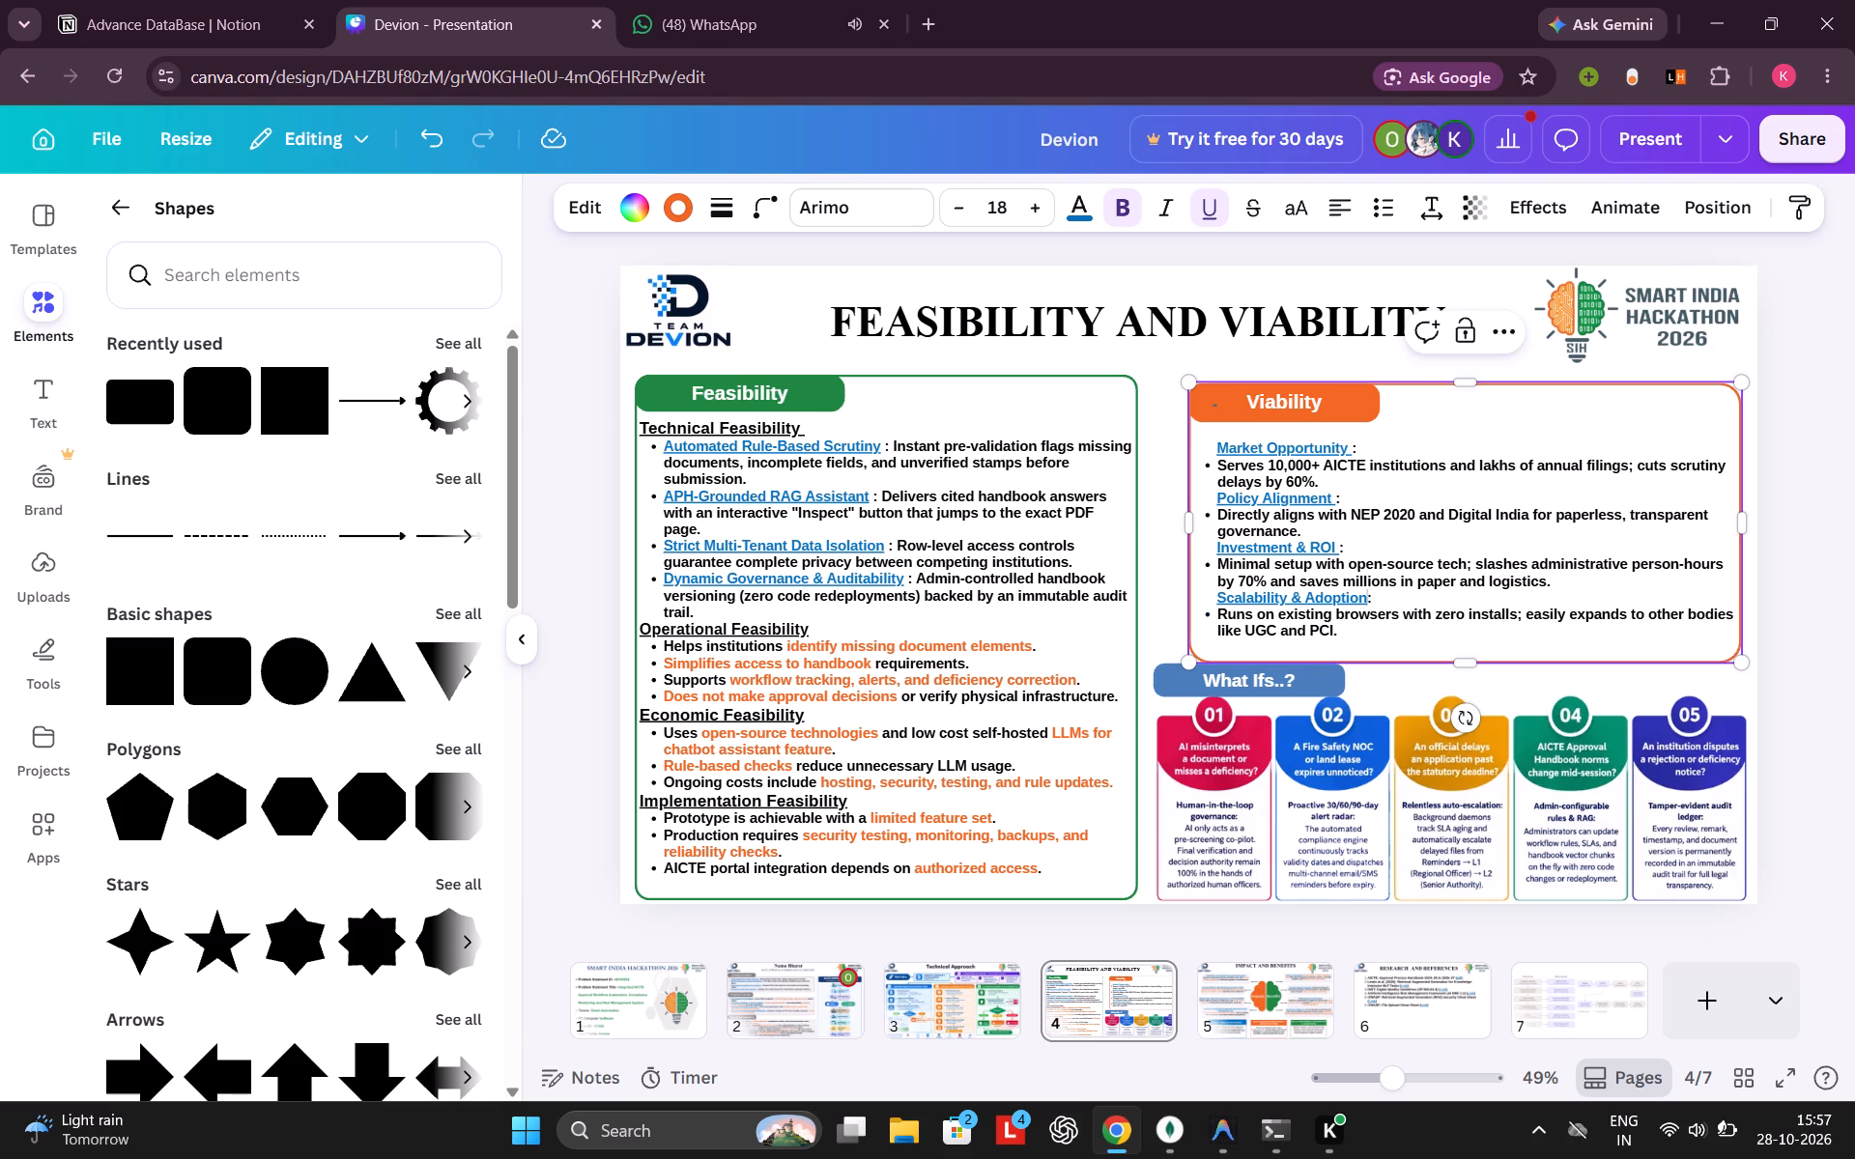
{"action": "left_click", "coordinate": [1365, 596]}
{"action": "key", "text": "space"}
Remove the underline from the space before the colon in the Market Opportunity, Investment & ROI and Scalability & Adoption headings.
{"action": "left_click", "coordinate": [1353, 451]}
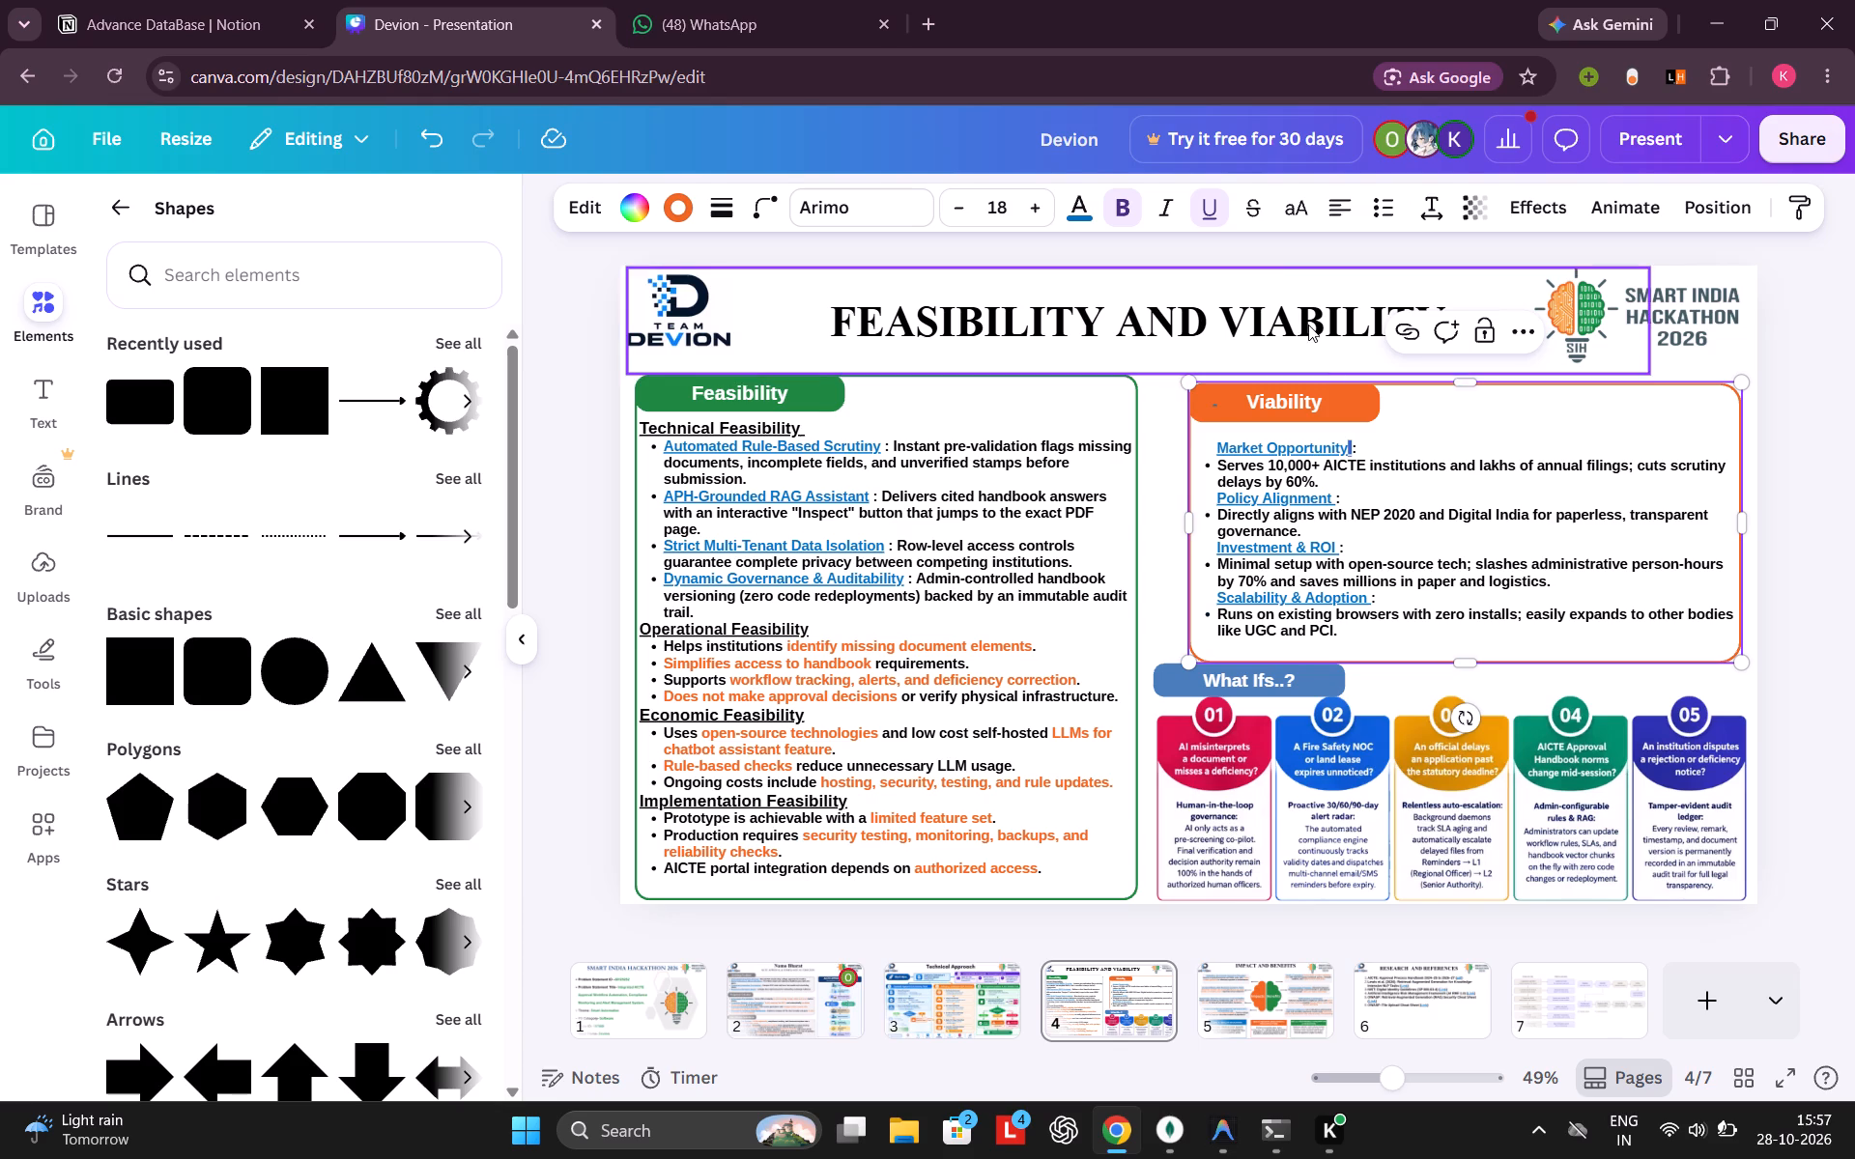
{"action": "left_click", "coordinate": [1212, 212]}
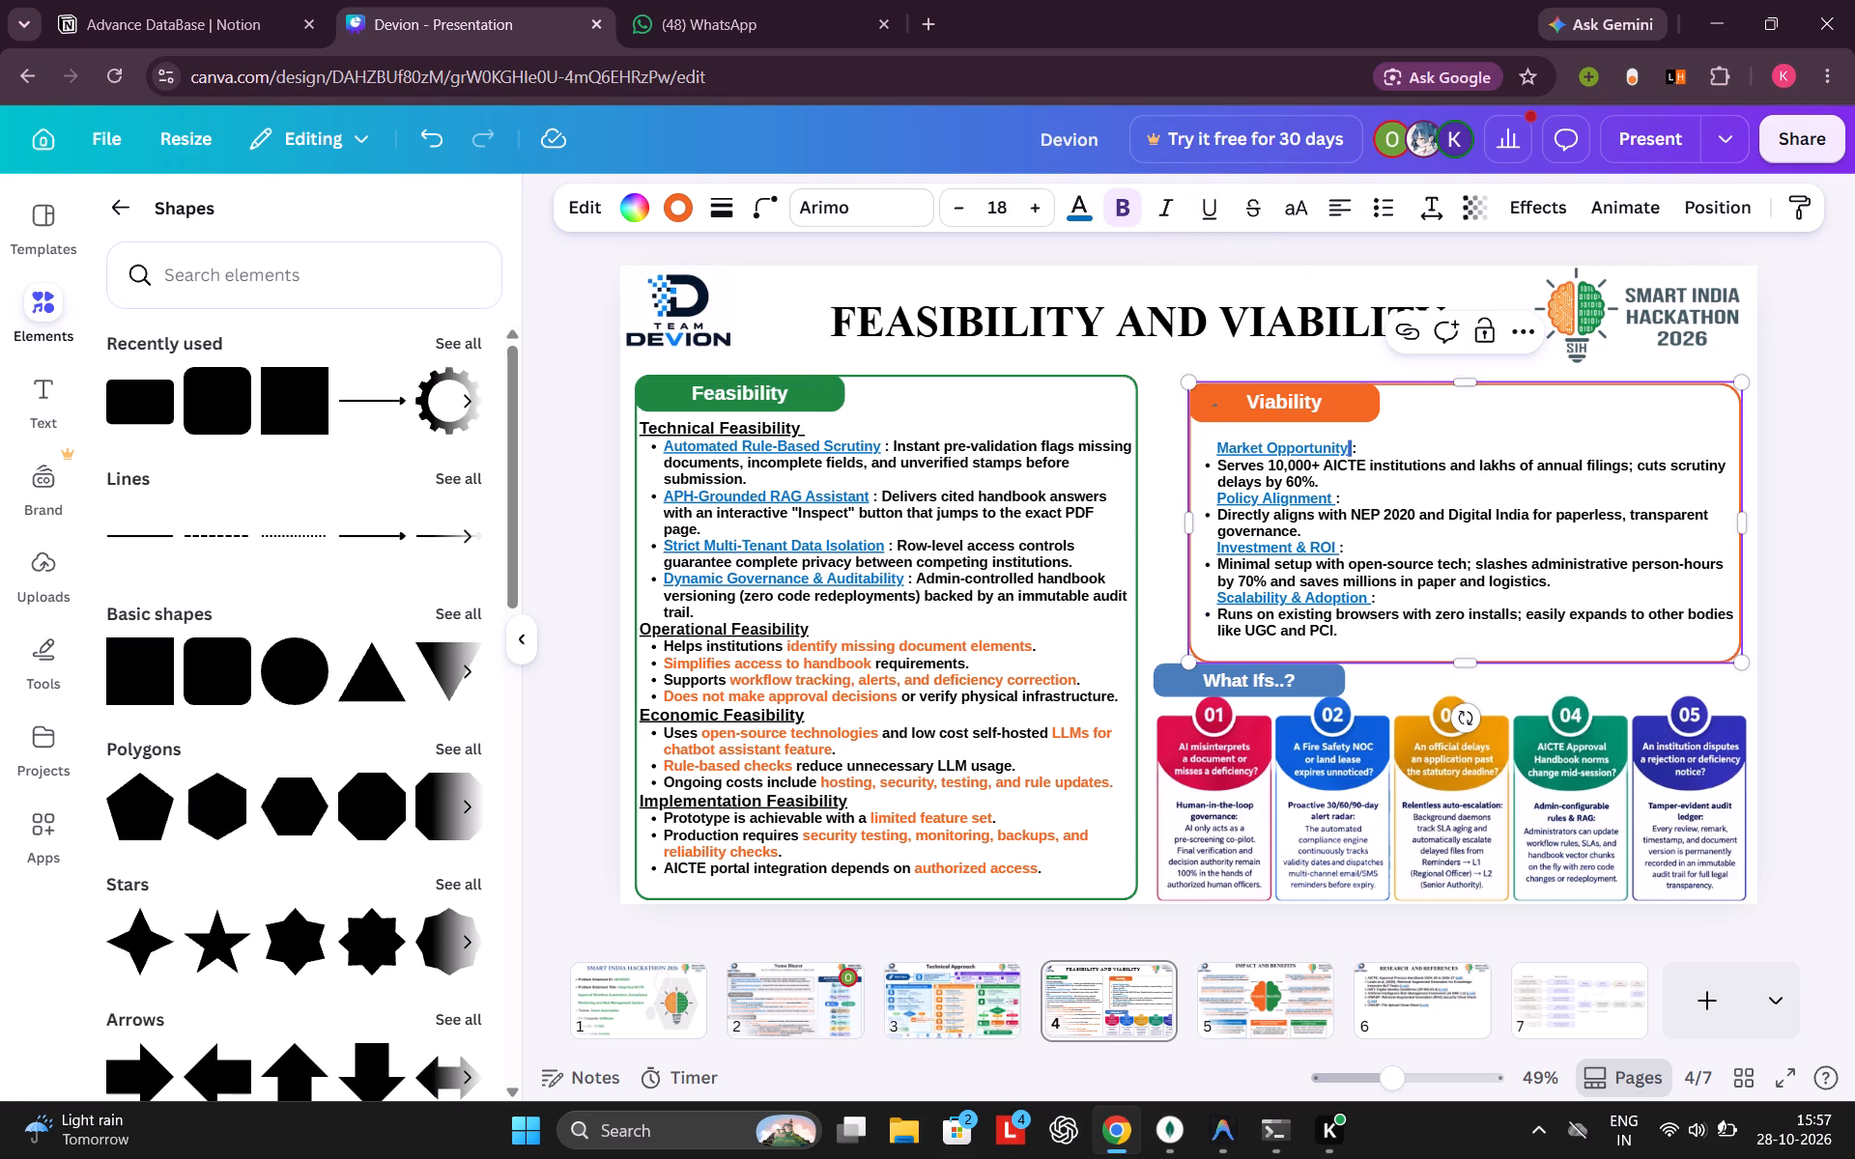
{"action": "left_click", "coordinate": [1339, 543]}
{"action": "left_click", "coordinate": [1339, 543]}
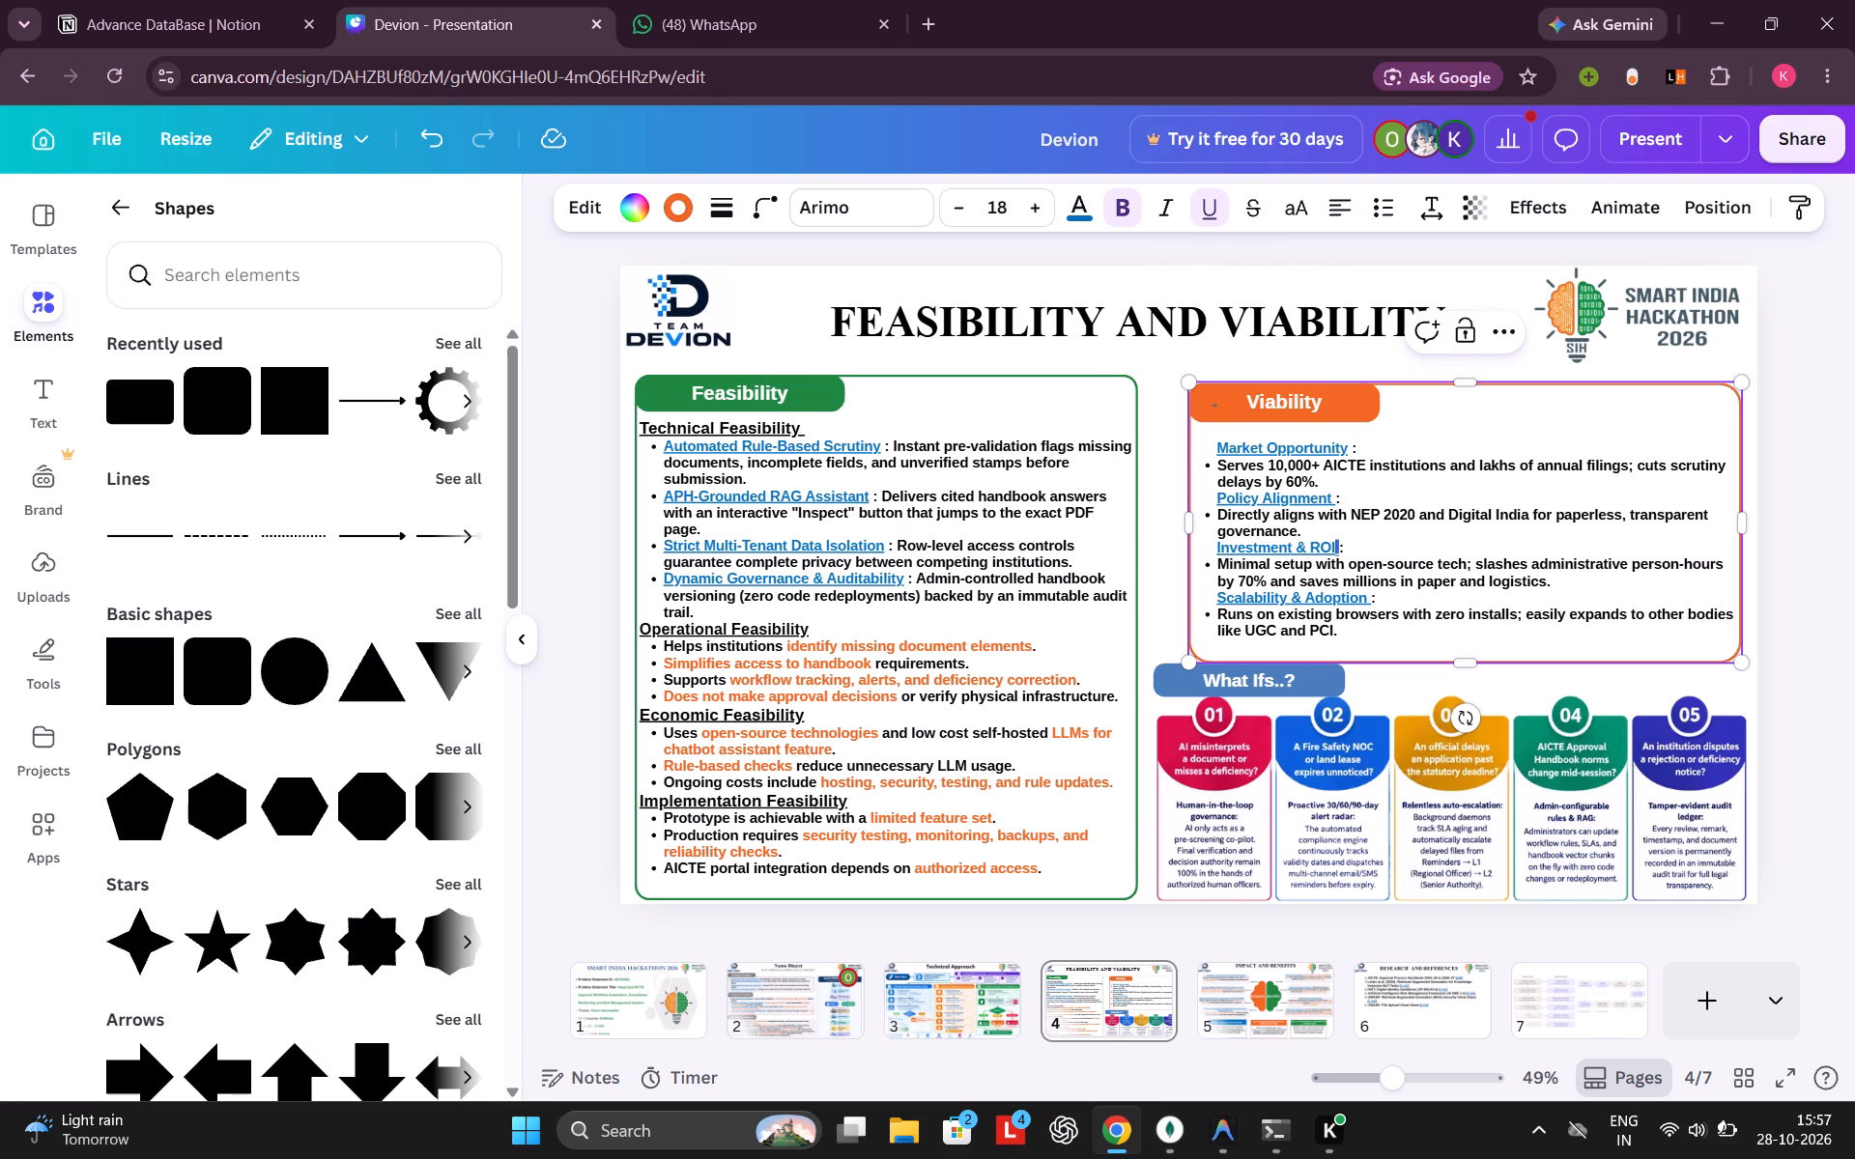
{"action": "left_click", "coordinate": [1214, 216]}
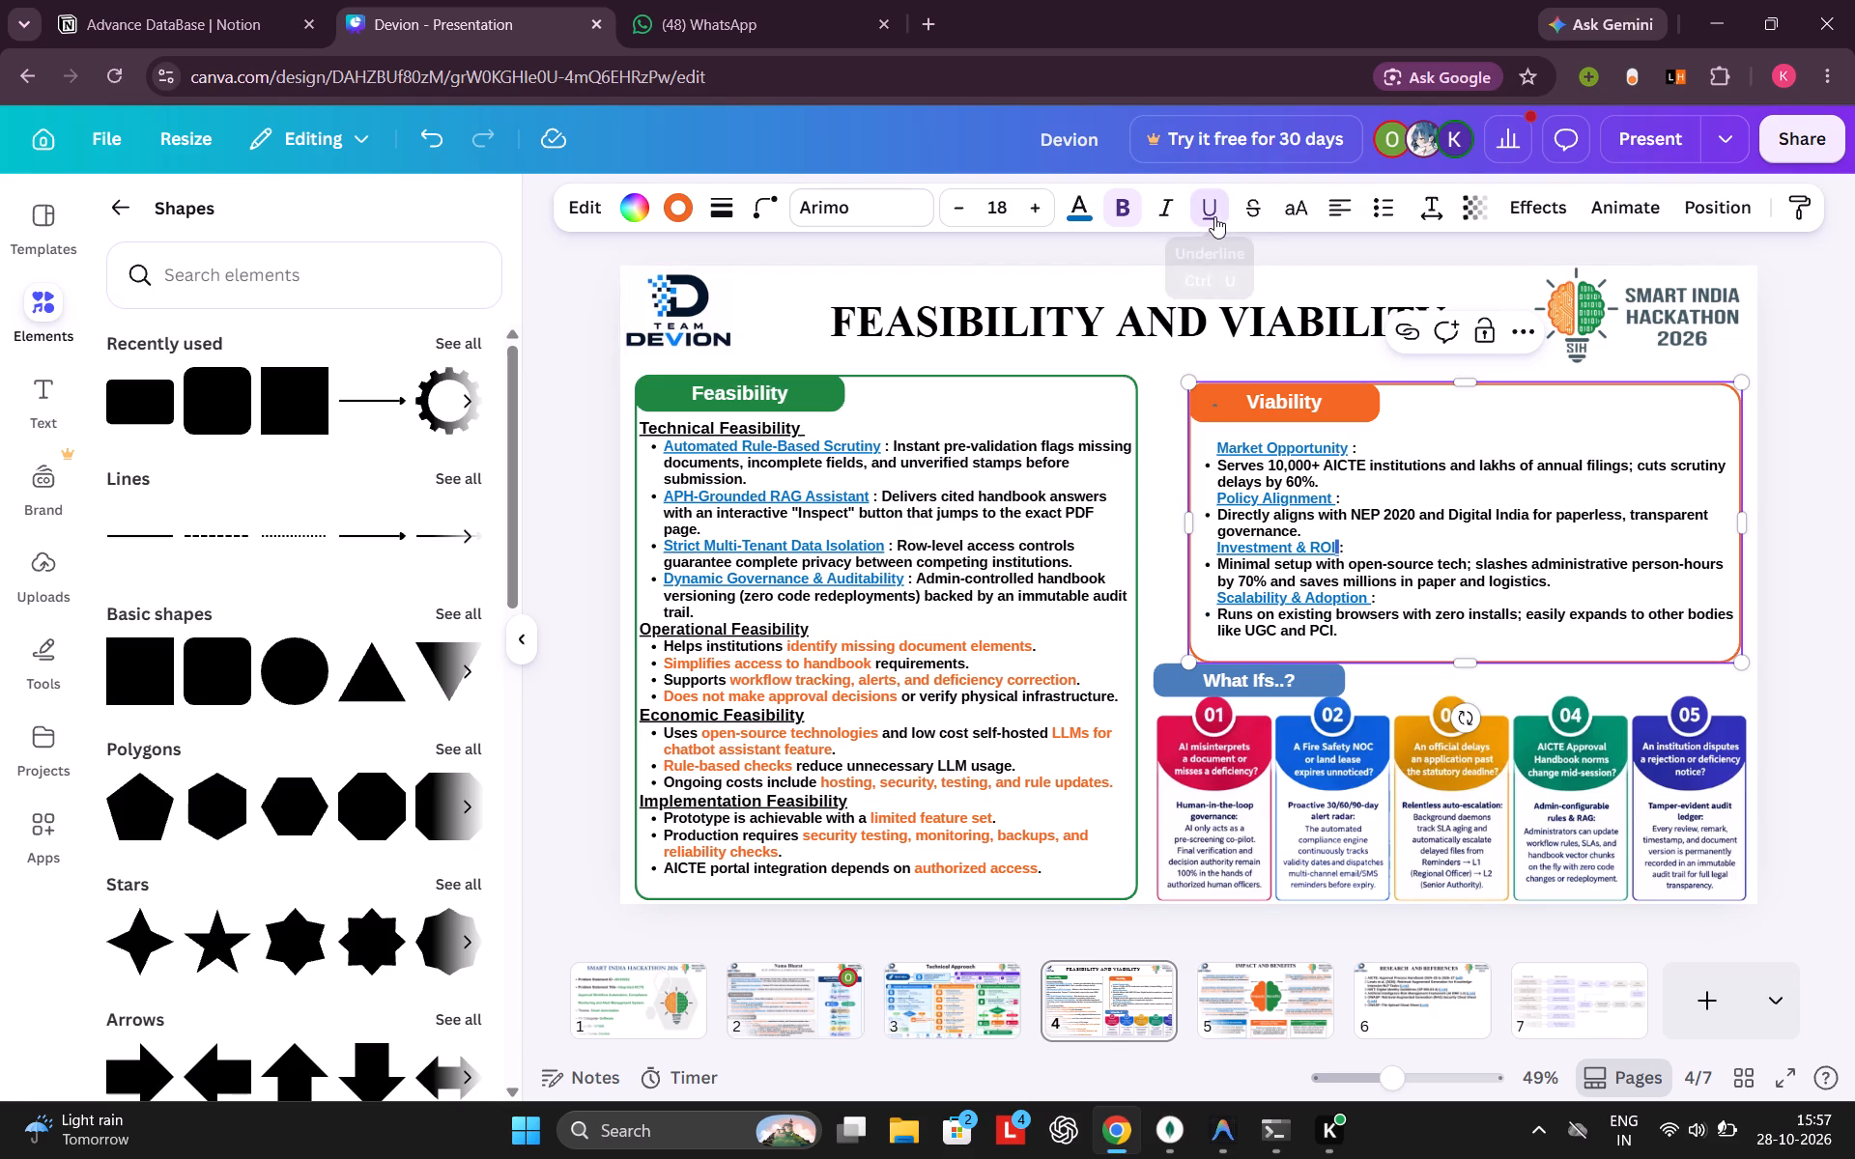
{"action": "left_click", "coordinate": [1372, 598]}
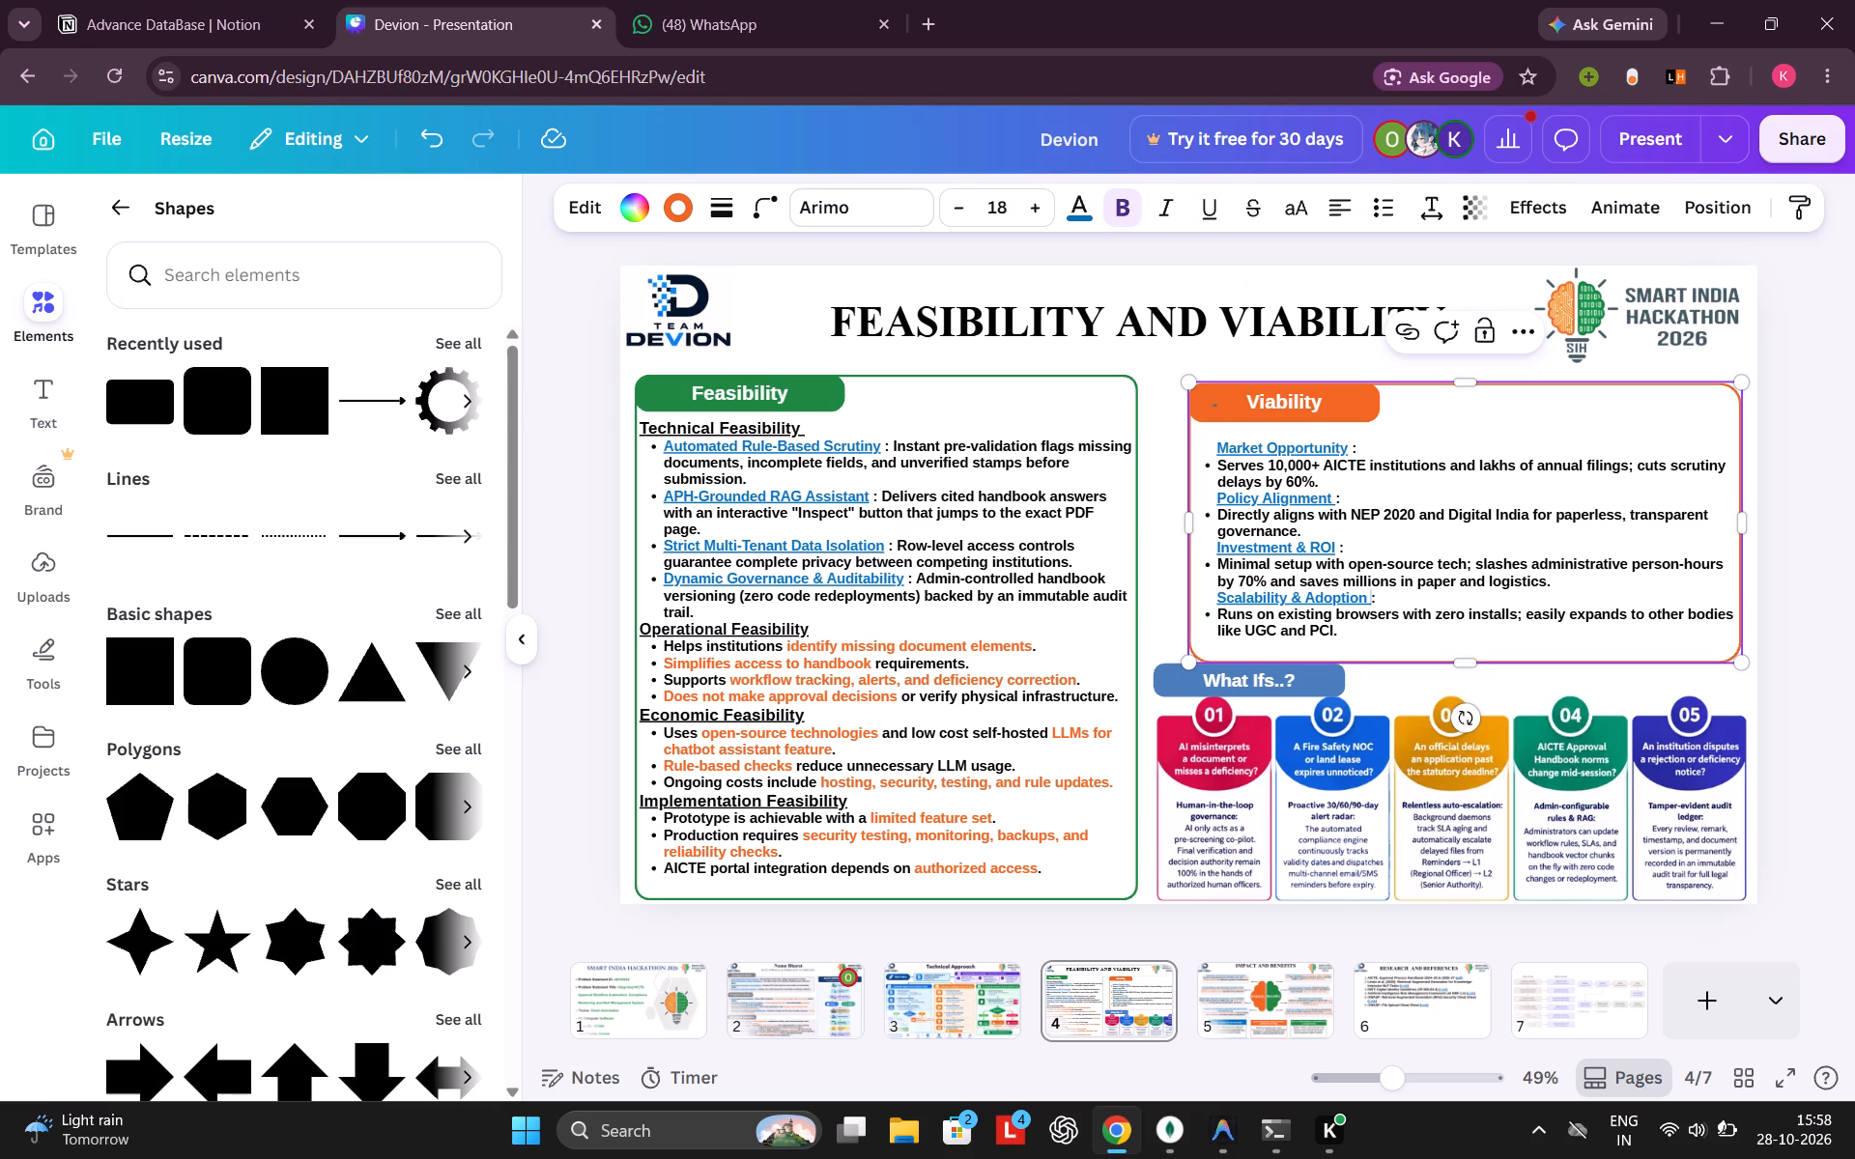
{"action": "left_click", "coordinate": [1372, 598]}
{"action": "left_click", "coordinate": [1221, 208]}
Move the viability points box closer to the Feasibility box and slightly up, leaving a small gap above the What Ifs label.
{"action": "left_click", "coordinate": [1801, 519]}
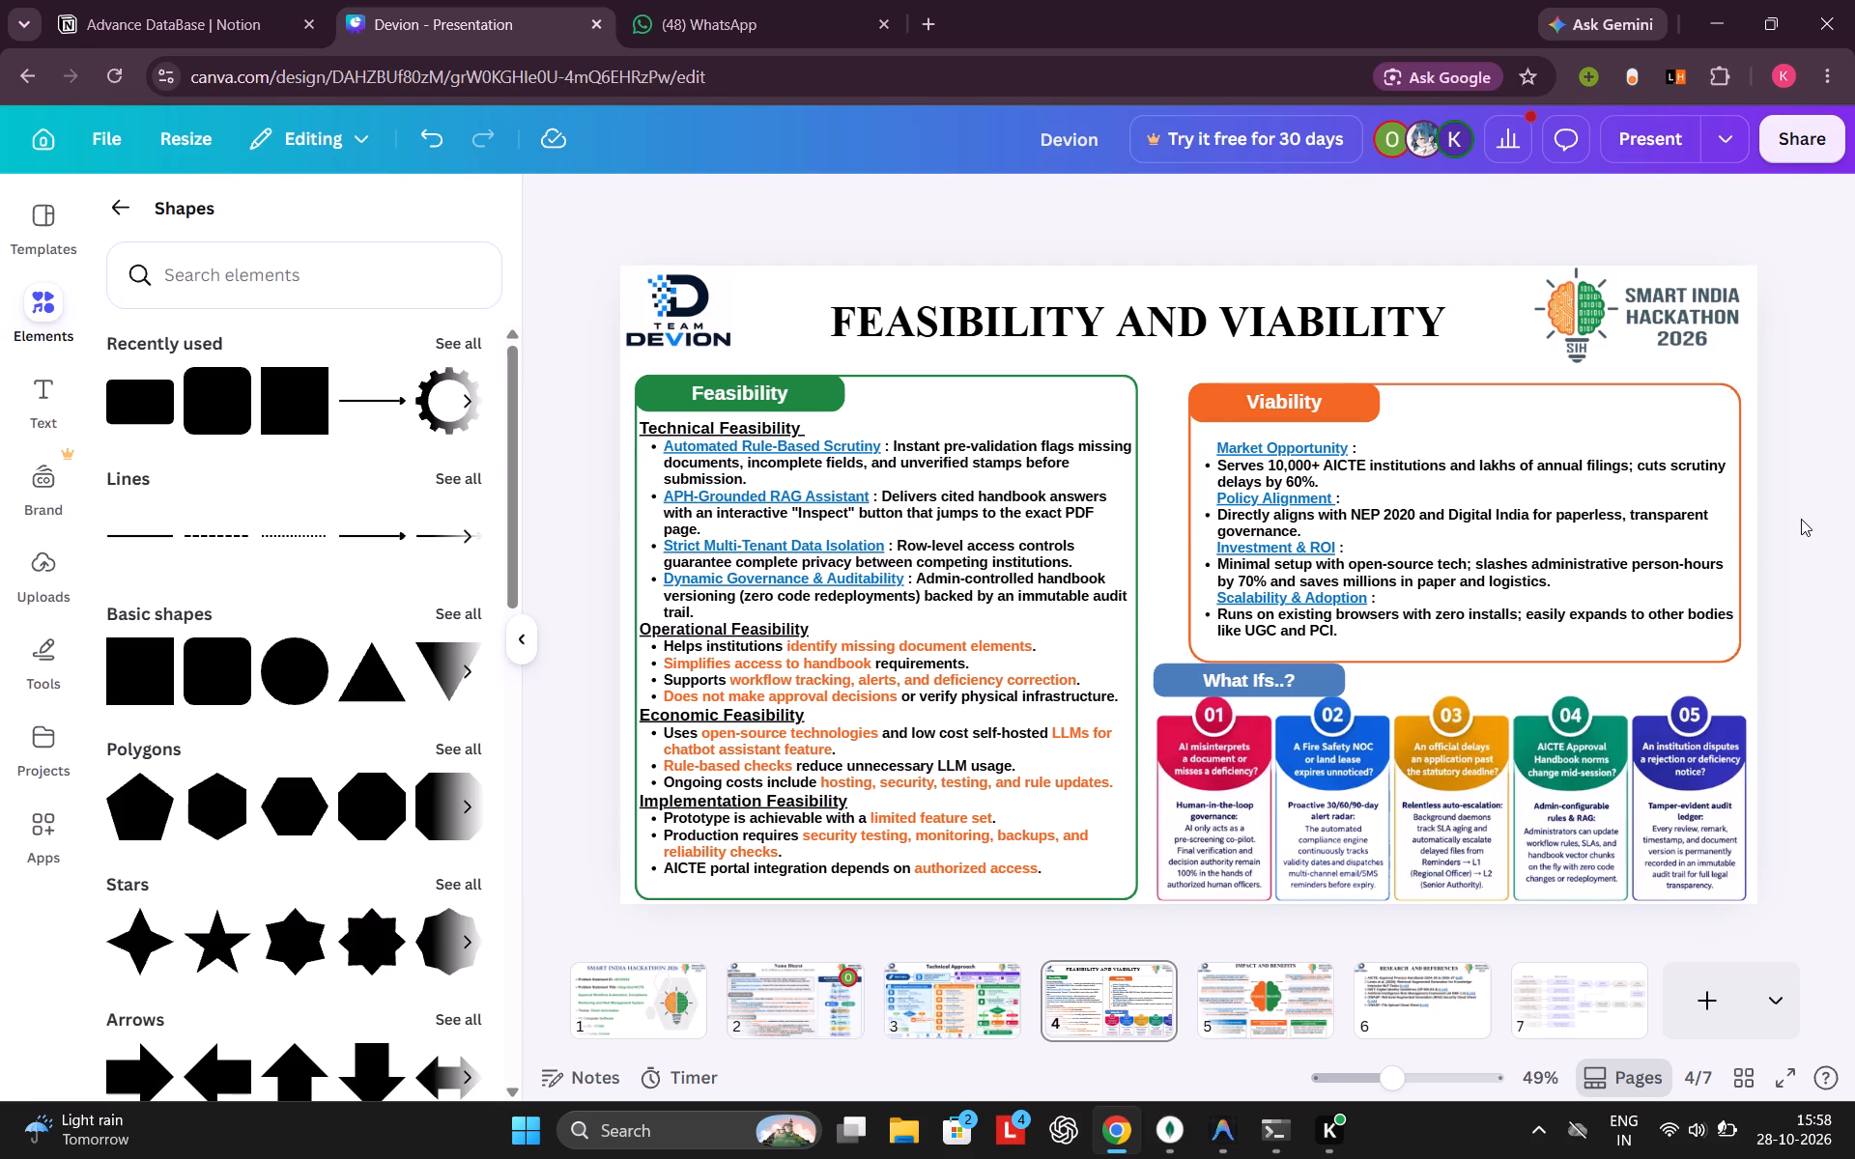
{"action": "left_click", "coordinate": [1516, 422]}
{"action": "left_click_drag", "start_coordinate": [1516, 422], "coordinate": [1495, 413]}
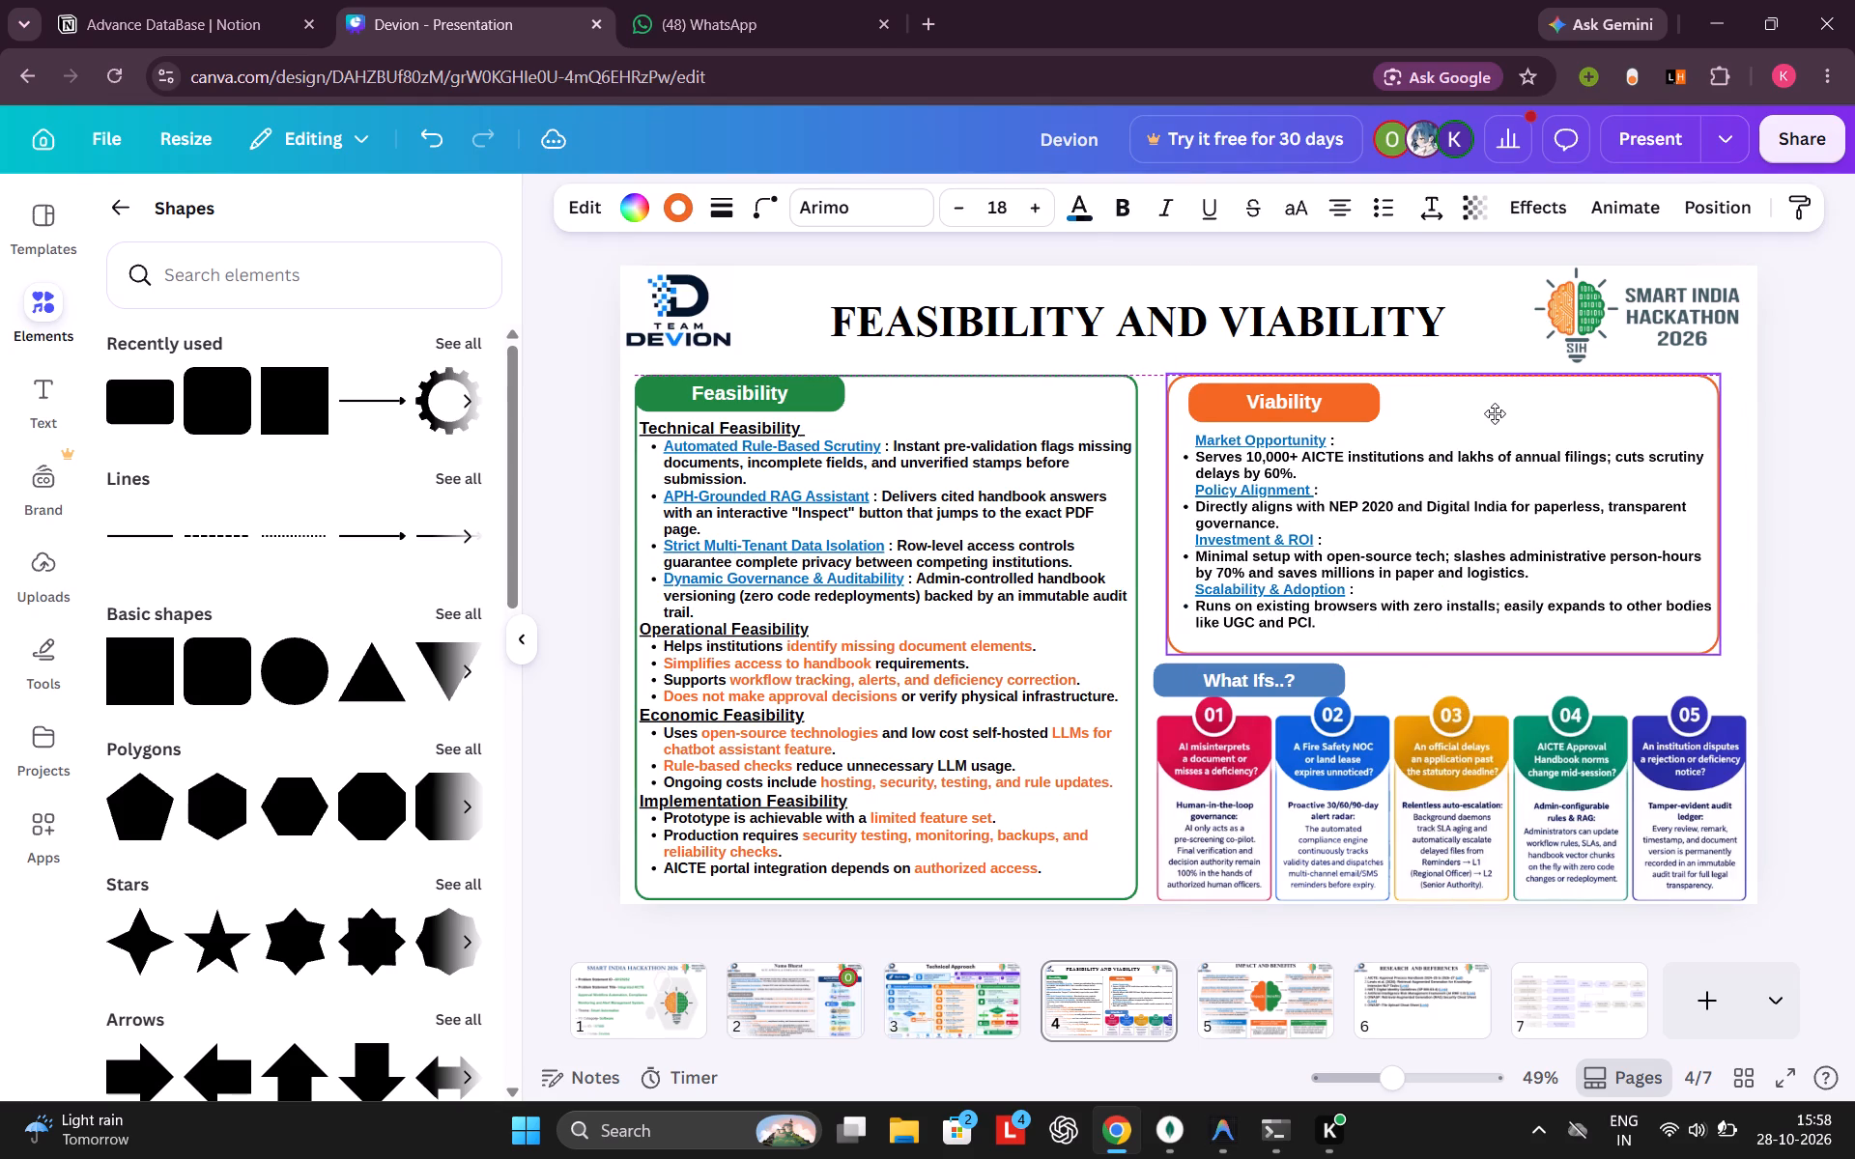
{"action": "left_click_drag", "start_coordinate": [1495, 413], "coordinate": [1491, 414]}
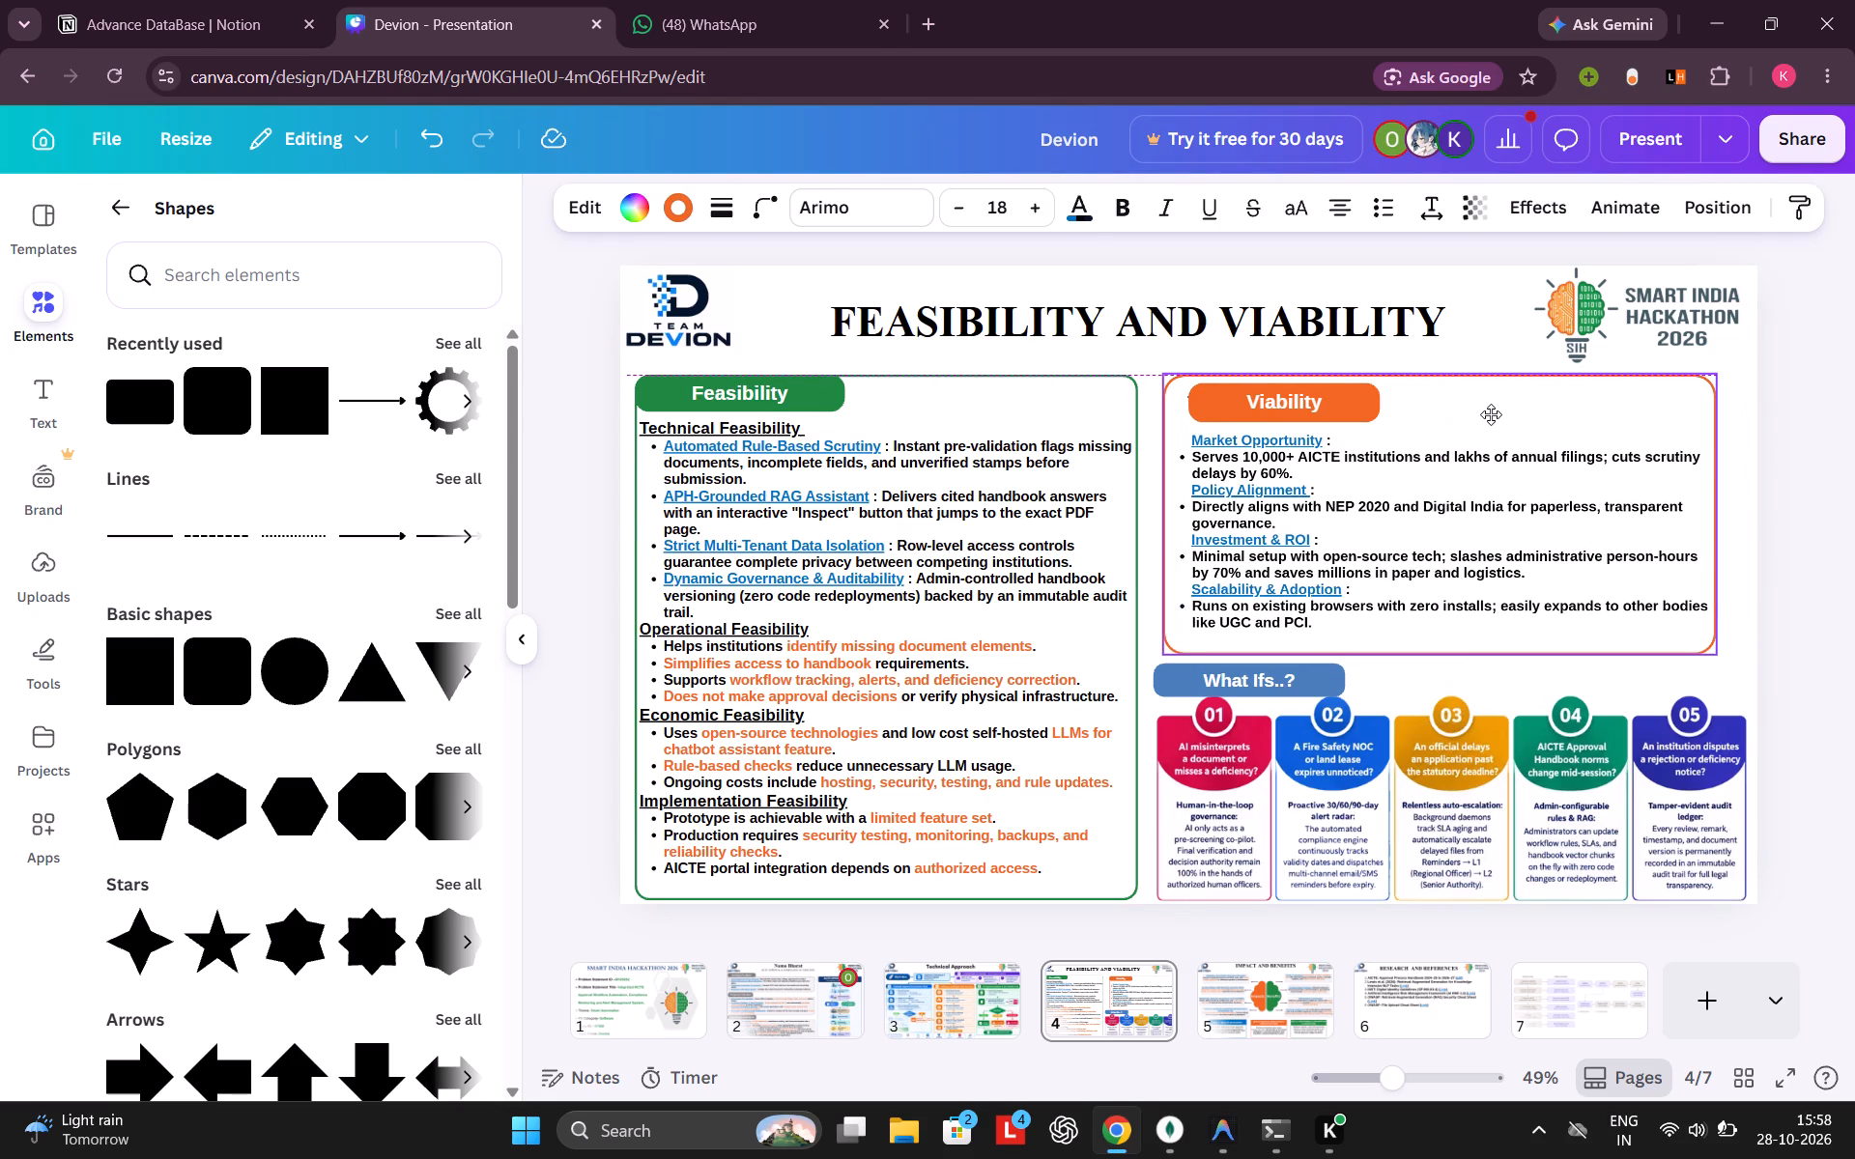
{"action": "left_click_drag", "start_coordinate": [1491, 414], "coordinate": [1492, 418]}
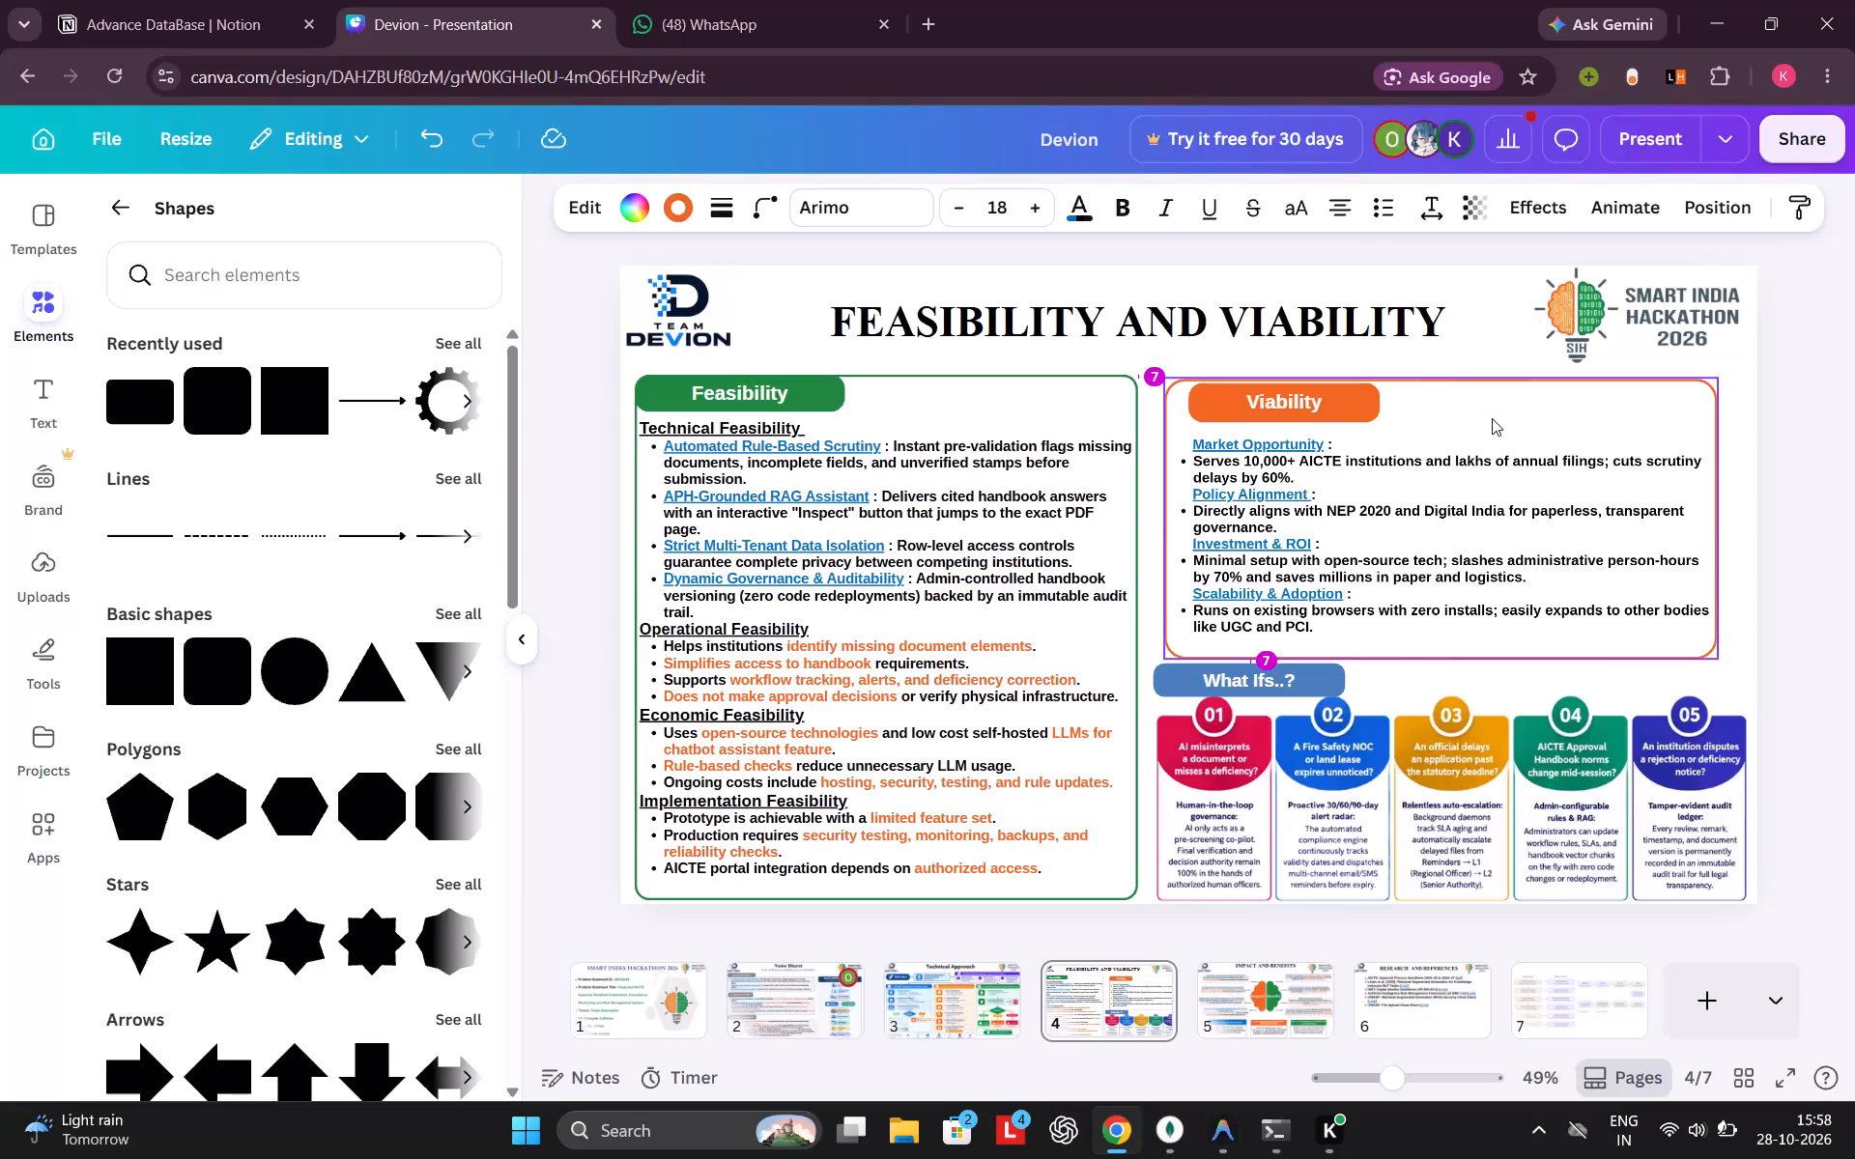
Widen the viability points box from its outer side to about 957, keeping its height.
{"action": "left_click_drag", "start_coordinate": [1721, 518], "coordinate": [1730, 517]}
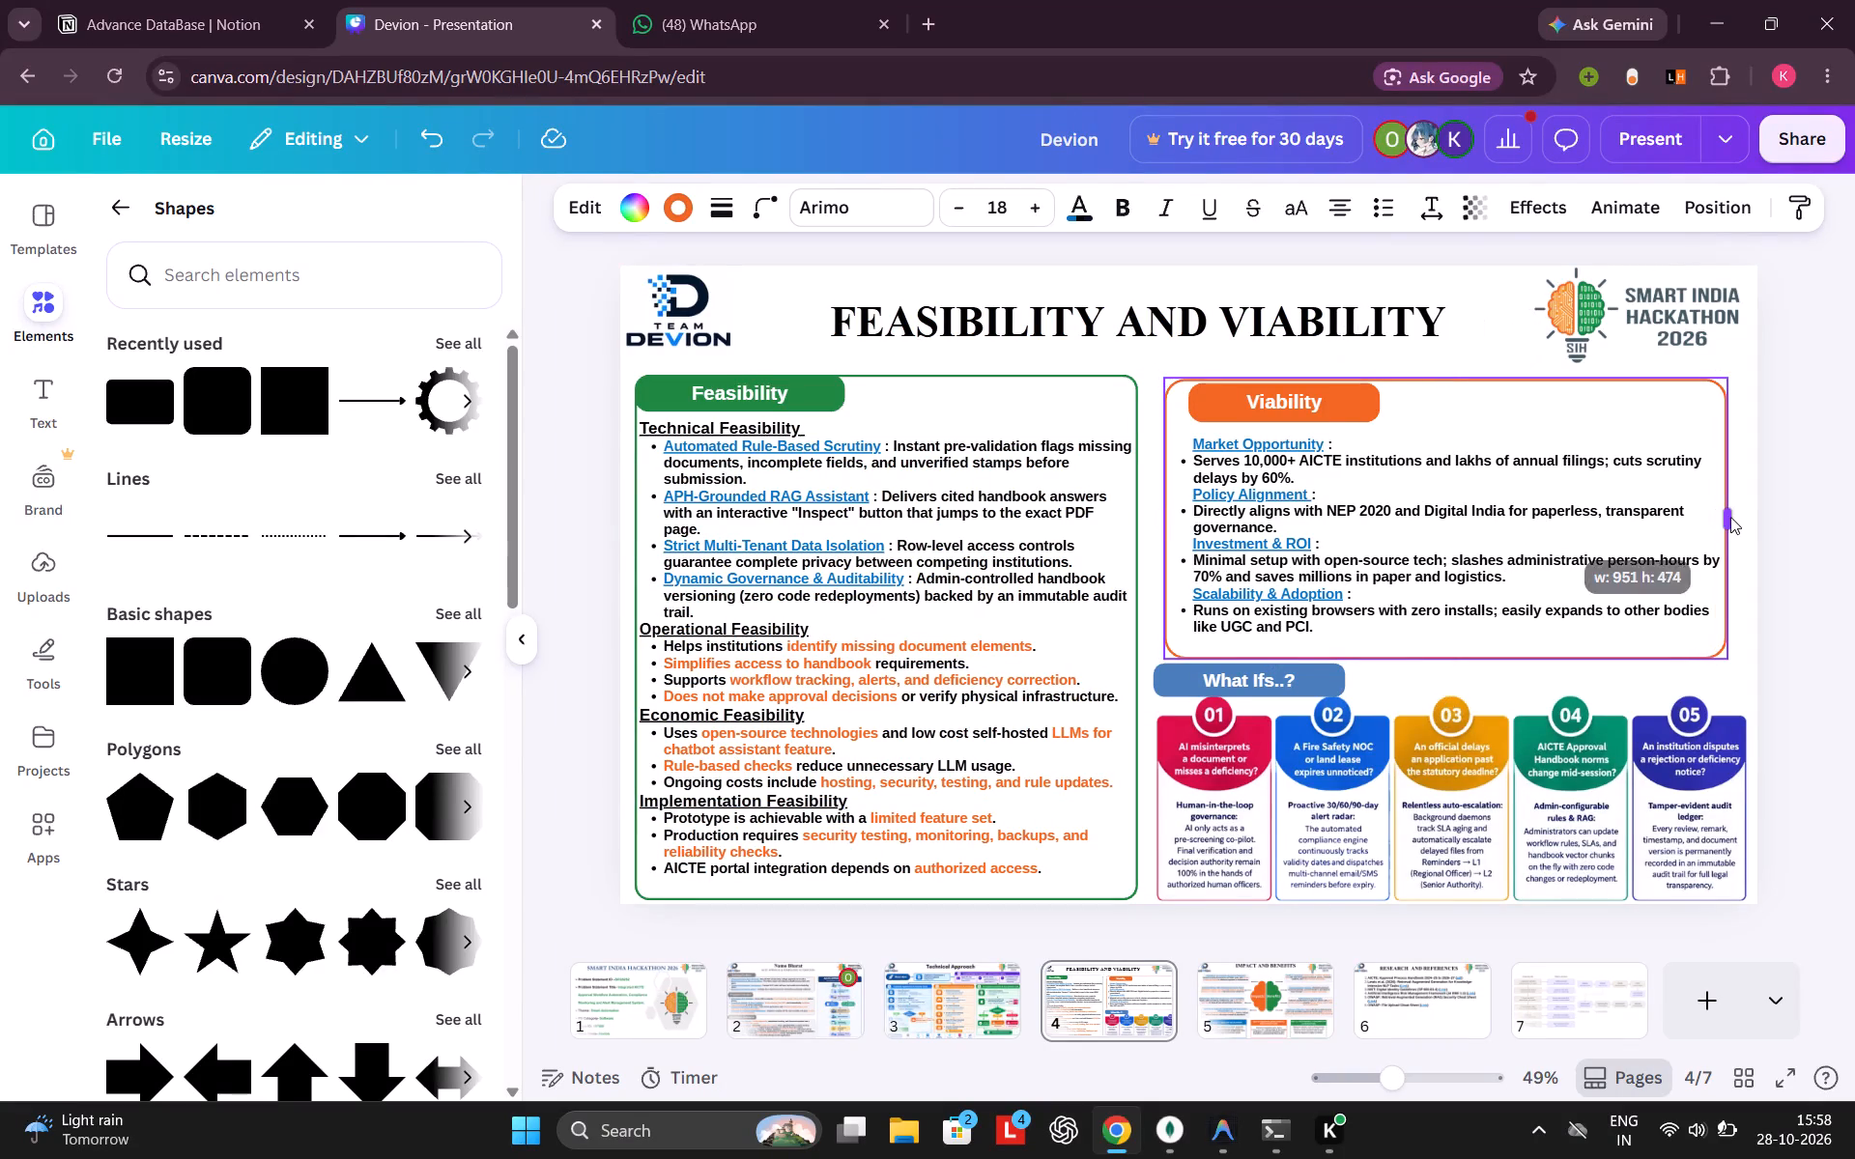
{"action": "left_click_drag", "start_coordinate": [1730, 517], "coordinate": [1734, 512]}
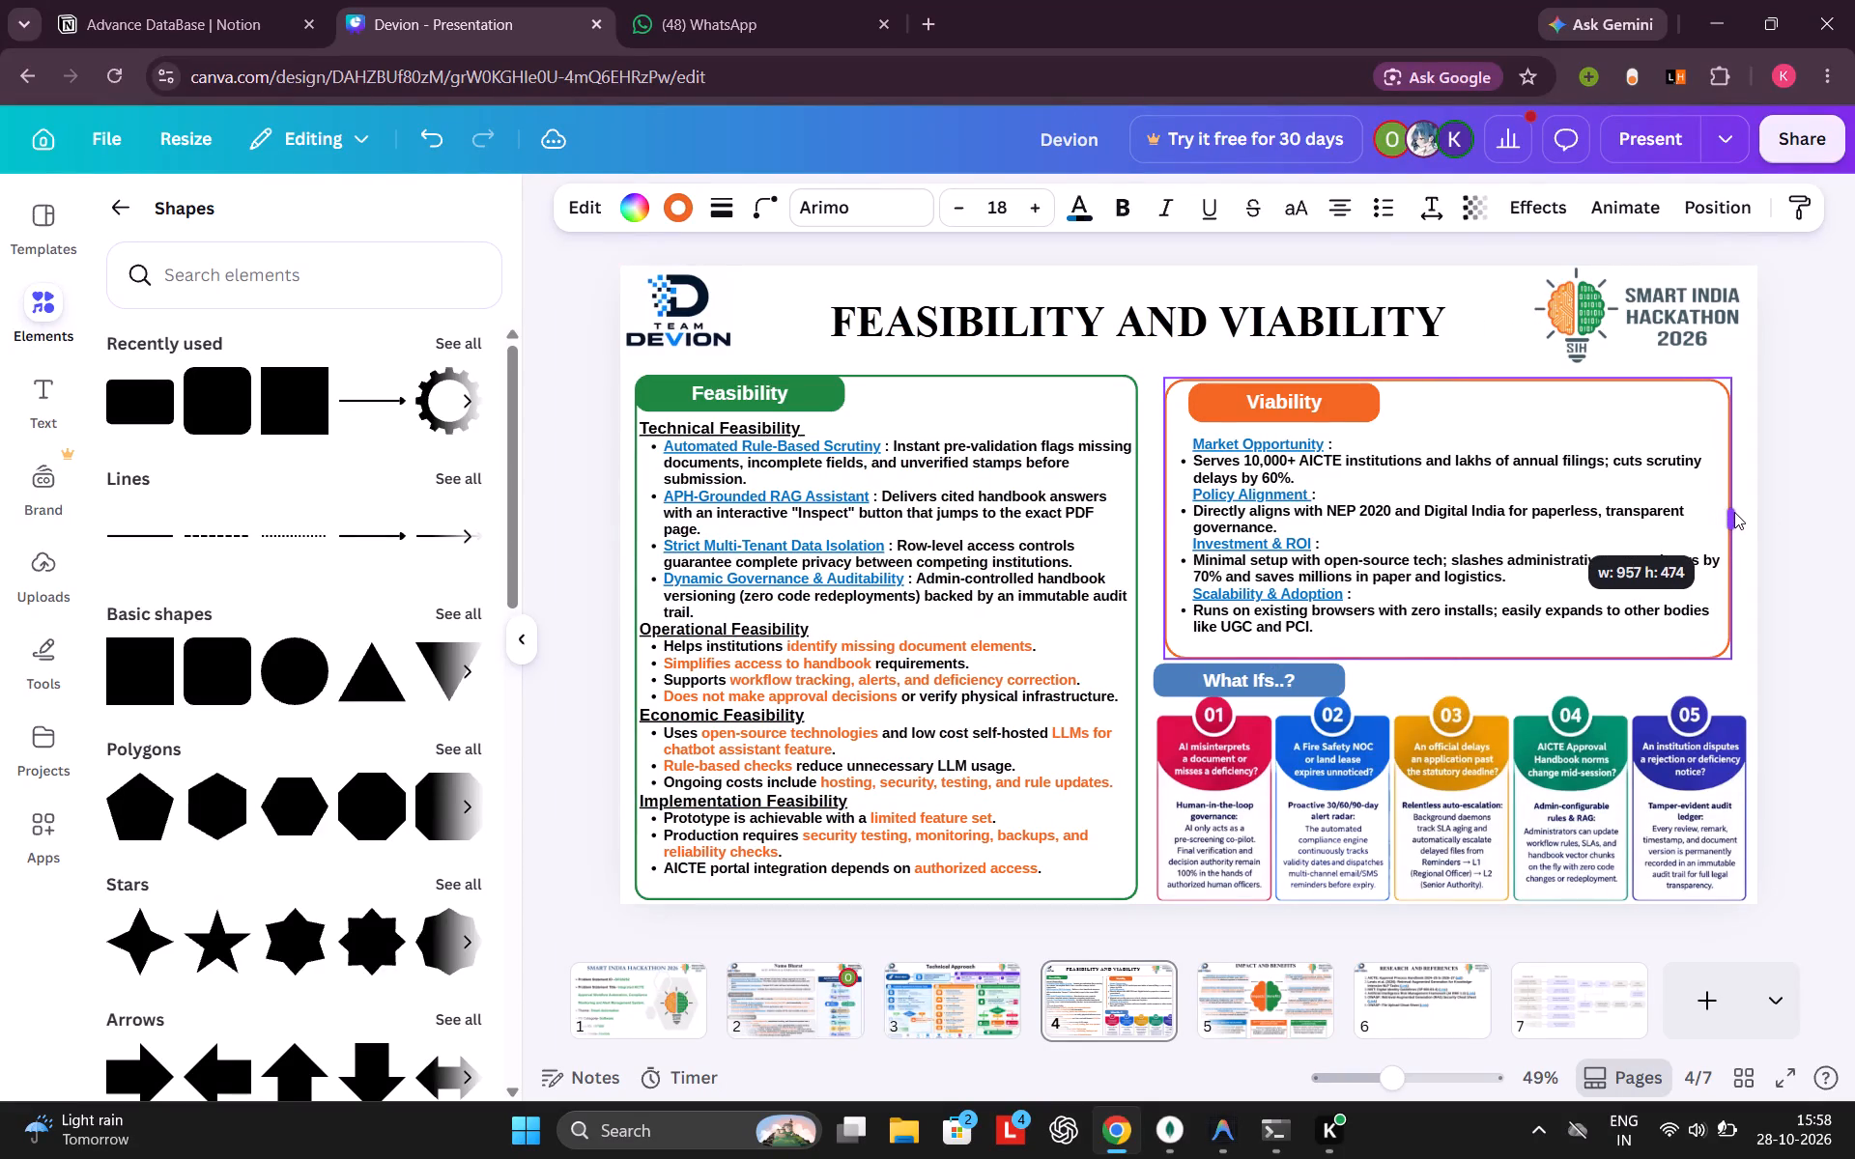
{"action": "left_click_drag", "start_coordinate": [1734, 512], "coordinate": [1734, 511]}
Move the Viability label to sit flush in the upper-left corner of the repositioned points box.
{"action": "left_click", "coordinate": [1312, 402]}
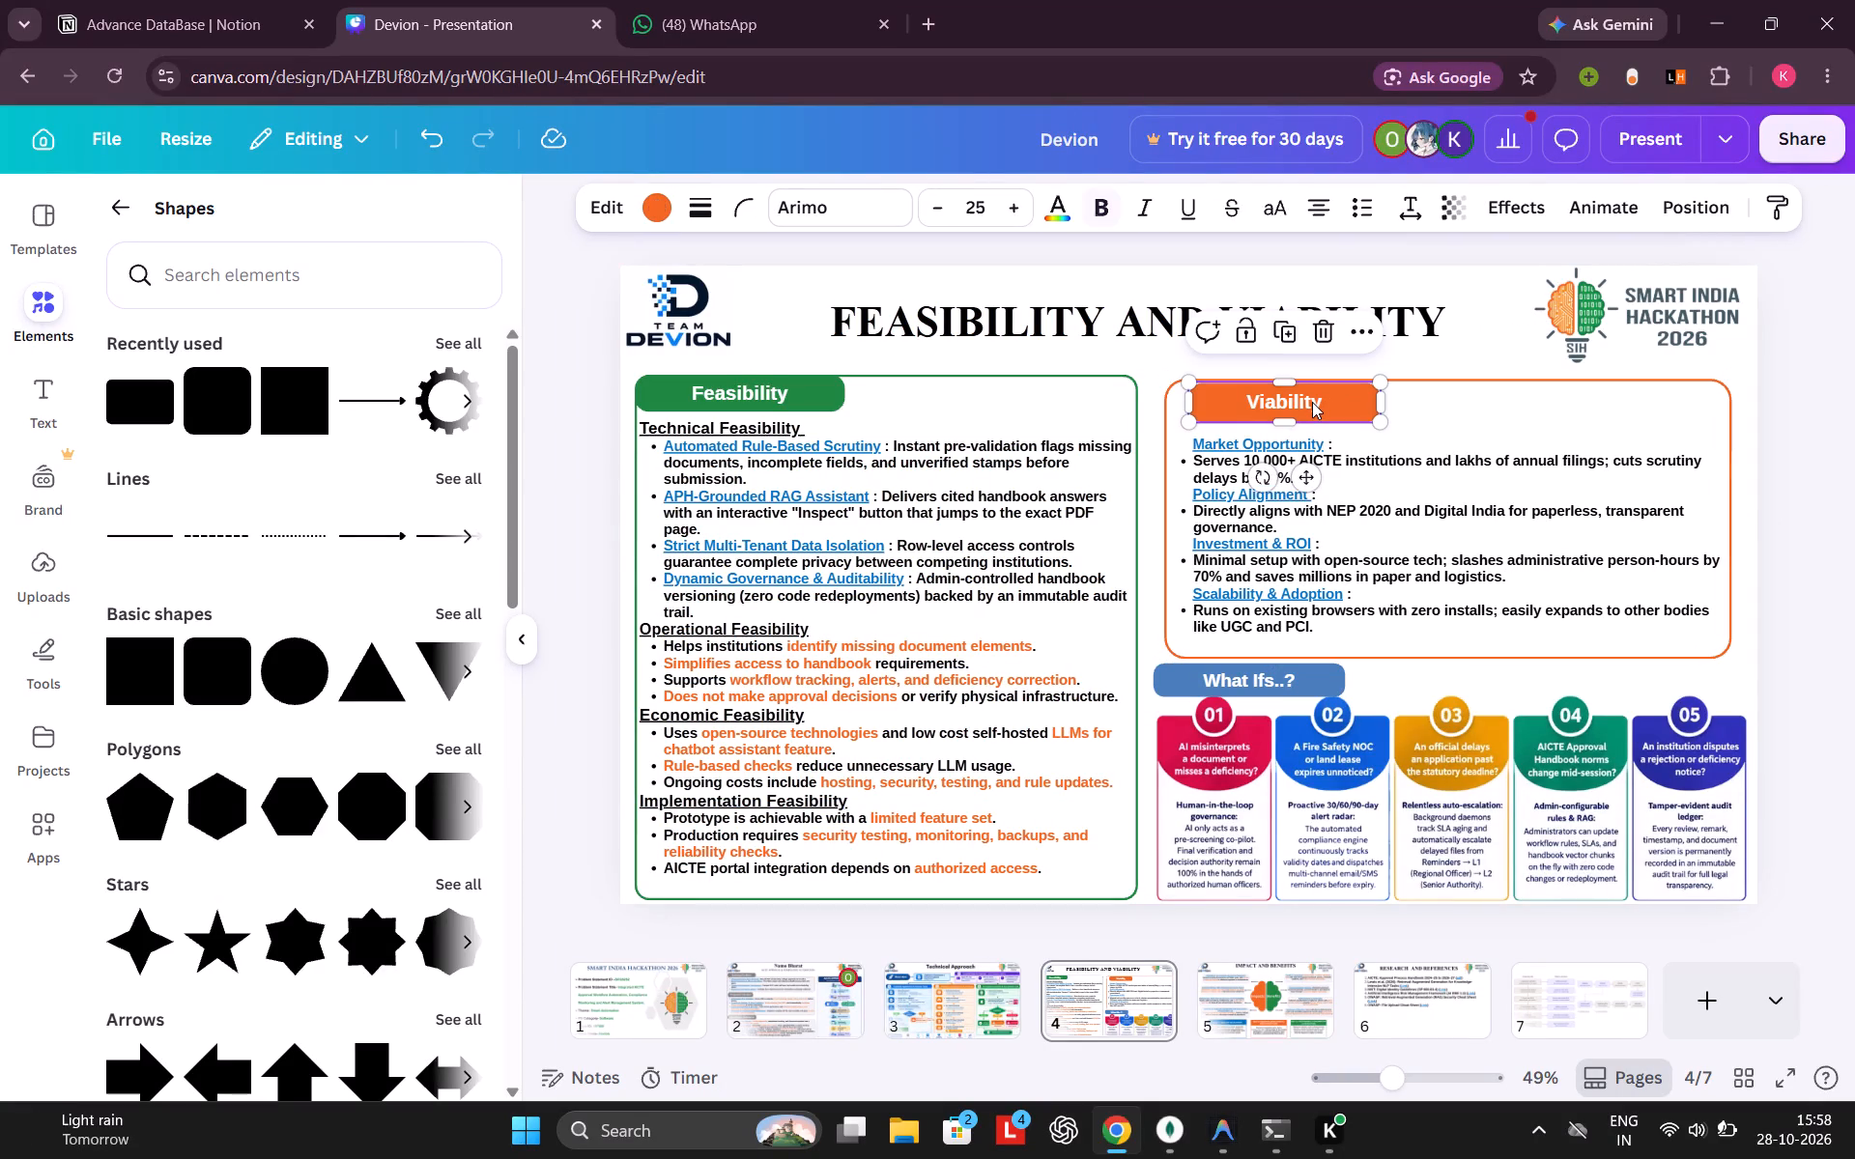
{"action": "left_click_drag", "start_coordinate": [1312, 402], "coordinate": [1288, 400]}
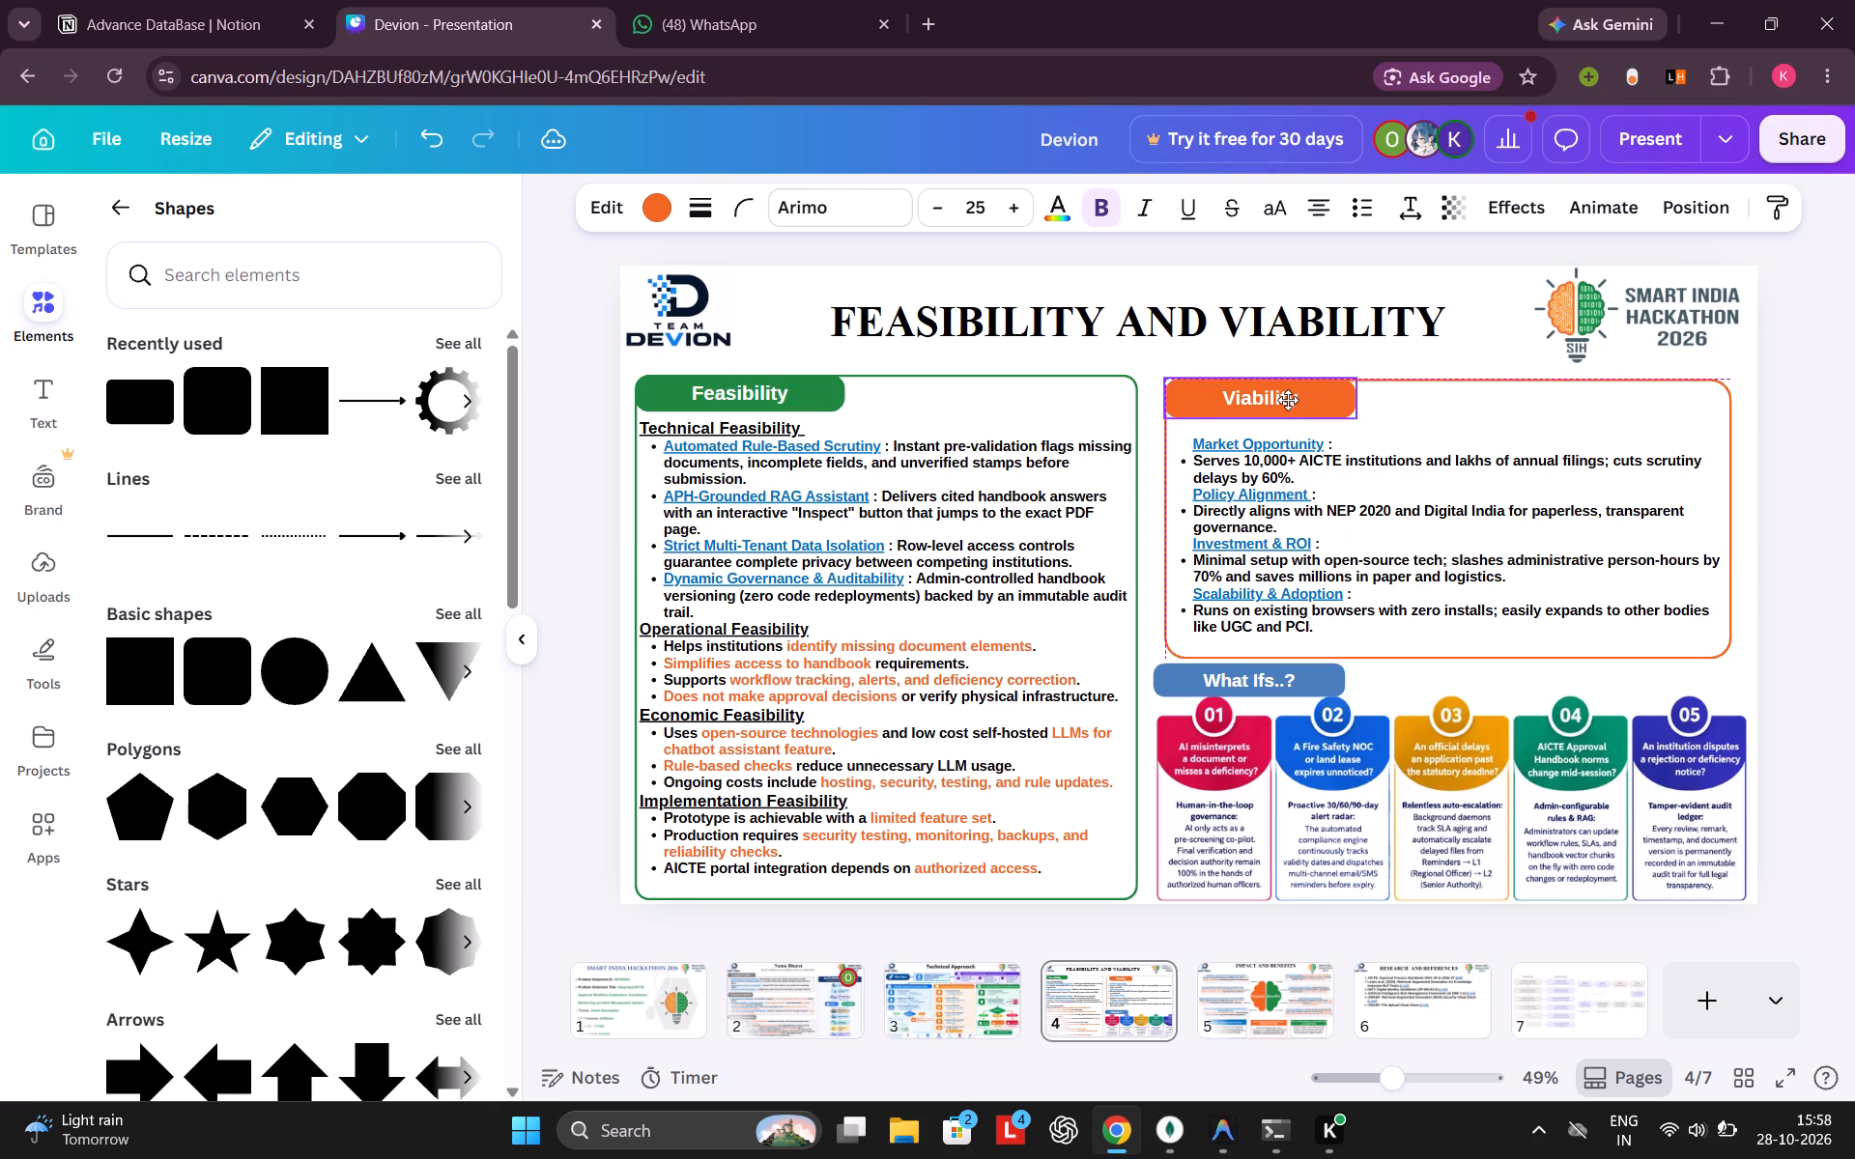
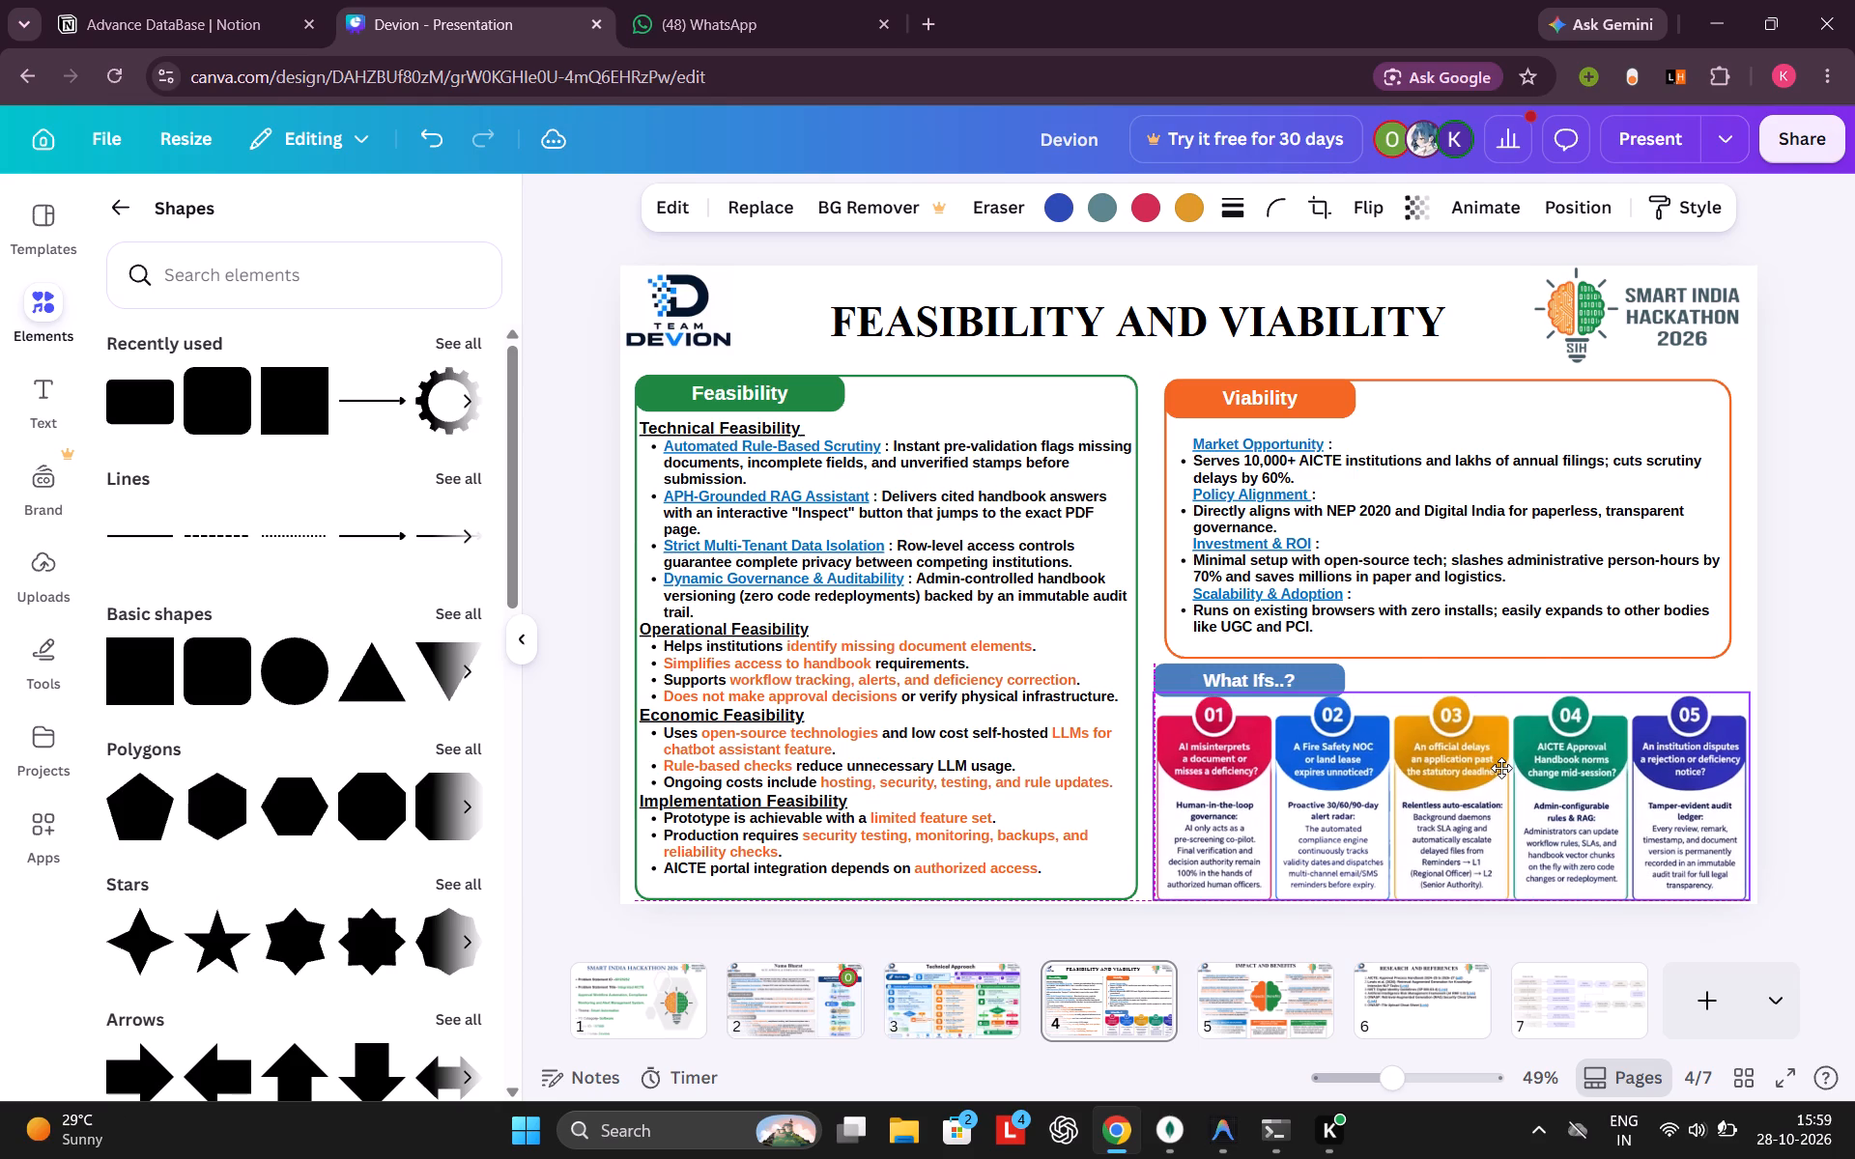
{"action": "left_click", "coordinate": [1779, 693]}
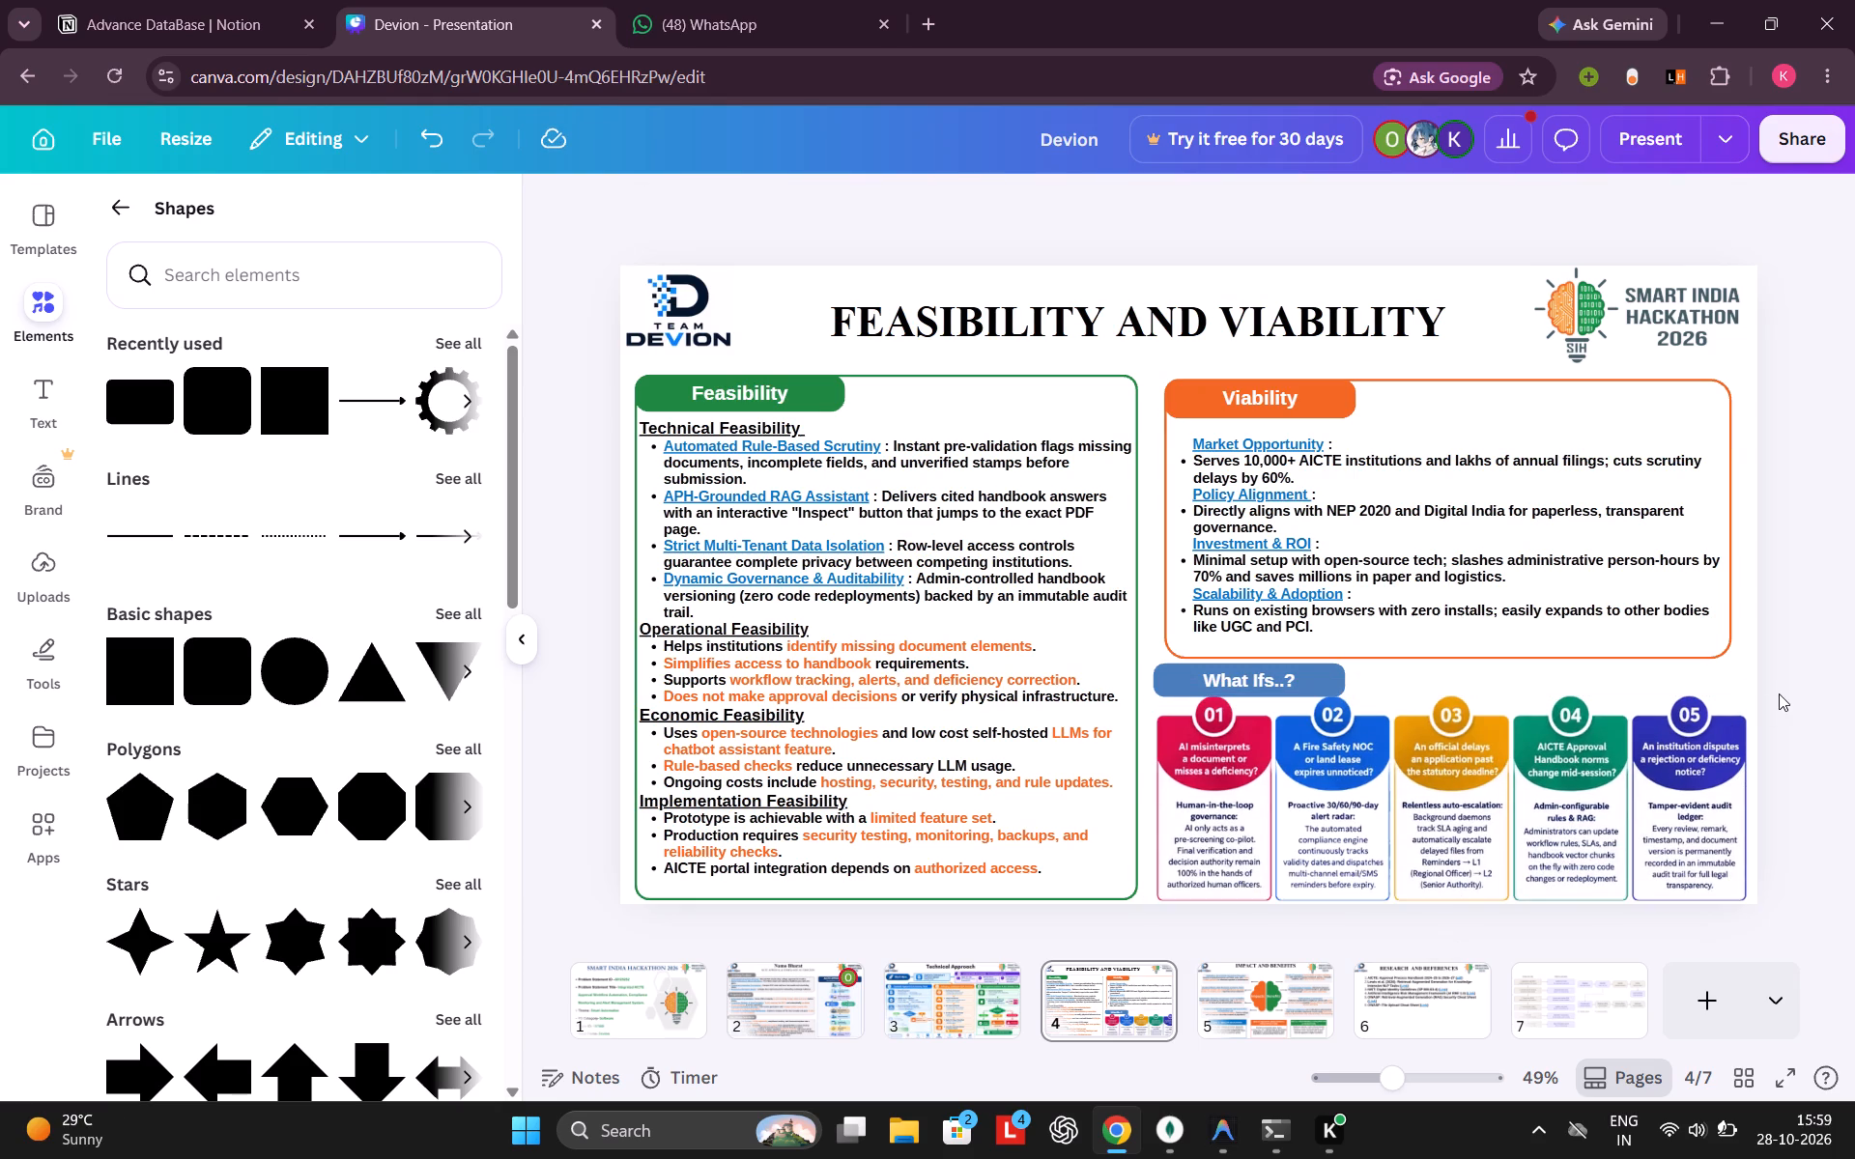
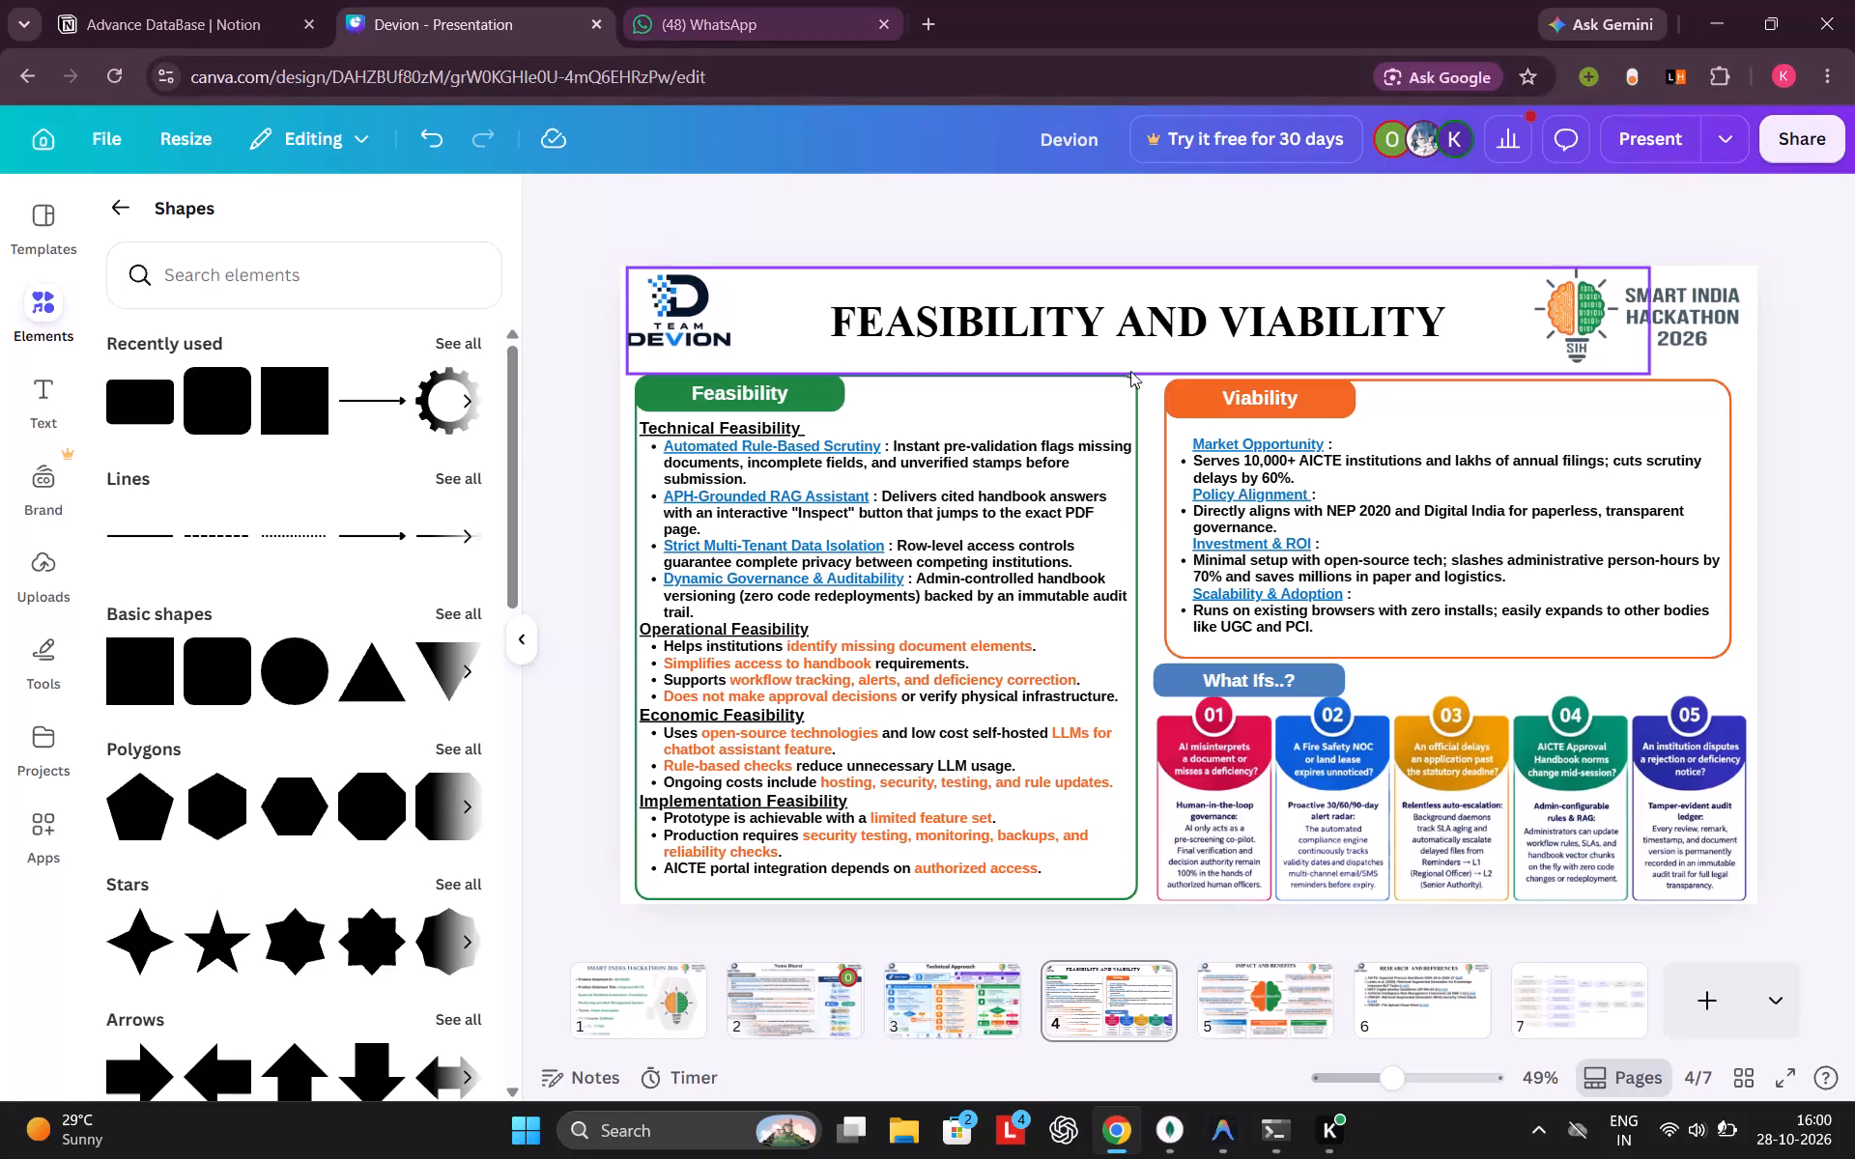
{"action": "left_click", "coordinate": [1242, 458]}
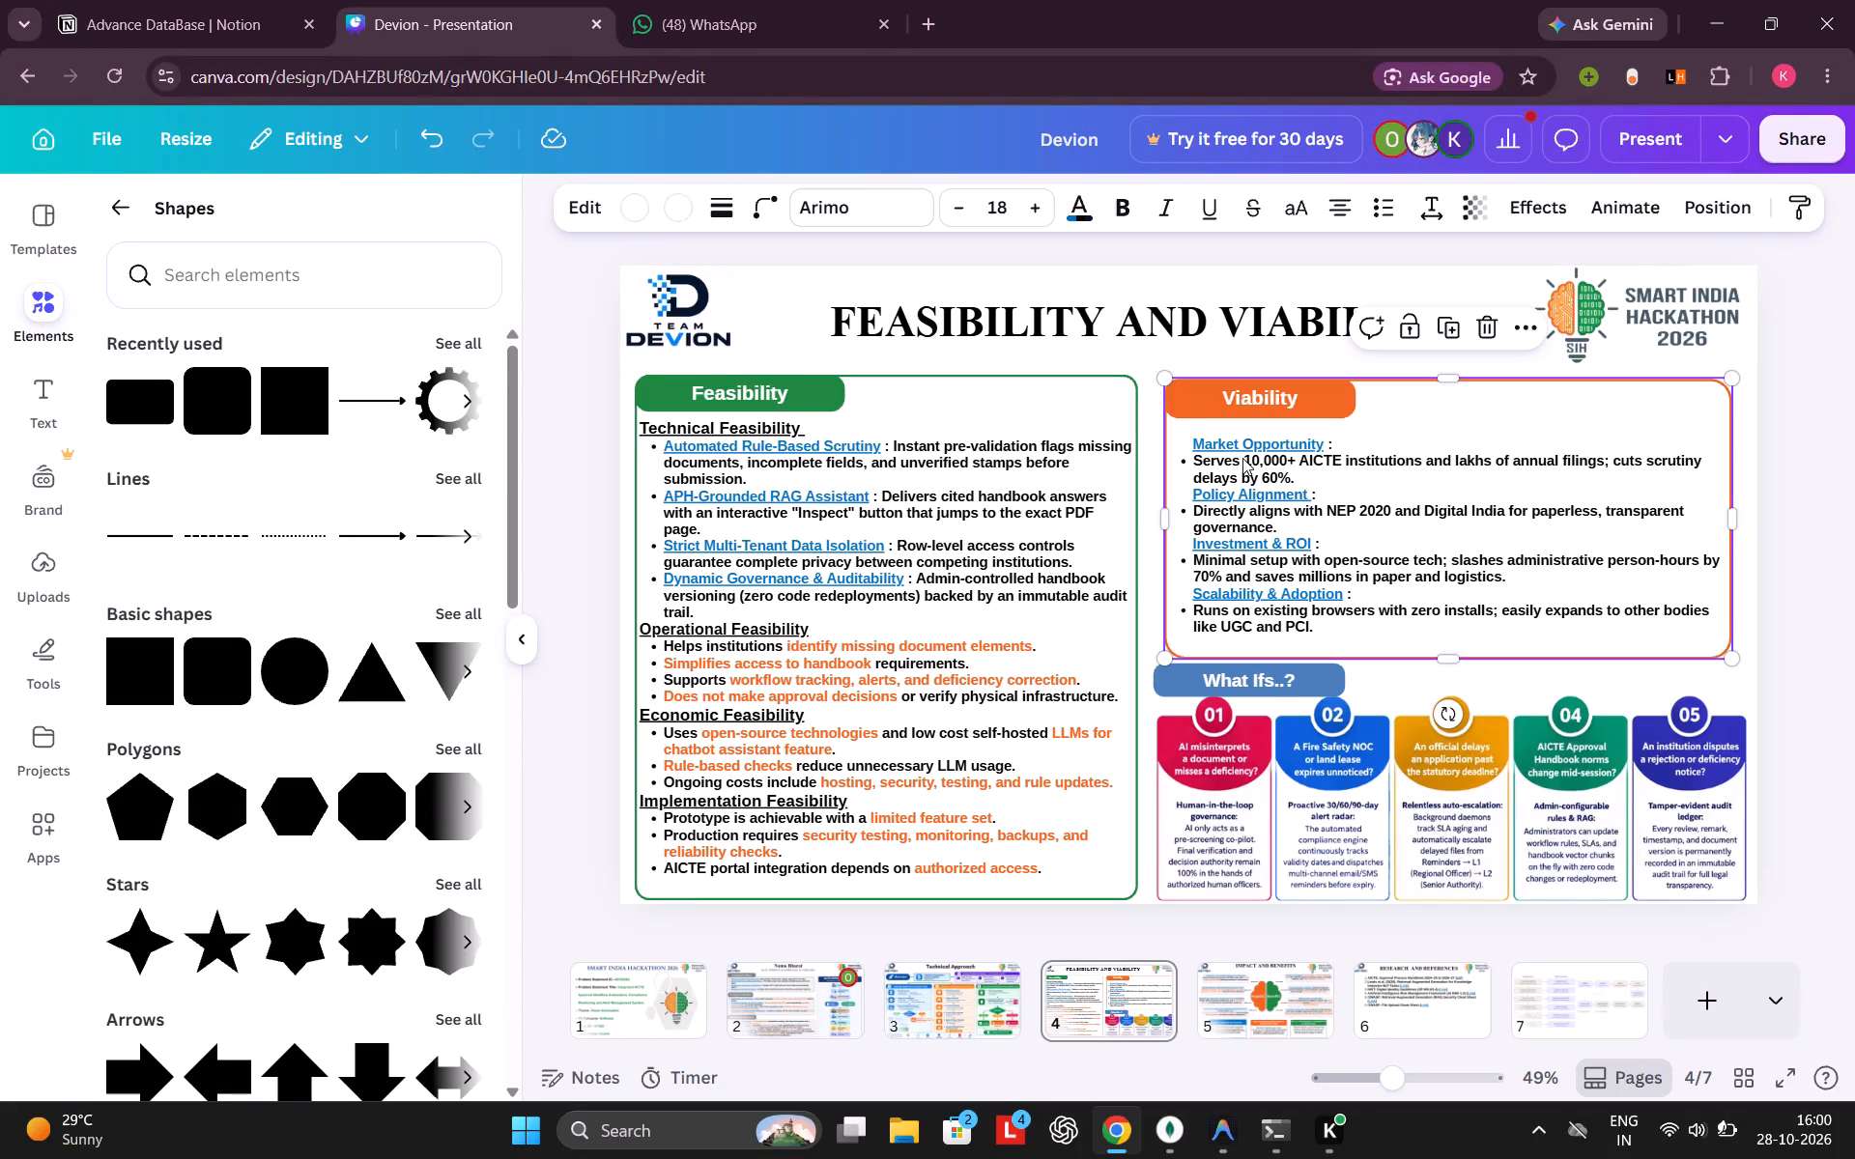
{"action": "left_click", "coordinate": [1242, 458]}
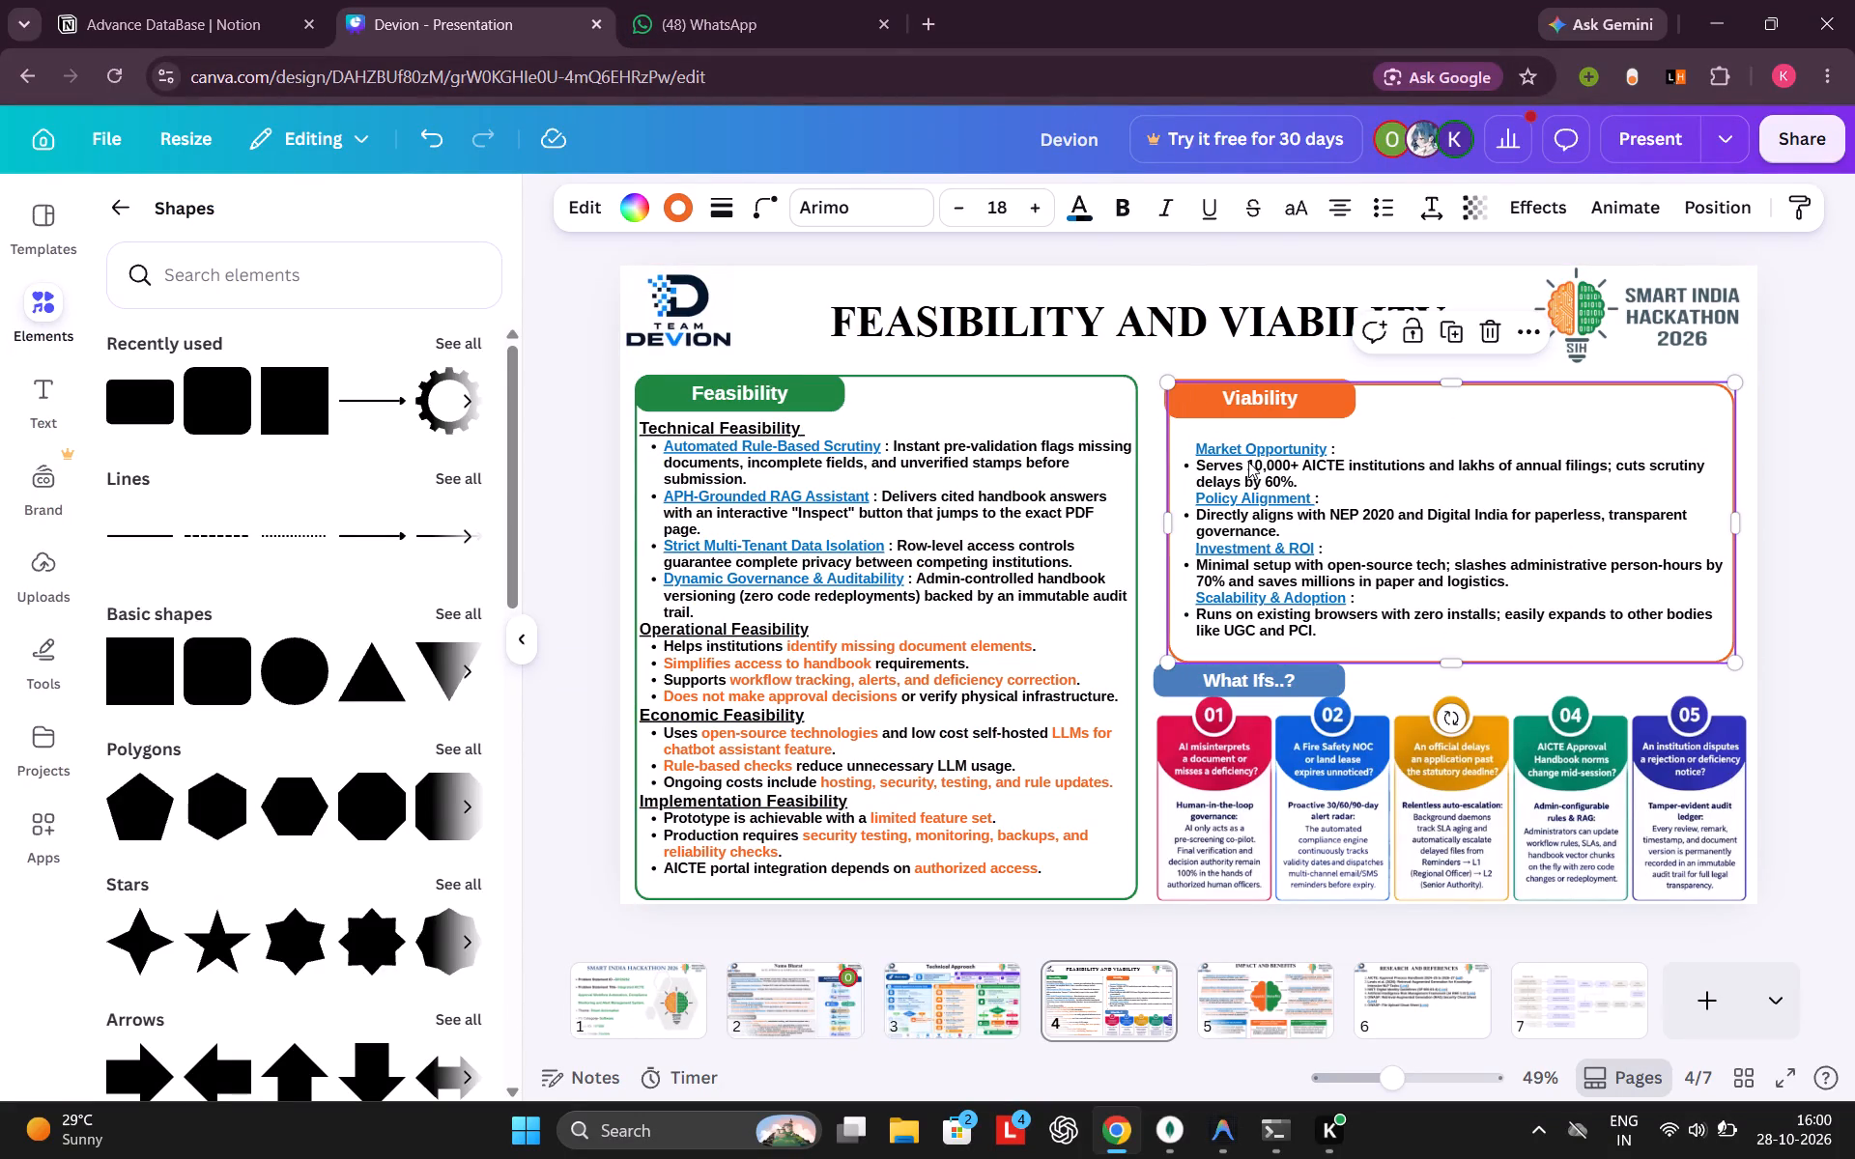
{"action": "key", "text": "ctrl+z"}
Colour "10,000+" orange in the Market Opportunity point of the Viability box.
{"action": "double_click", "coordinate": [1248, 462]}
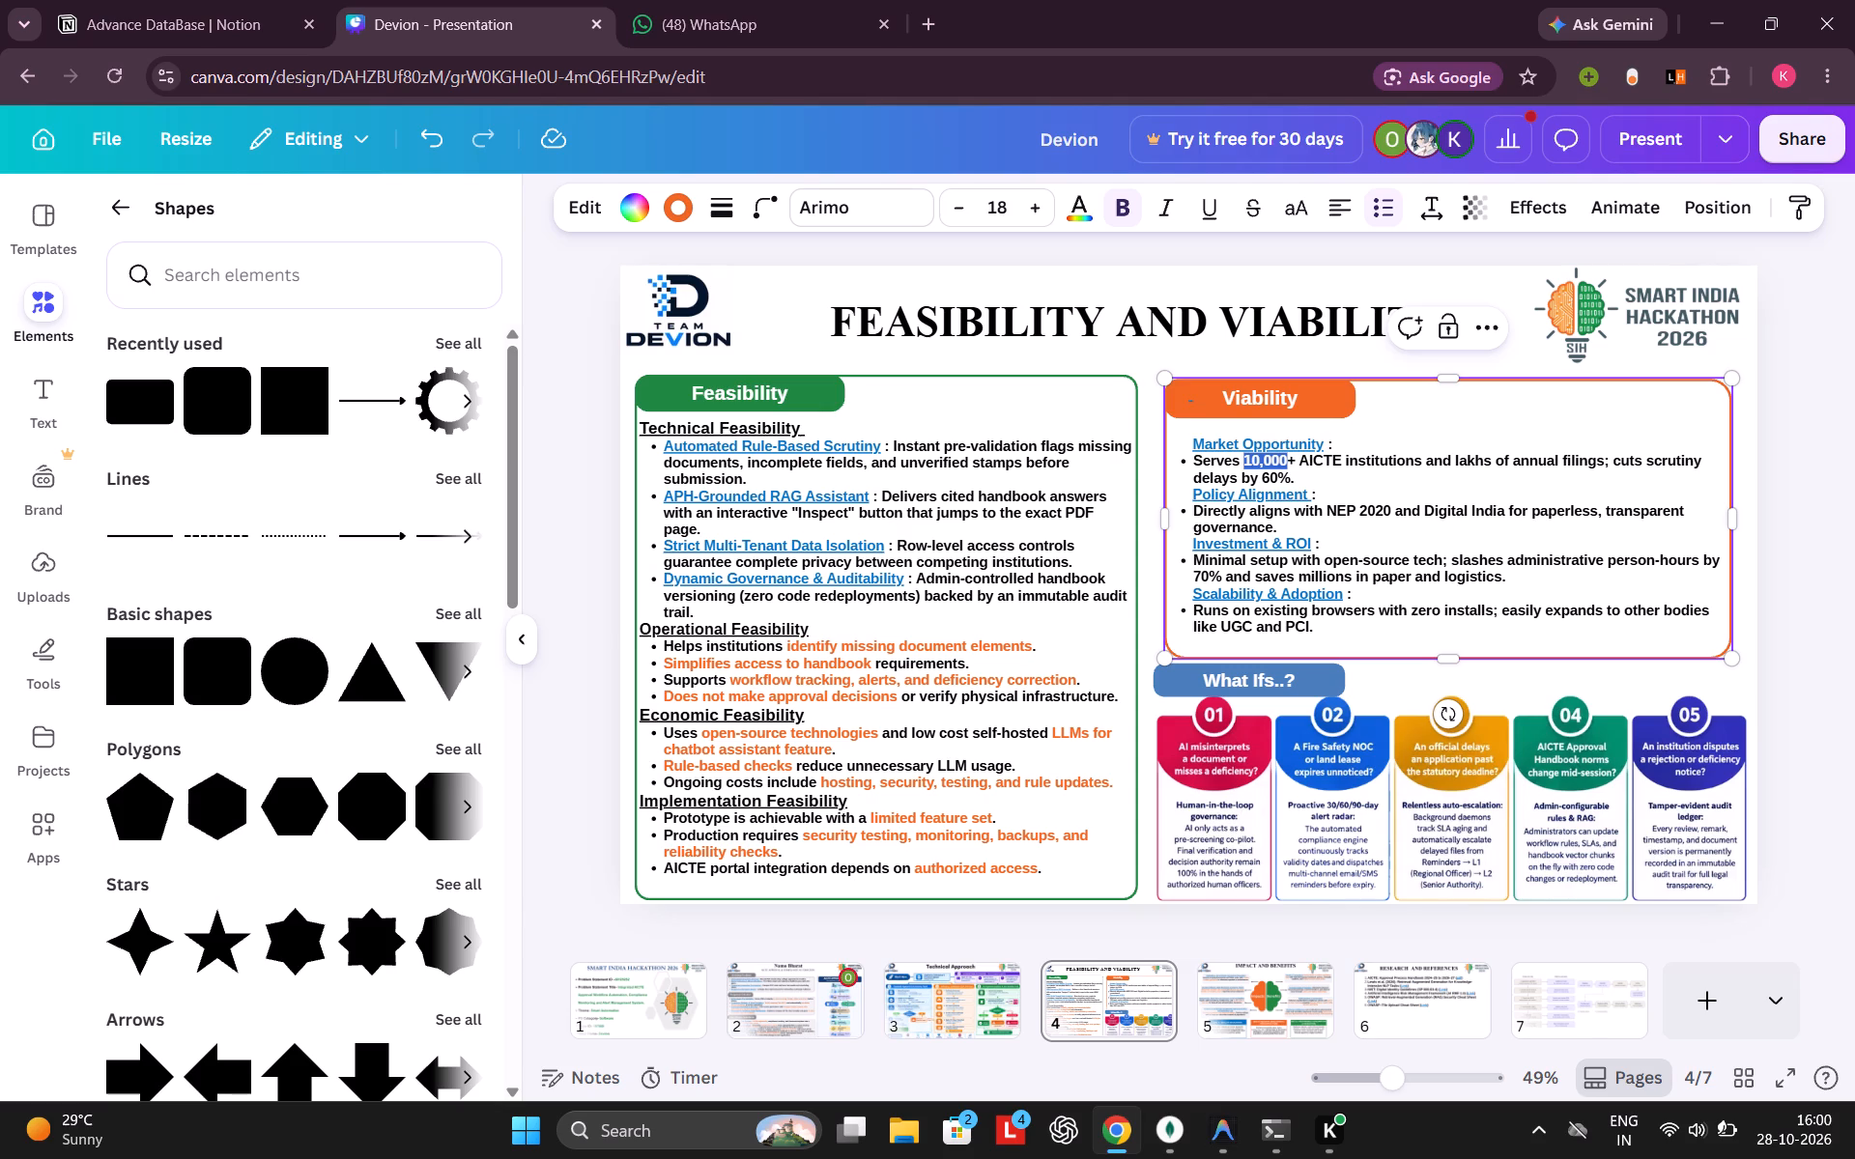
{"action": "left_click_drag", "start_coordinate": [1298, 458], "coordinate": [1285, 459]}
{"action": "left_click", "coordinate": [1285, 459]}
{"action": "left_click_drag", "start_coordinate": [1295, 459], "coordinate": [1244, 464]}
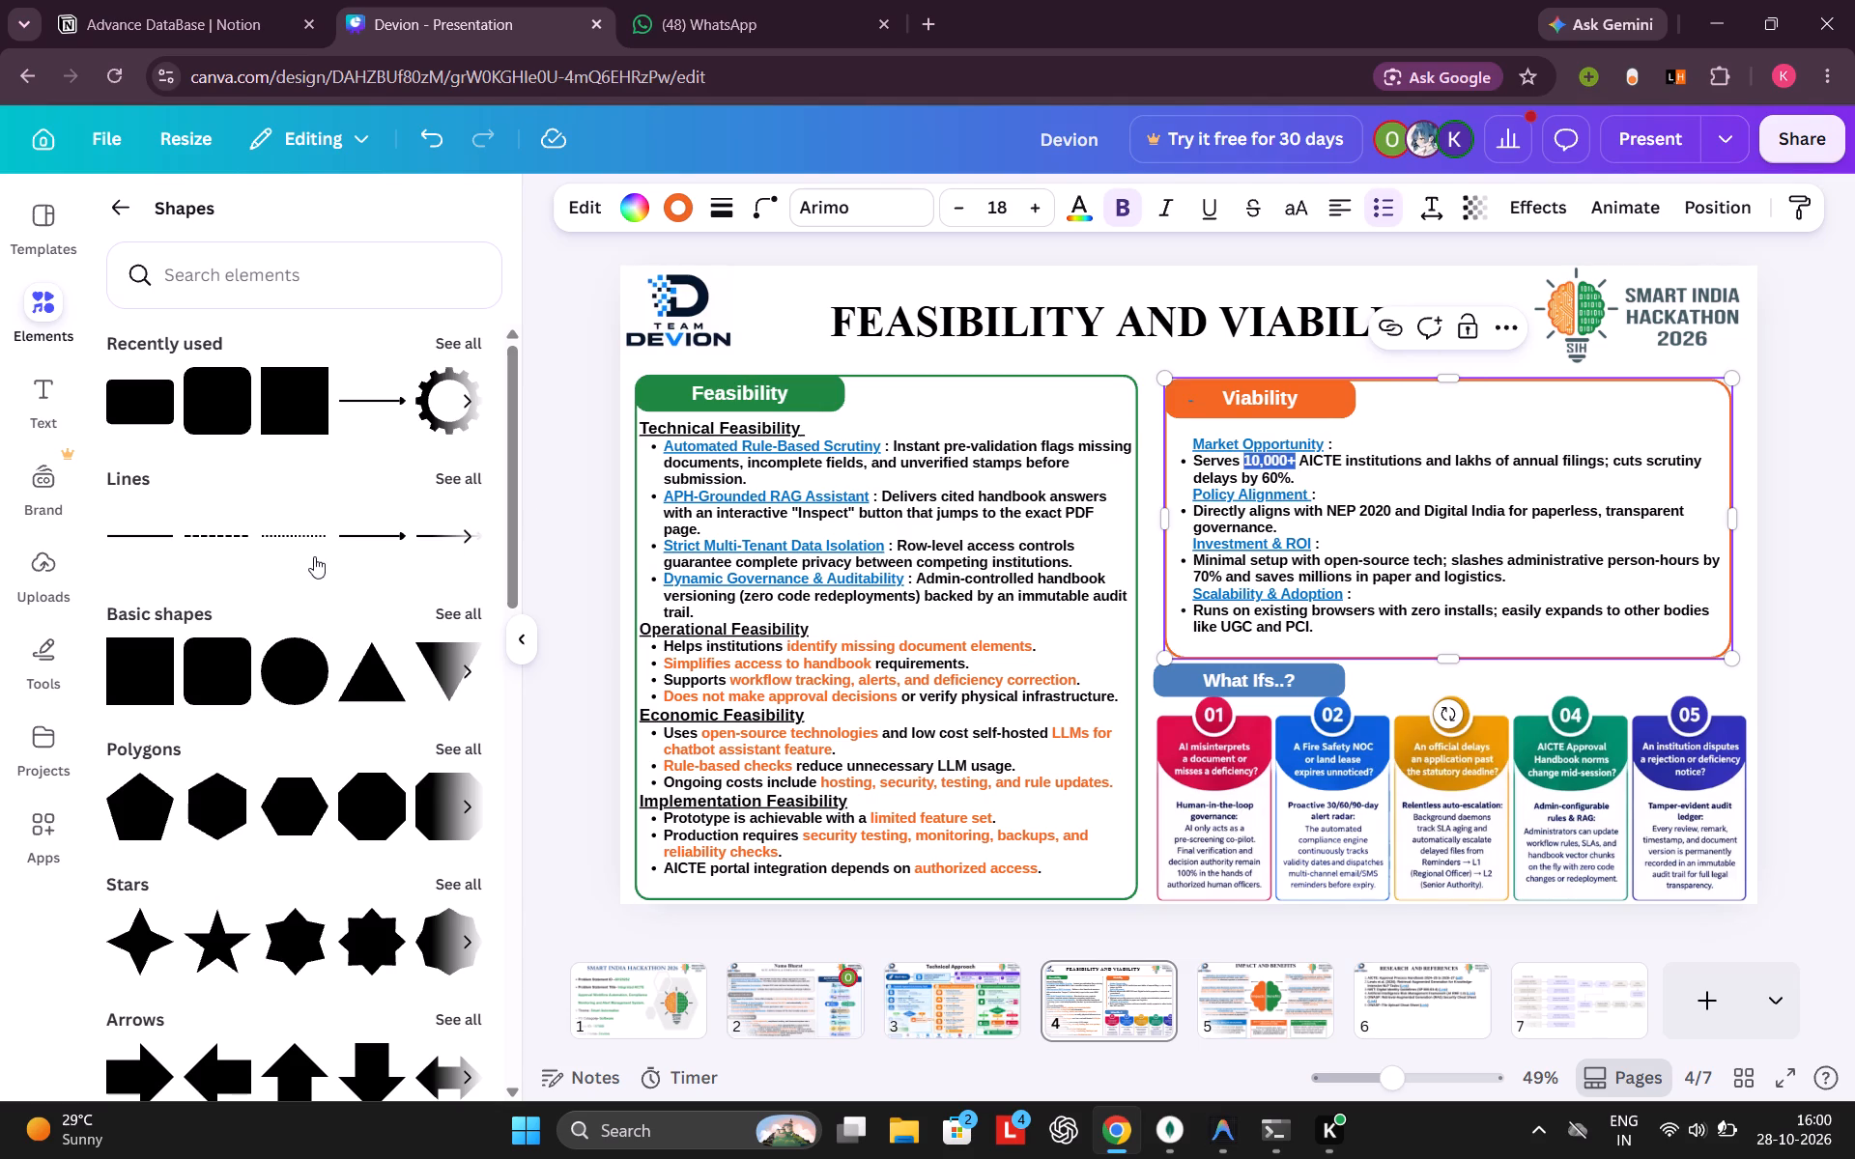
{"action": "left_click", "coordinate": [1078, 208]}
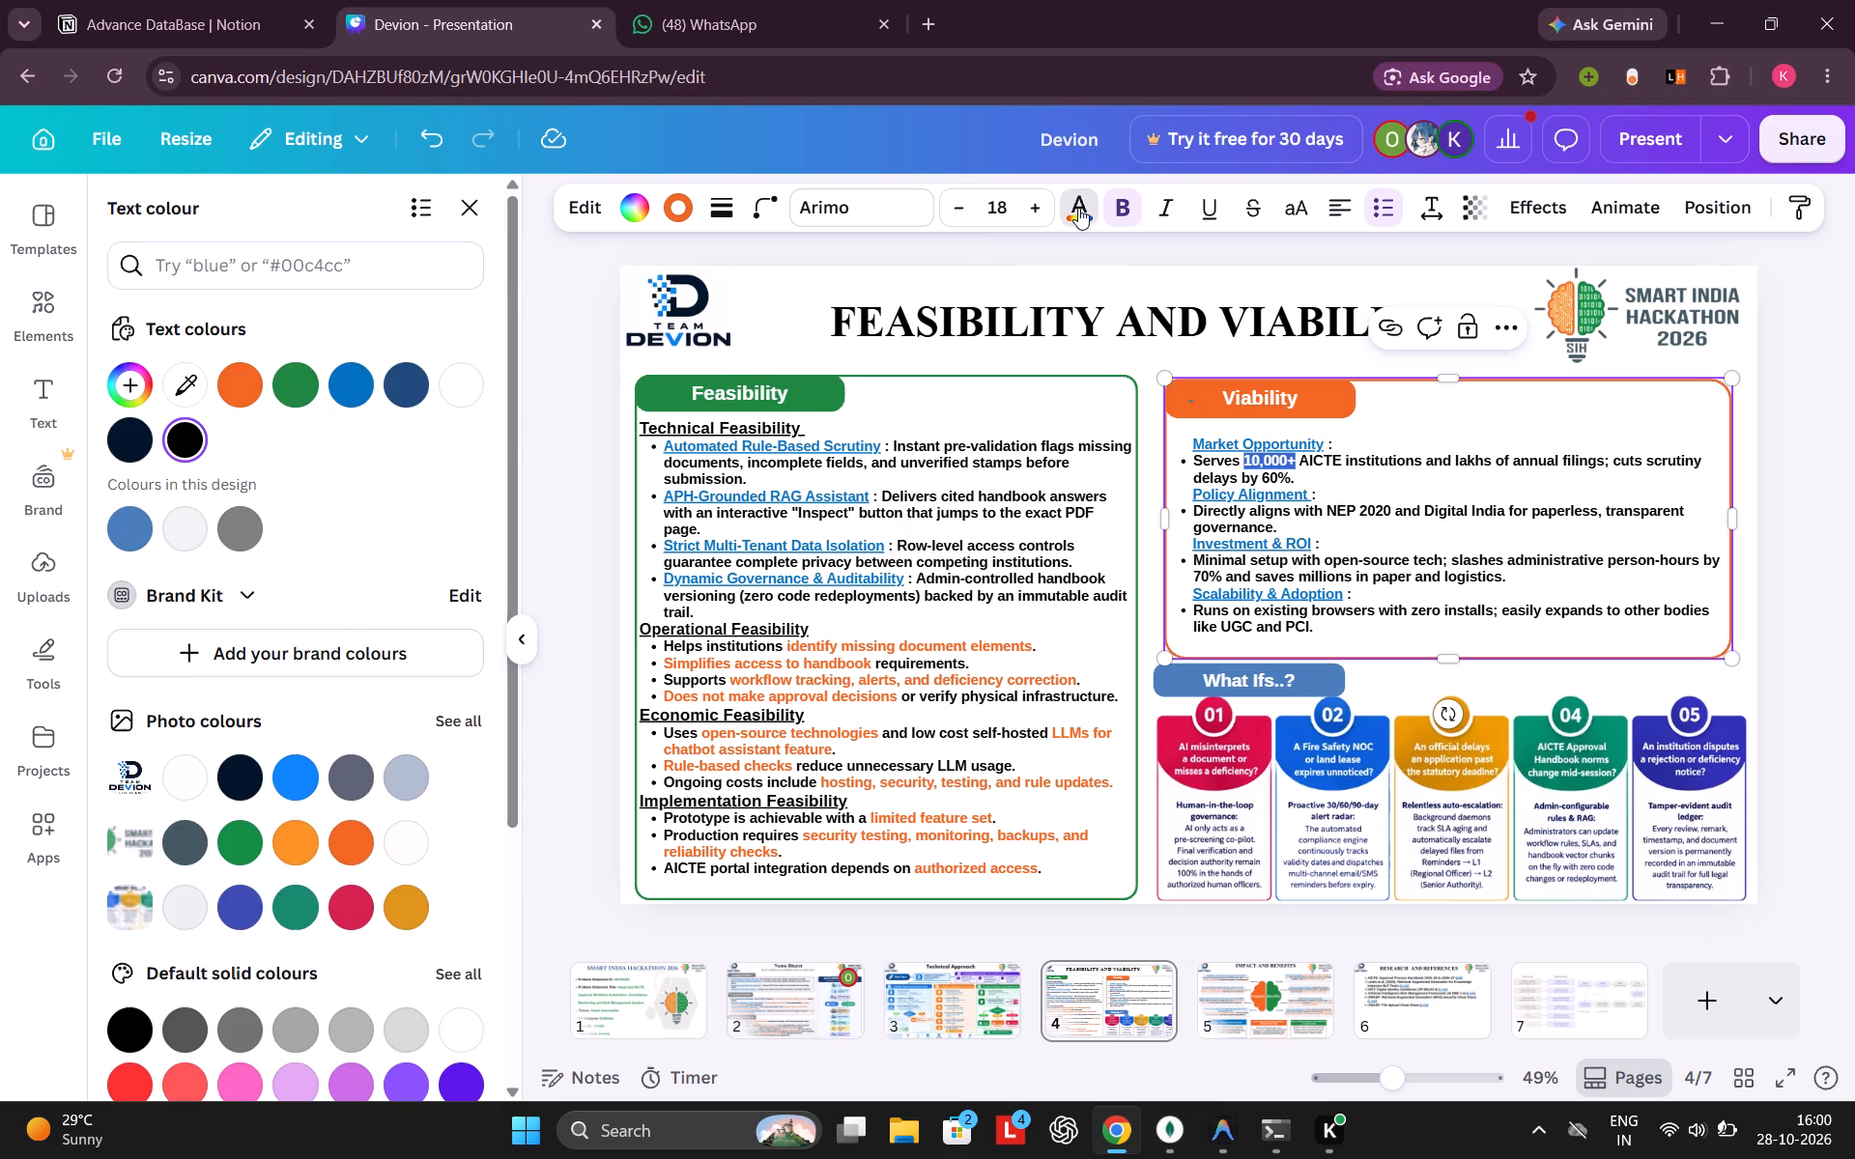
{"action": "left_click", "coordinate": [232, 396]}
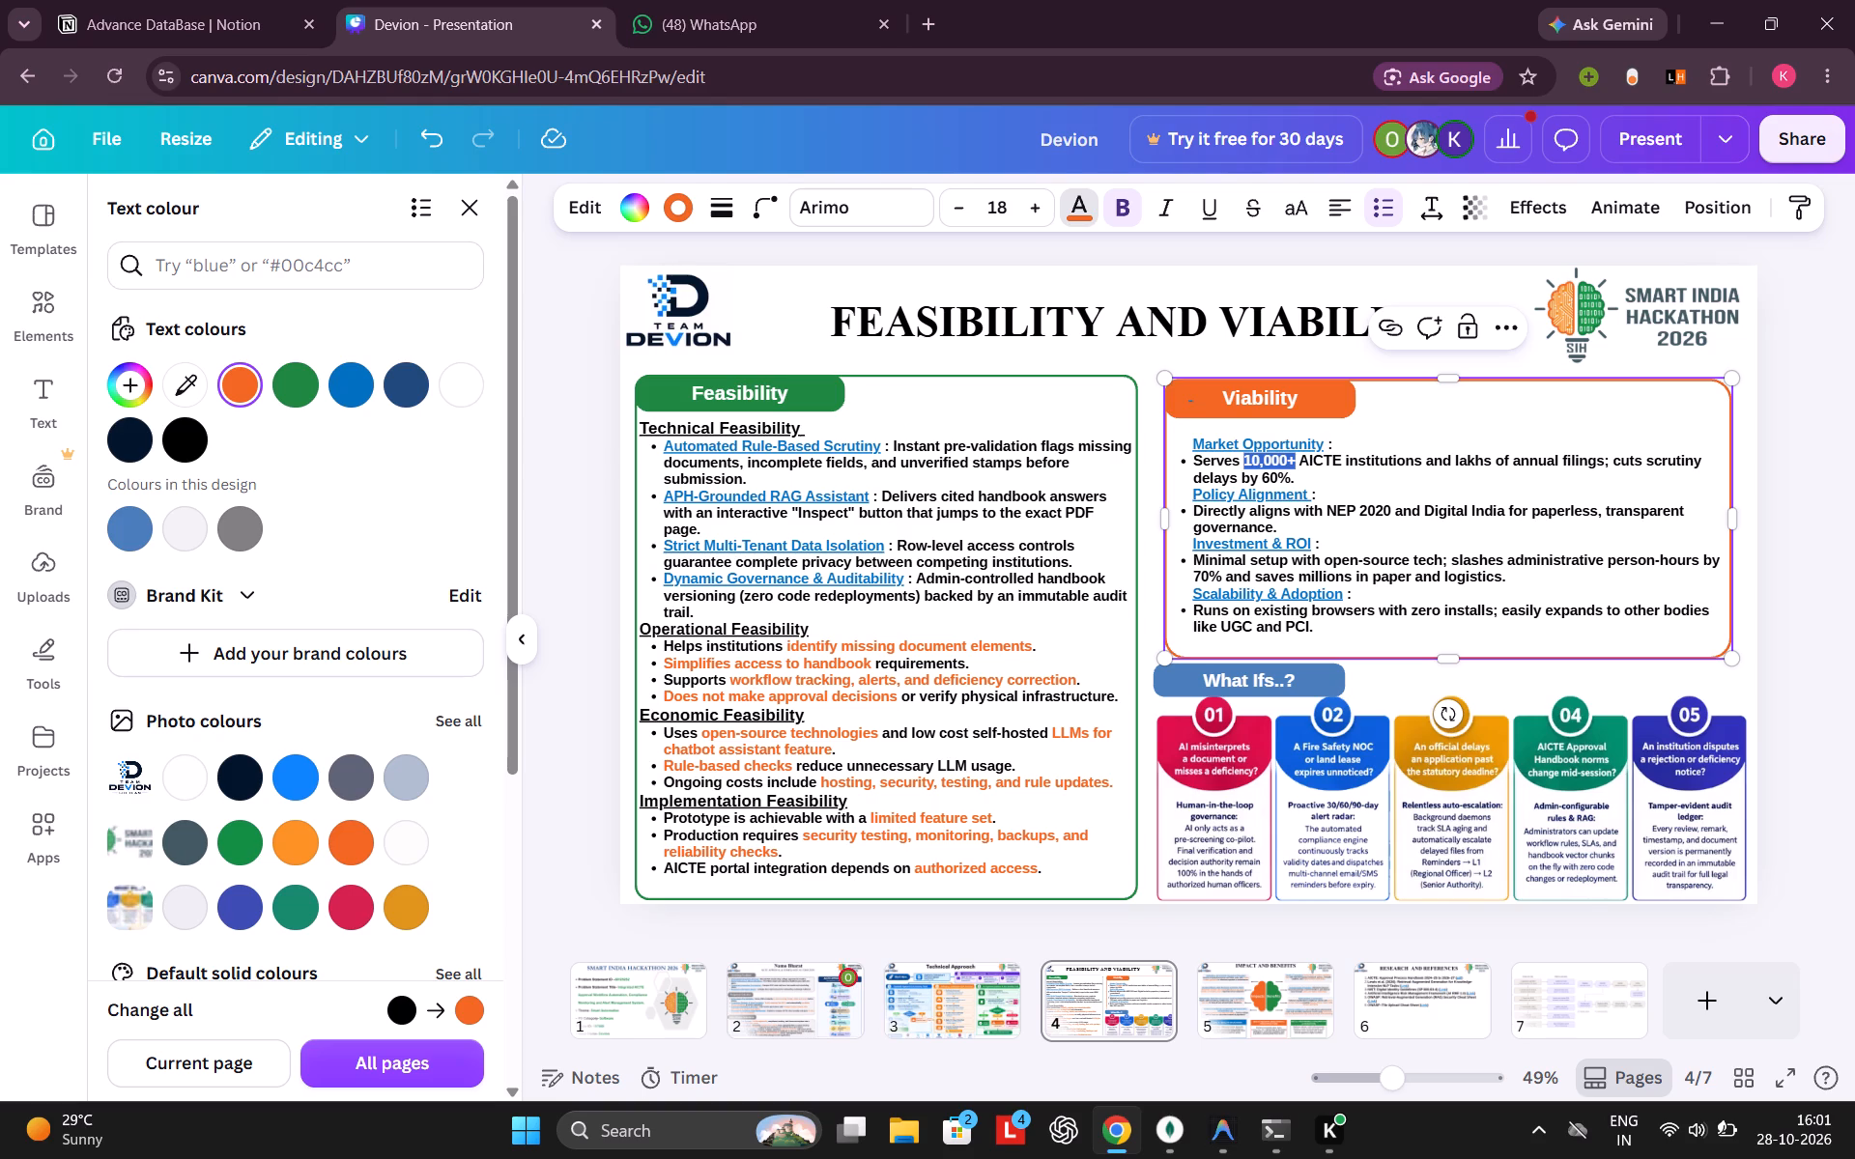
Colour "NEP 2020 and Digital India" orange in the Policy Alignment point of the Viability box.
{"action": "left_click", "coordinate": [1435, 509]}
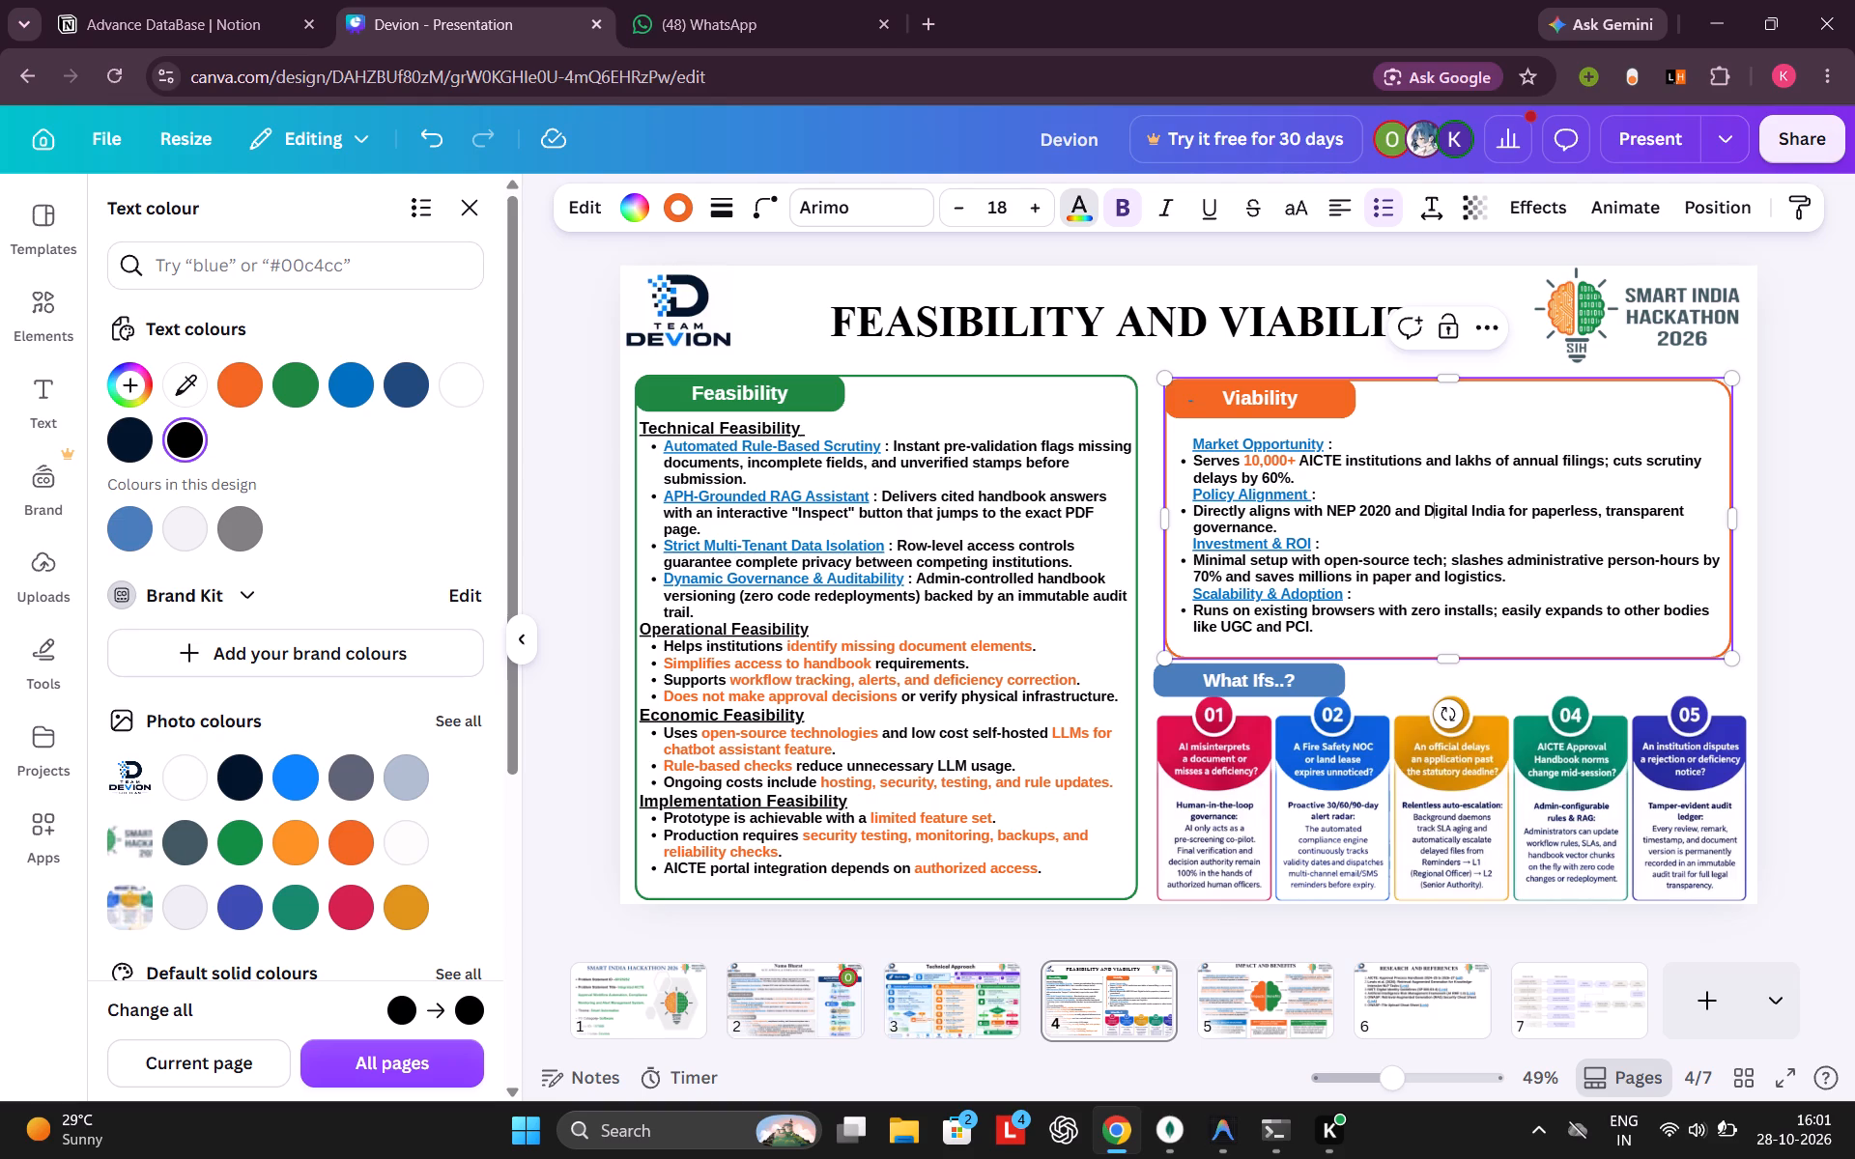
{"action": "left_click_drag", "start_coordinate": [1251, 514], "coordinate": [1306, 515]}
{"action": "left_click_drag", "start_coordinate": [1306, 515], "coordinate": [1391, 516]}
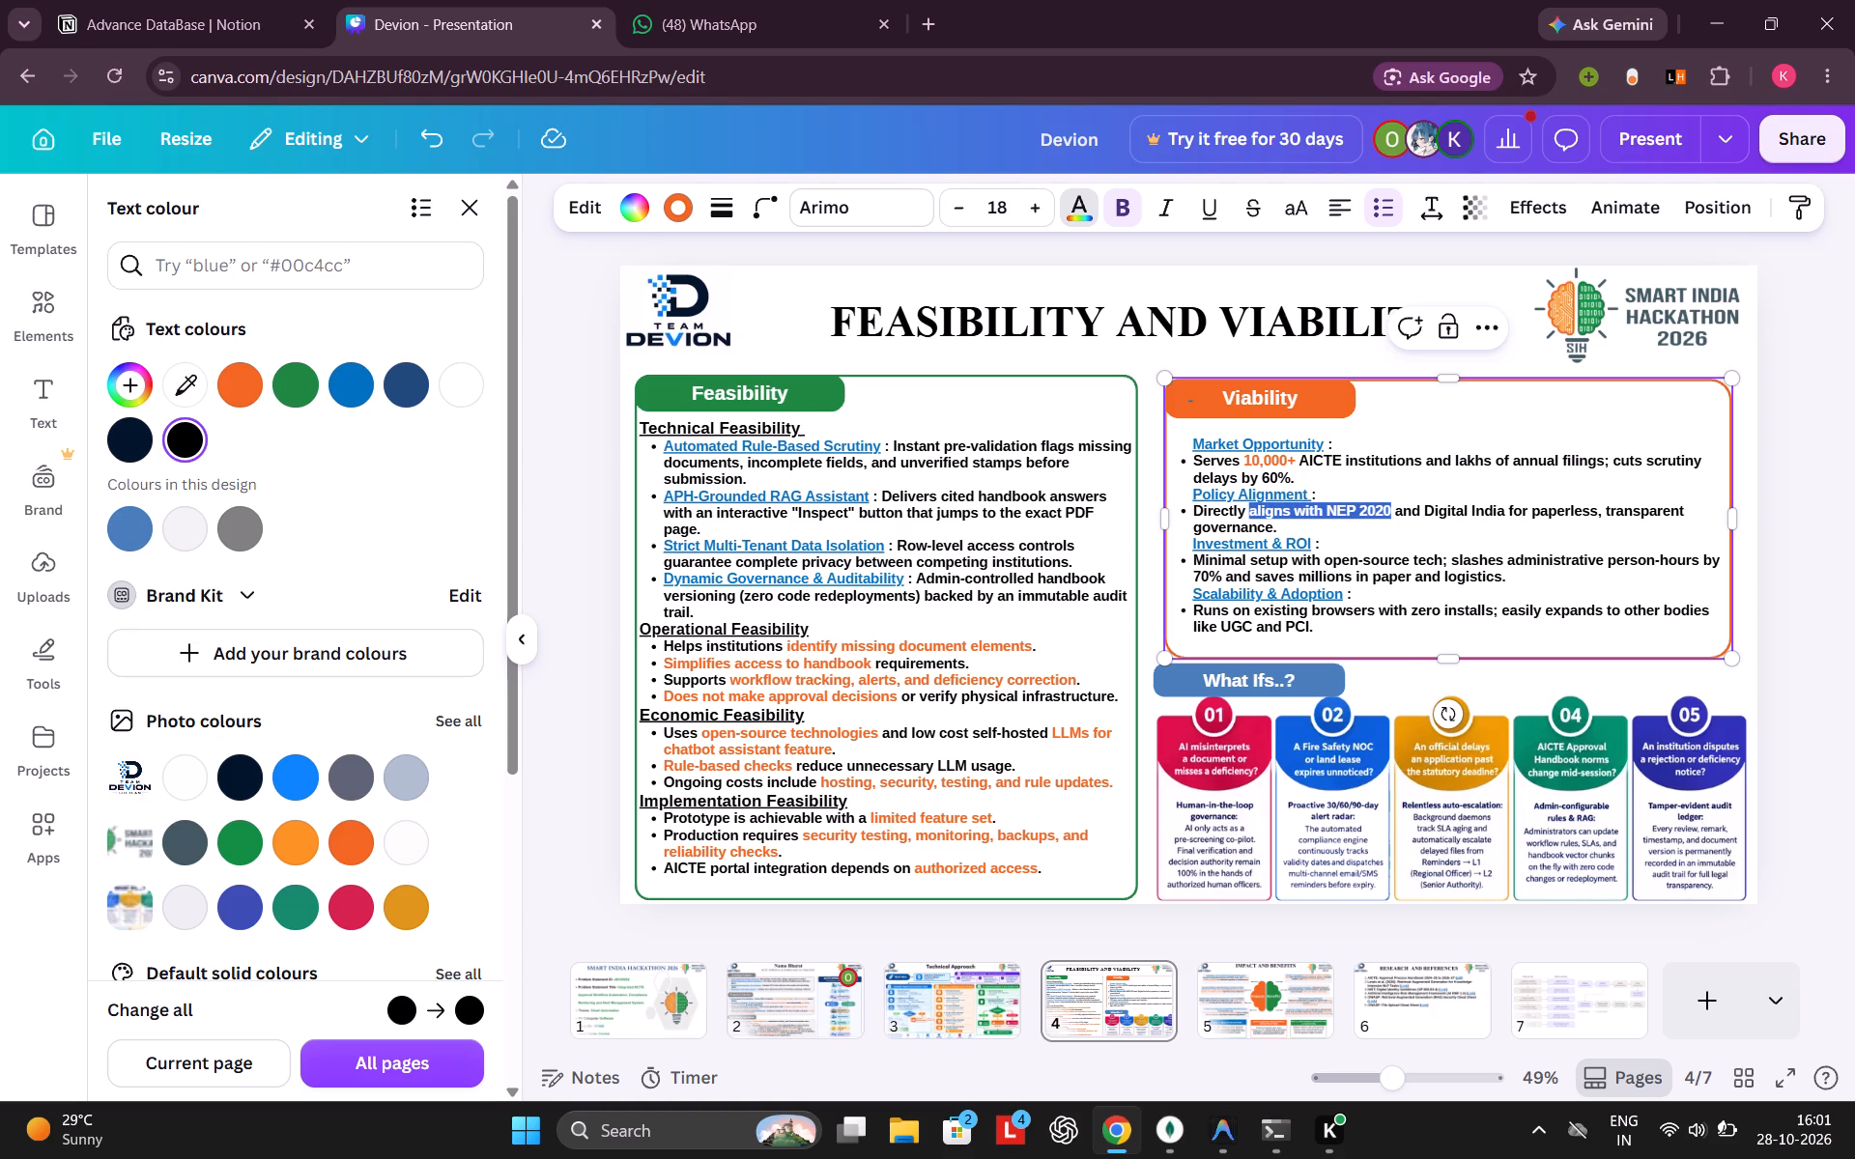
{"action": "left_click_drag", "start_coordinate": [1391, 516], "coordinate": [1500, 512]}
{"action": "left_click", "coordinate": [1500, 512]}
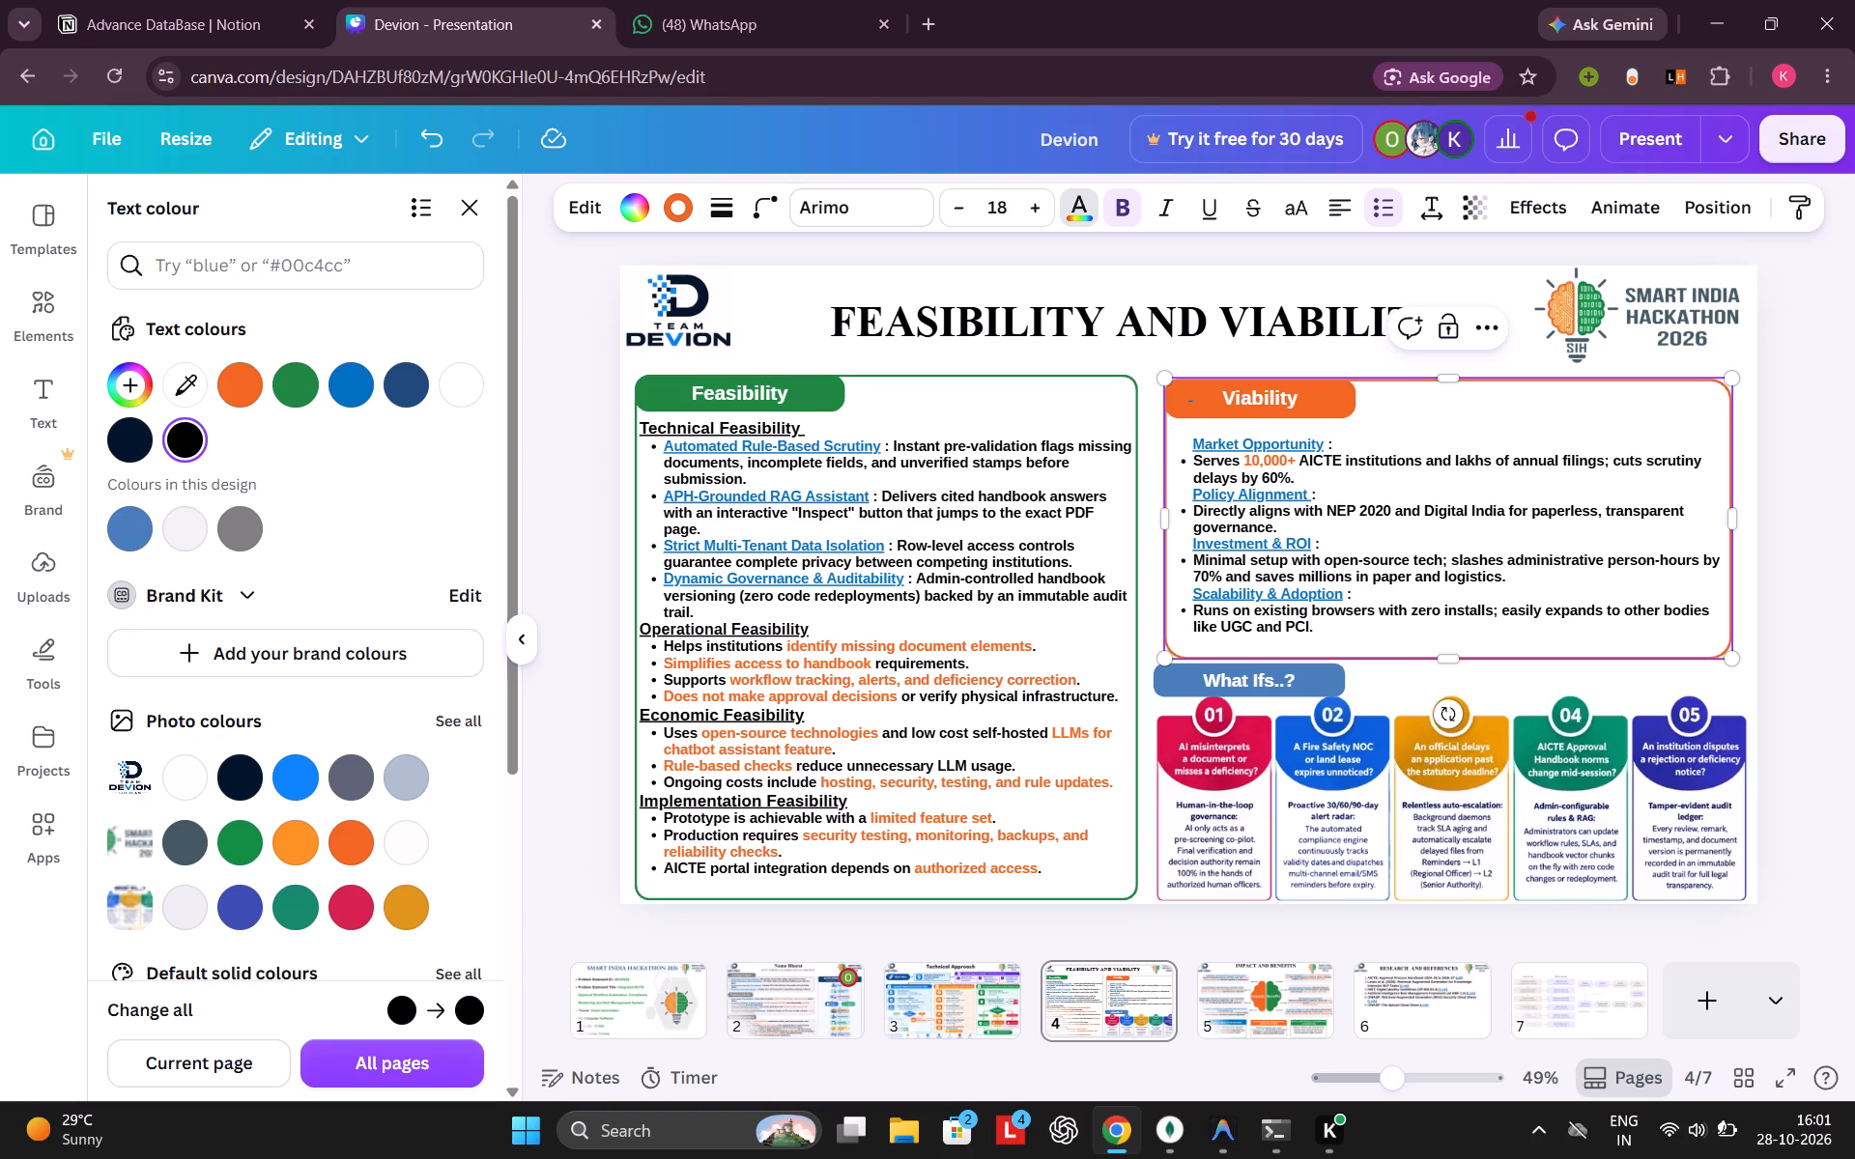
{"action": "left_click_drag", "start_coordinate": [1329, 510], "coordinate": [1505, 515]}
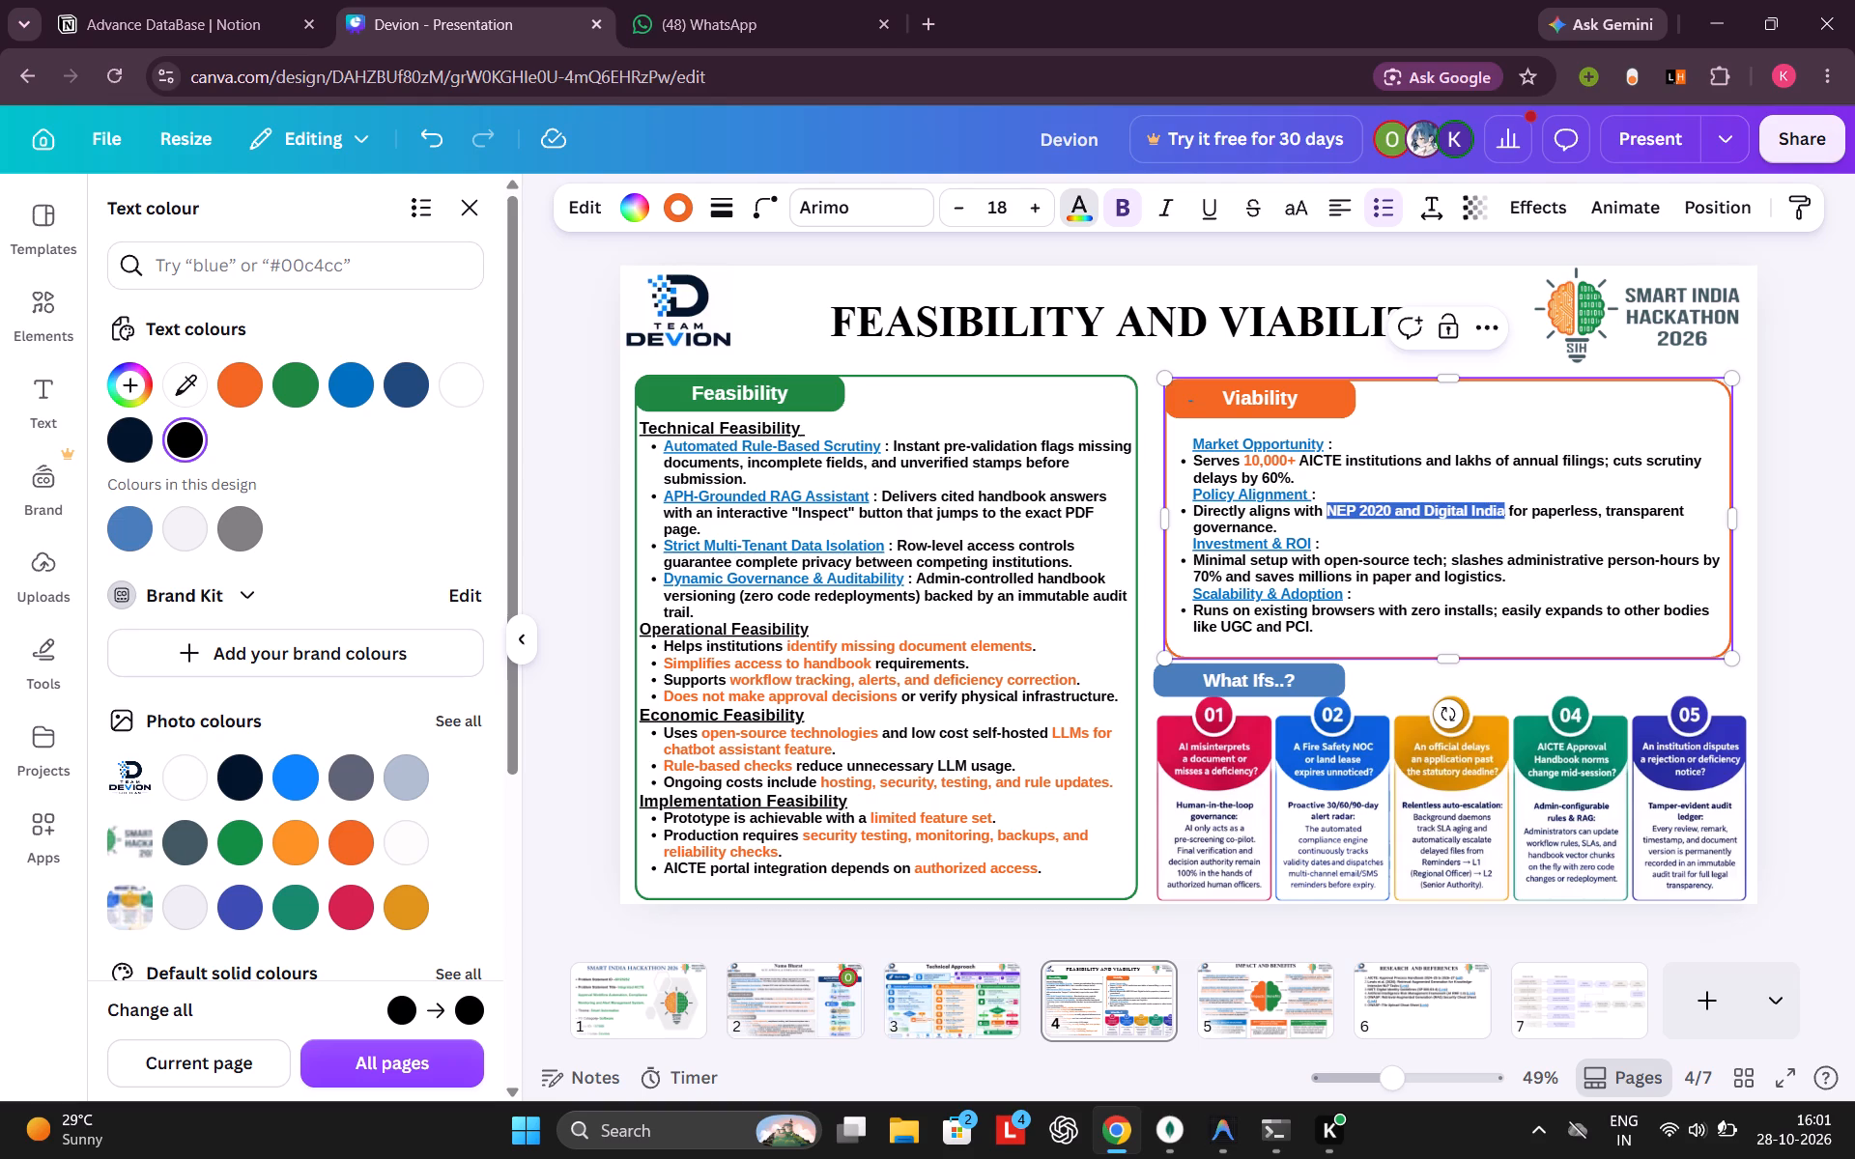
{"action": "left_click_drag", "start_coordinate": [1505, 515], "coordinate": [1504, 515]}
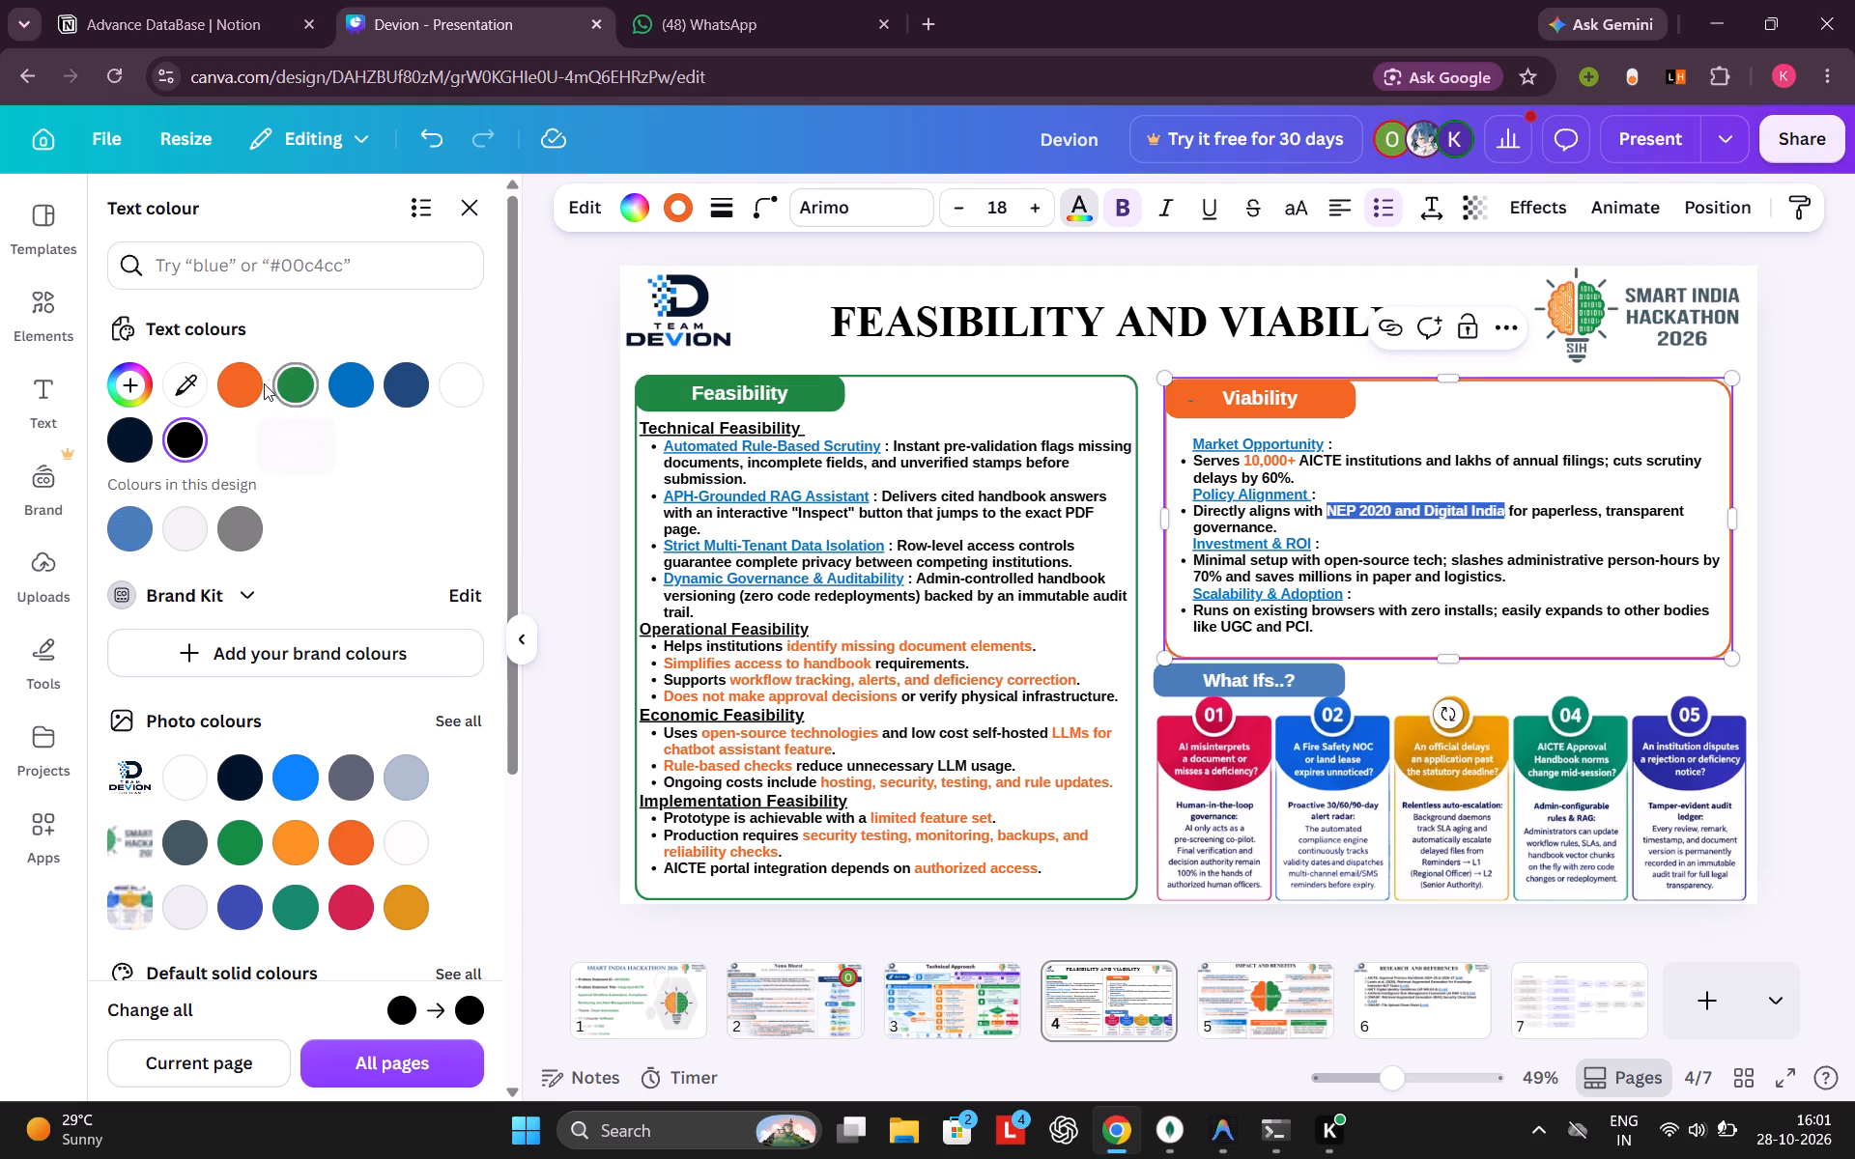
{"action": "left_click", "coordinate": [239, 377]}
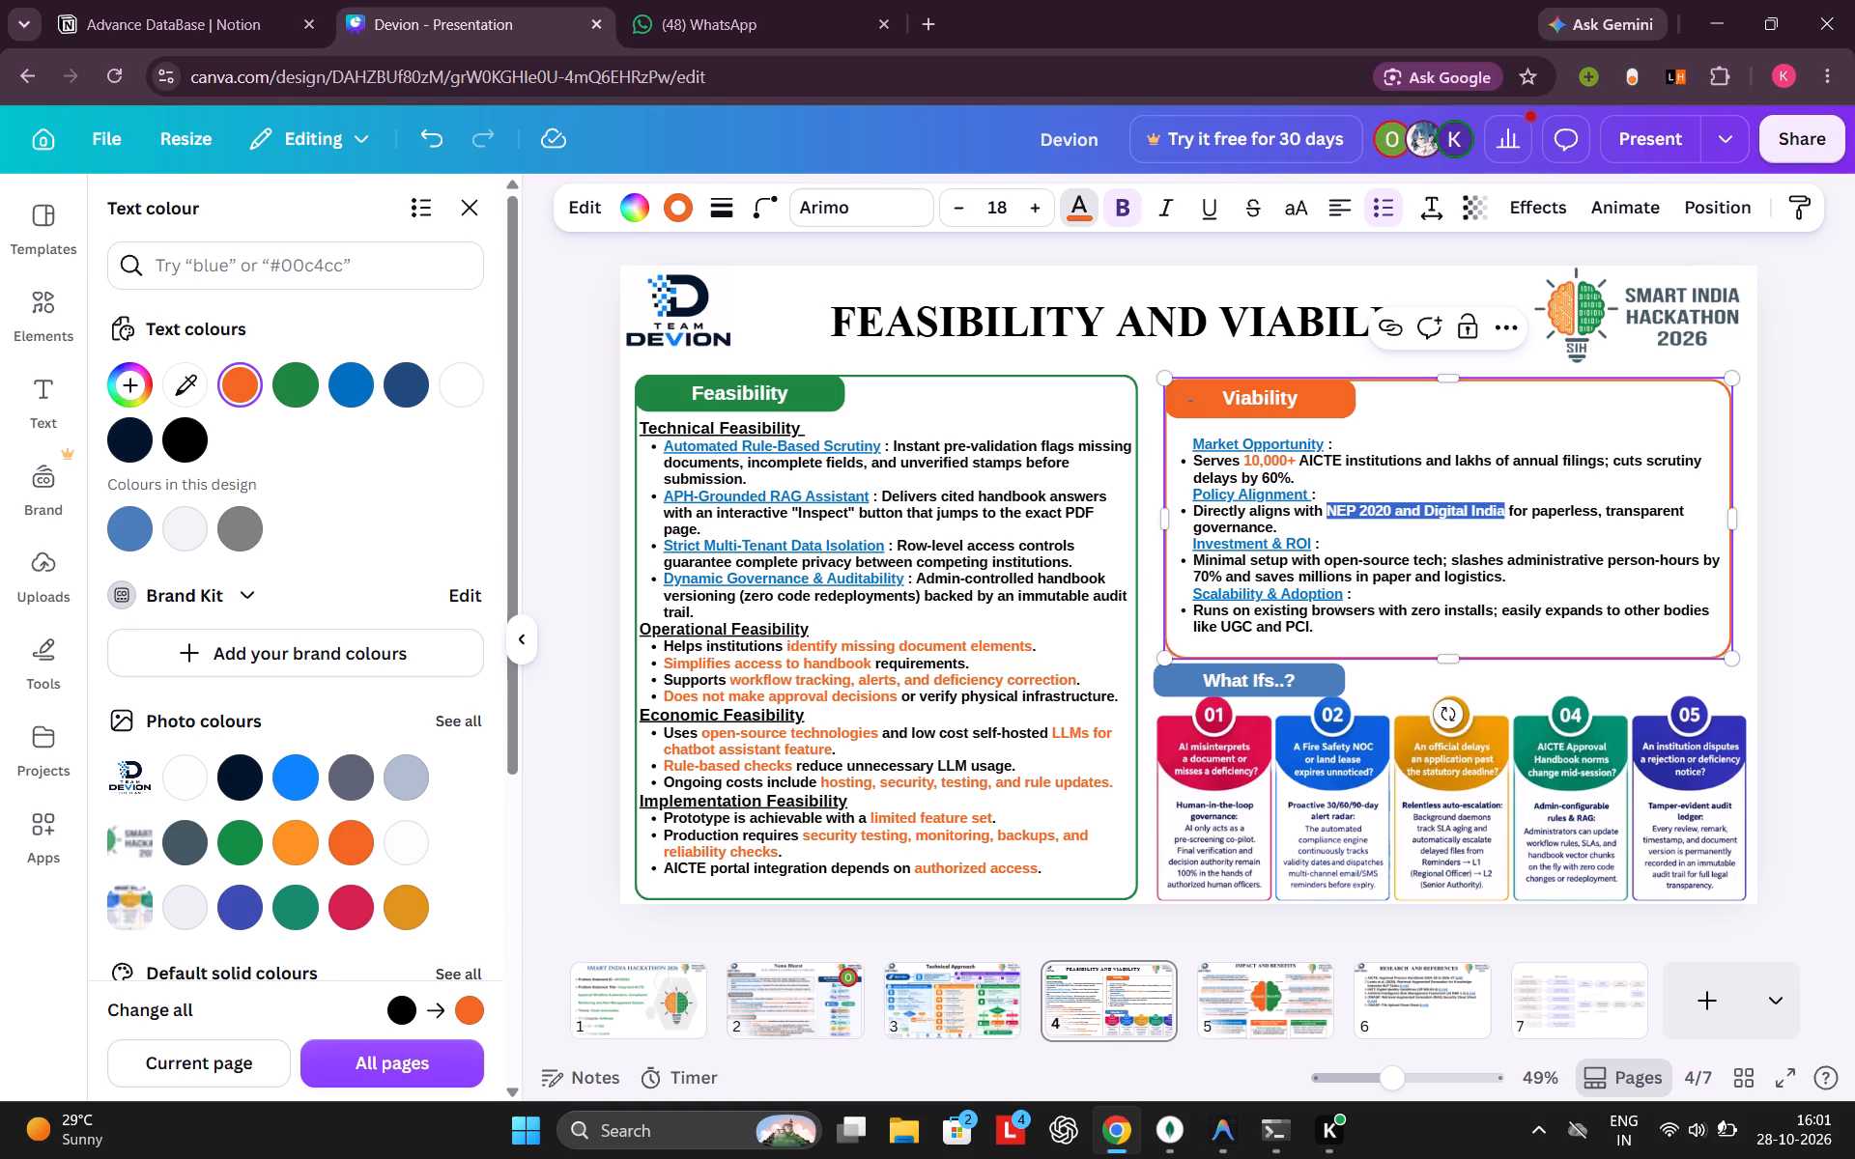
Colour "administrative person-hours by 70%" and "saves millions" orange in the Investment & ROI point.
{"action": "left_click_drag", "start_coordinate": [1508, 559], "coordinate": [1223, 574]}
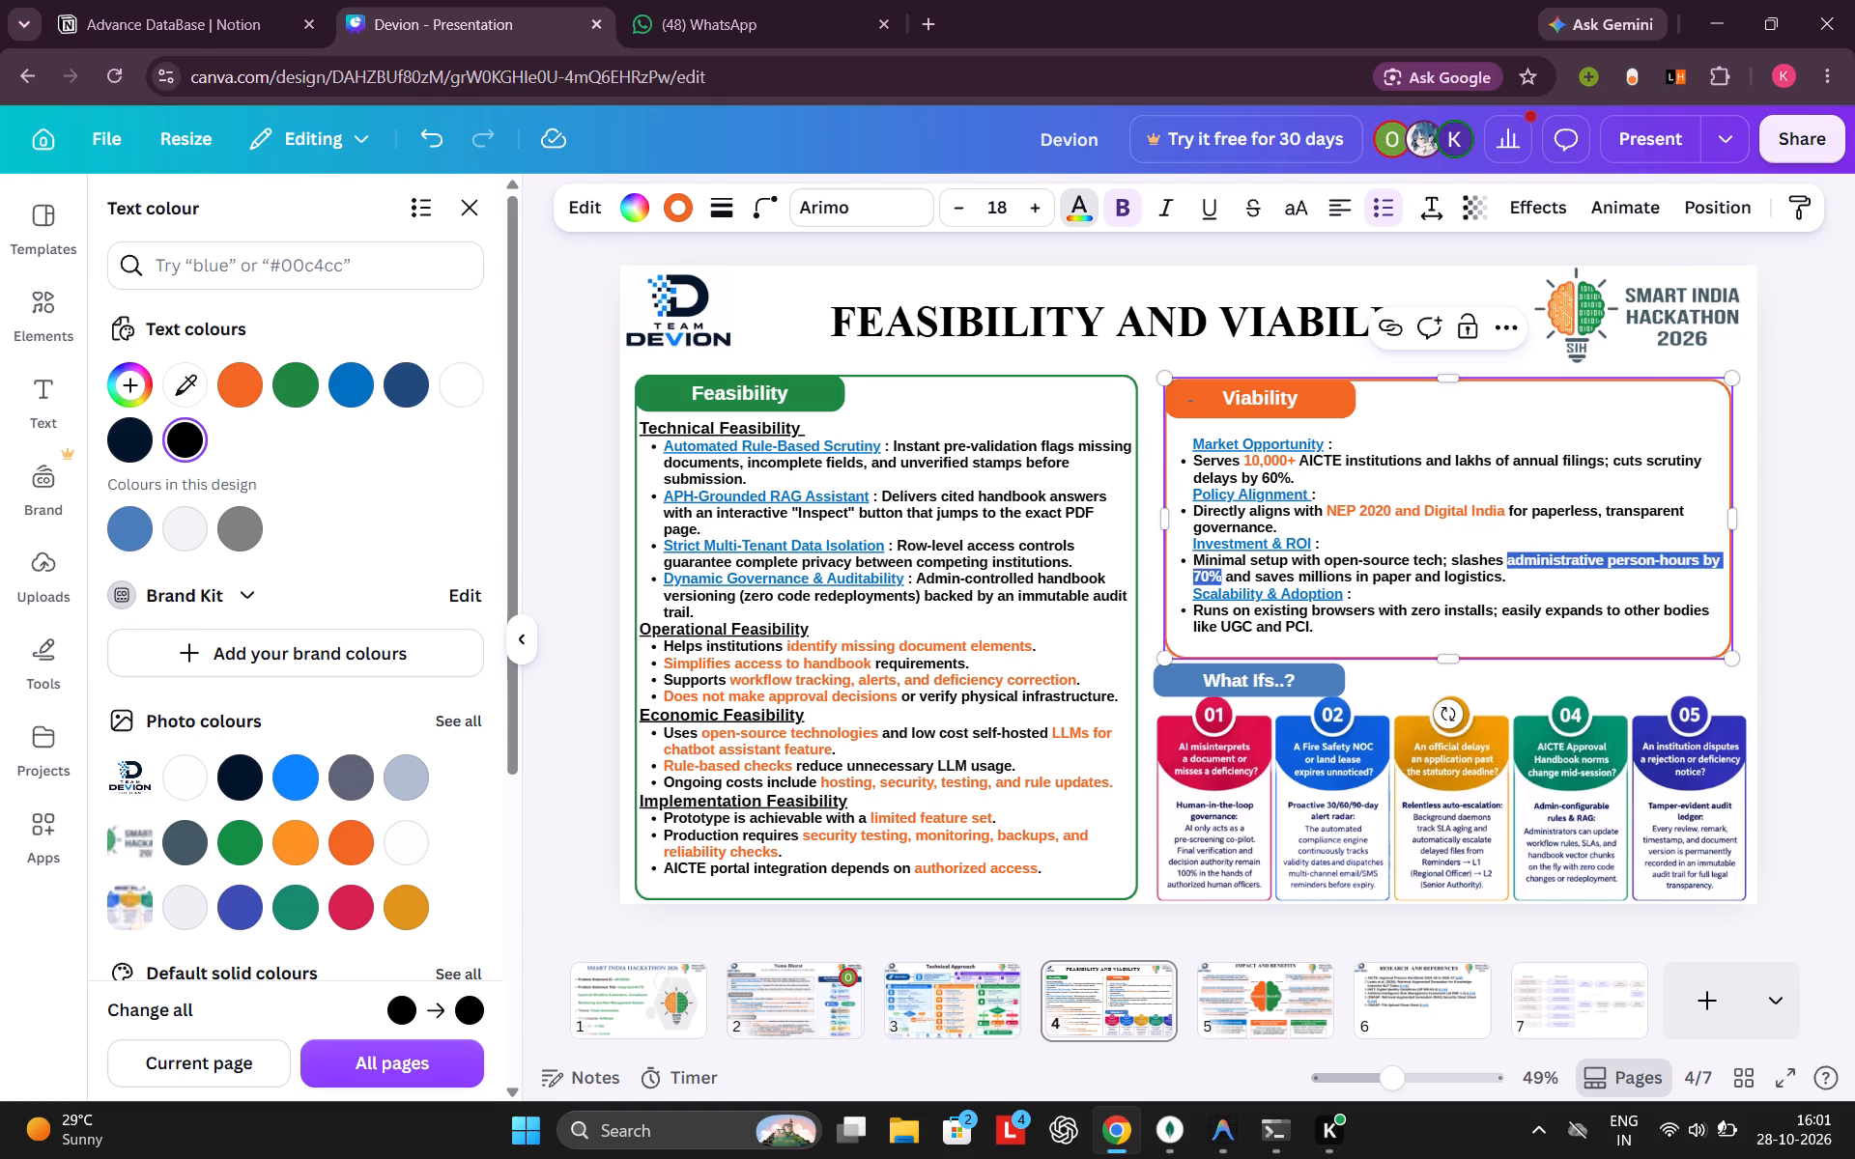
{"action": "left_click", "coordinate": [242, 384]}
{"action": "left_click", "coordinate": [1422, 618]}
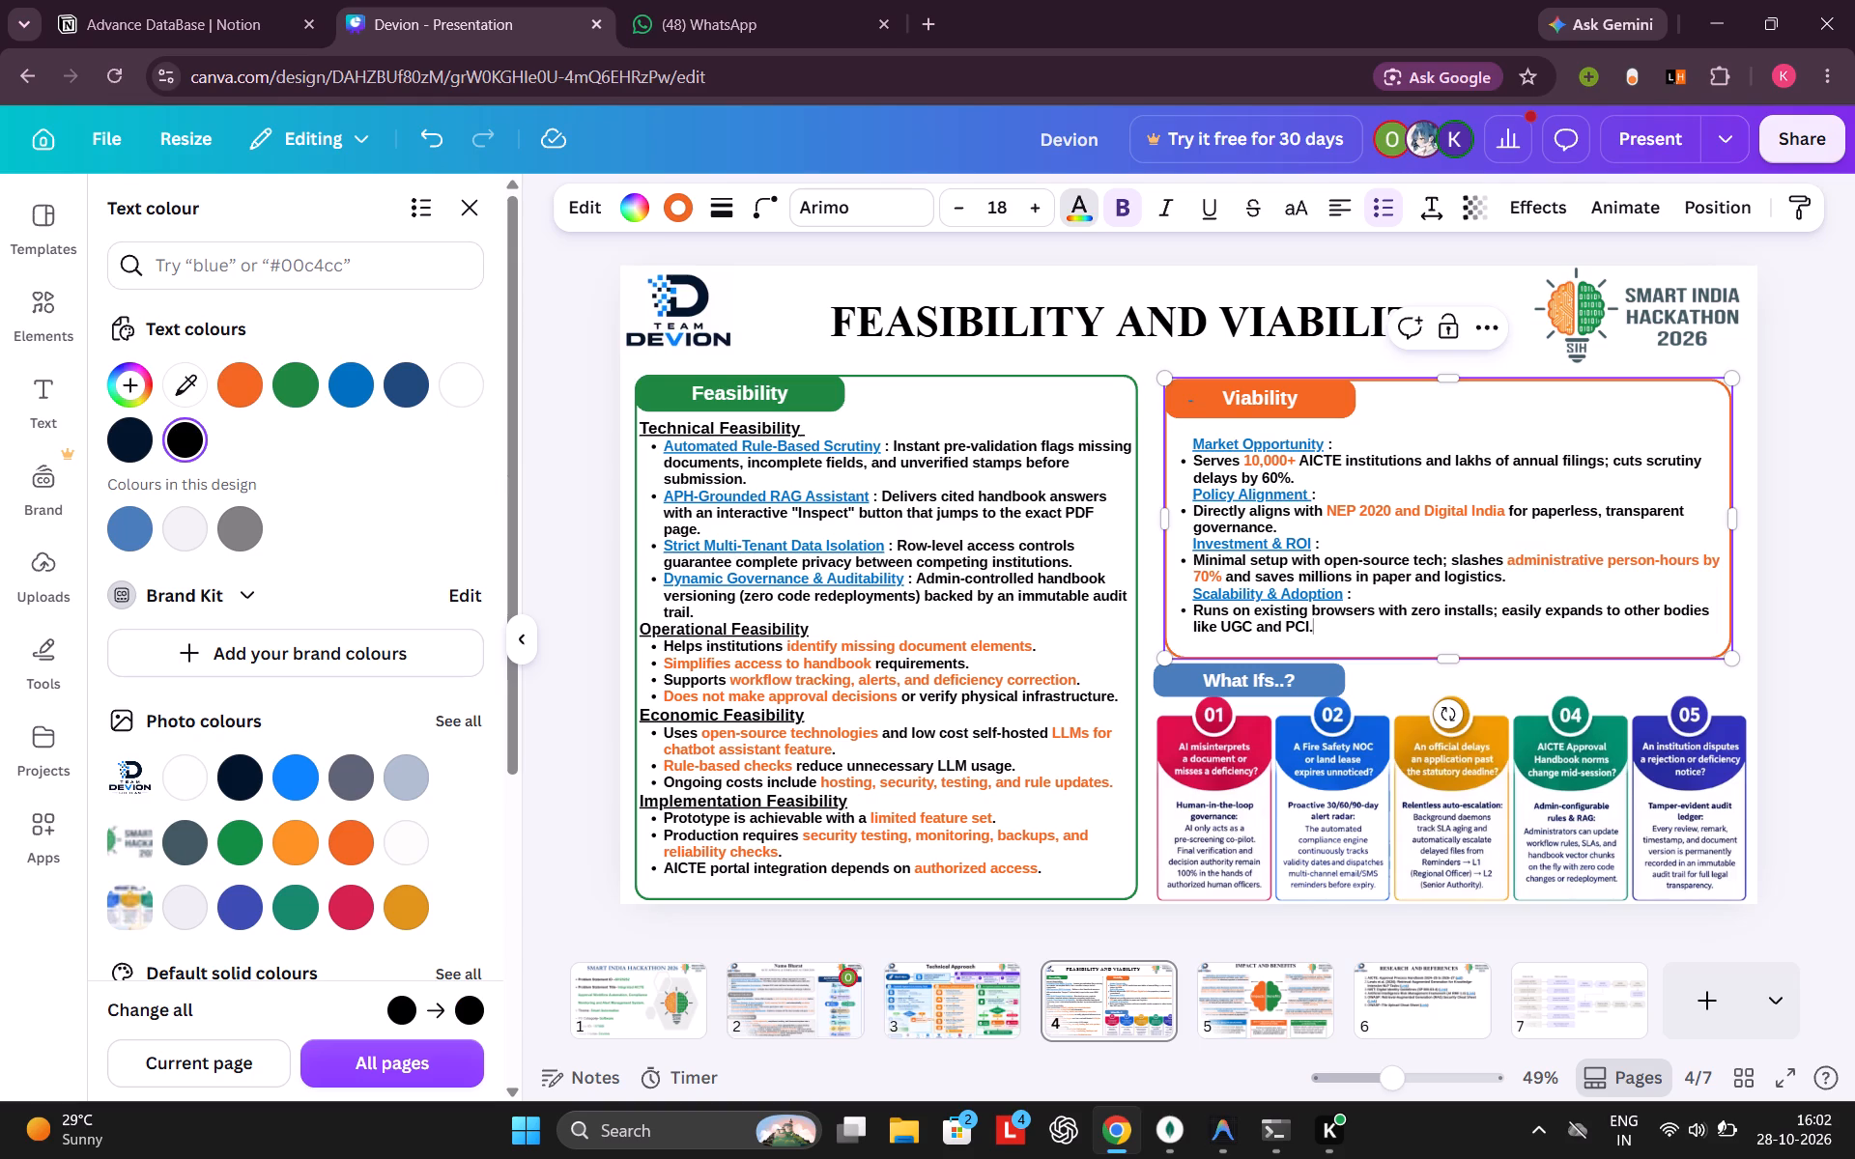
{"action": "left_click_drag", "start_coordinate": [1254, 576], "coordinate": [1465, 579]}
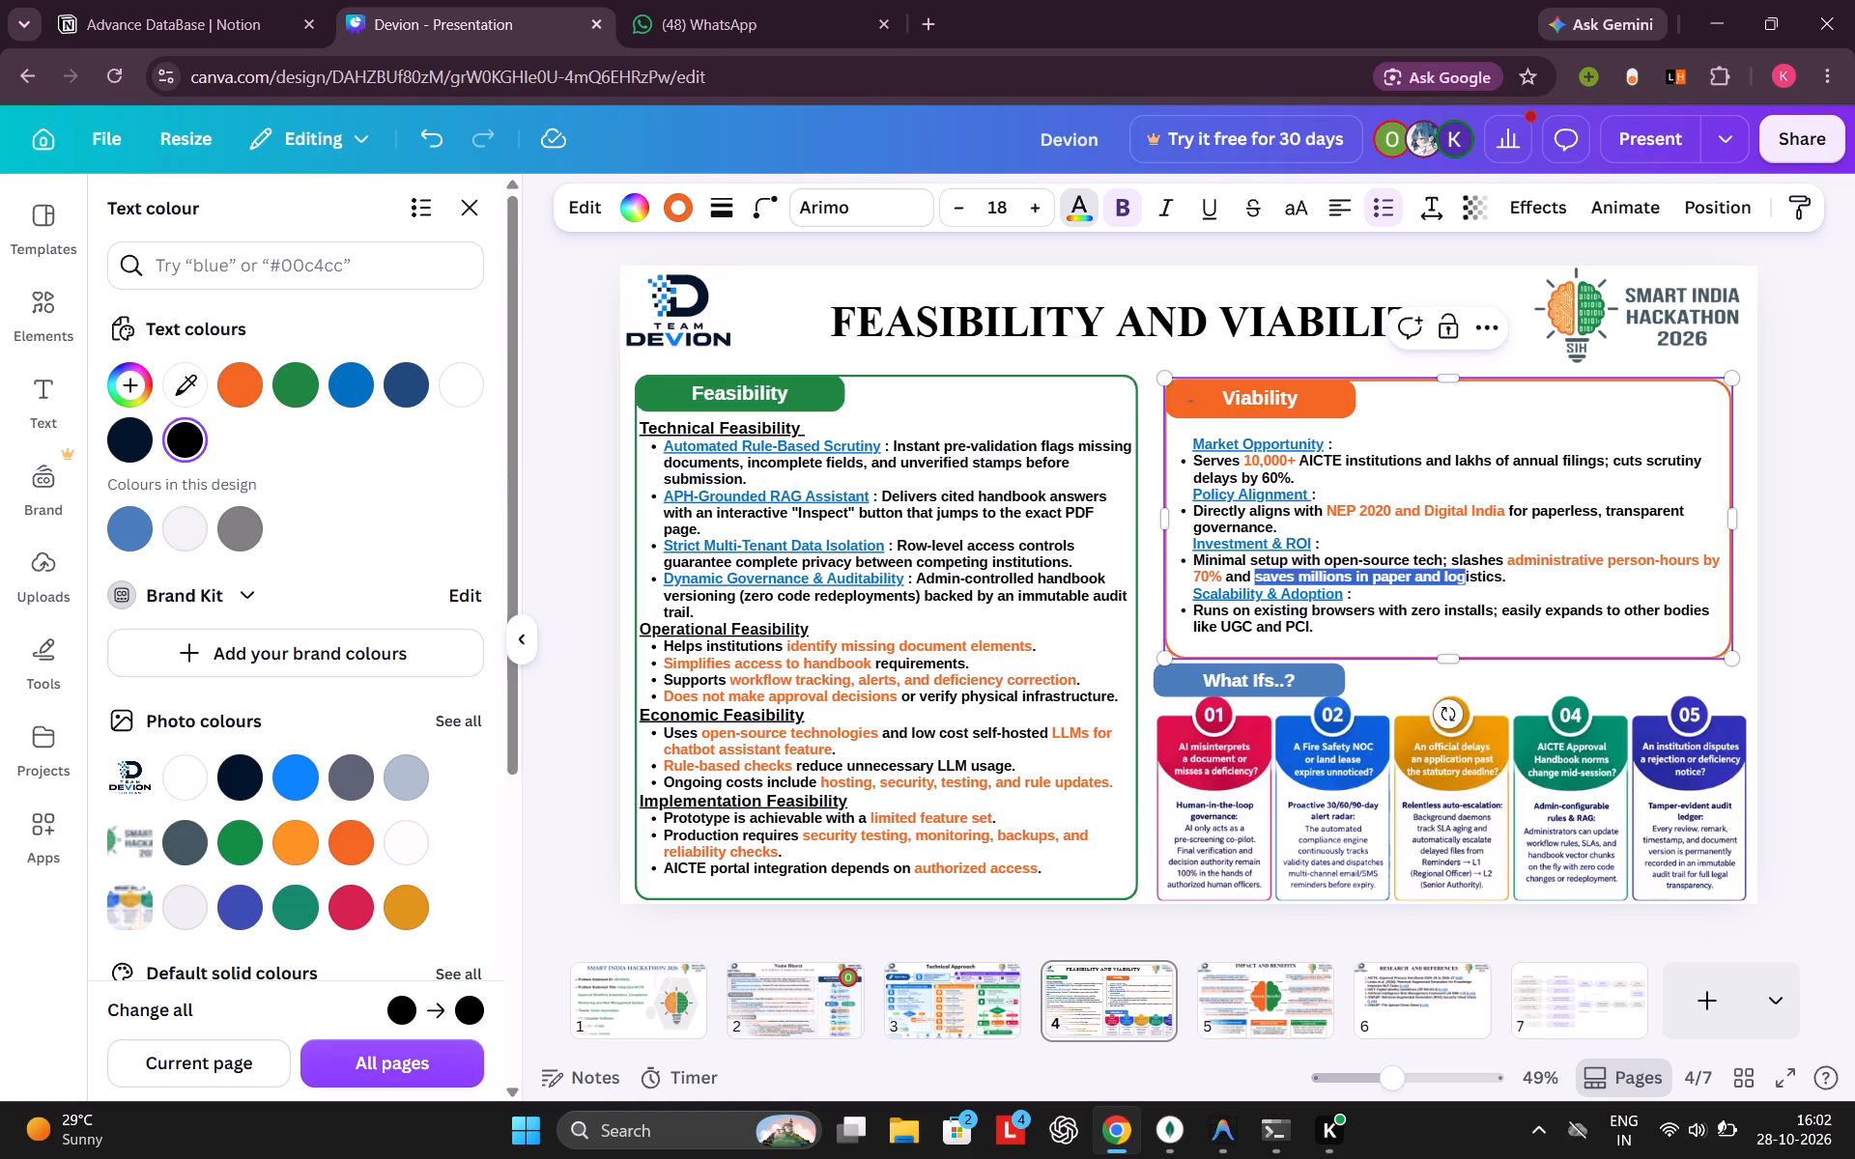
{"action": "left_click_drag", "start_coordinate": [1465, 579], "coordinate": [1352, 579]}
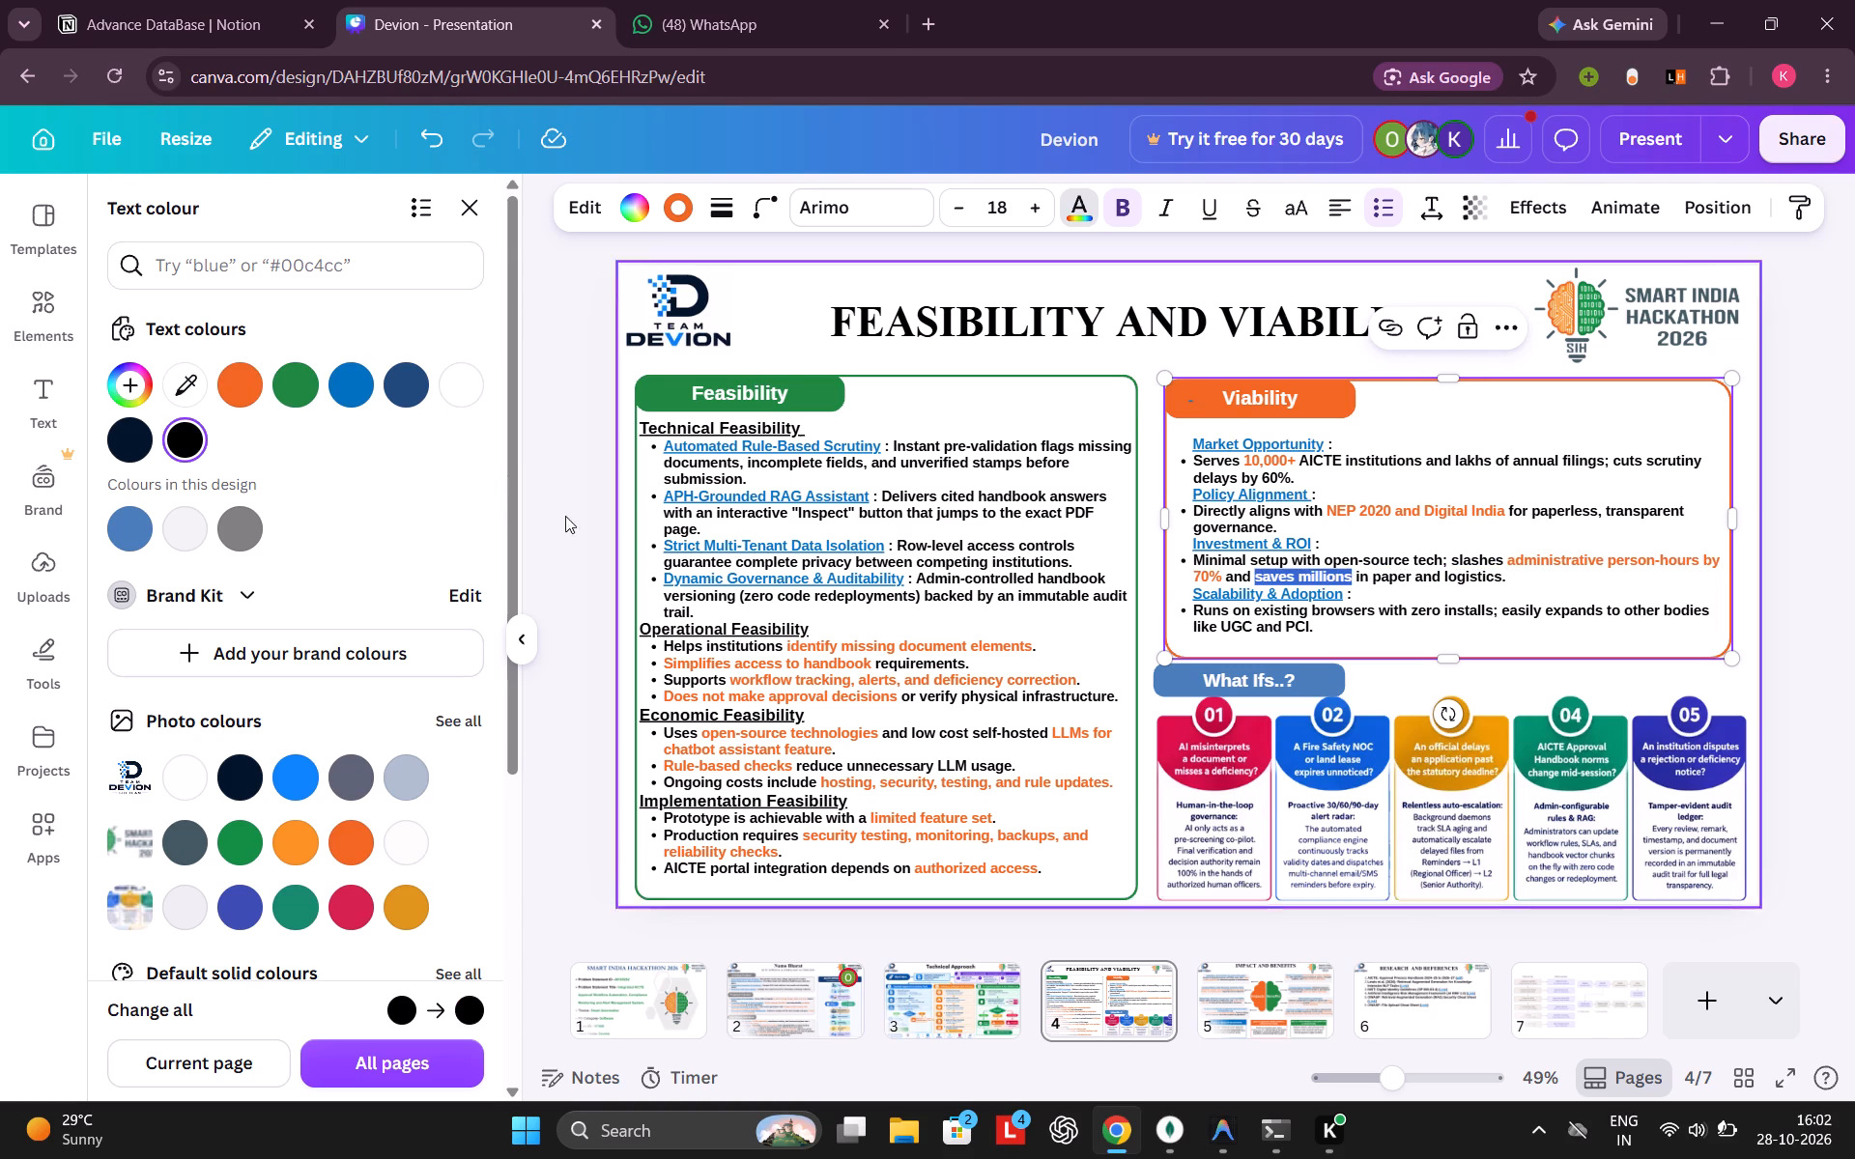
{"action": "left_click", "coordinate": [244, 394]}
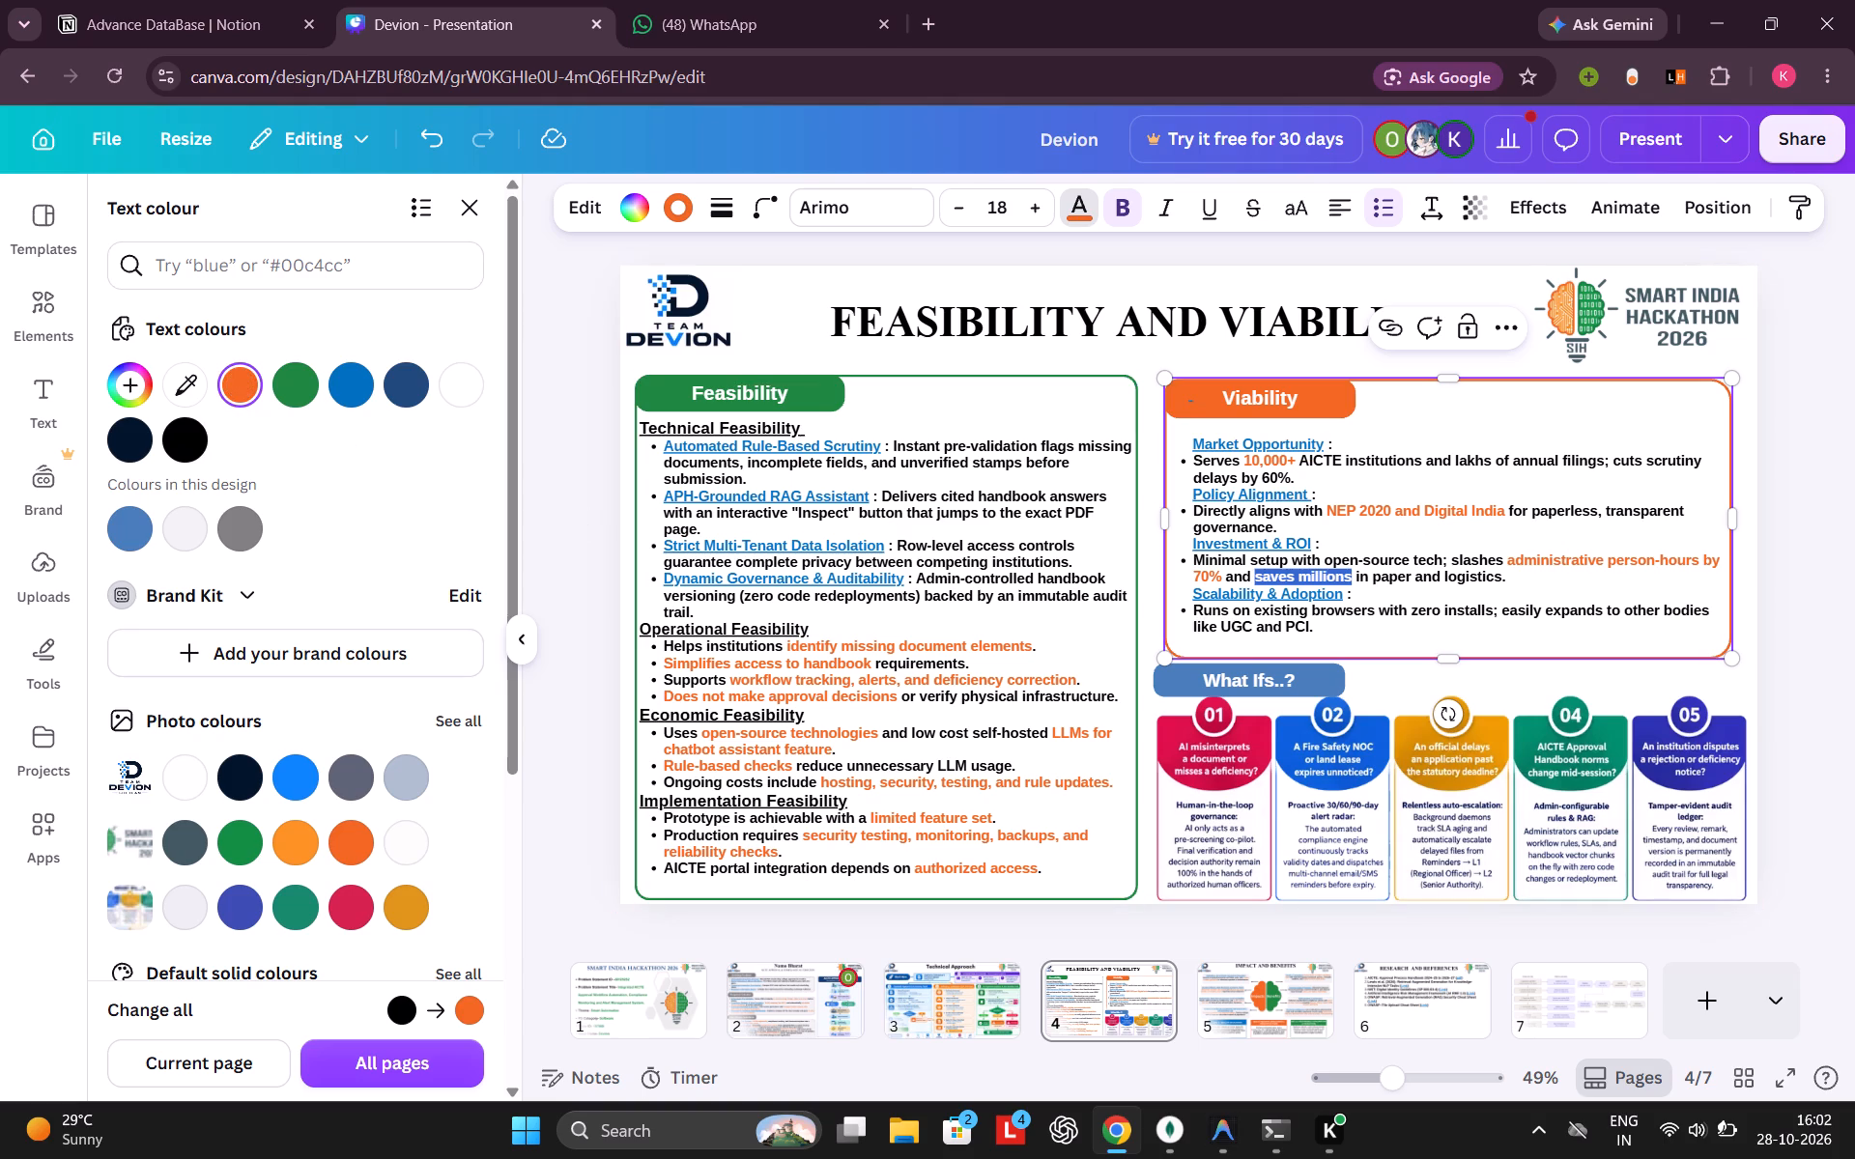
Colour "UGC and PCI" and "zero installs" orange in the Scalability & Adoption point, leaving nothing selected.
{"action": "left_click", "coordinate": [1330, 624]}
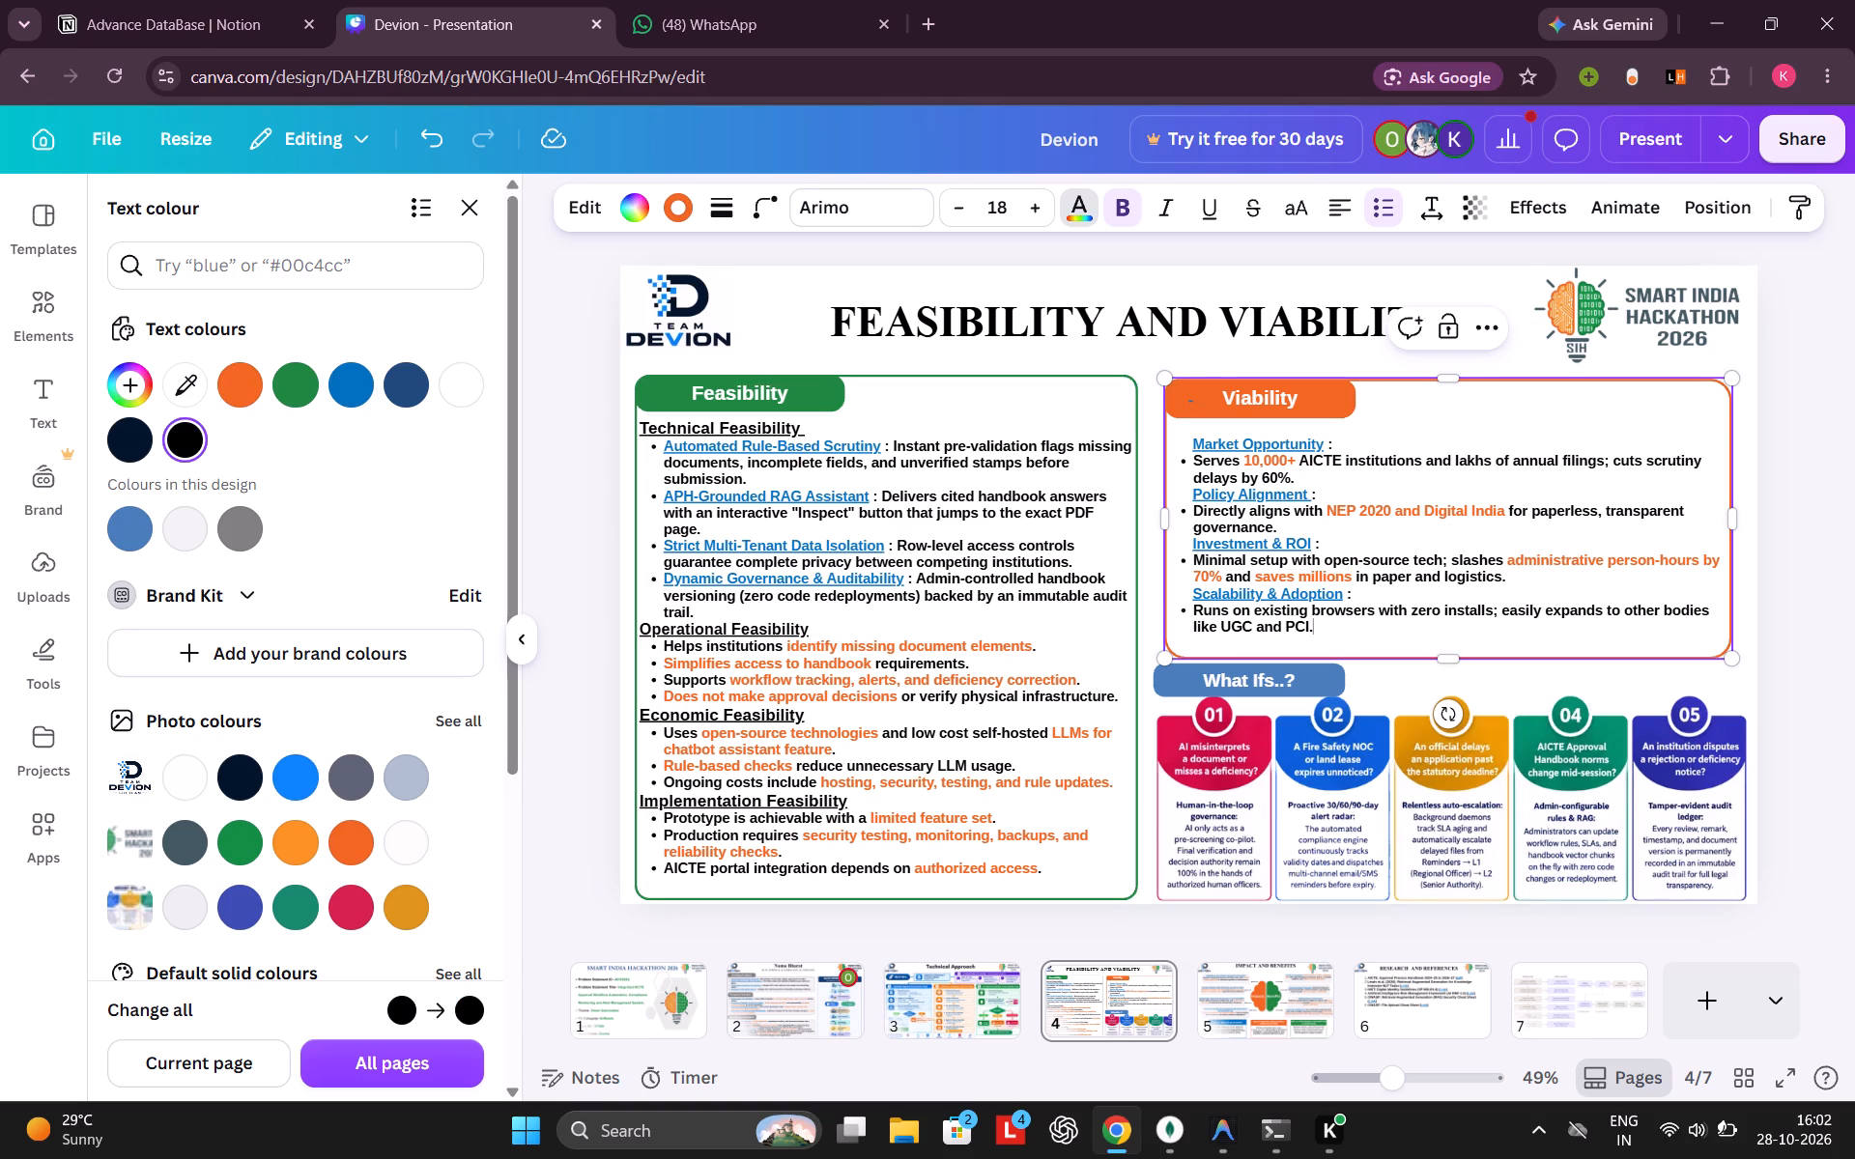
{"action": "left_click_drag", "start_coordinate": [1219, 625], "coordinate": [1307, 625]}
{"action": "left_click", "coordinate": [241, 391]}
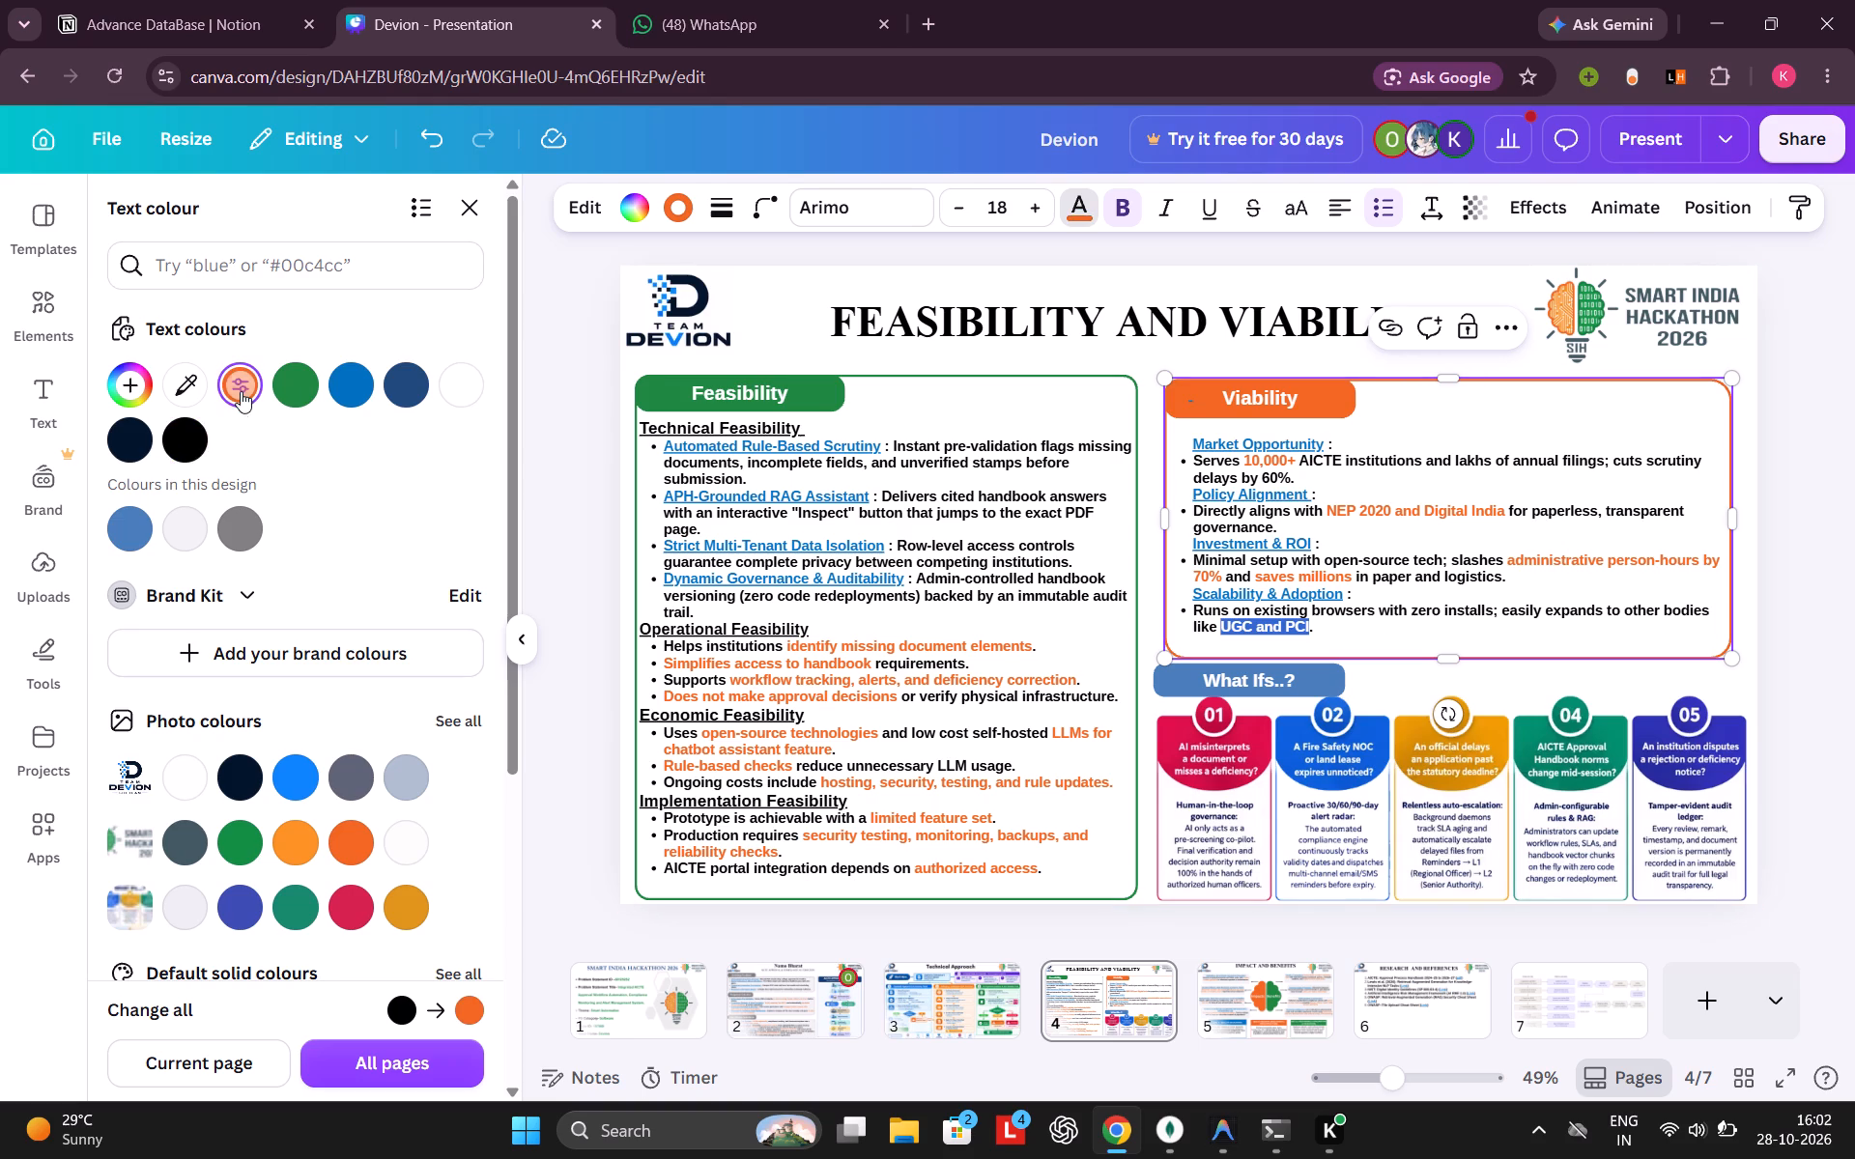
{"action": "left_click", "coordinate": [1333, 628]}
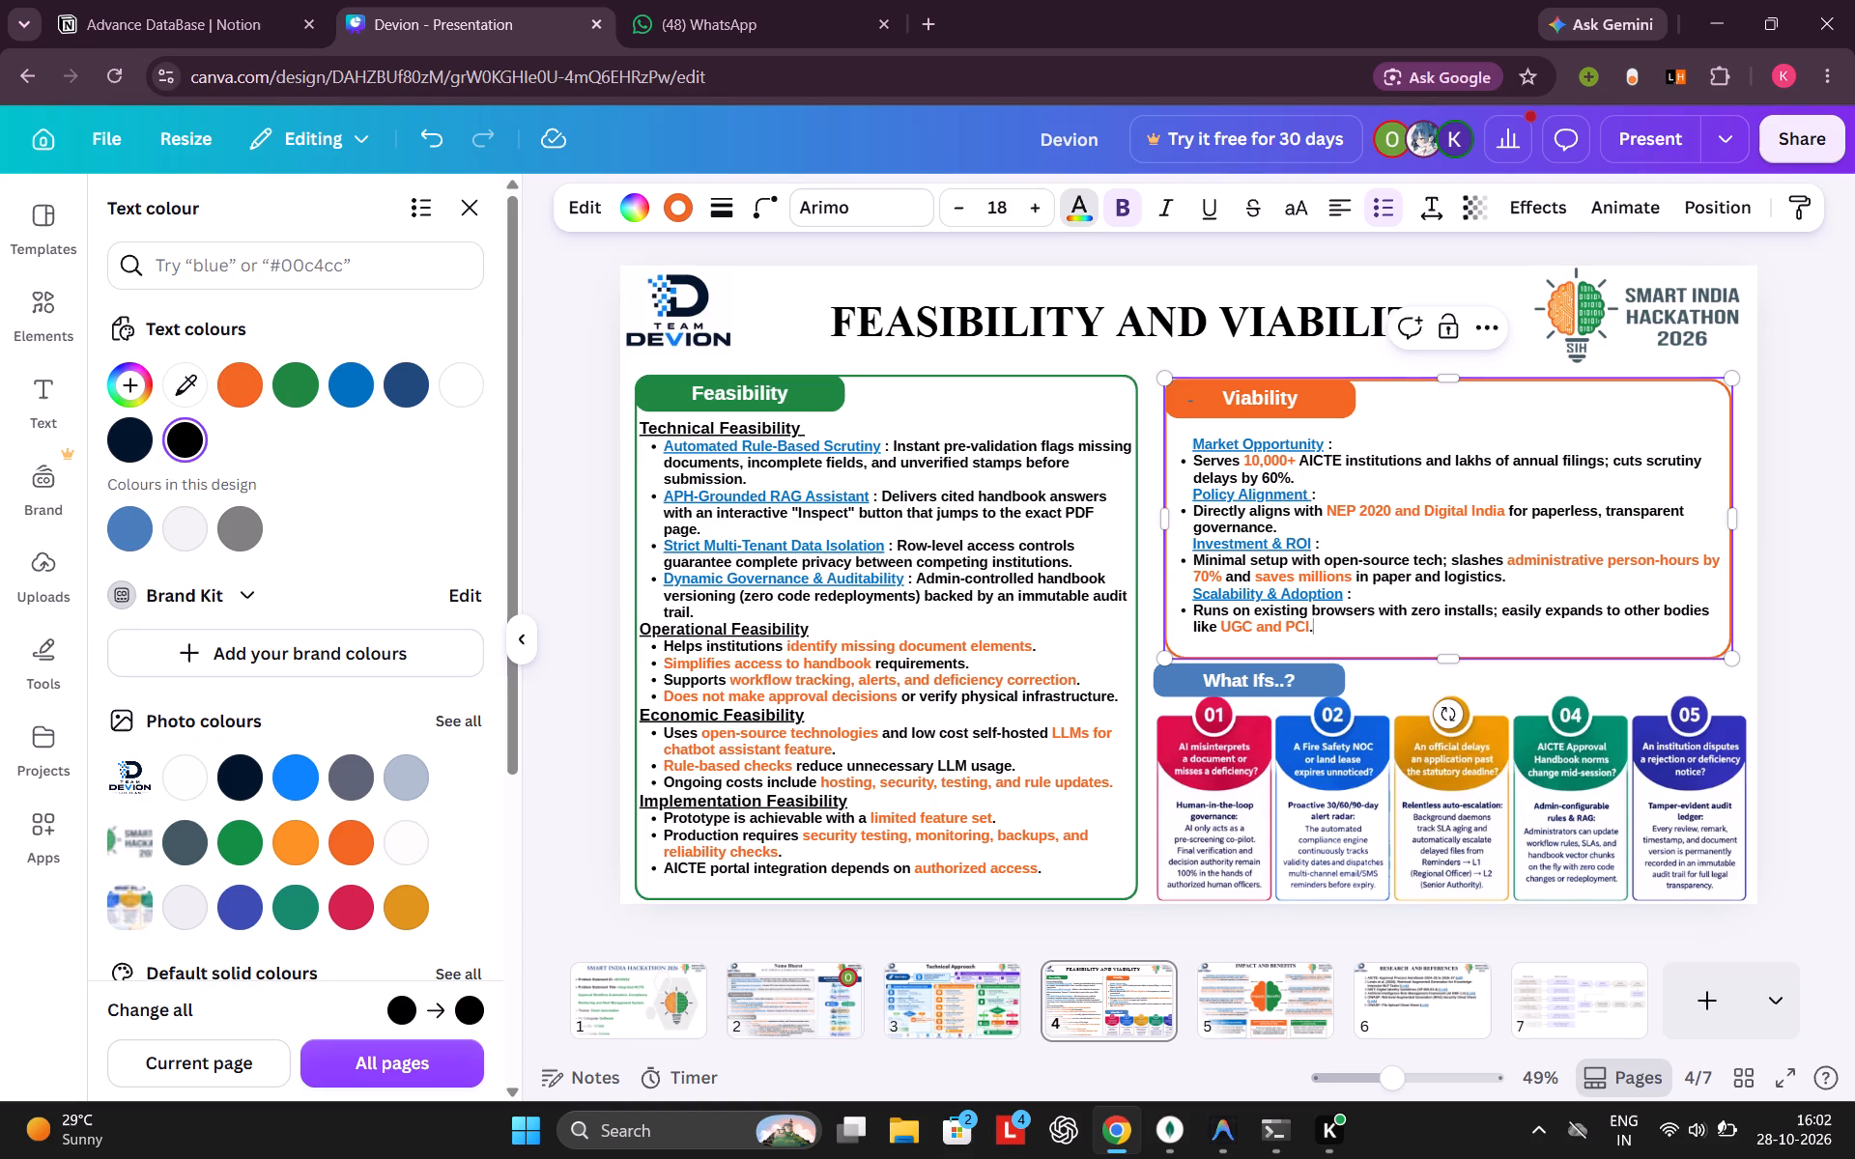
{"action": "left_click_drag", "start_coordinate": [1493, 612], "coordinate": [1403, 603]}
{"action": "left_click_drag", "start_coordinate": [1403, 603], "coordinate": [1413, 603]}
{"action": "left_click", "coordinate": [242, 386]}
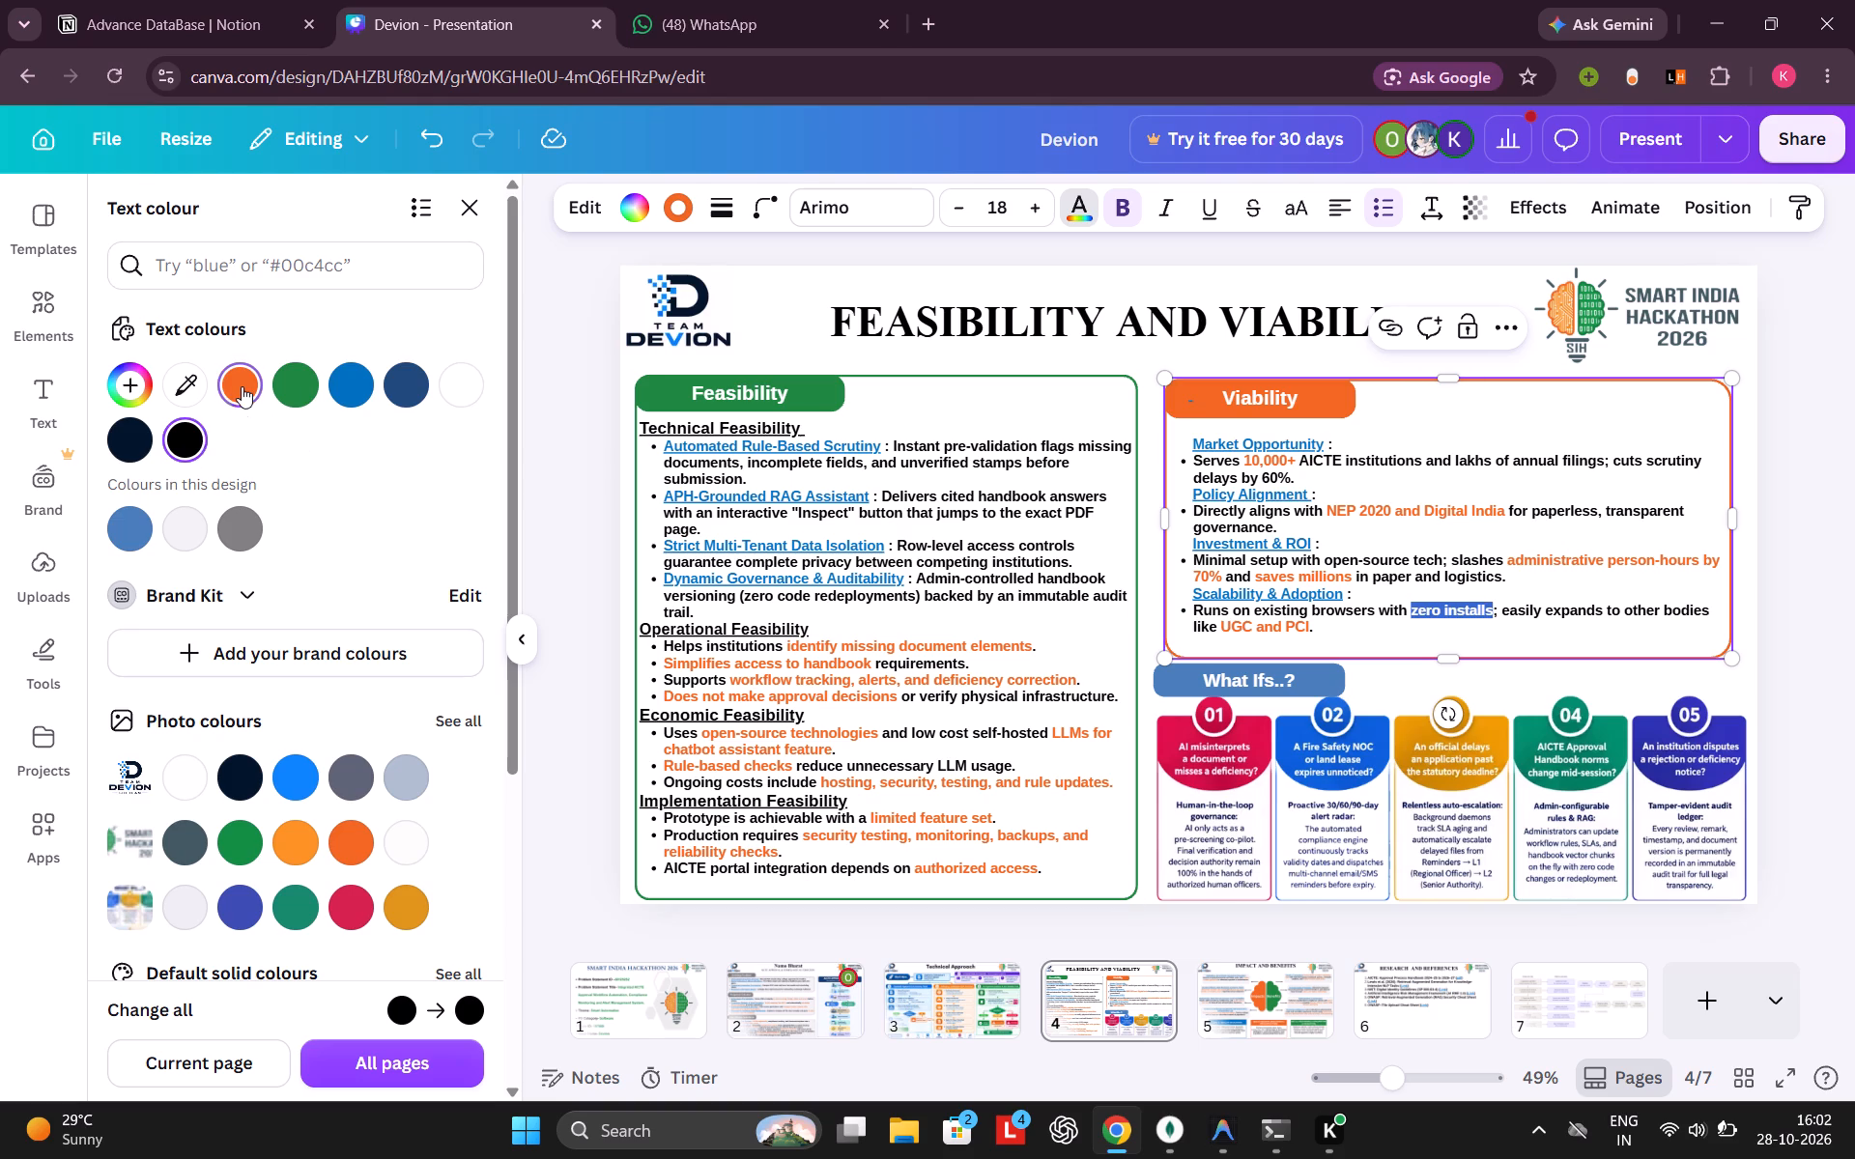
{"action": "left_click", "coordinate": [1443, 559]}
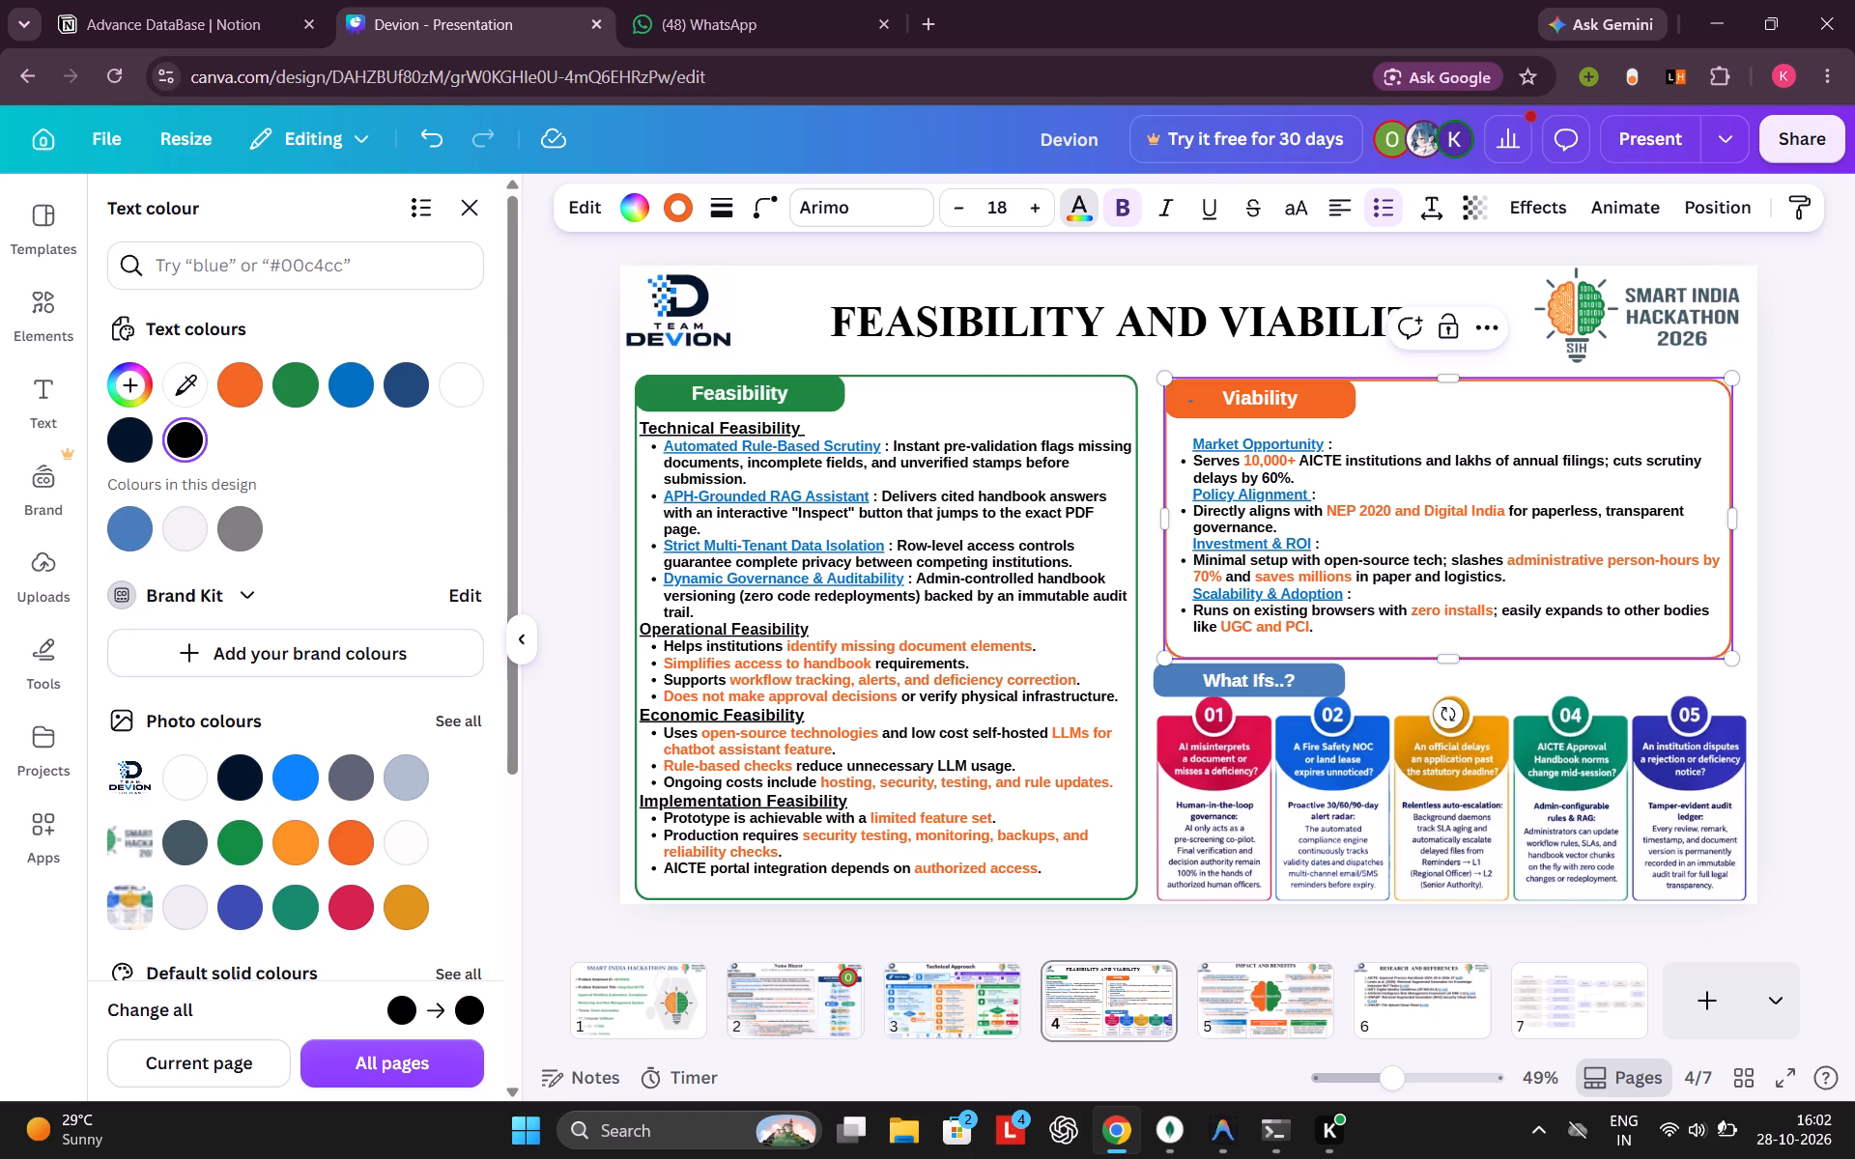
{"action": "left_click", "coordinate": [1778, 569]}
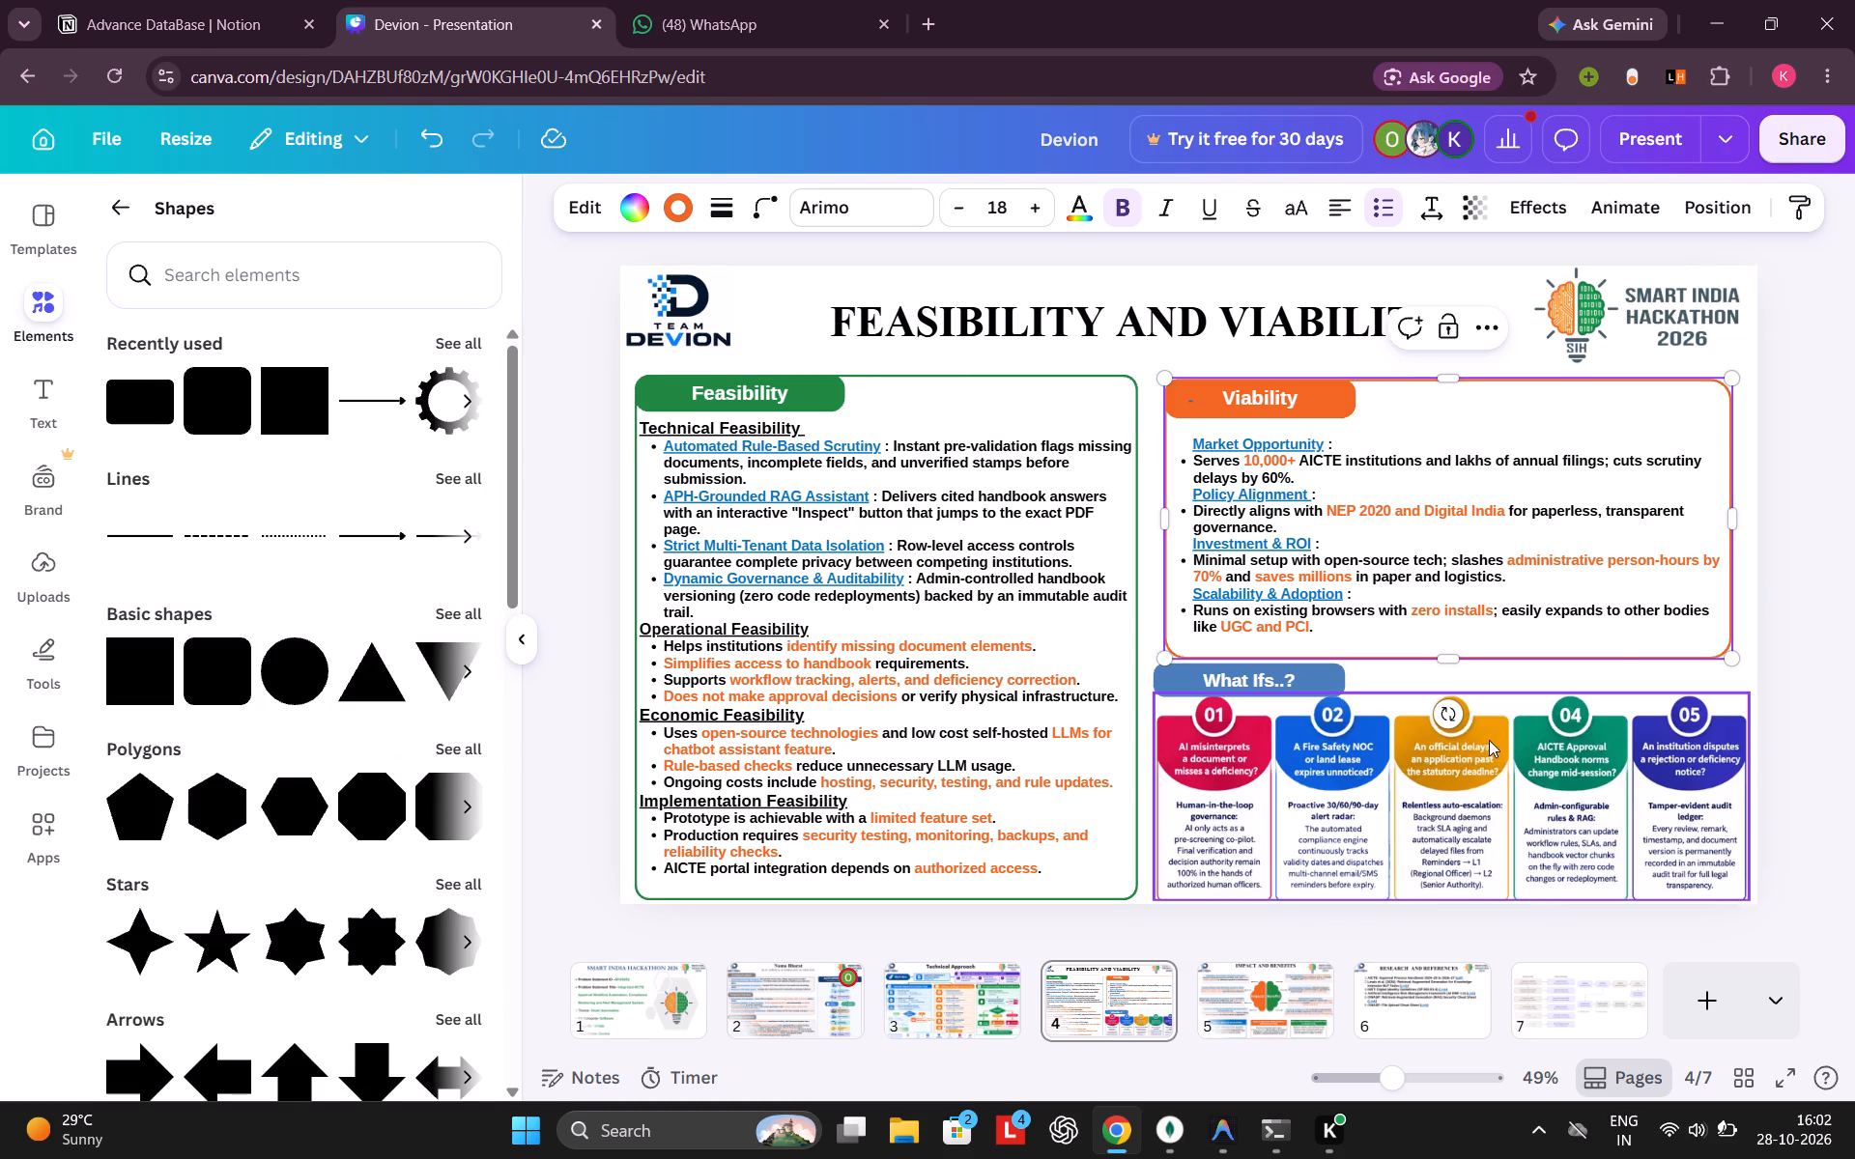
{"action": "left_click", "coordinate": [1816, 638]}
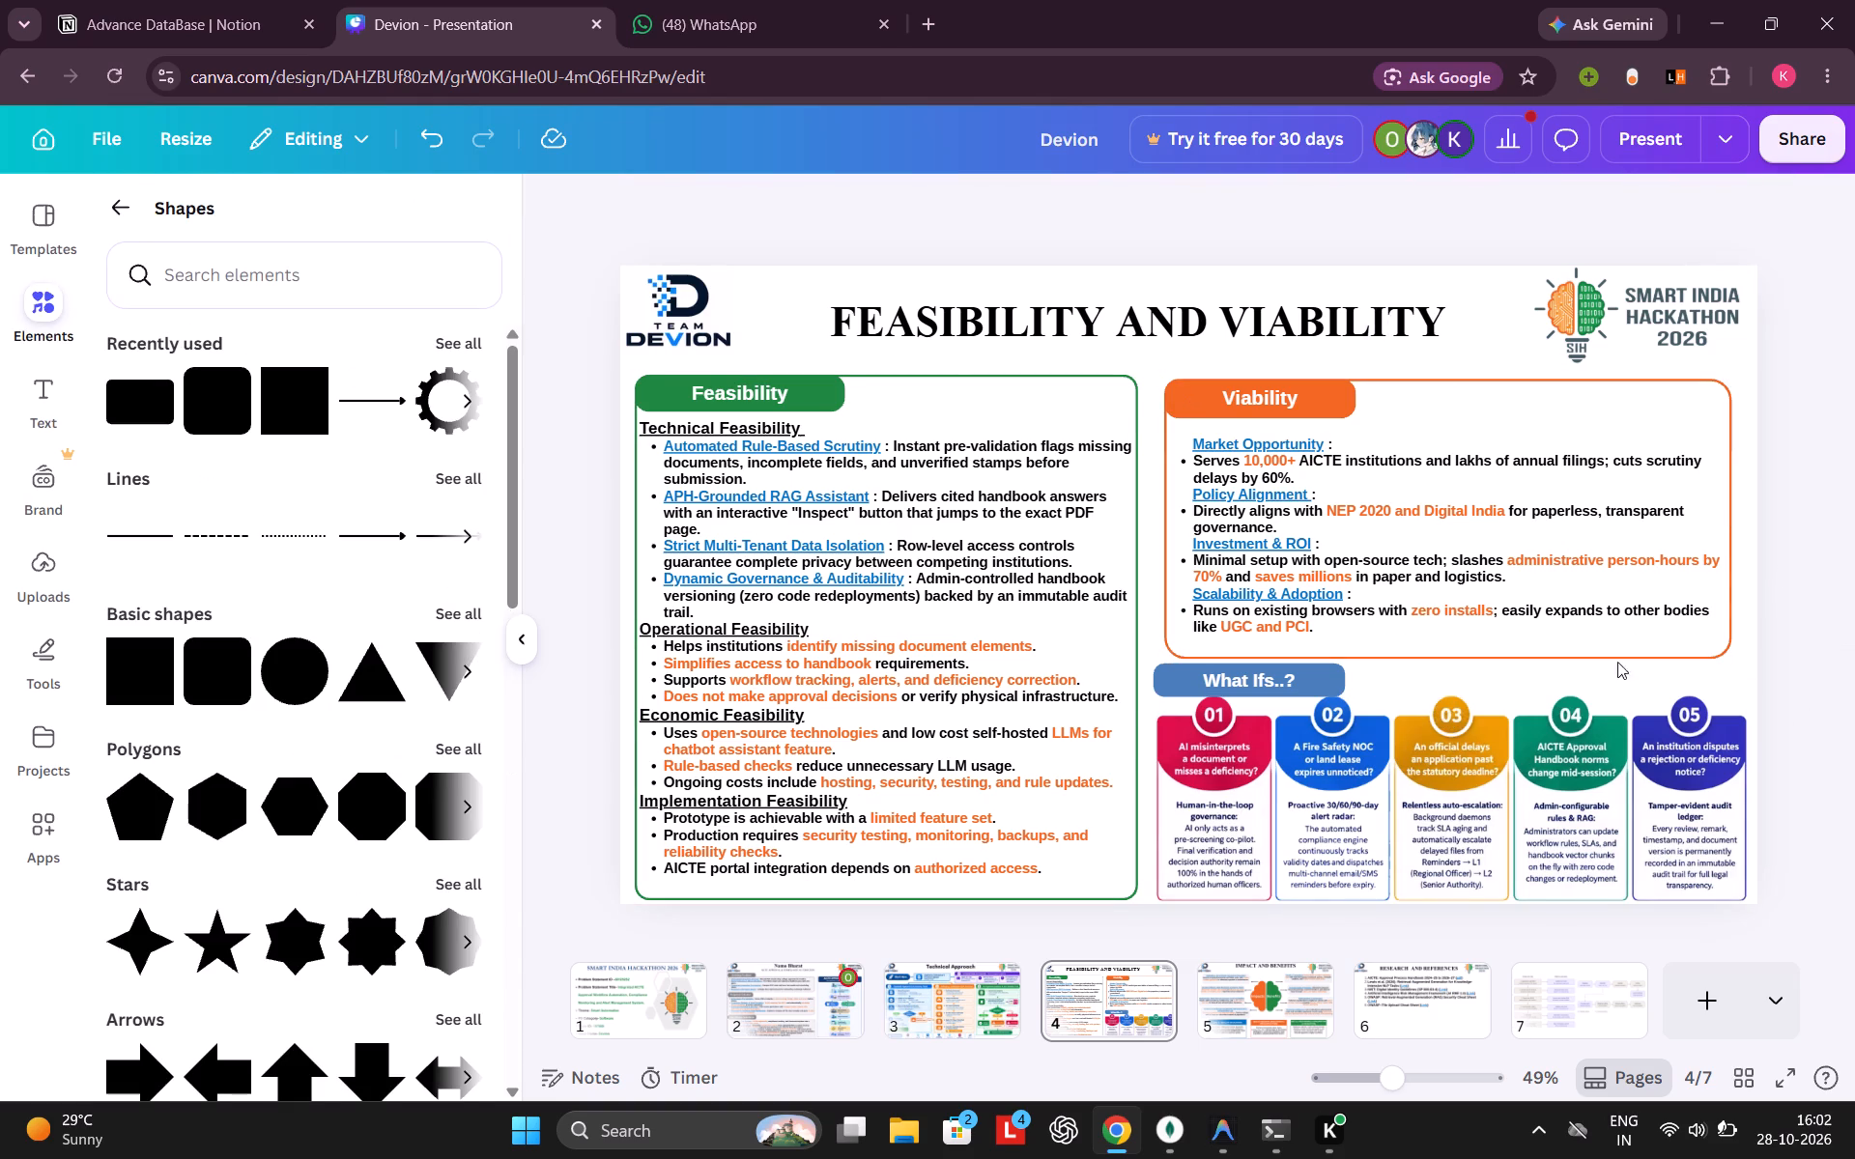
Review slides 1, 2, 3 and 5 of the presentation for content and styling.
{"action": "left_click", "coordinate": [620, 994]}
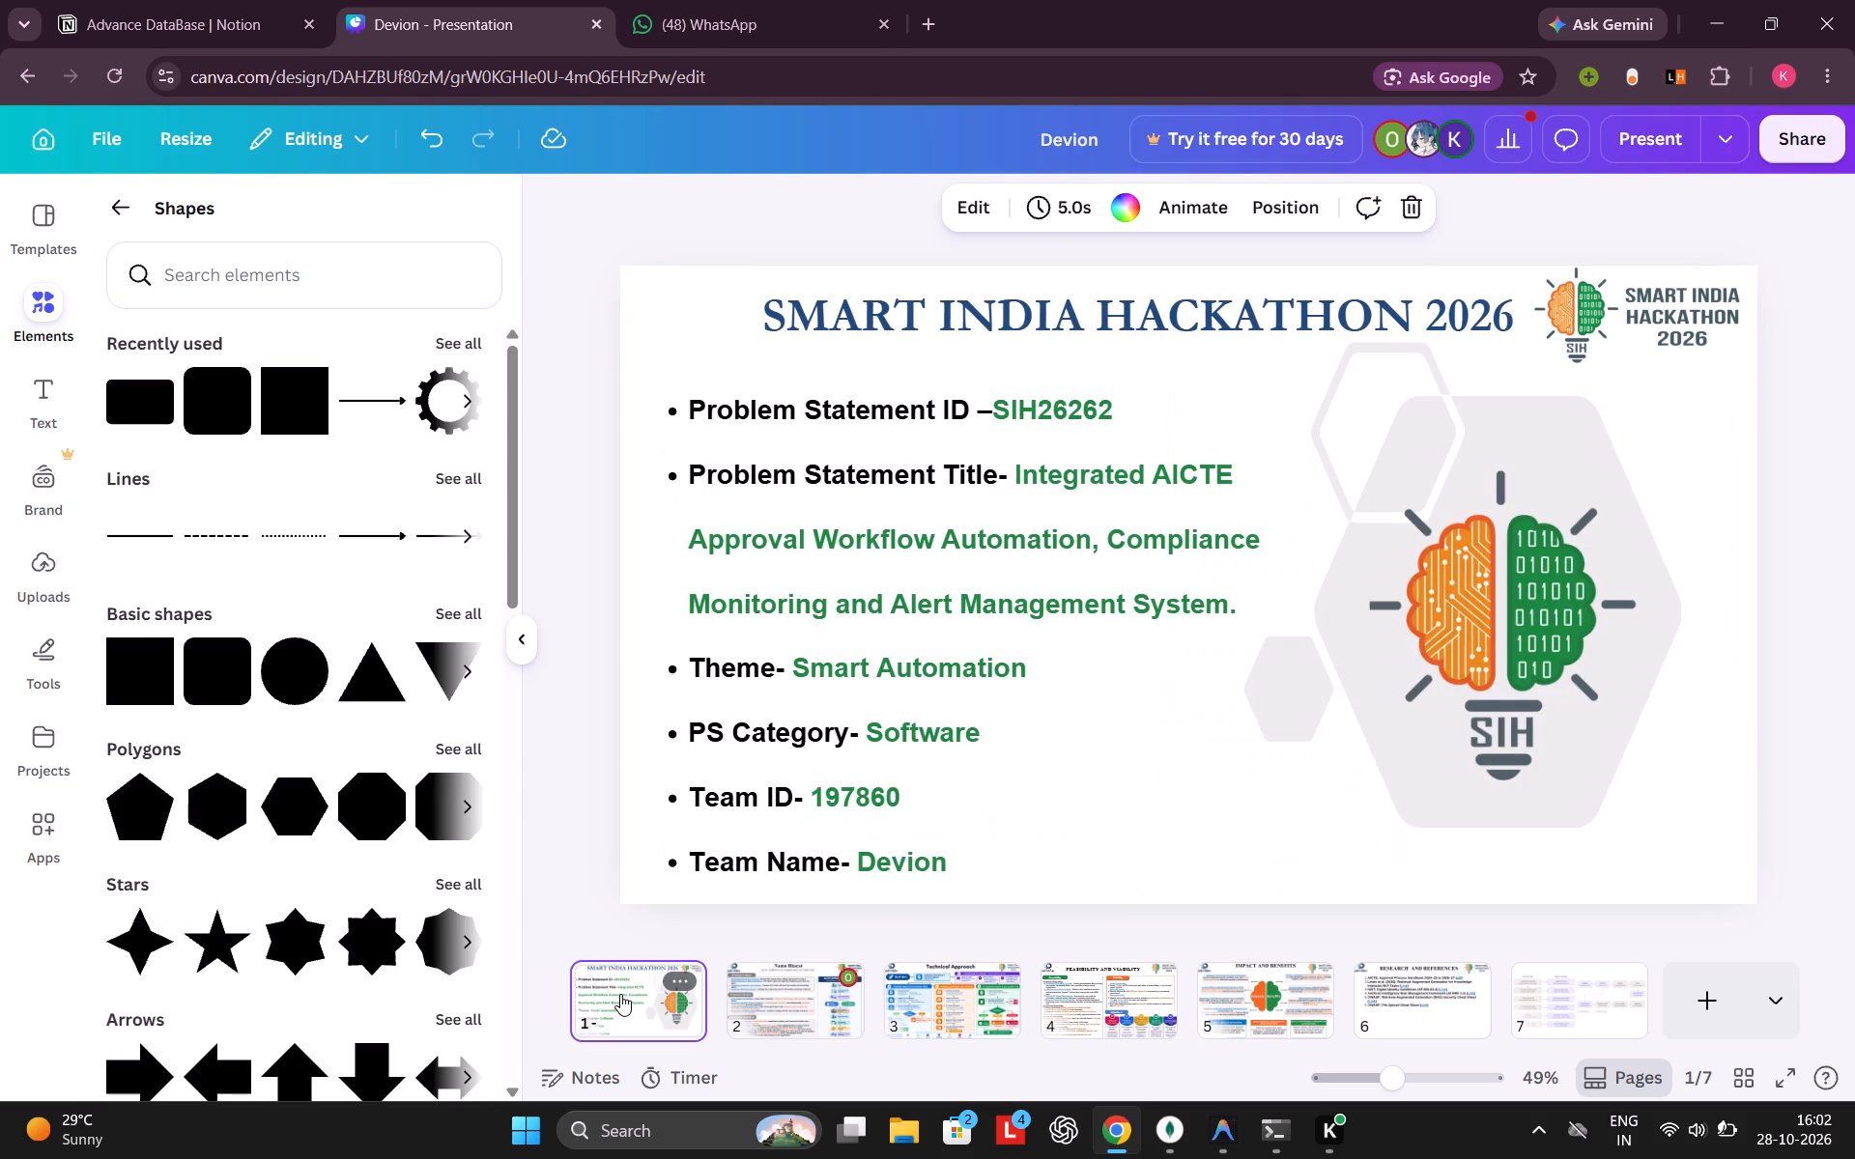
{"action": "left_click", "coordinate": [783, 989]}
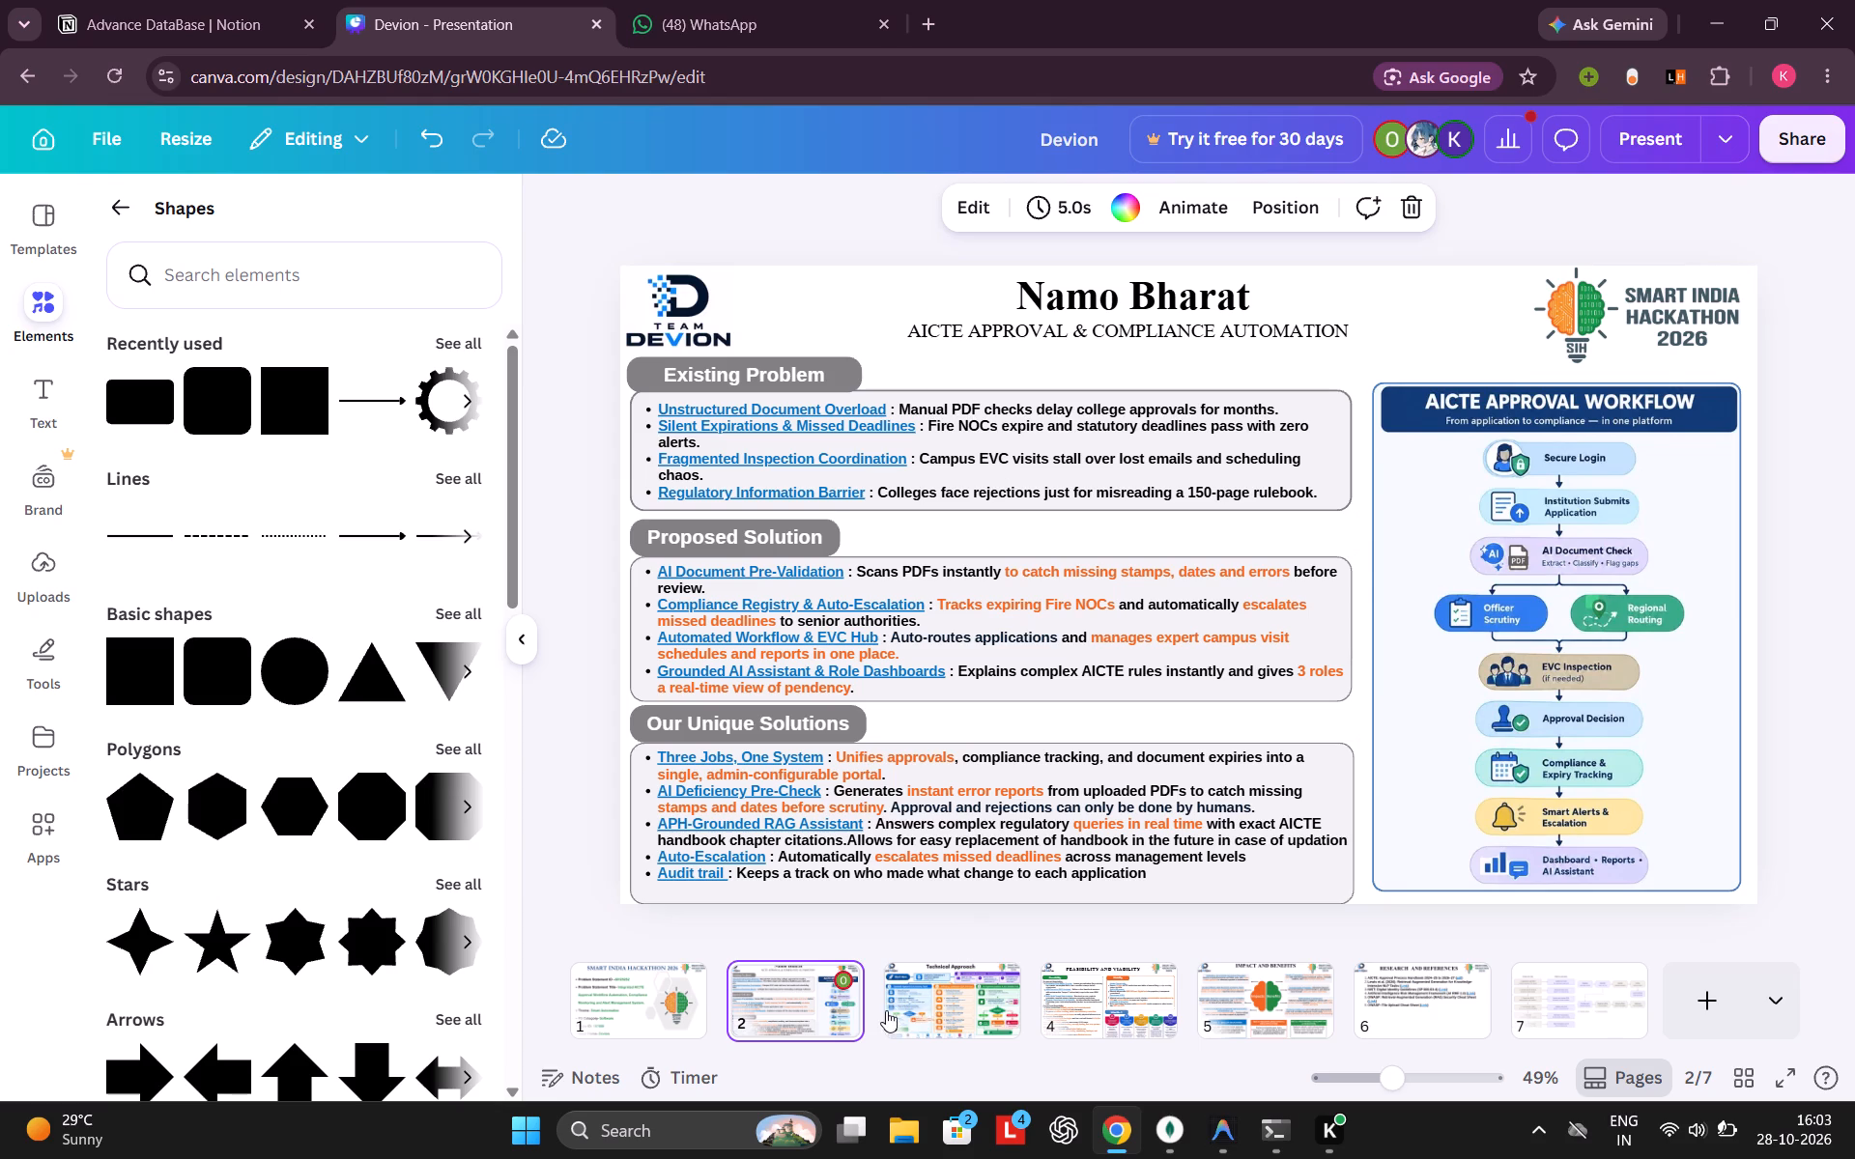
{"action": "left_click", "coordinate": [955, 1011]}
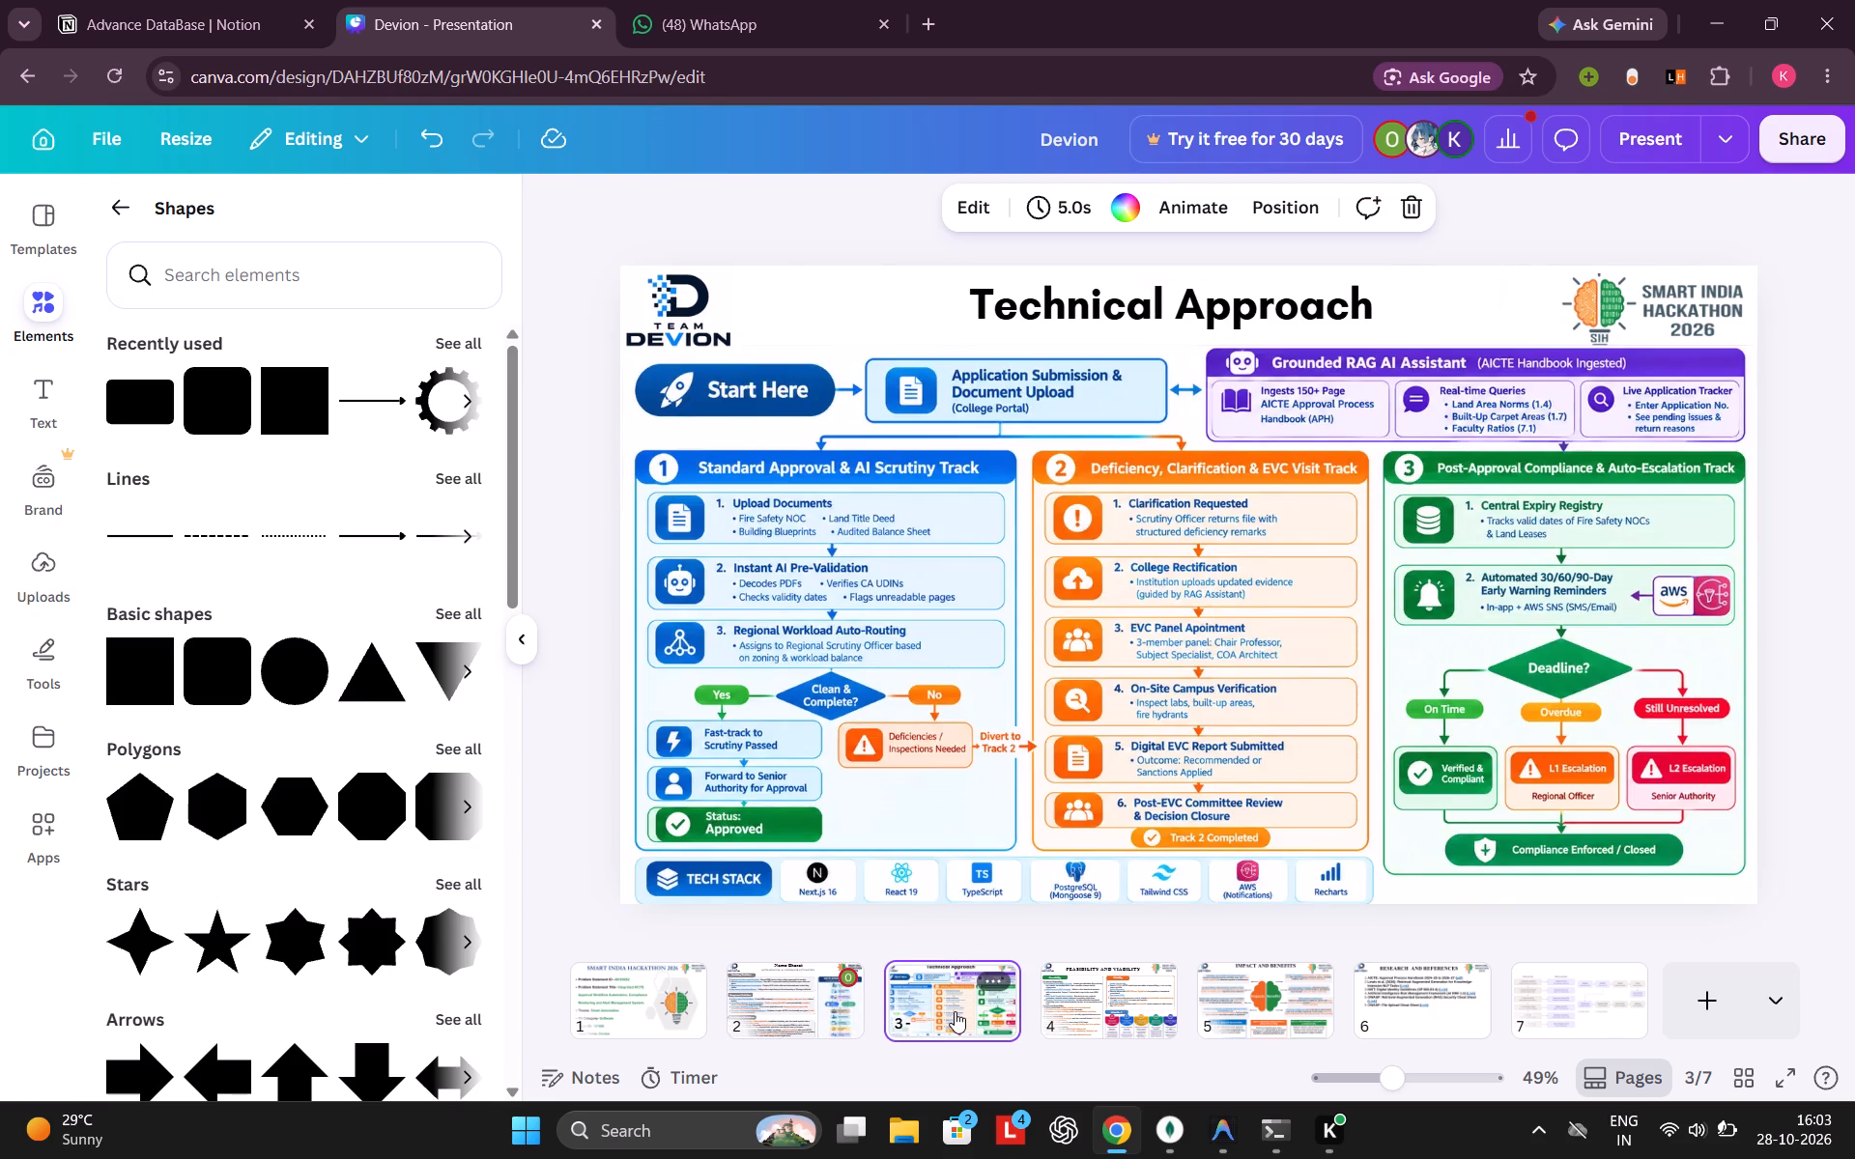
{"action": "left_click", "coordinate": [1266, 1004]}
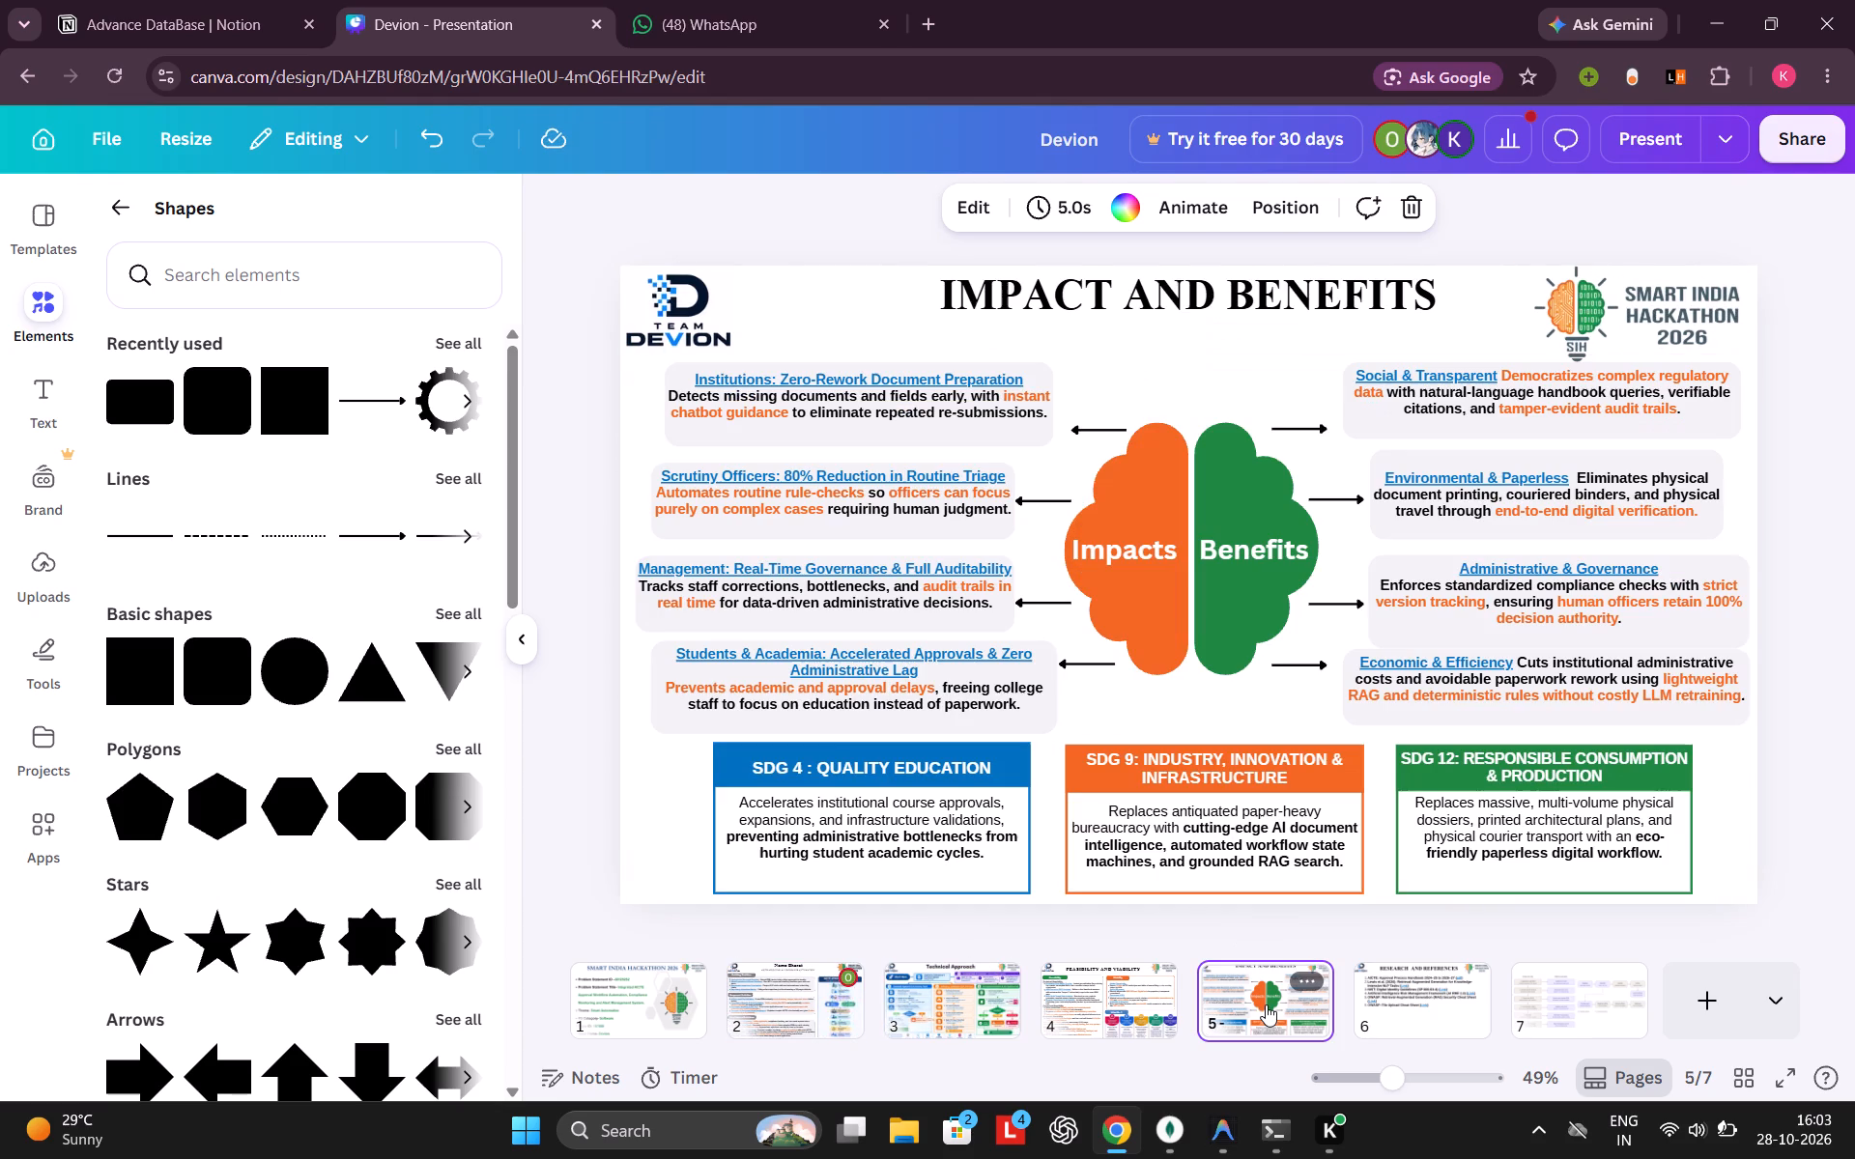
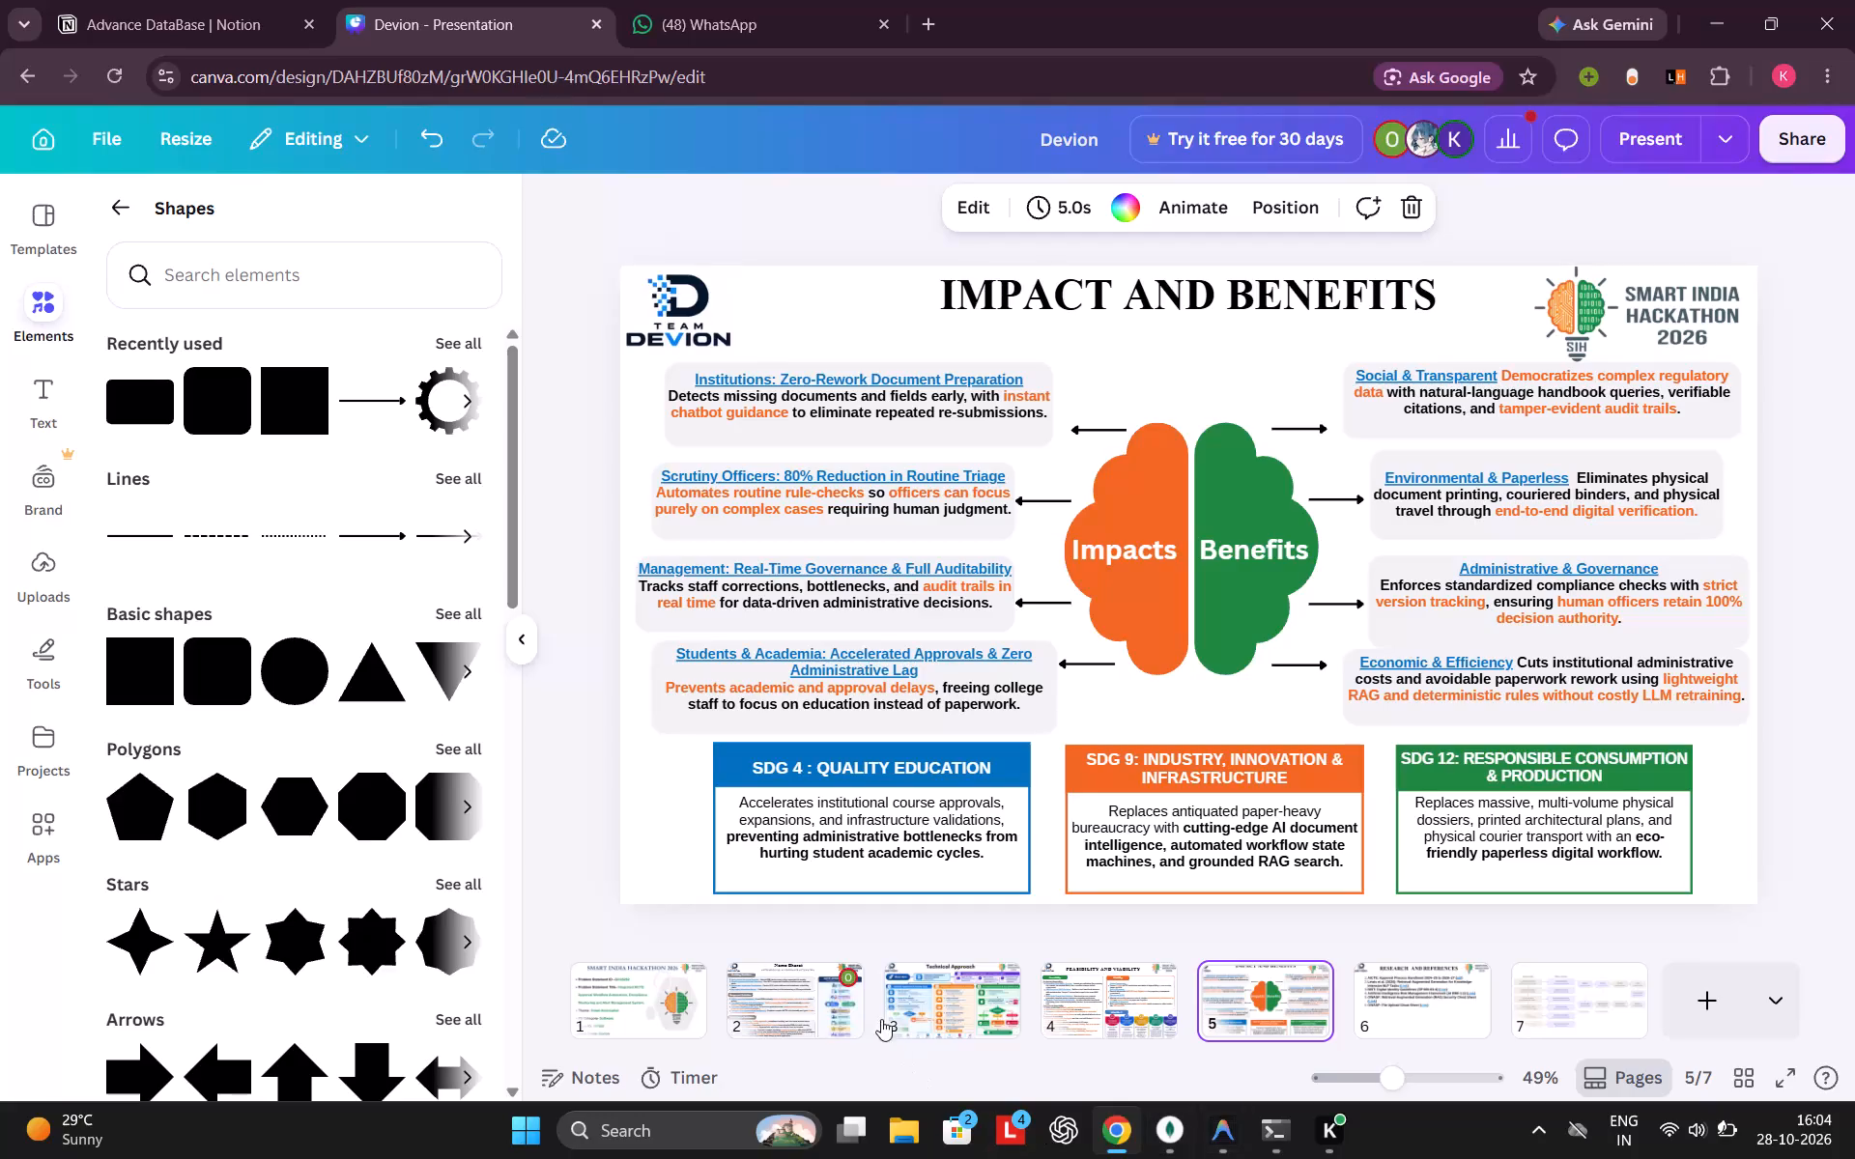
Review slides 1 to 6 of the presentation, comparing their titles and overall styling.
{"action": "left_click", "coordinate": [813, 1008]}
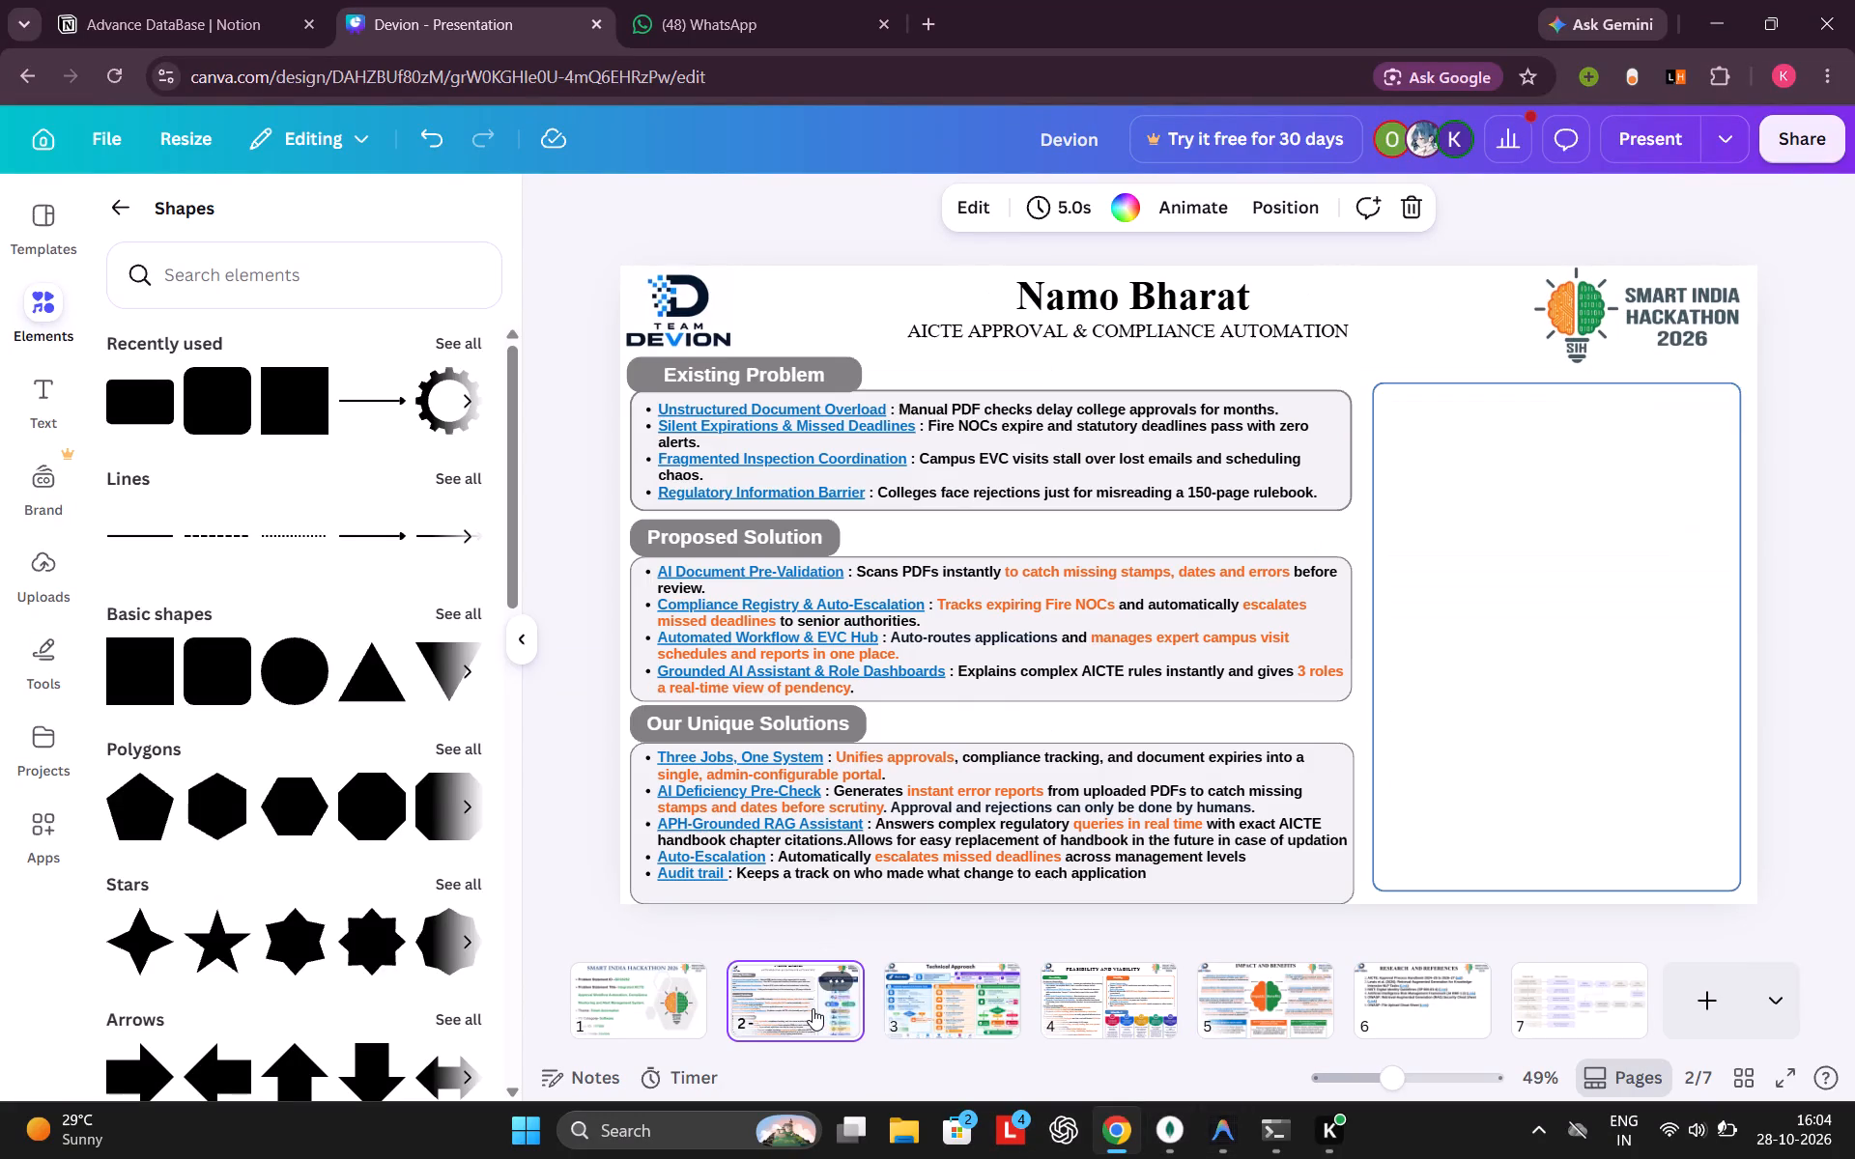
{"action": "left_click", "coordinate": [930, 995]}
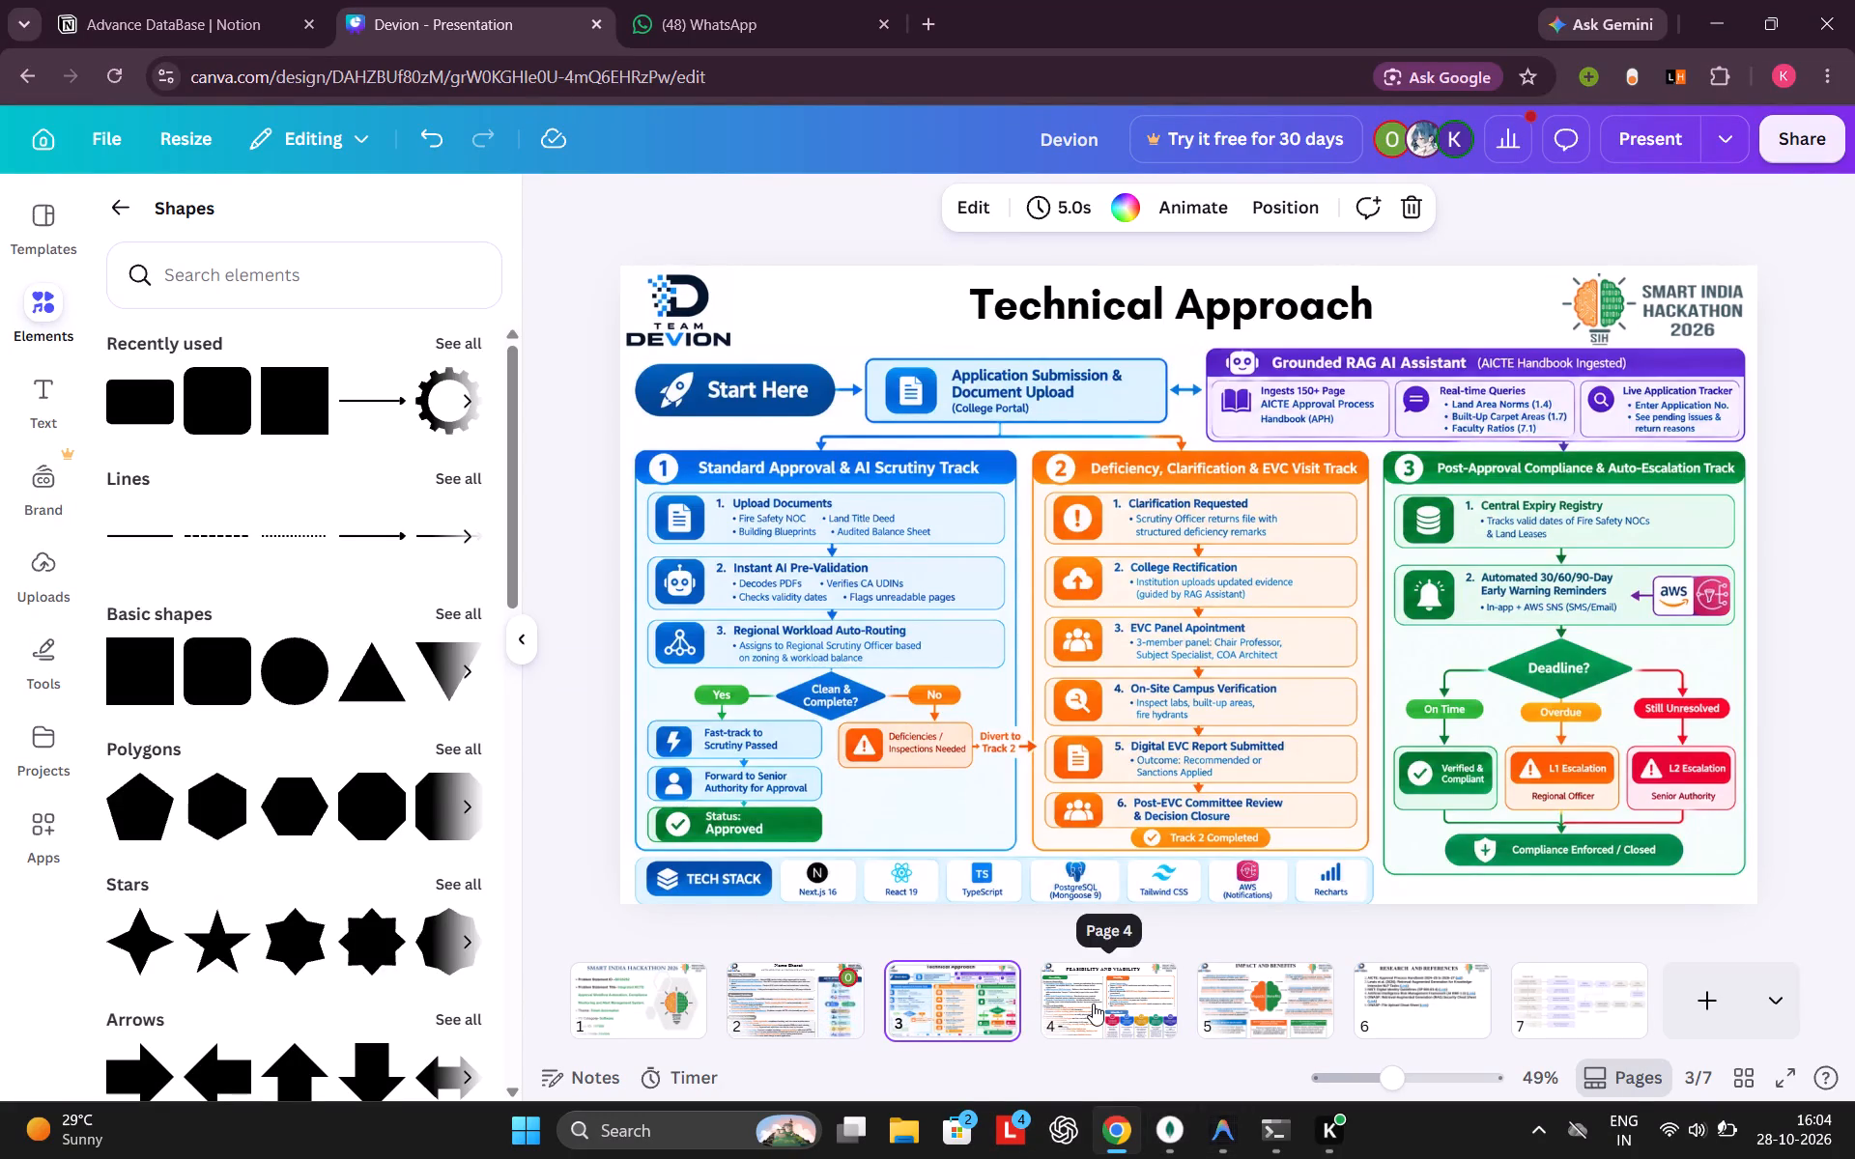
{"action": "left_click", "coordinate": [1093, 1004]}
{"action": "left_click", "coordinate": [1265, 1008]}
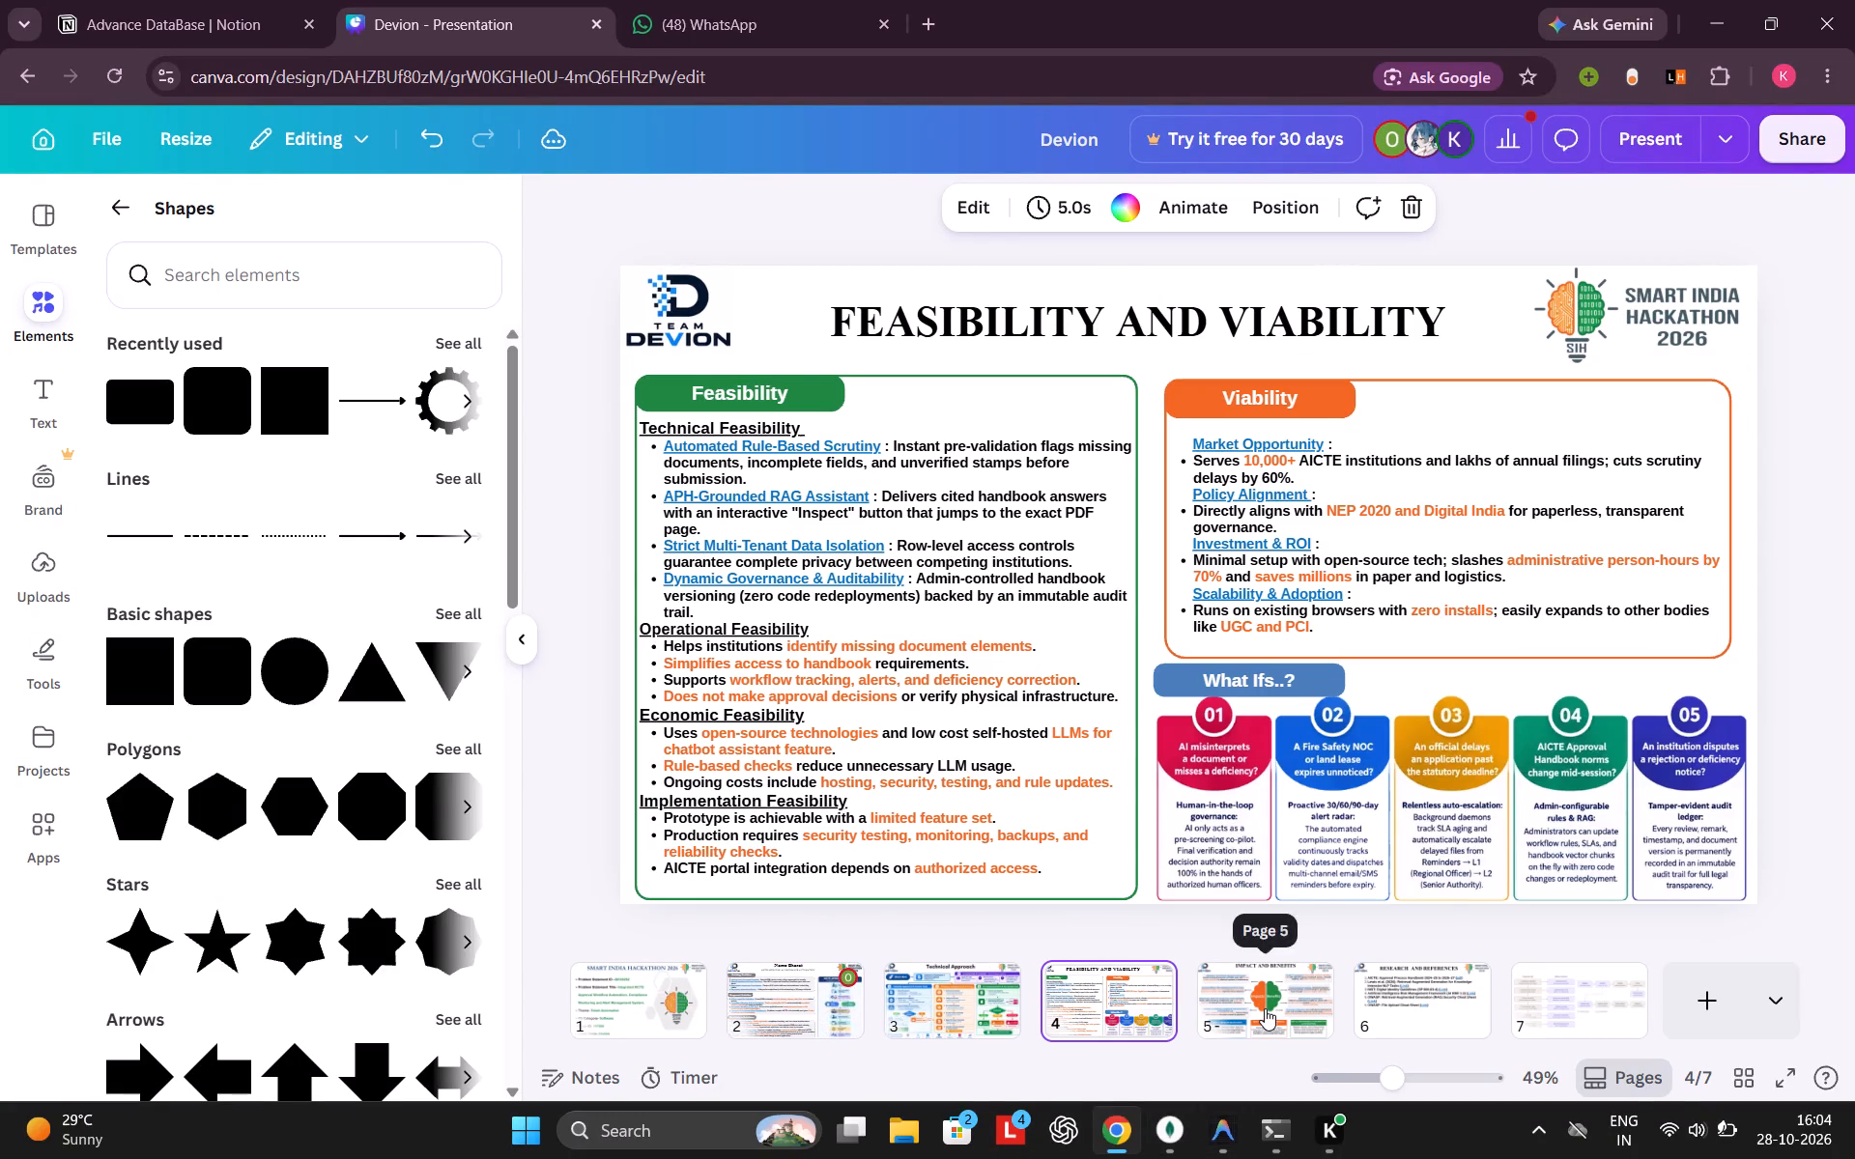
{"action": "left_click", "coordinate": [1390, 997]}
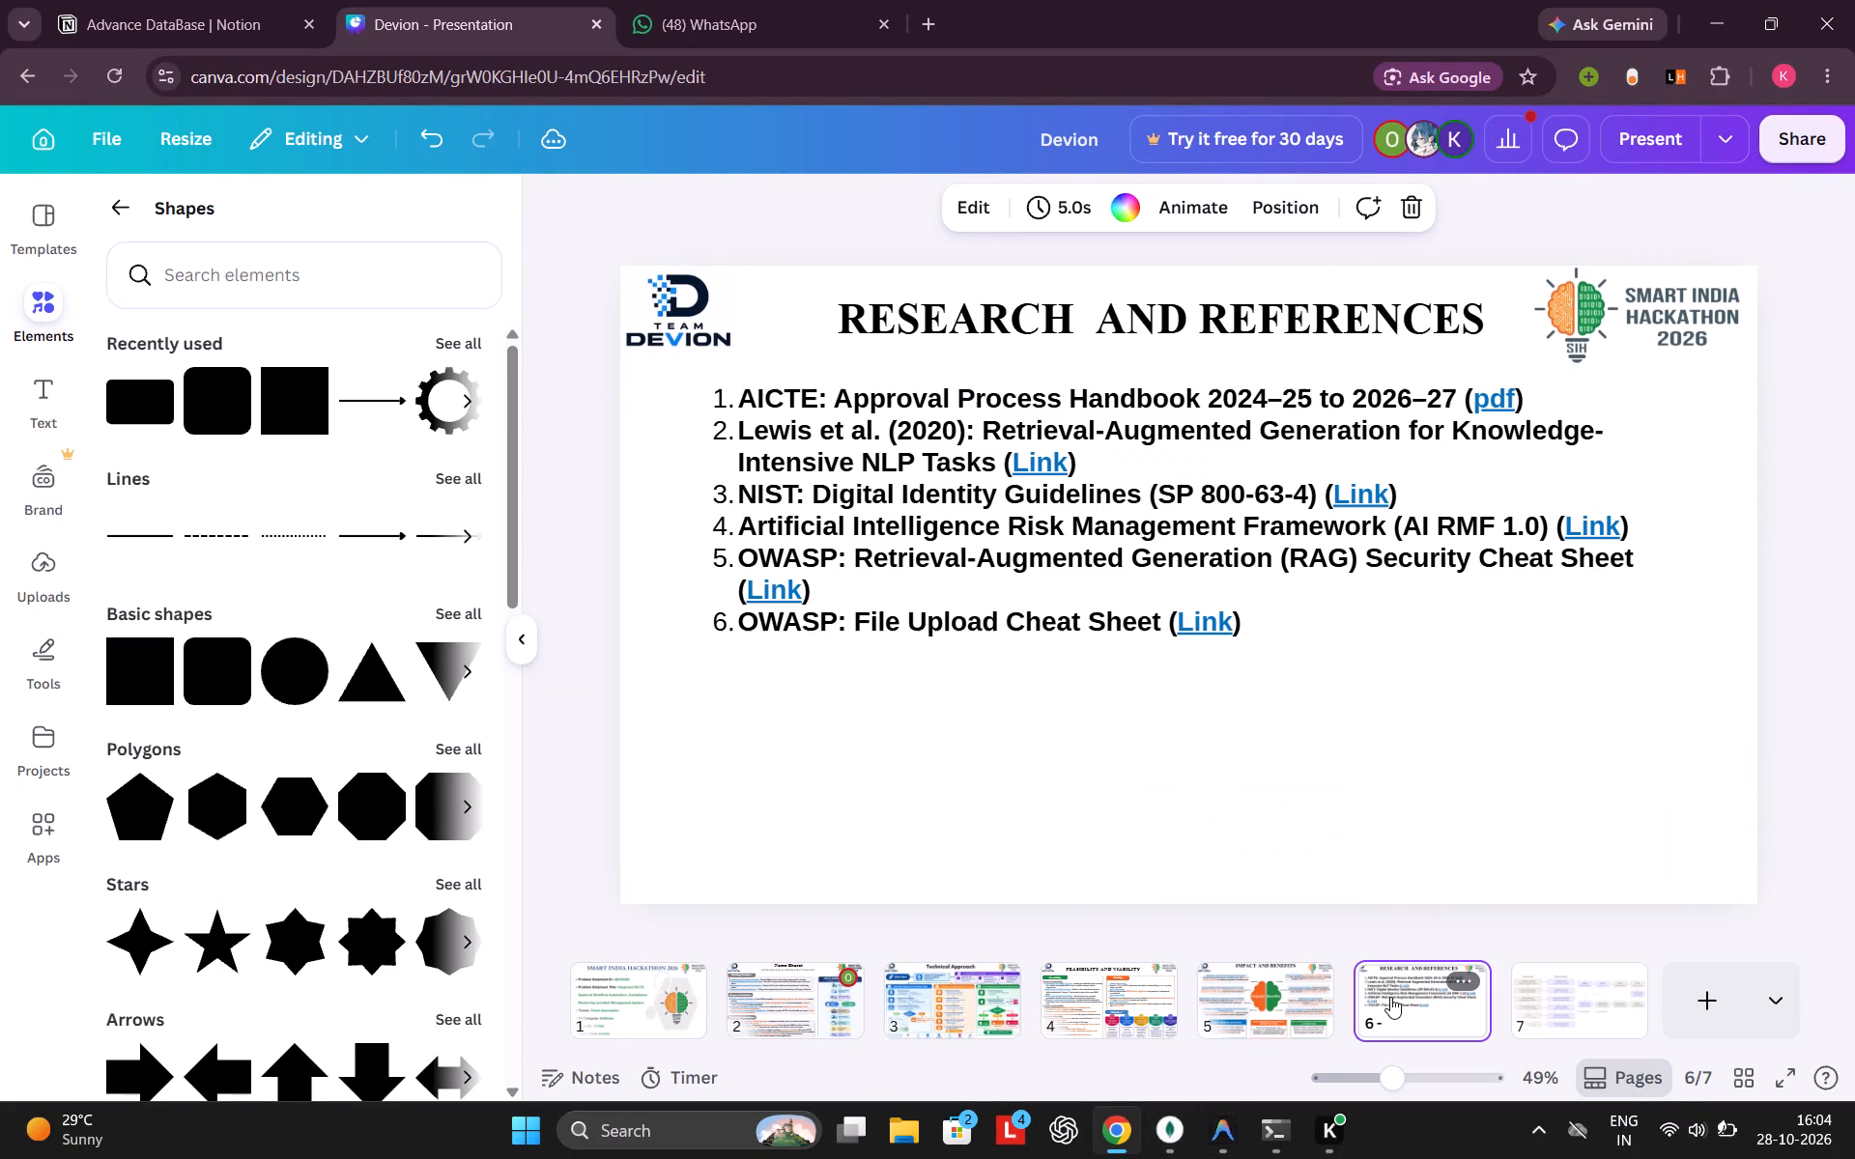
{"action": "left_click", "coordinate": [1257, 990]}
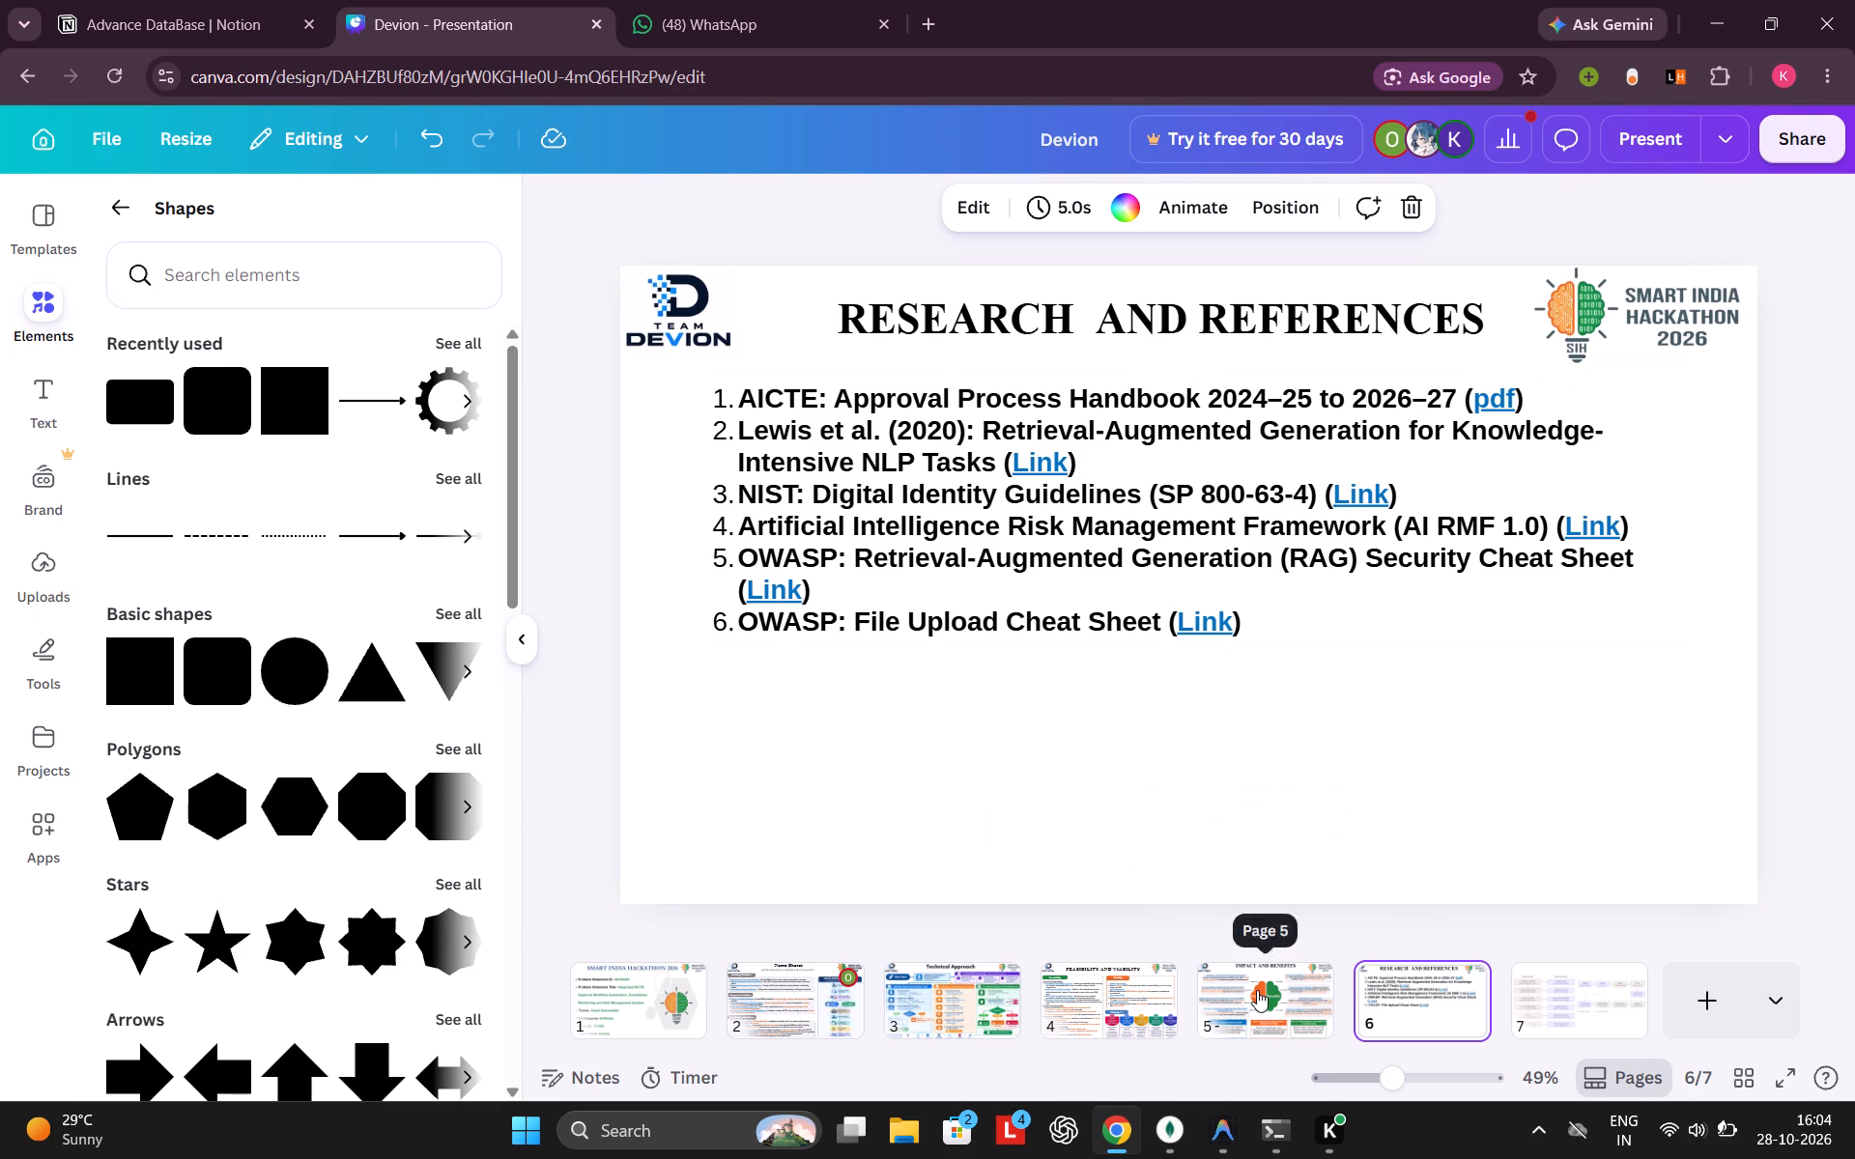
{"action": "left_click", "coordinate": [1106, 991]}
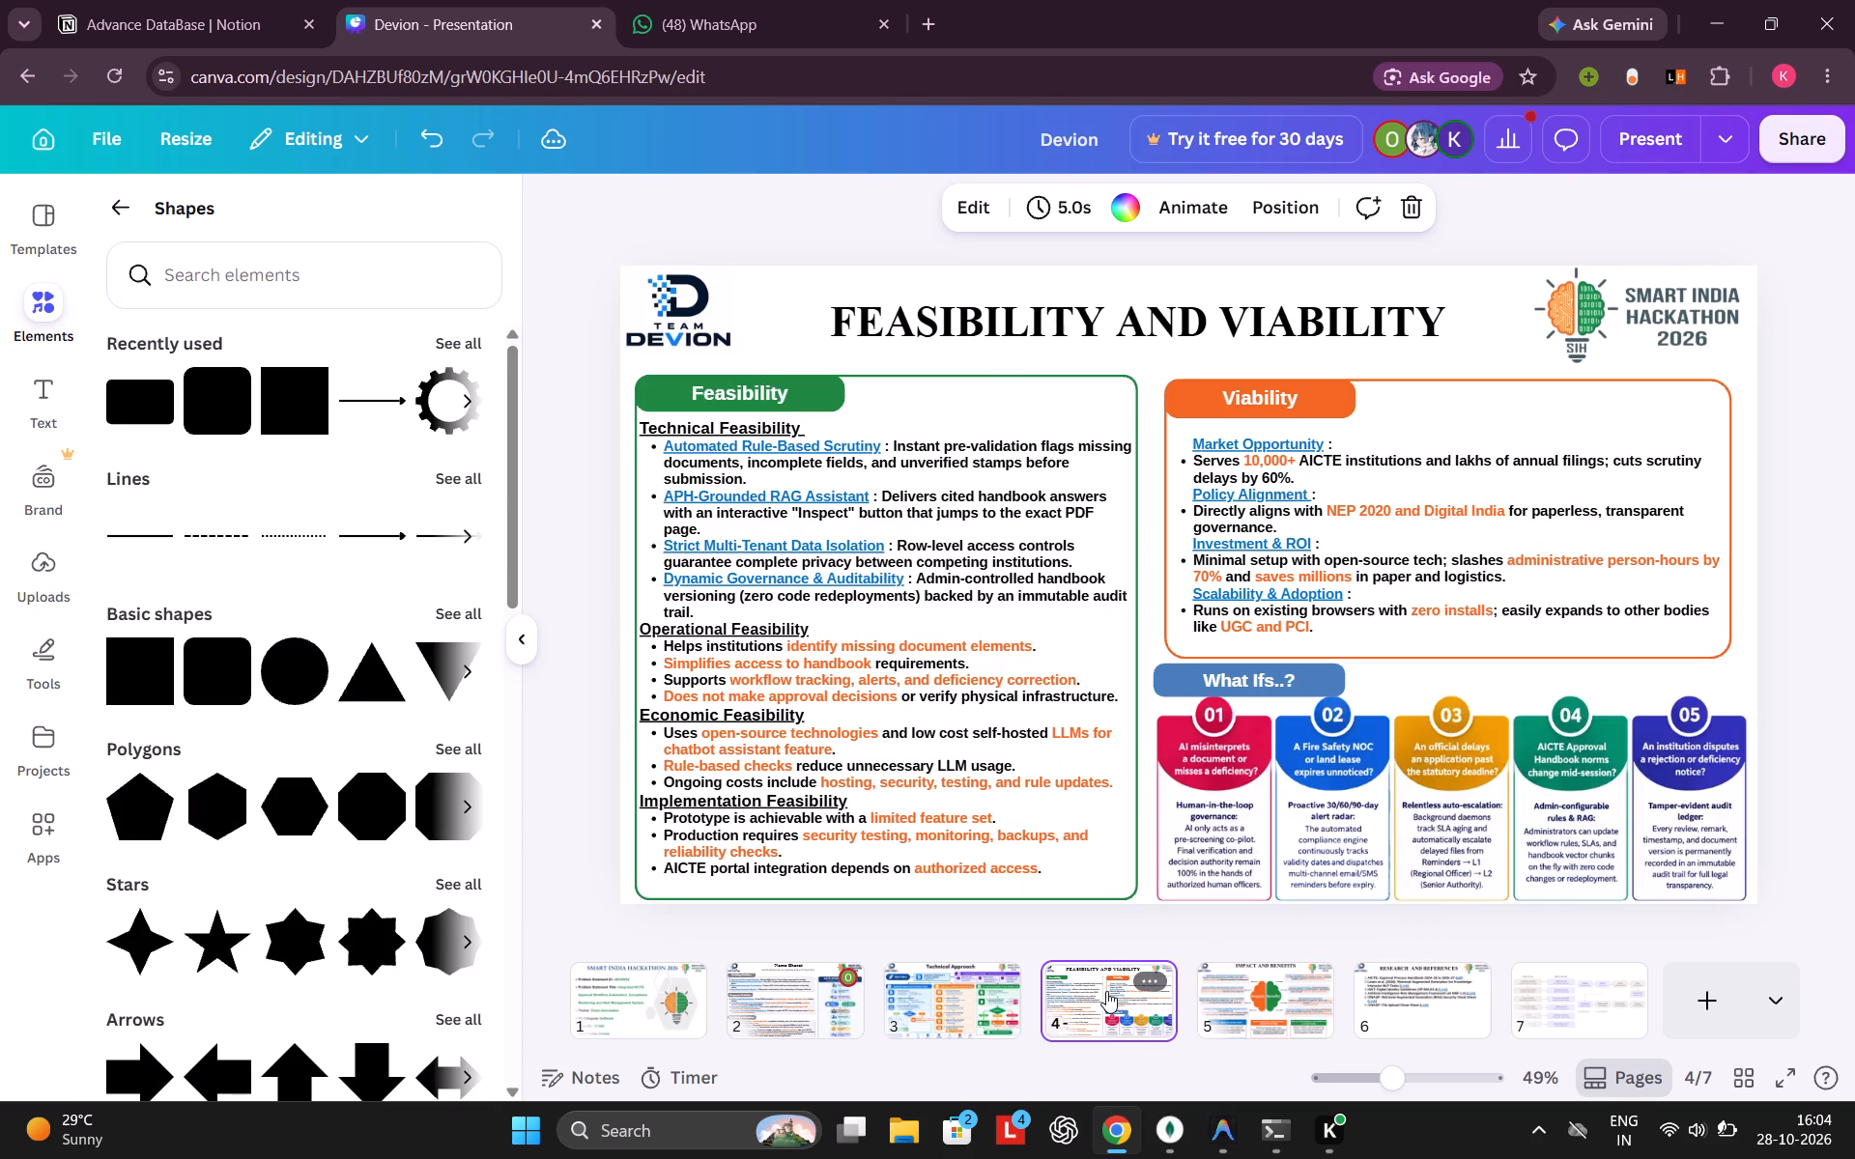
{"action": "left_click", "coordinate": [927, 1011]}
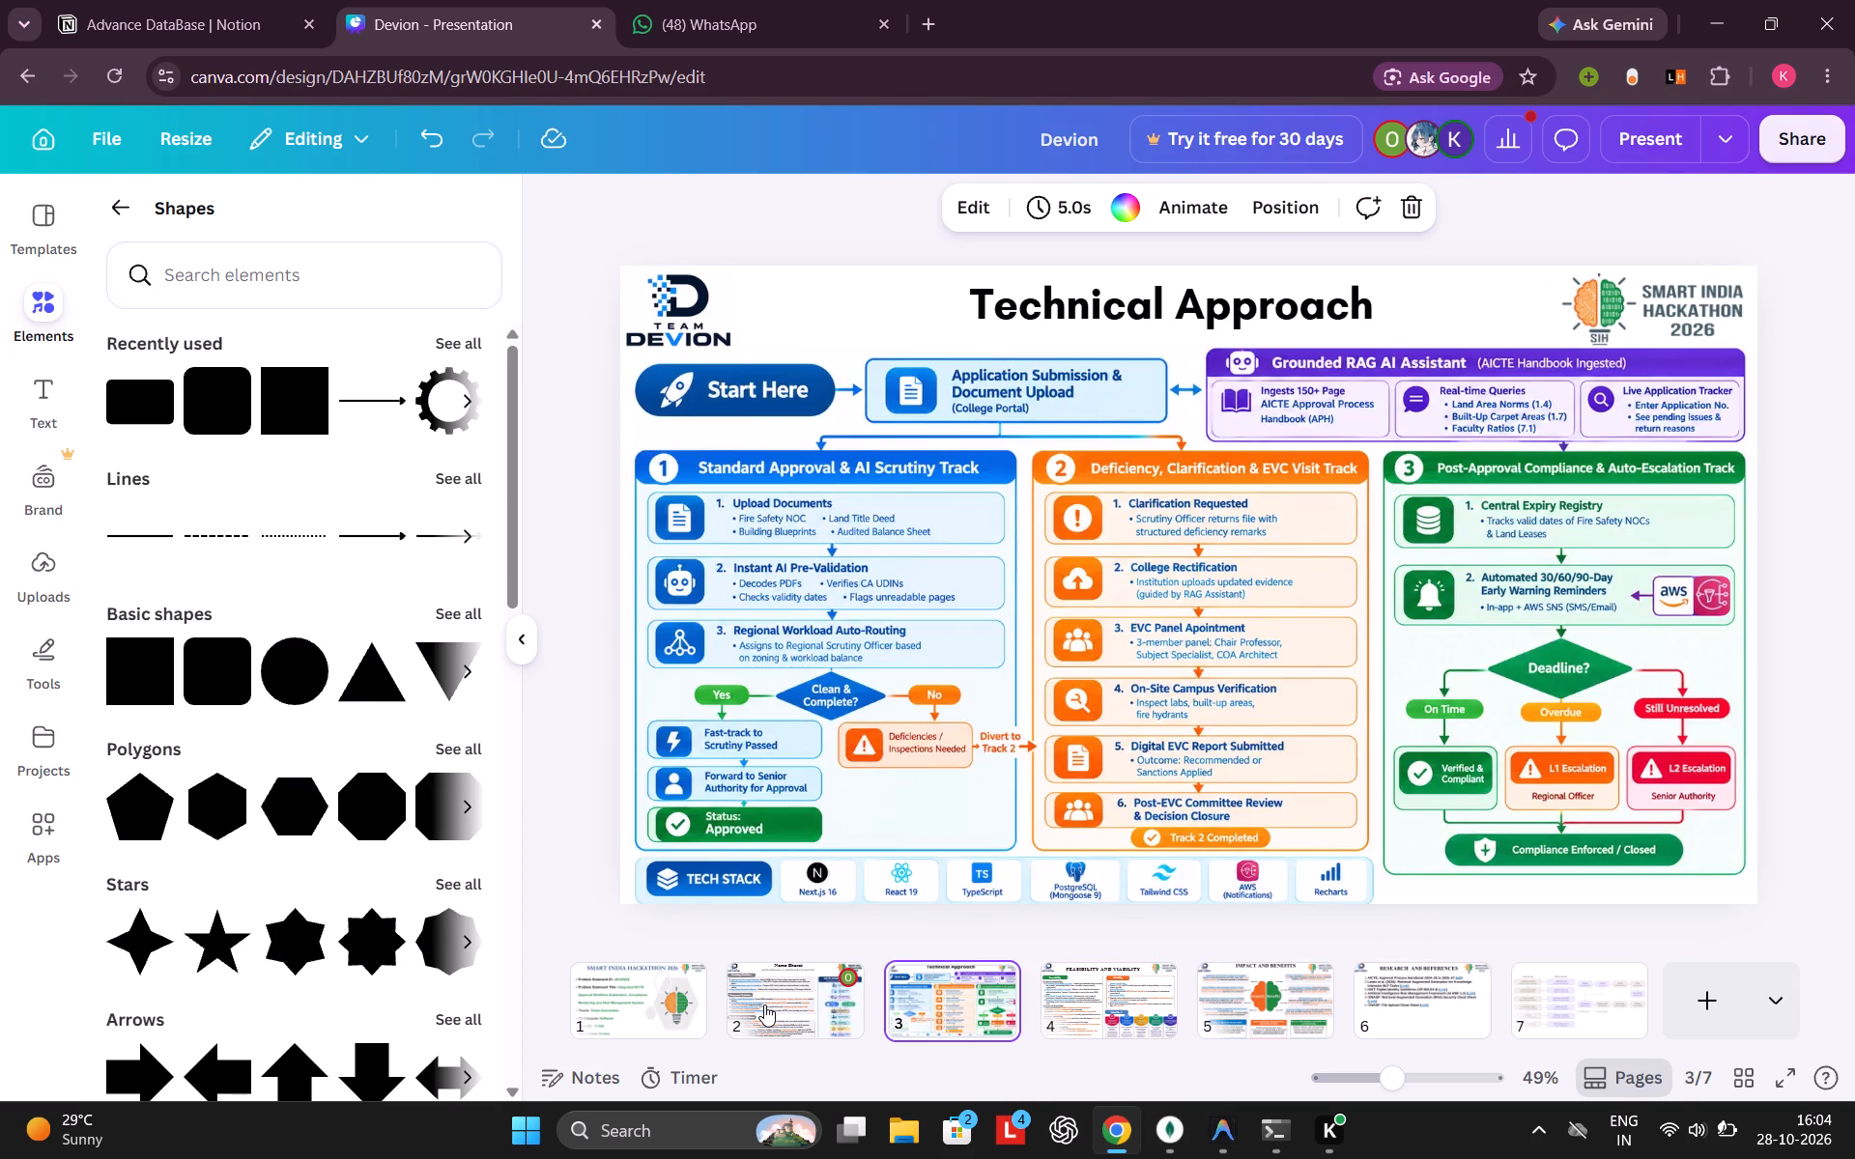
{"action": "left_click", "coordinate": [763, 1004]}
{"action": "left_click", "coordinate": [639, 995]}
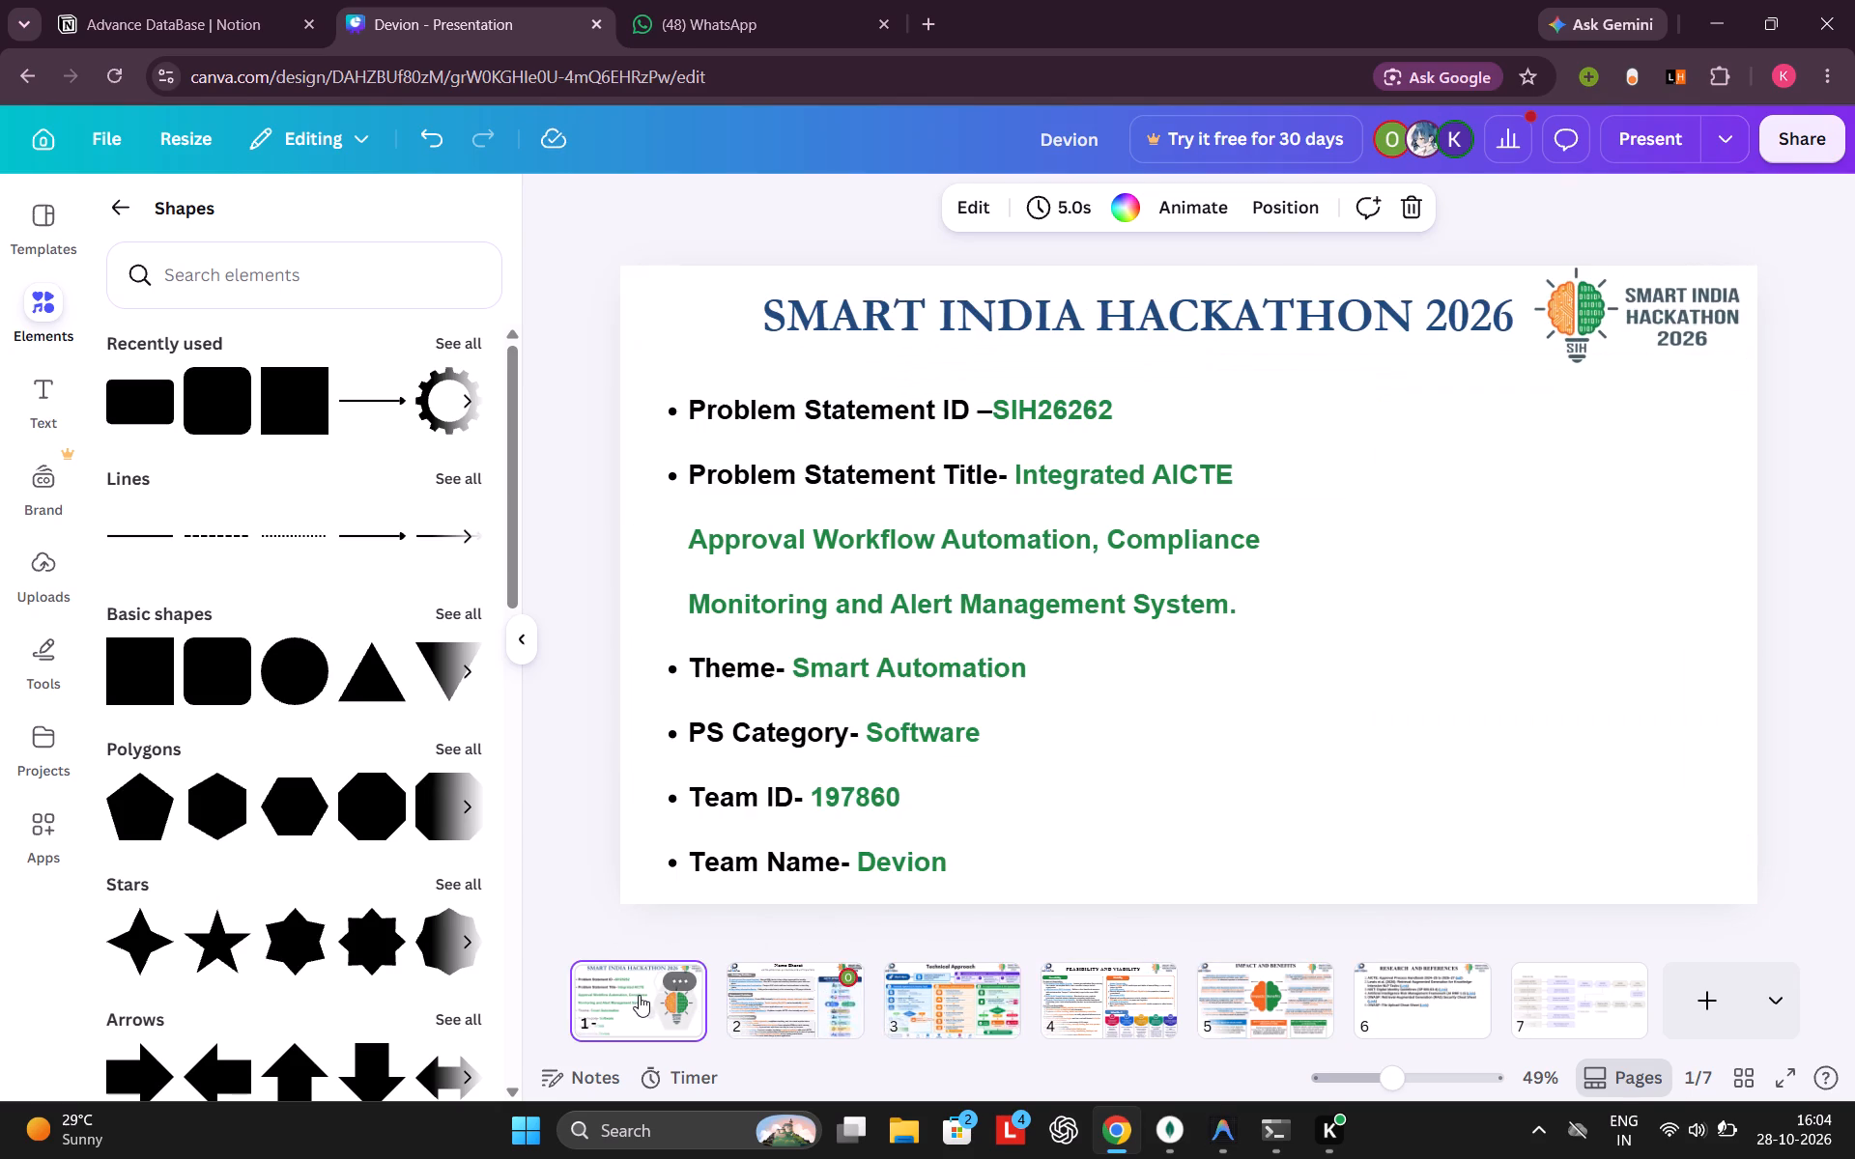
Check the font and size of the "Namo Bharat" title on slide 2 as a reference for the other slide titles.
{"action": "left_click", "coordinate": [804, 1001]}
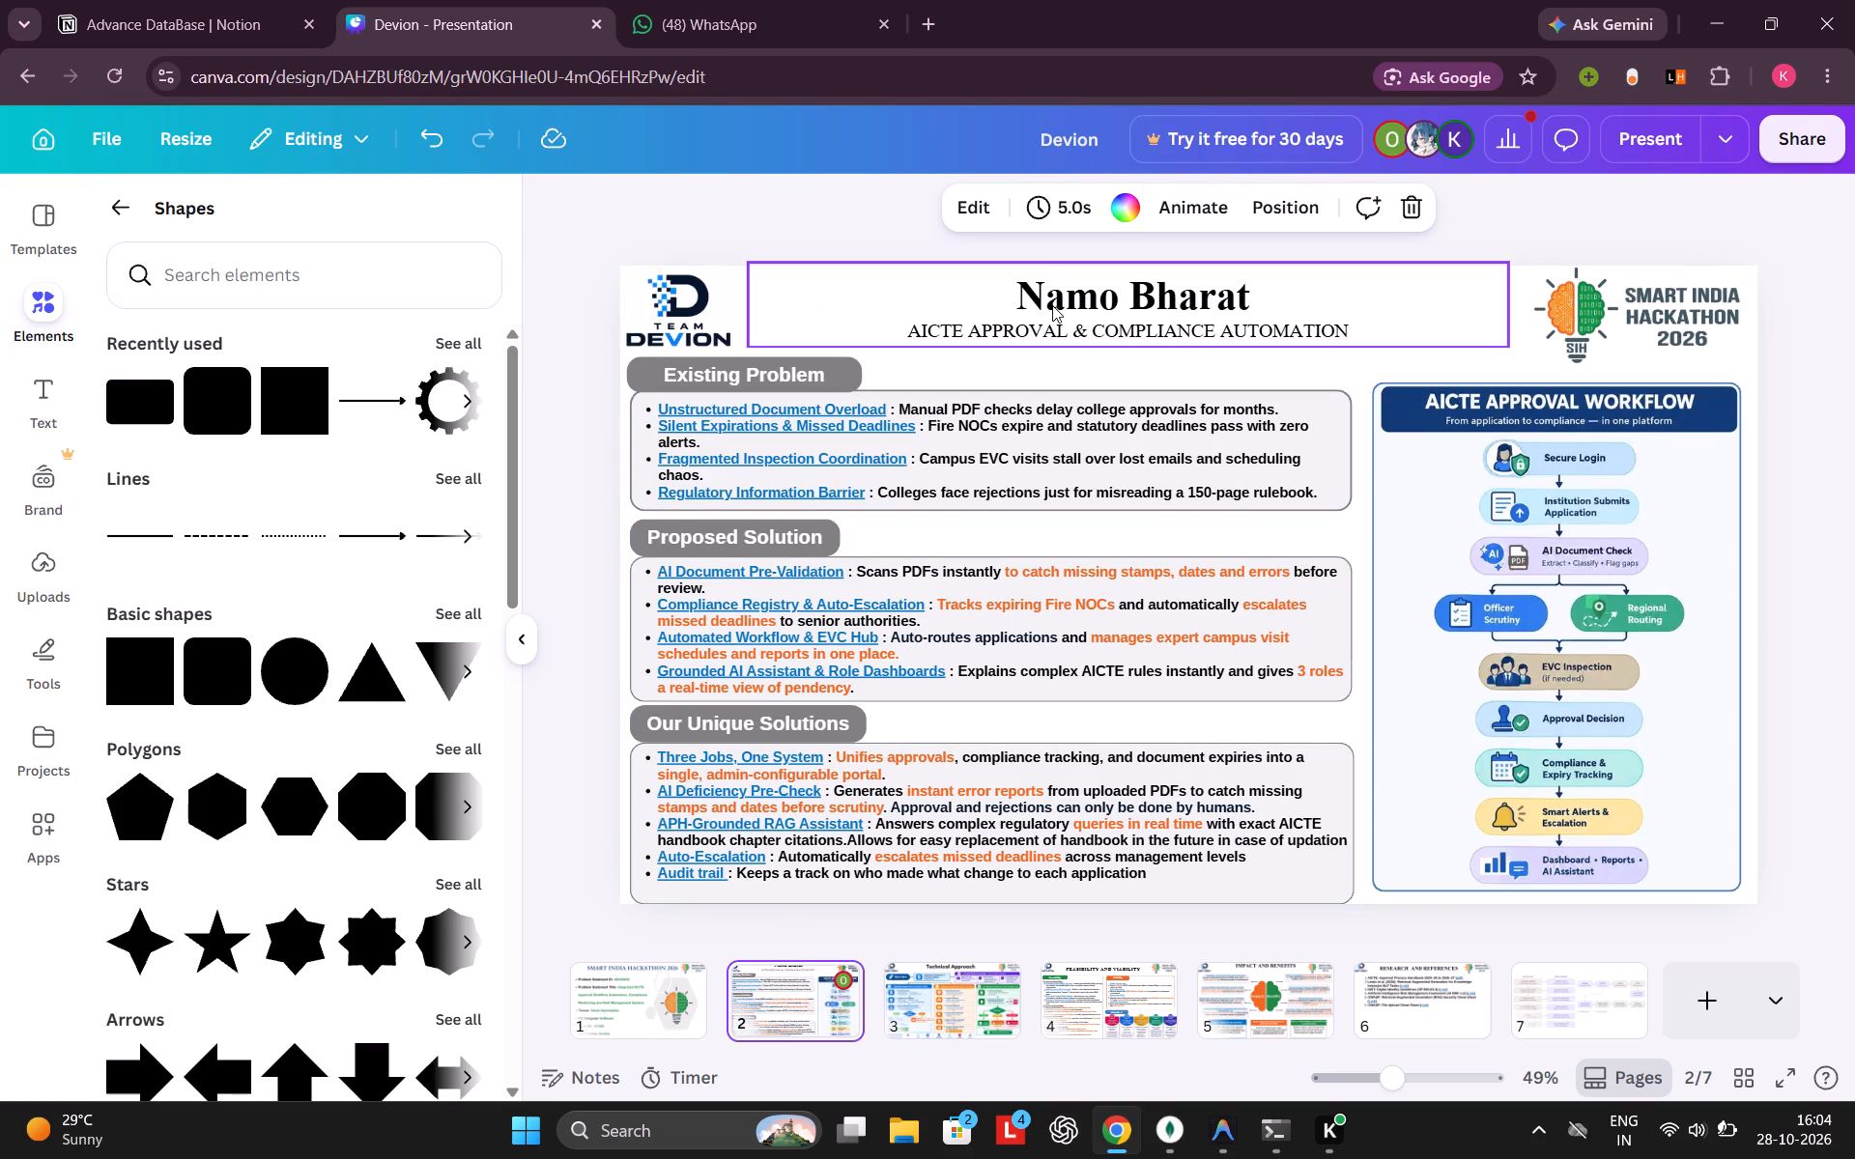
{"action": "double_click", "coordinate": [1053, 305]}
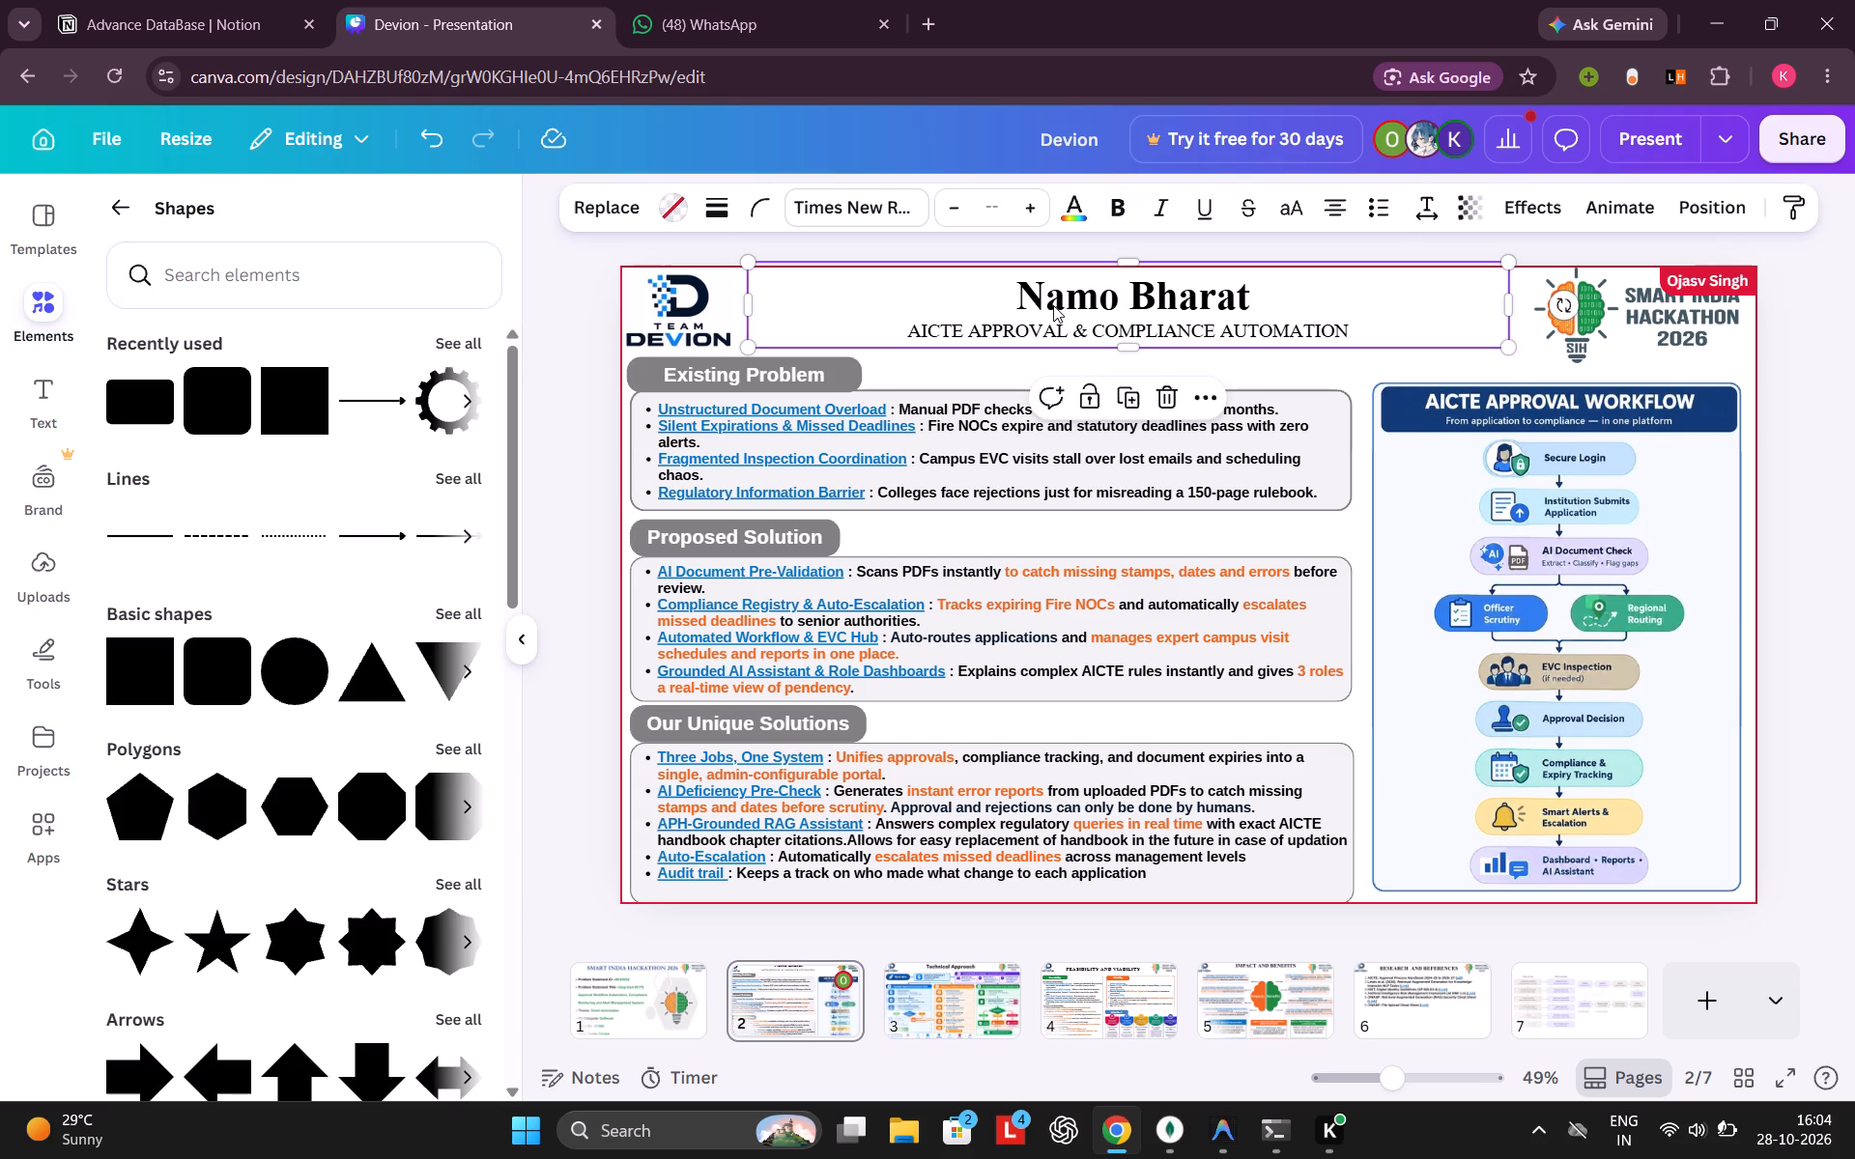
{"action": "left_click", "coordinate": [970, 995]}
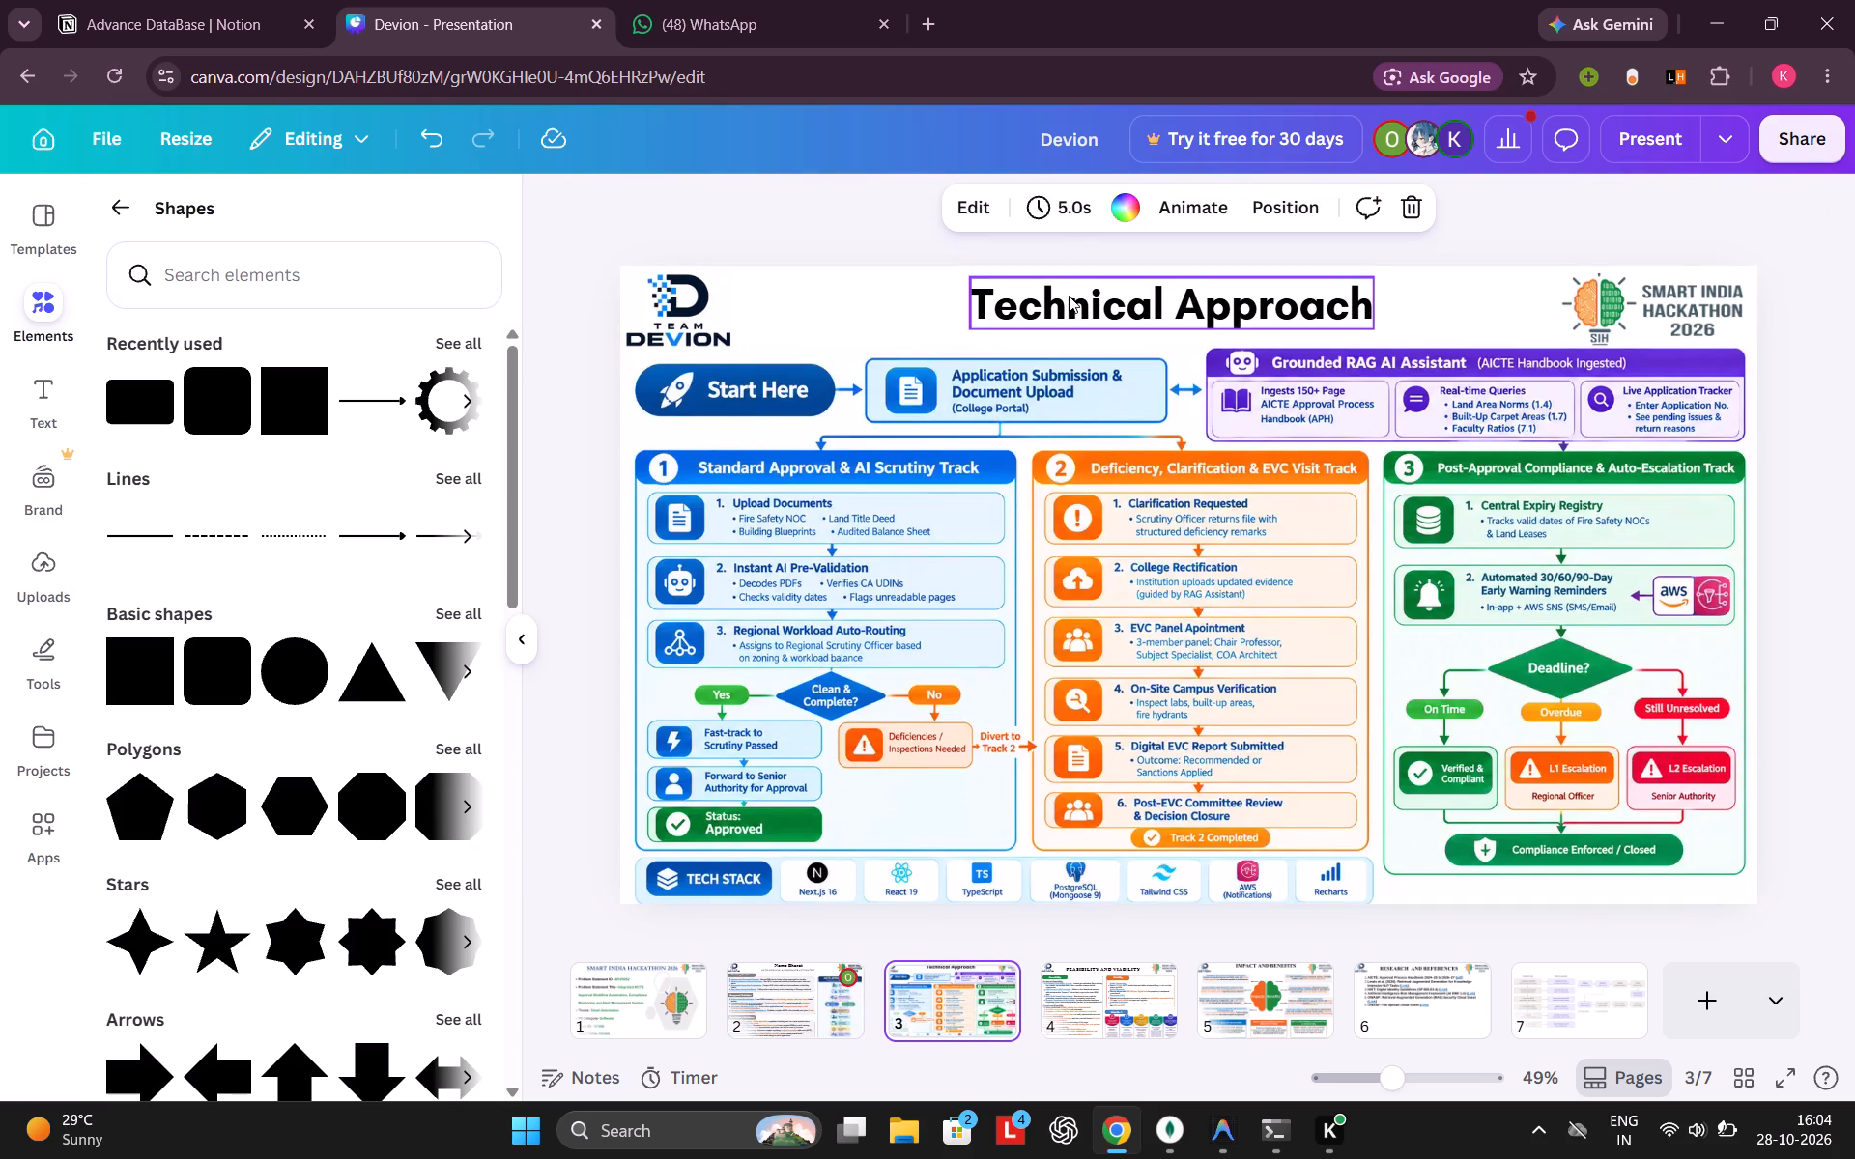
{"action": "left_click", "coordinate": [808, 1001]}
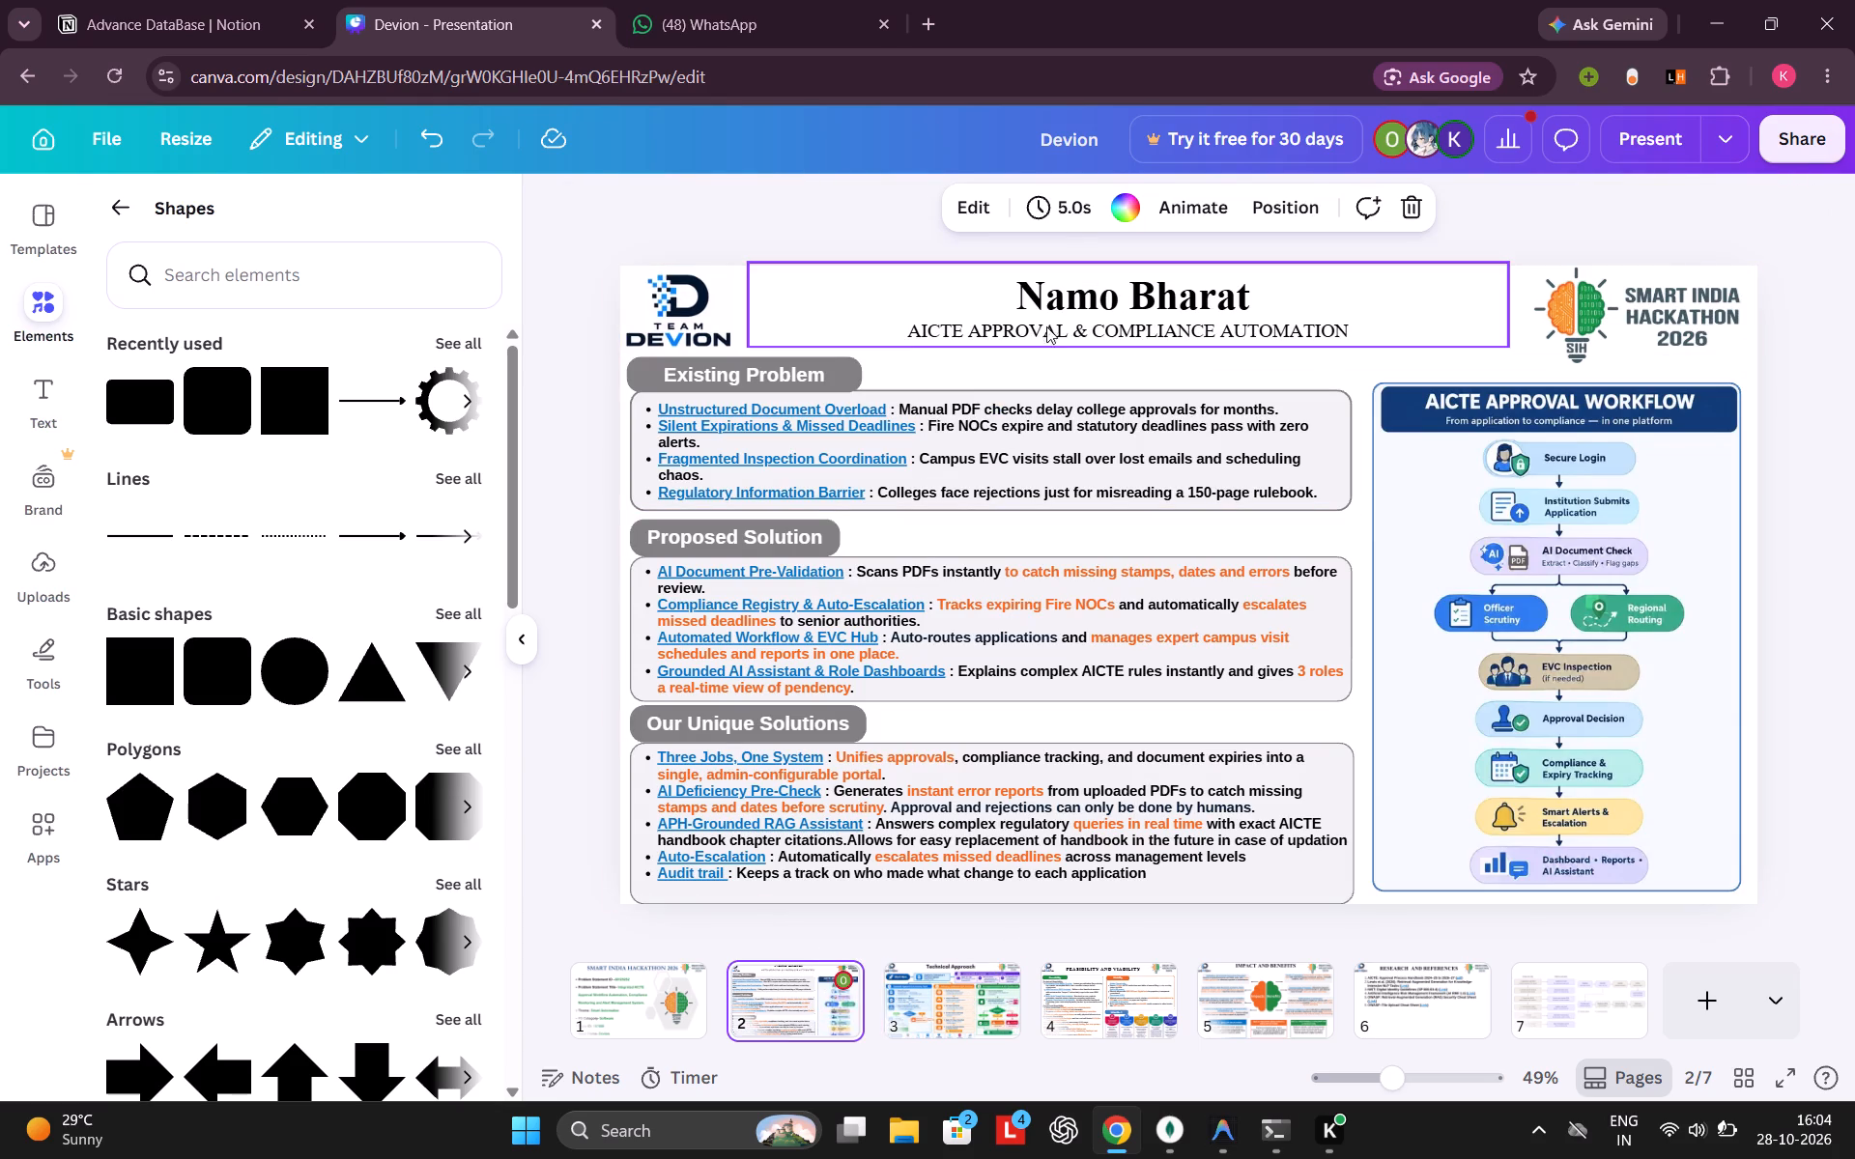
{"action": "triple_click", "coordinate": [1060, 295]}
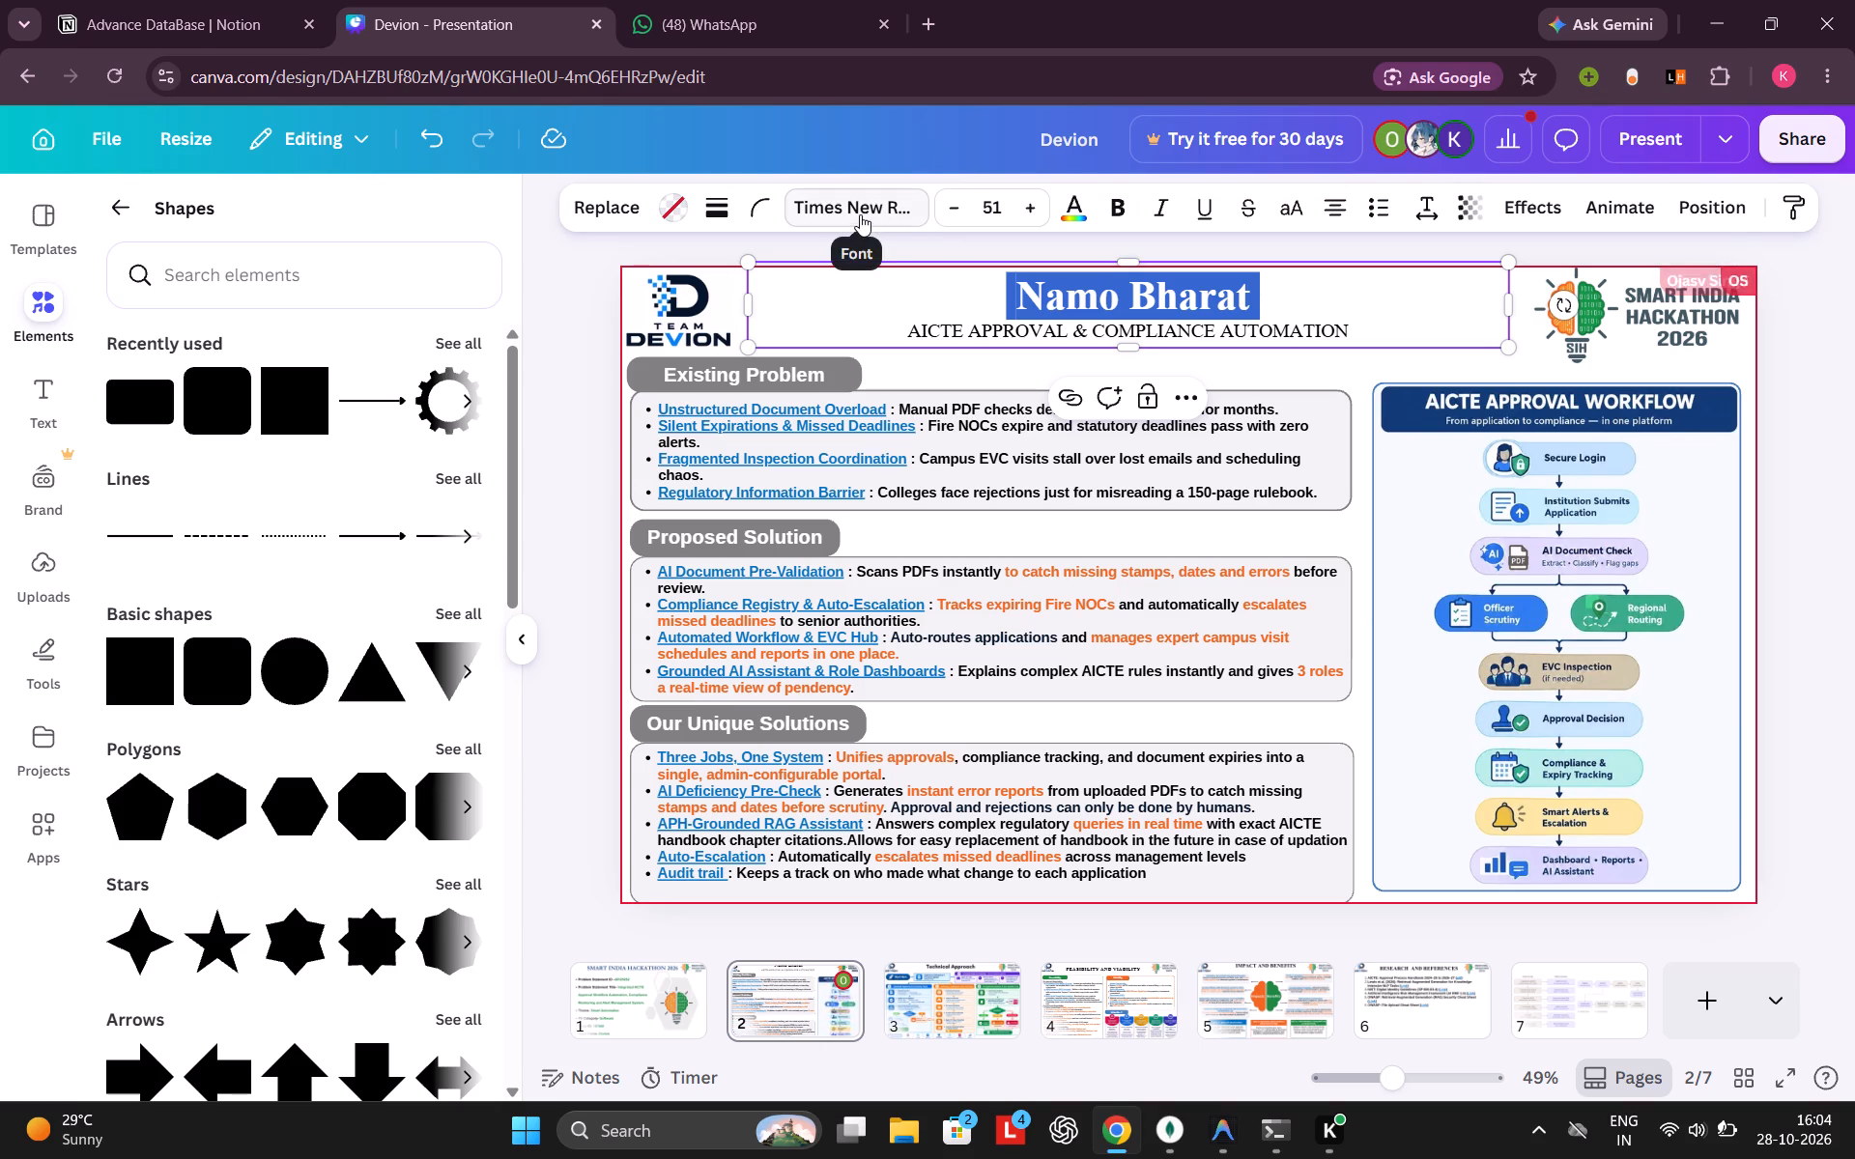
Set the "Technical Approach" title on slide 3 to Times New Roman at size 51.
{"action": "left_click", "coordinate": [953, 1016]}
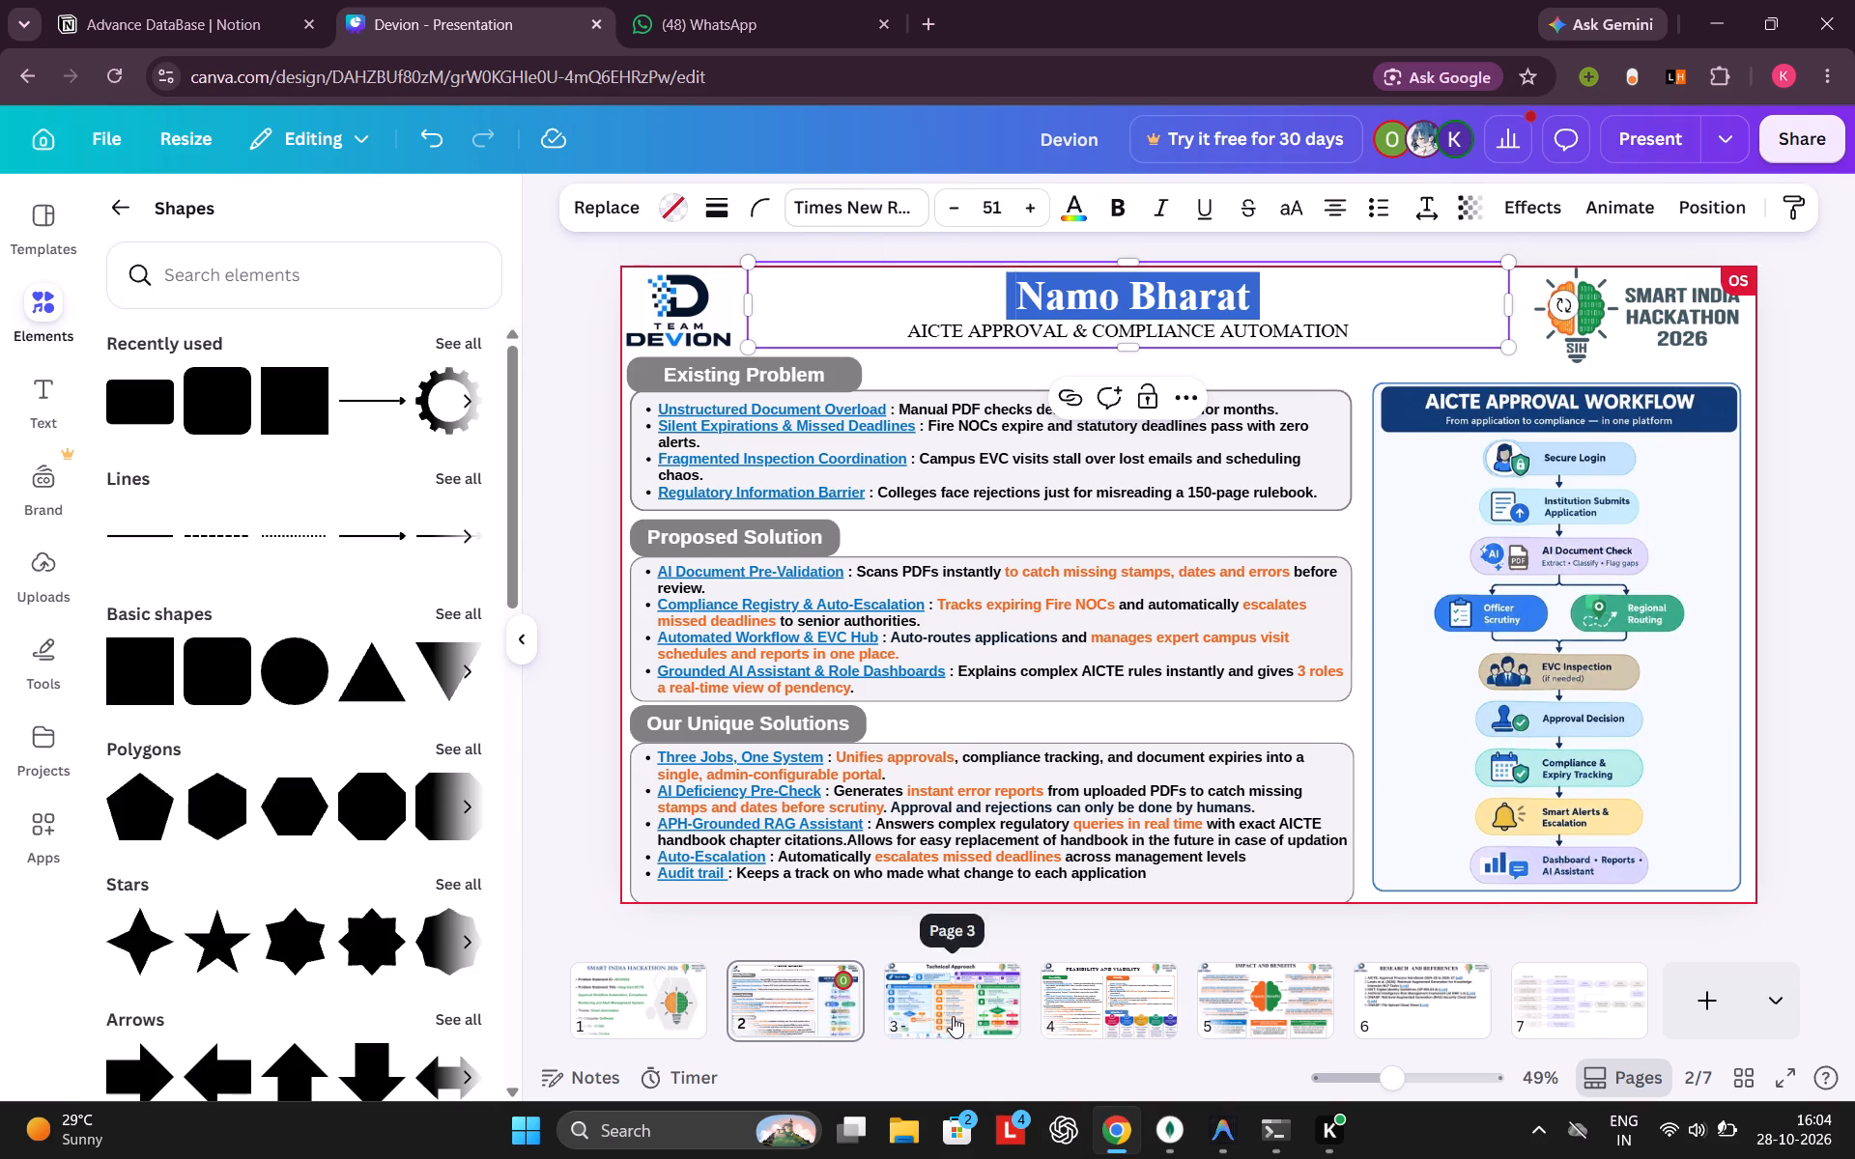
{"action": "triple_click", "coordinate": [1027, 299]}
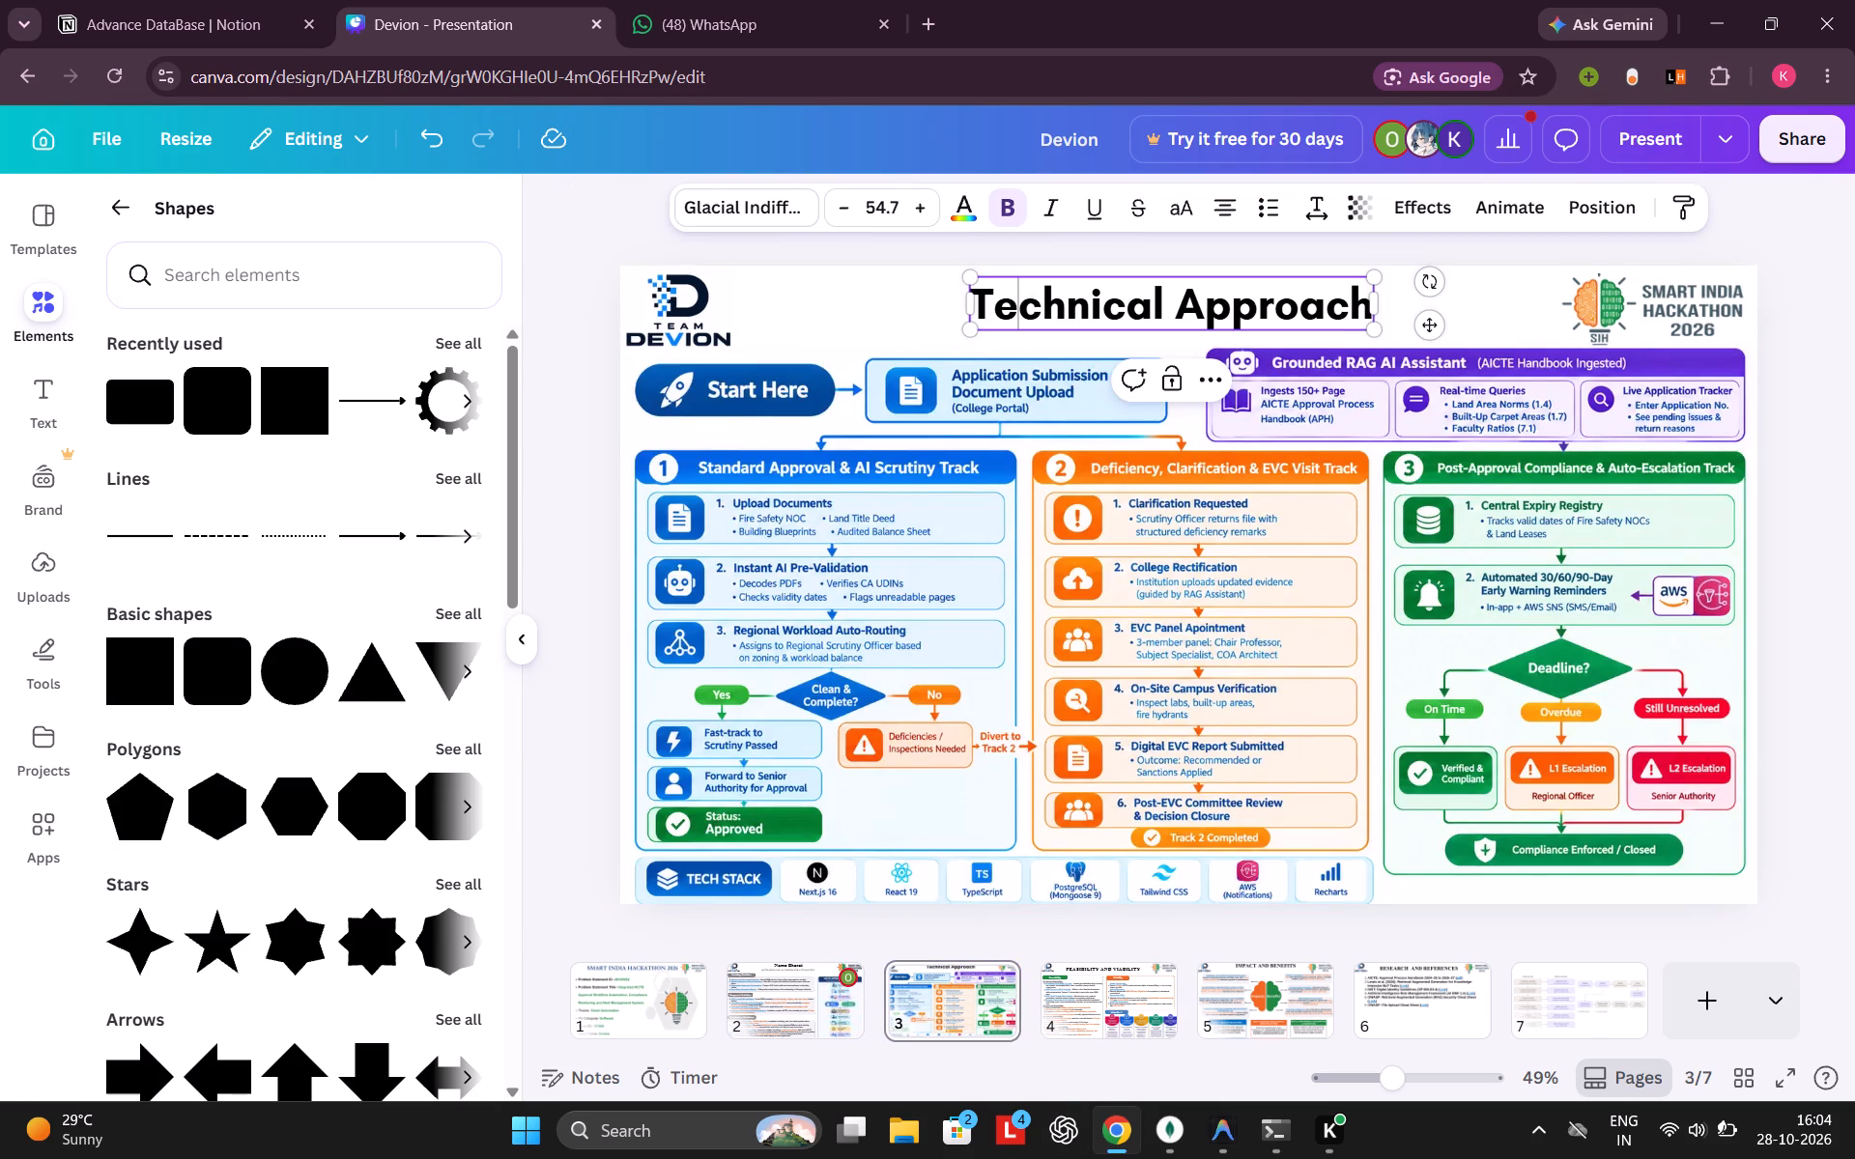
{"action": "triple_click", "coordinate": [846, 211]}
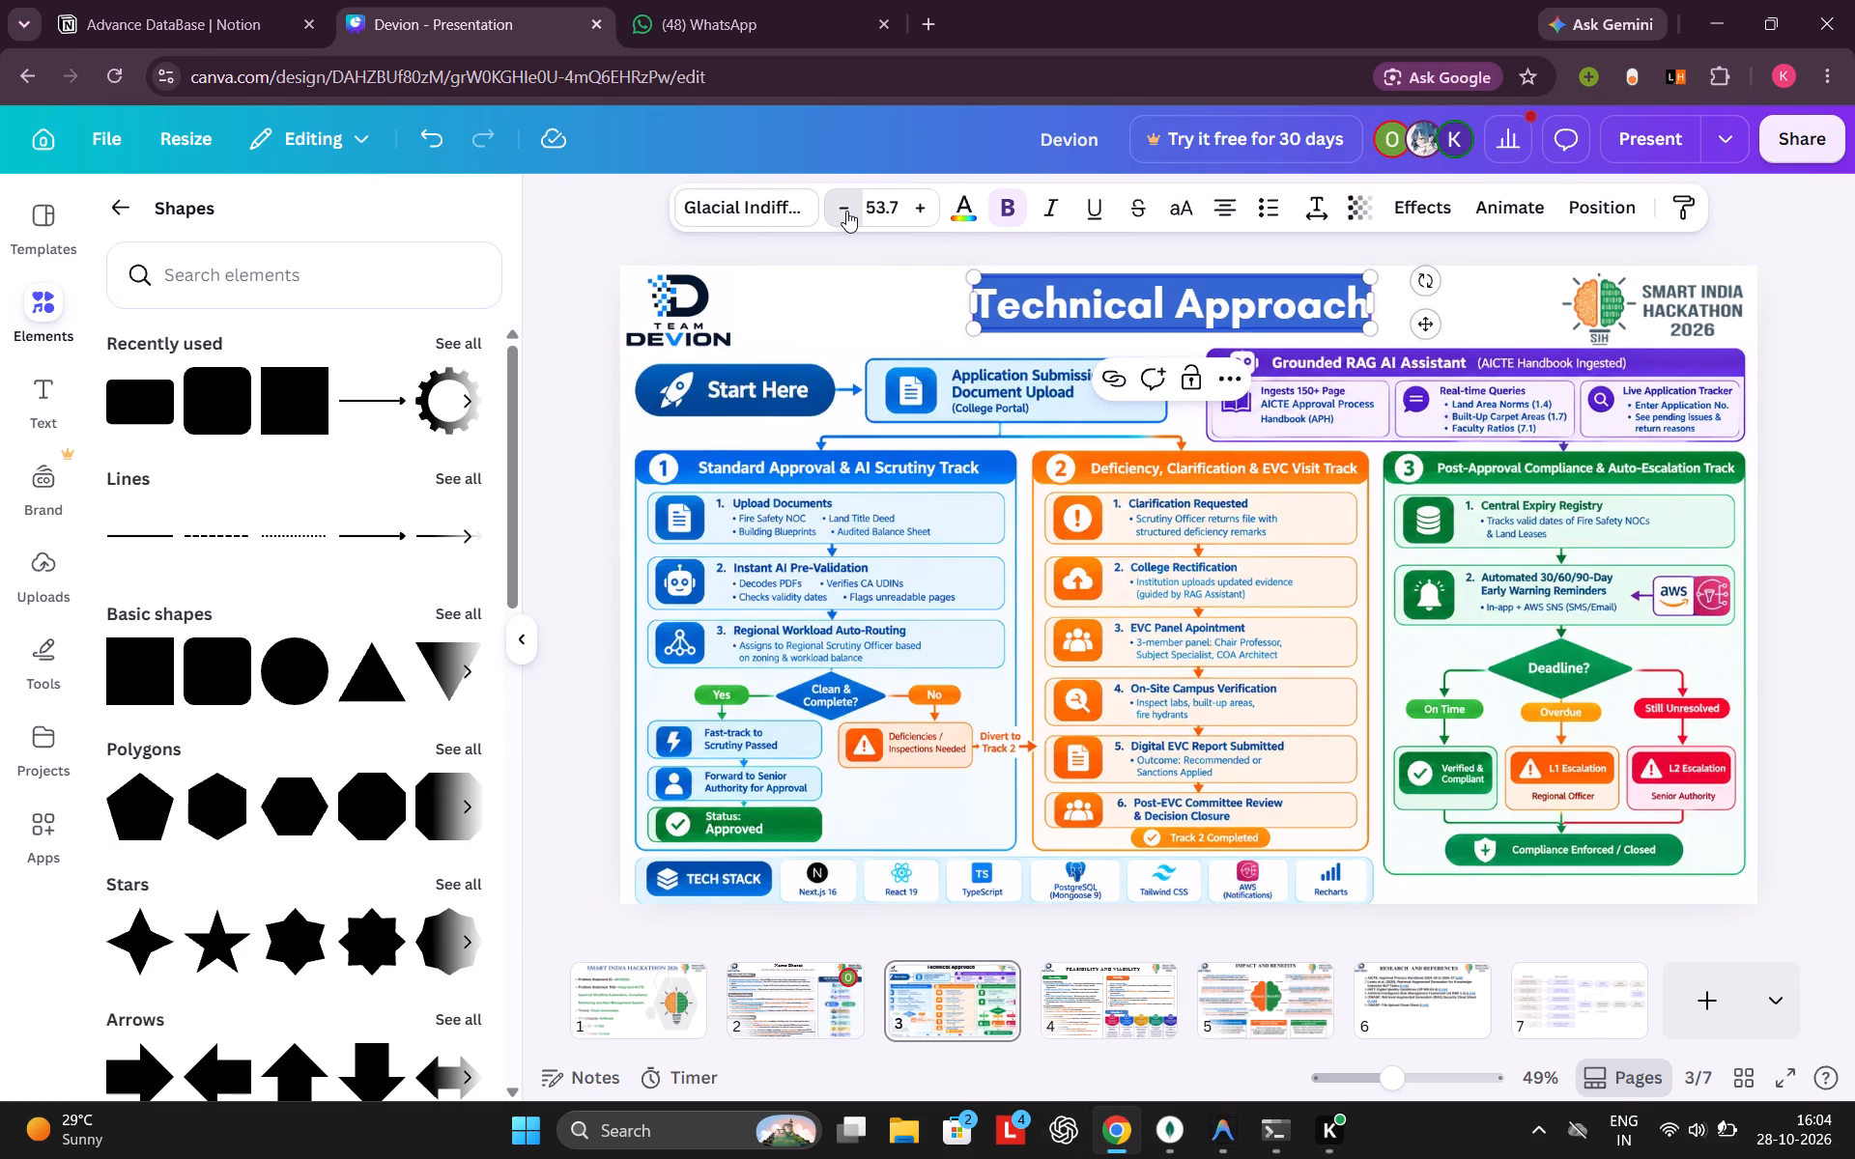
{"action": "left_click", "coordinate": [846, 211]}
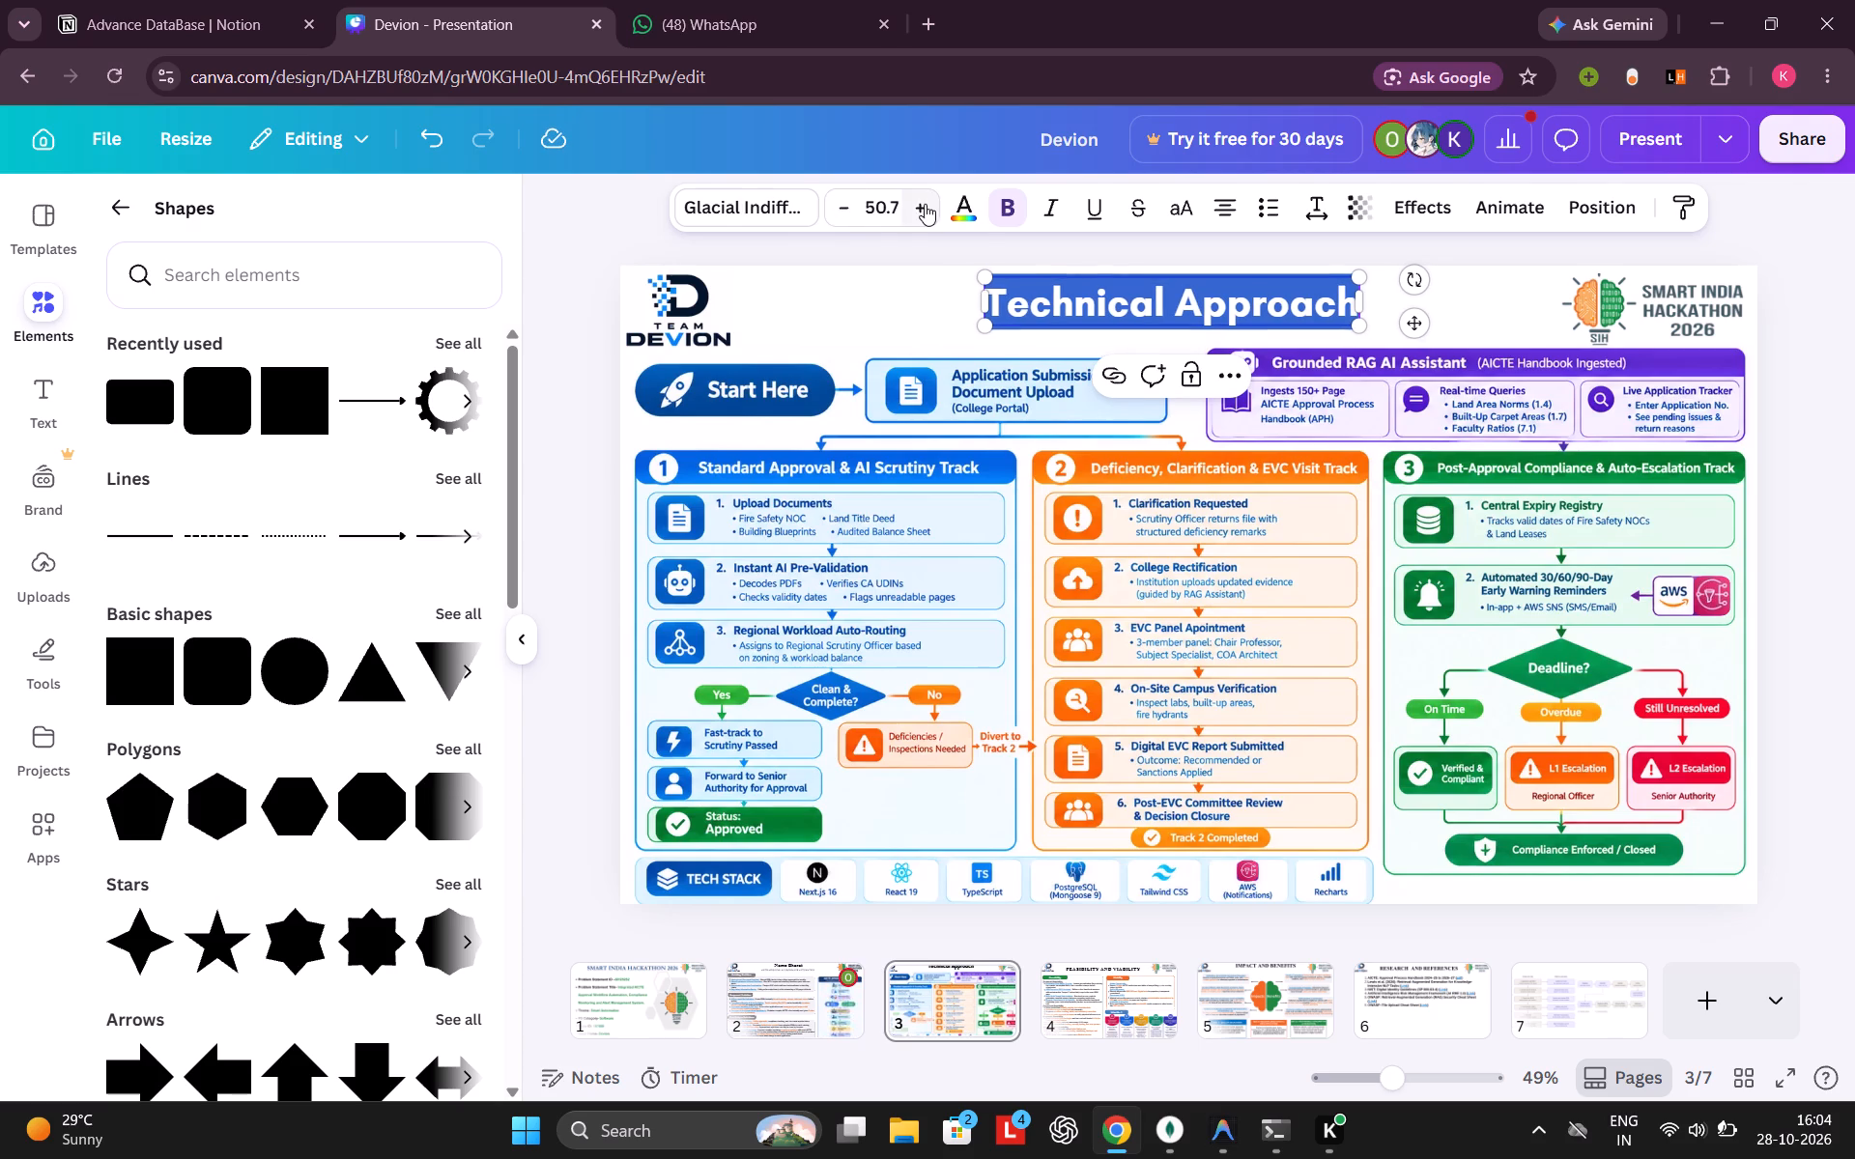
{"action": "left_click", "coordinate": [895, 207]}
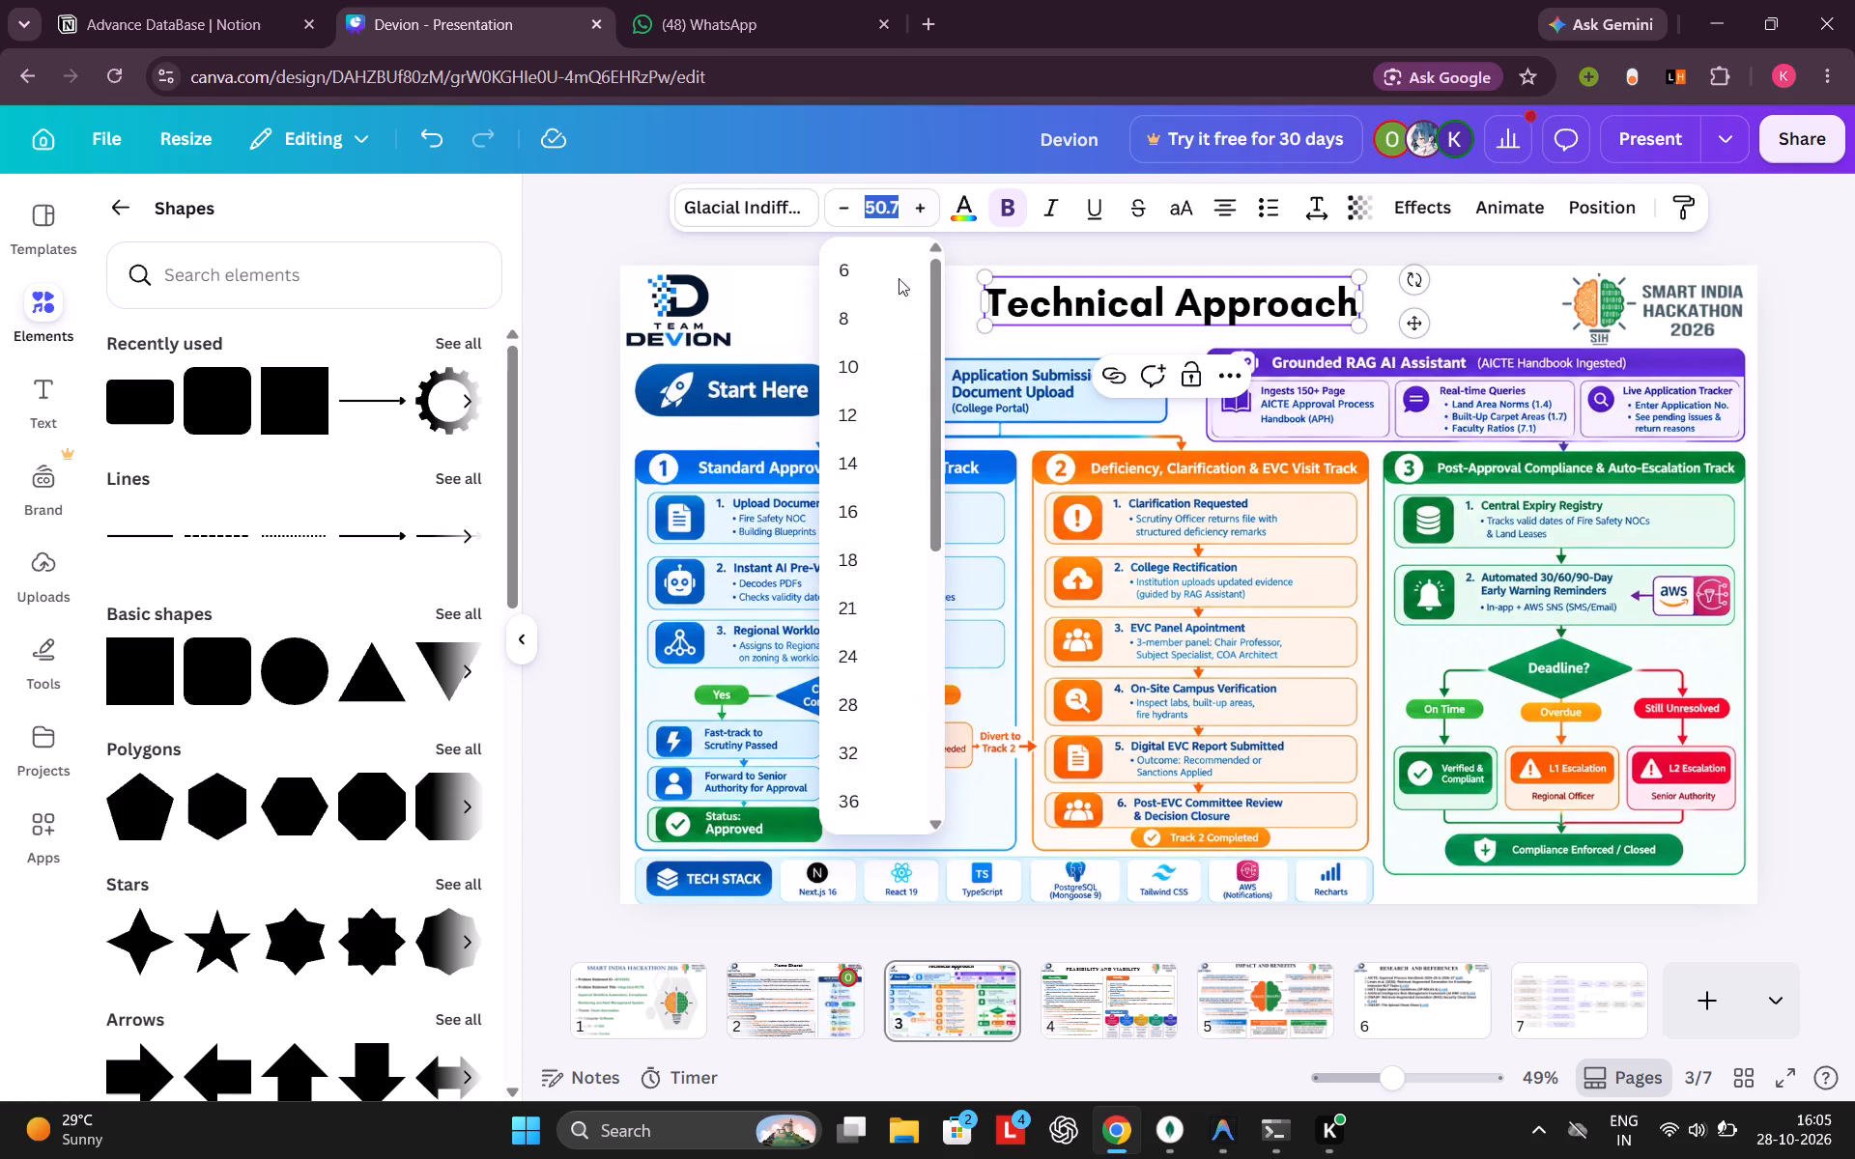
{"action": "scroll", "coordinate": [848, 650], "scroll_direction": "down", "scroll_amount": 4}
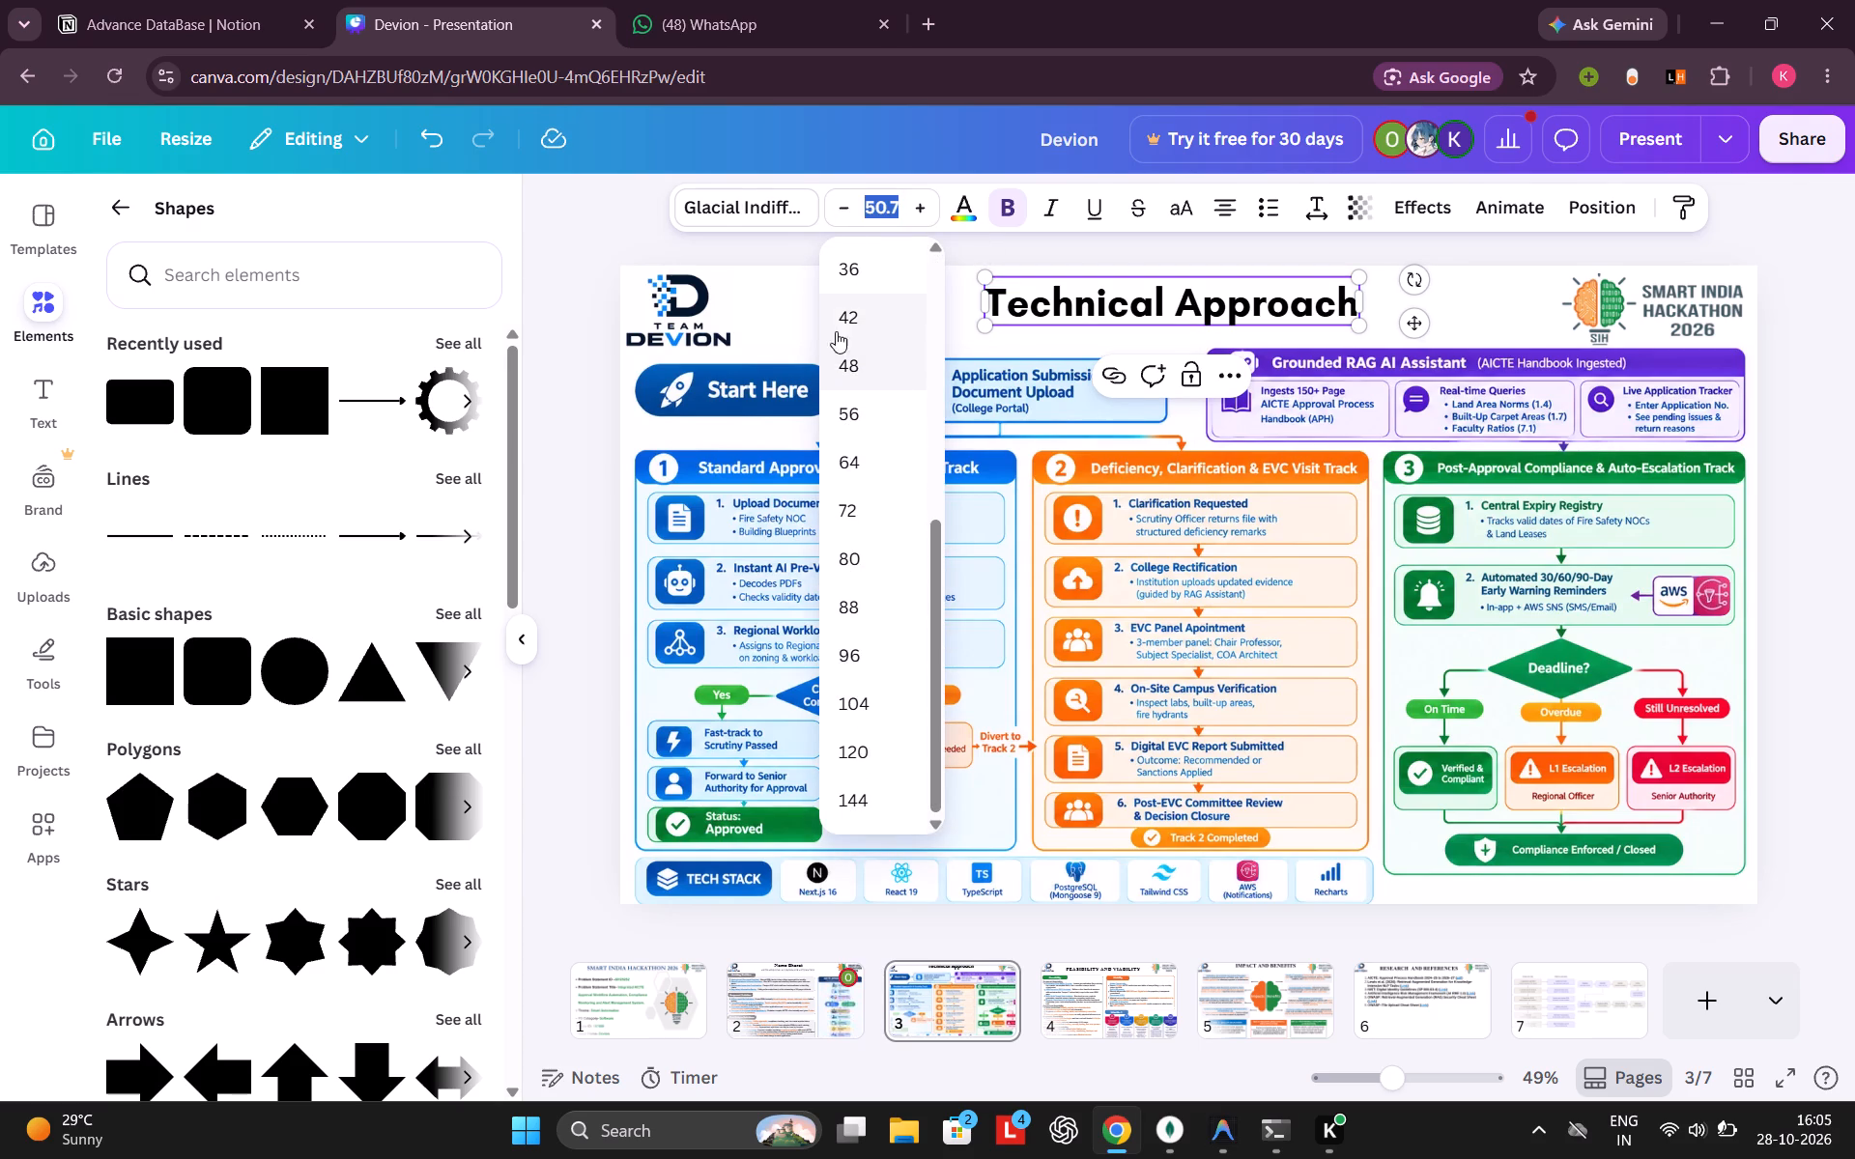
{"action": "type", "text": "51"}
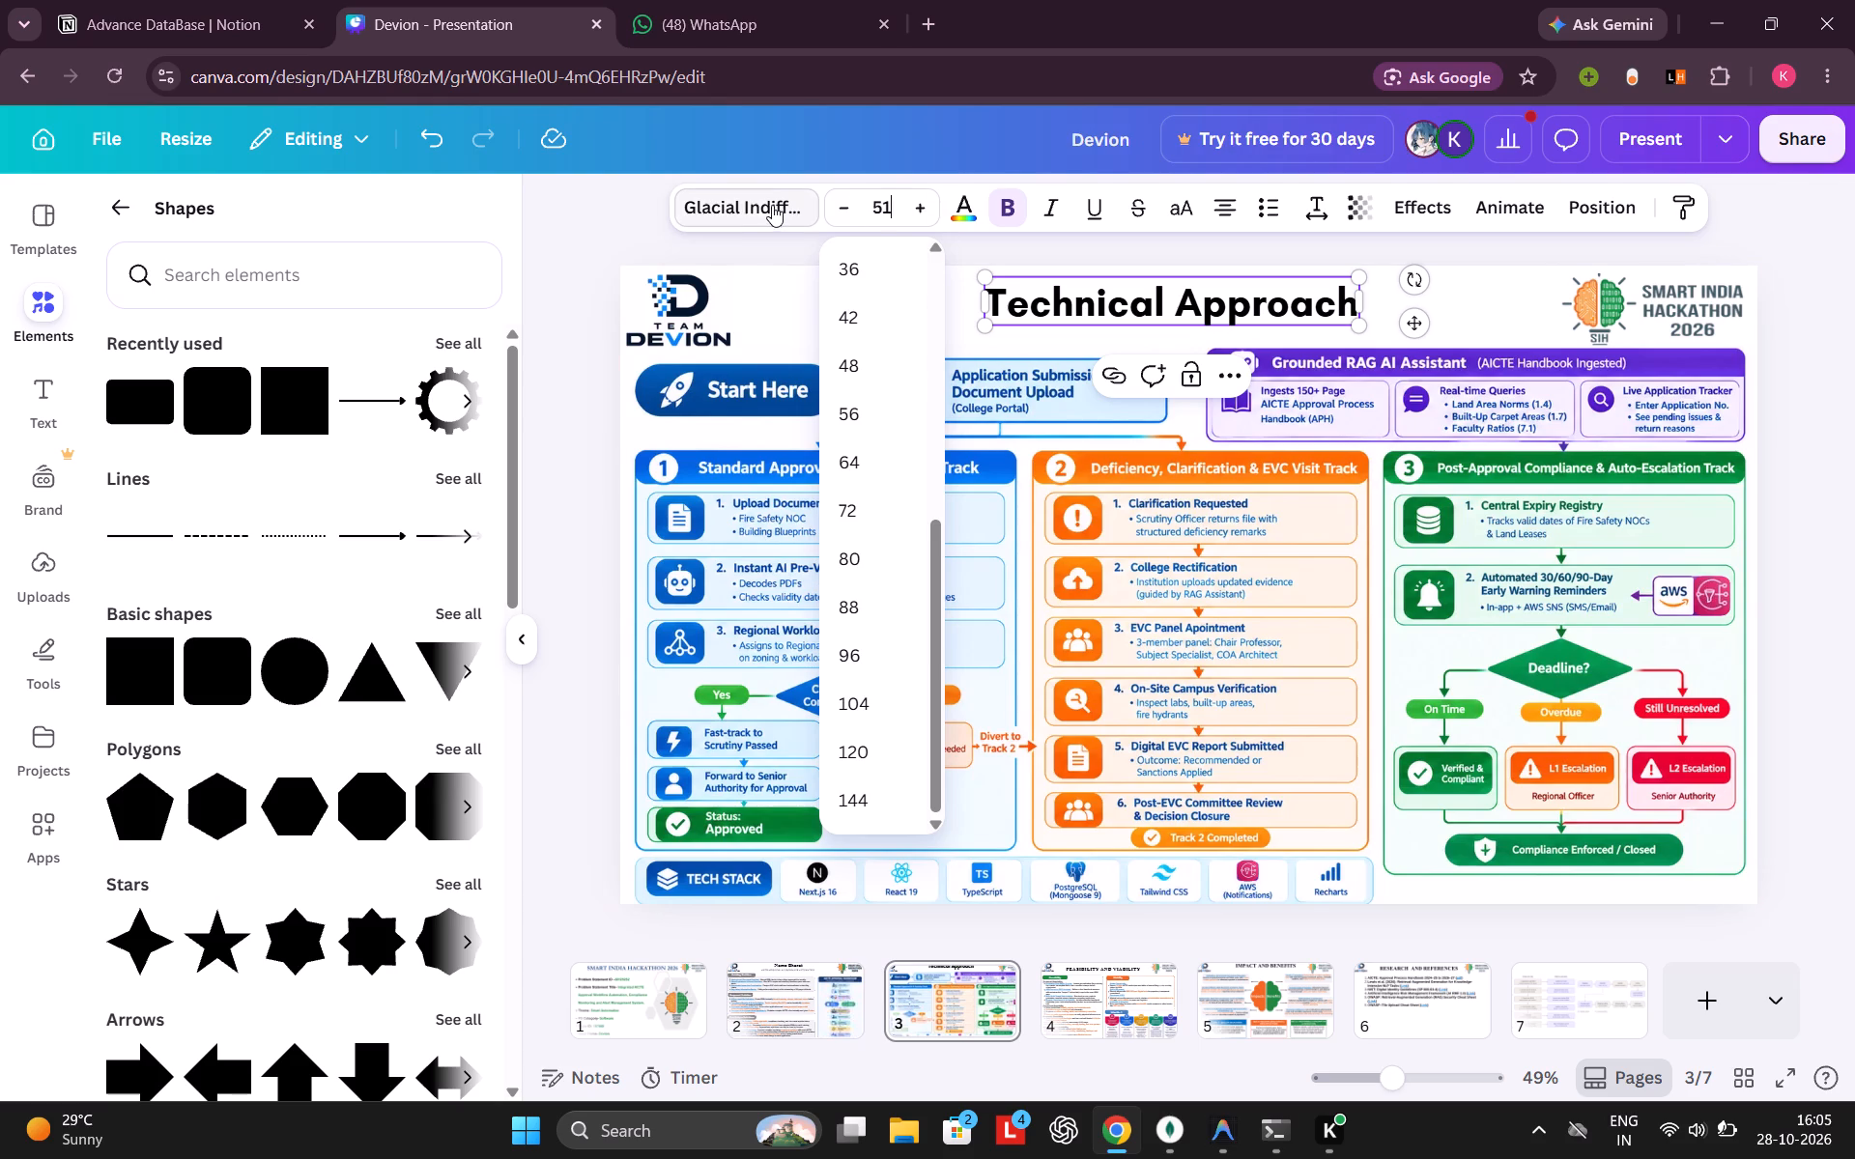
{"action": "left_click", "coordinate": [769, 205]}
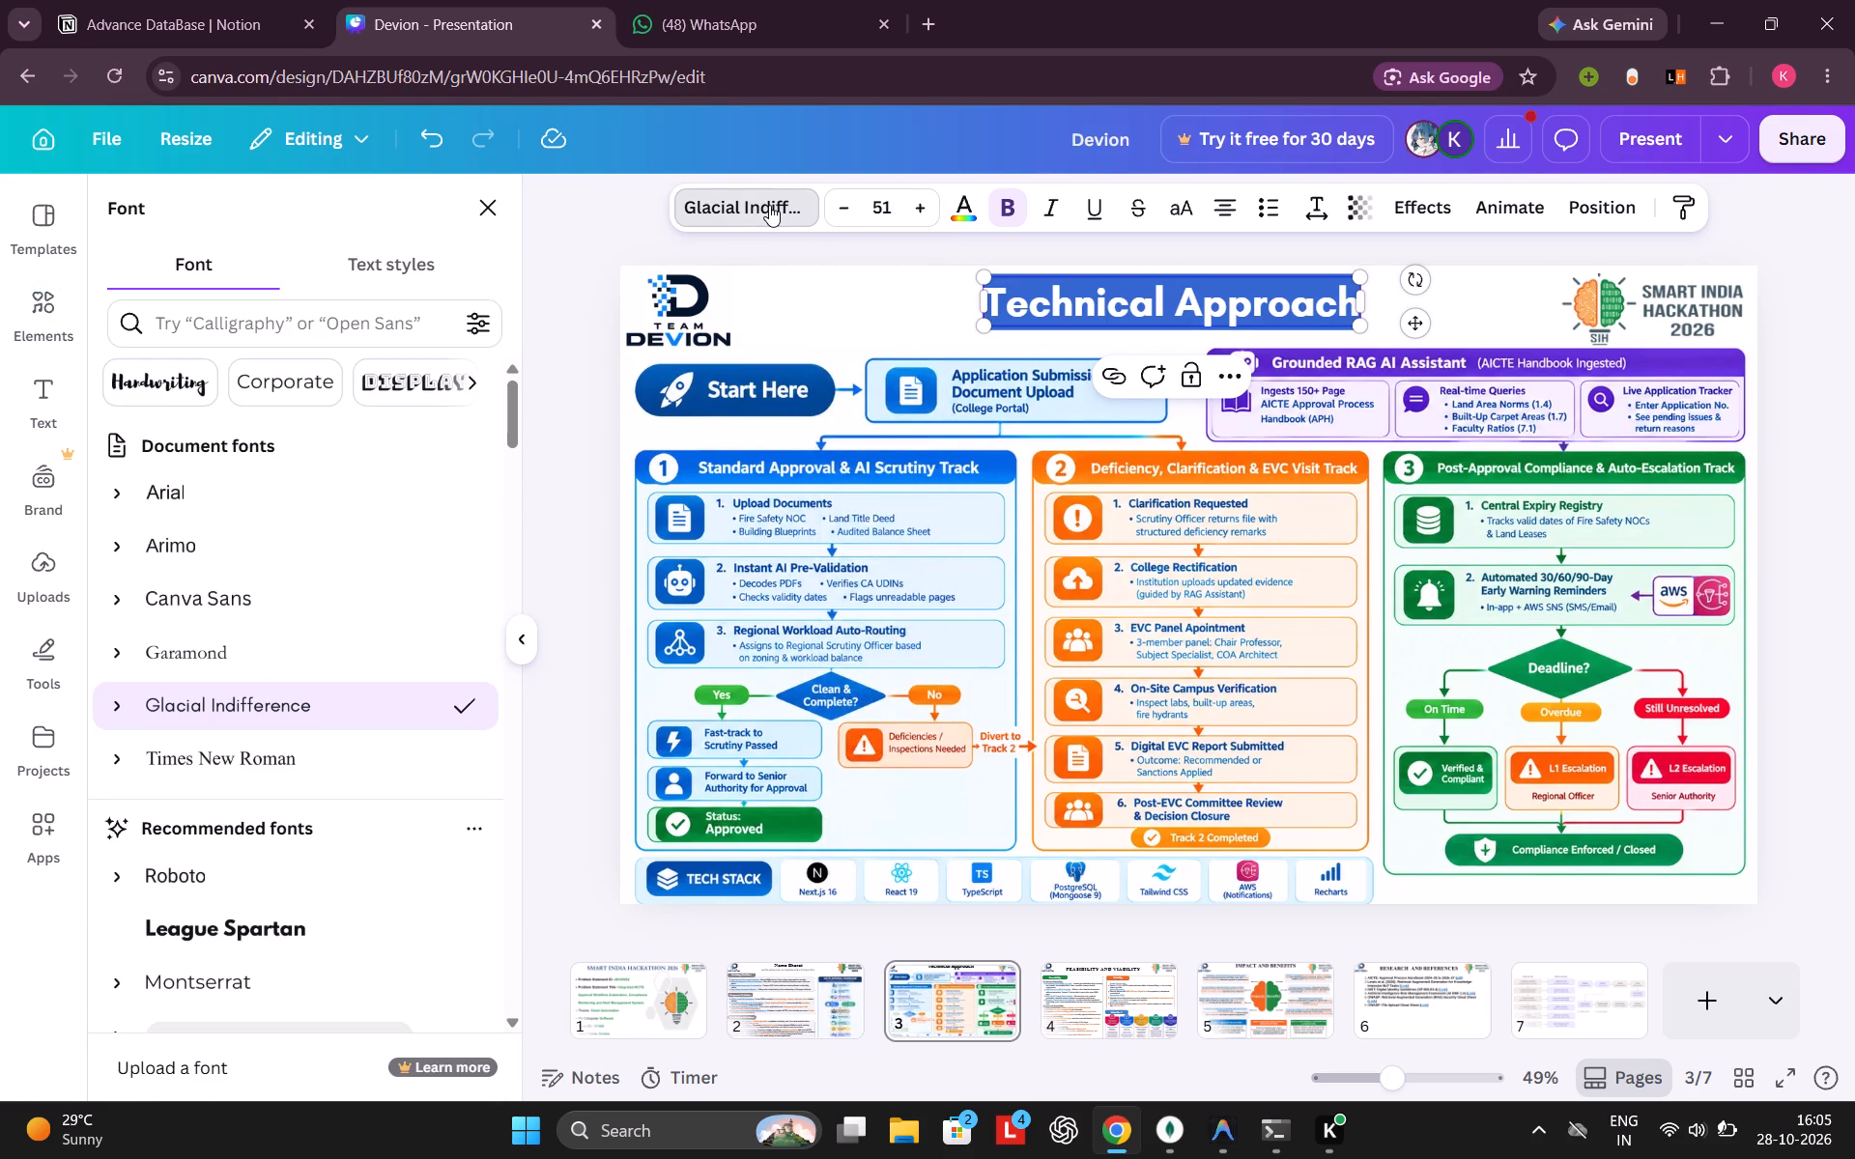
{"action": "left_click", "coordinate": [278, 752]}
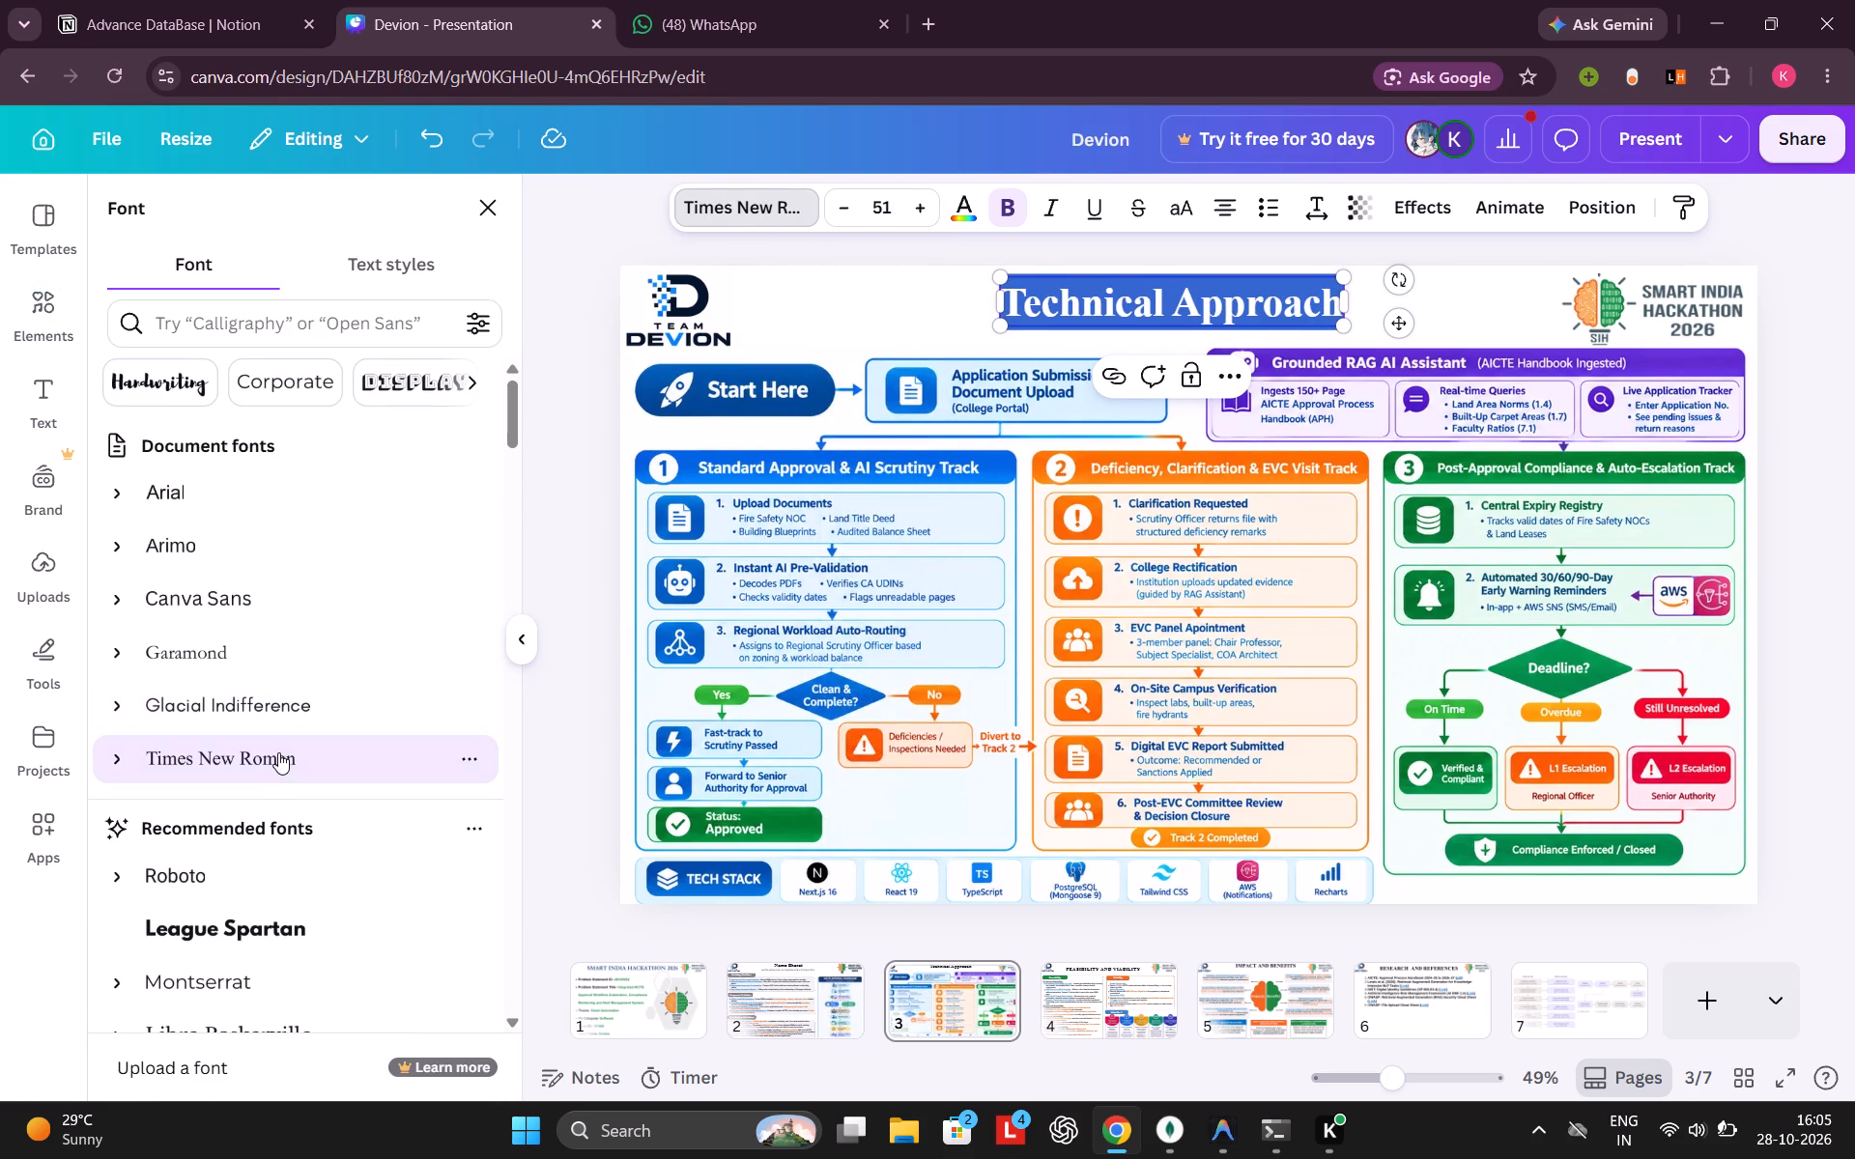
{"action": "left_click", "coordinate": [958, 306]}
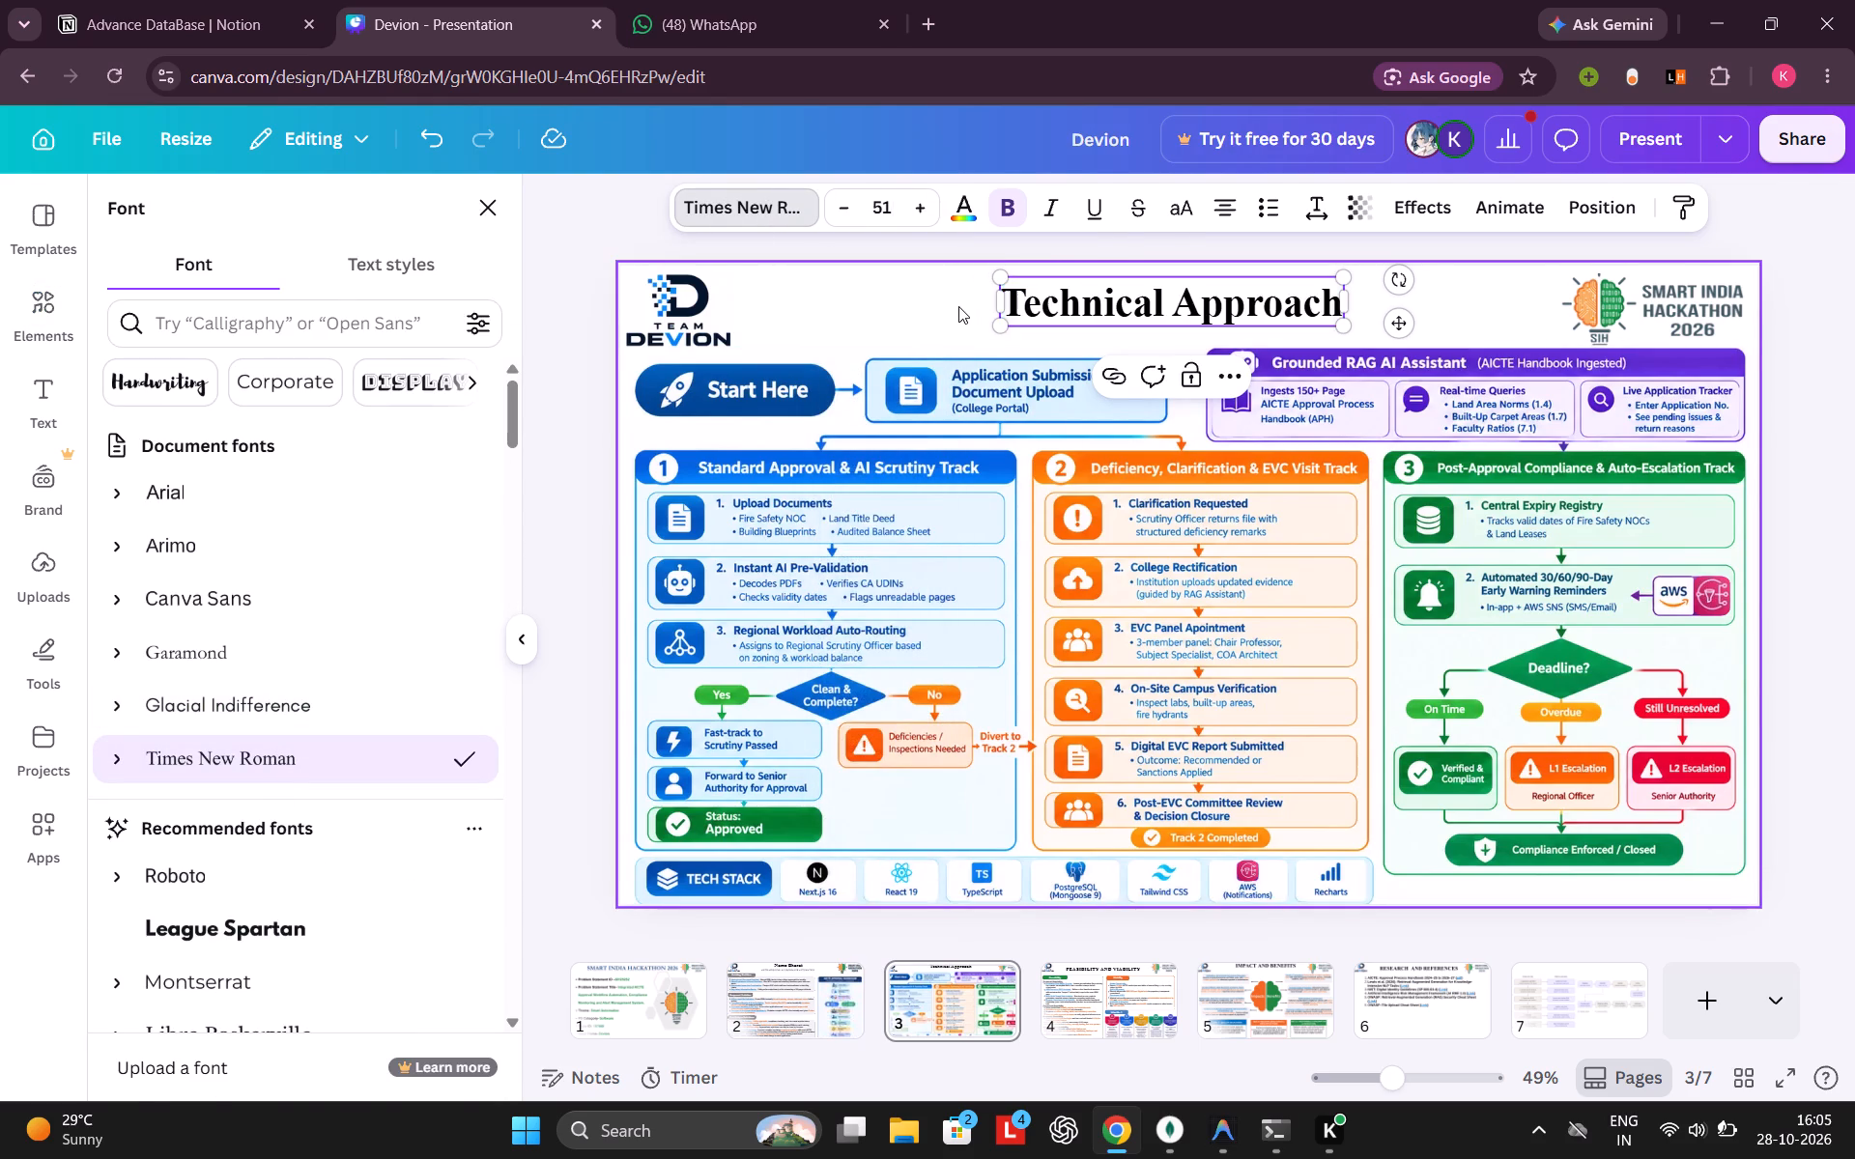
Reduce the whole "FEASIBILITY AND VIABILITY" title on slide 4 to font size 51.
{"action": "left_click", "coordinate": [1122, 1012]}
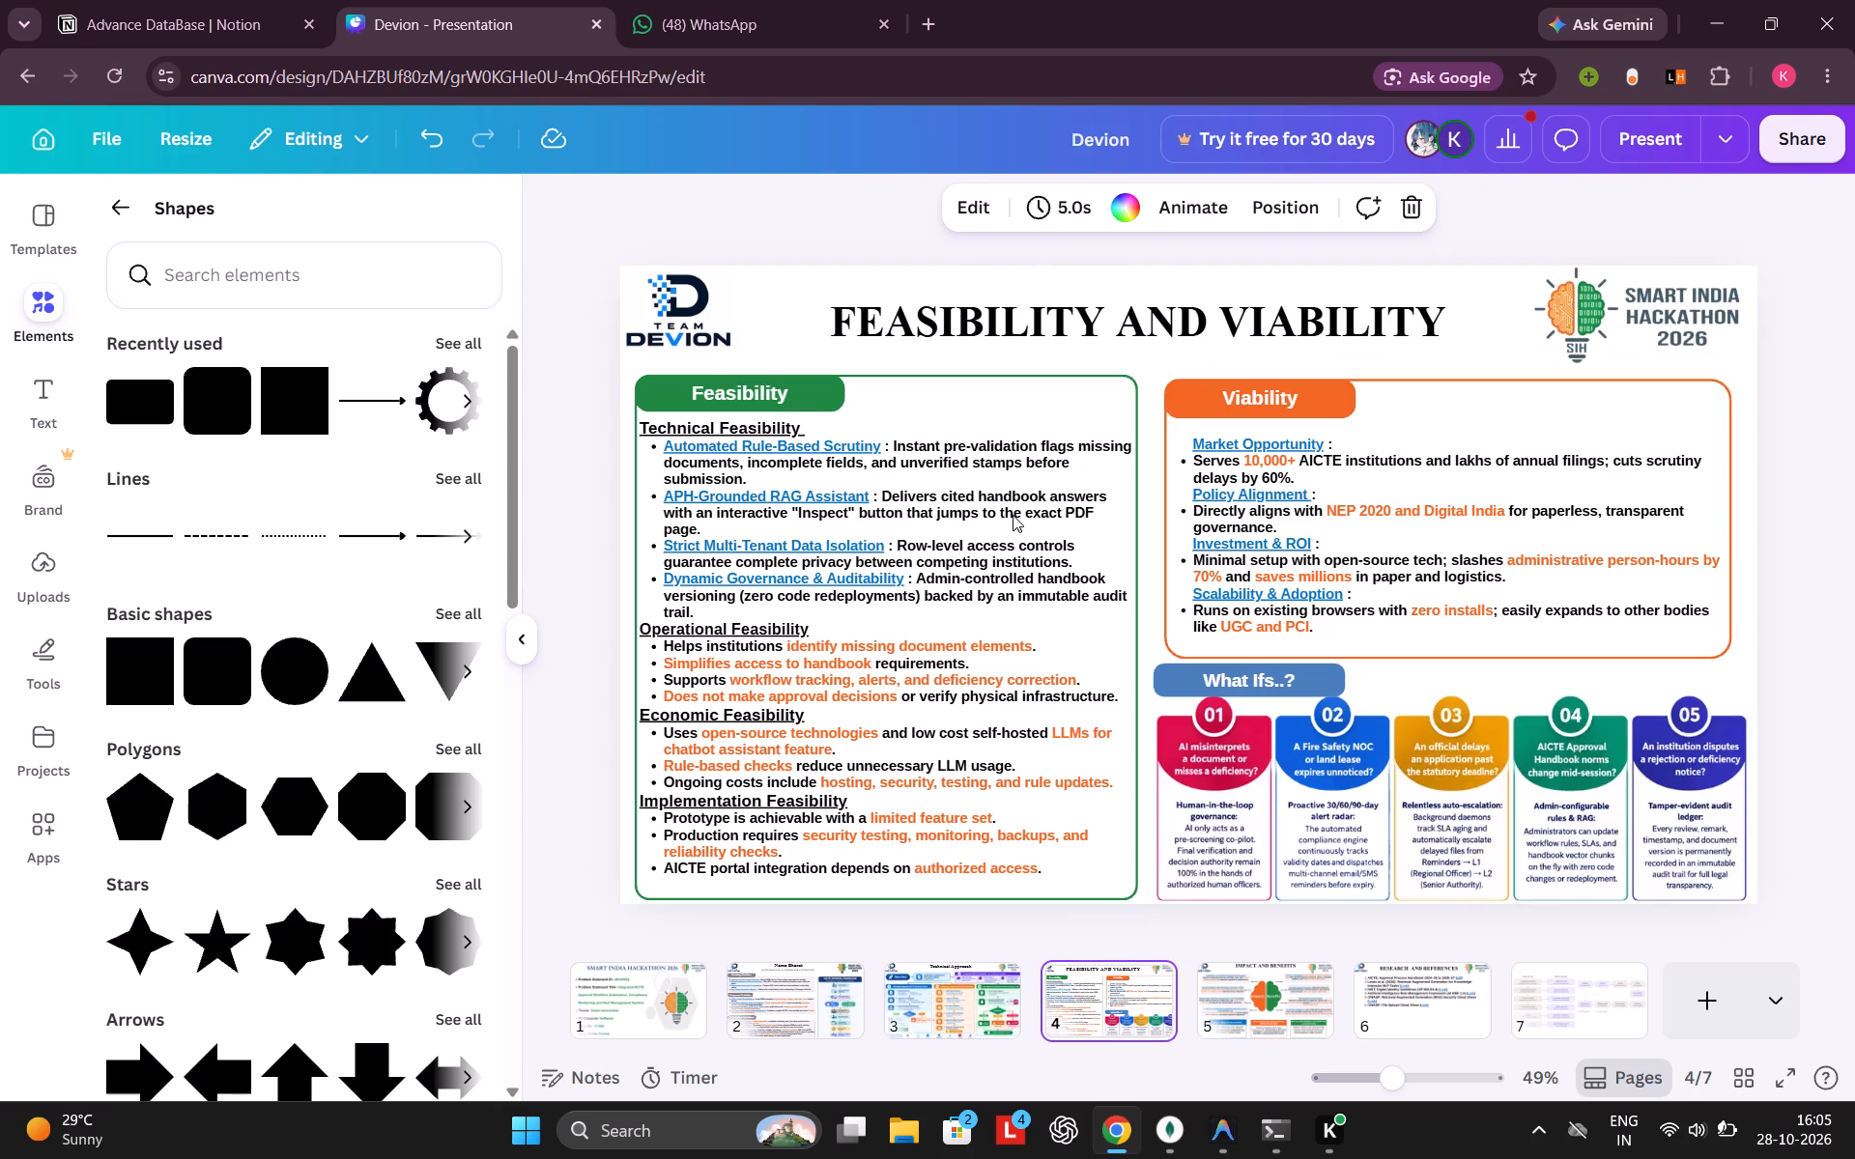
{"action": "triple_click", "coordinate": [875, 322]}
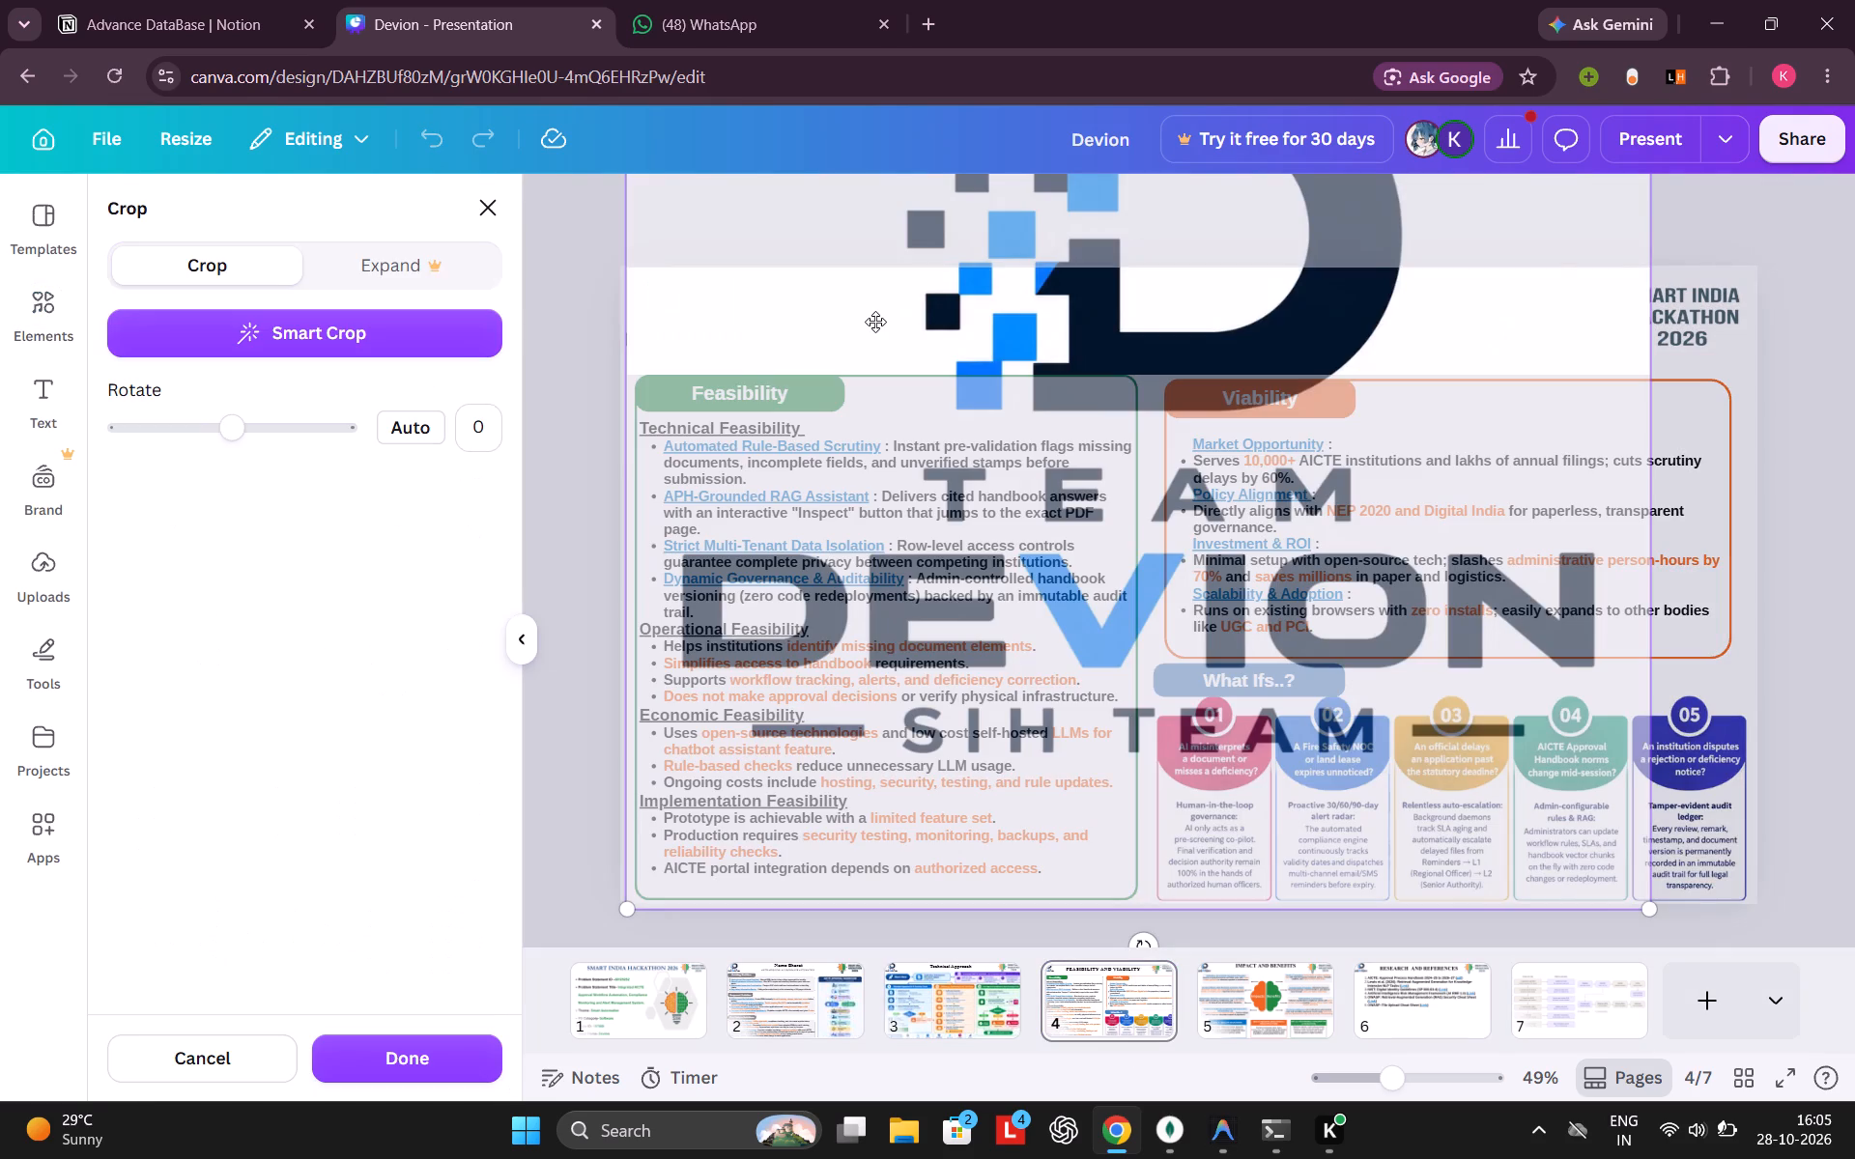
{"action": "key", "text": "ctrl+z"}
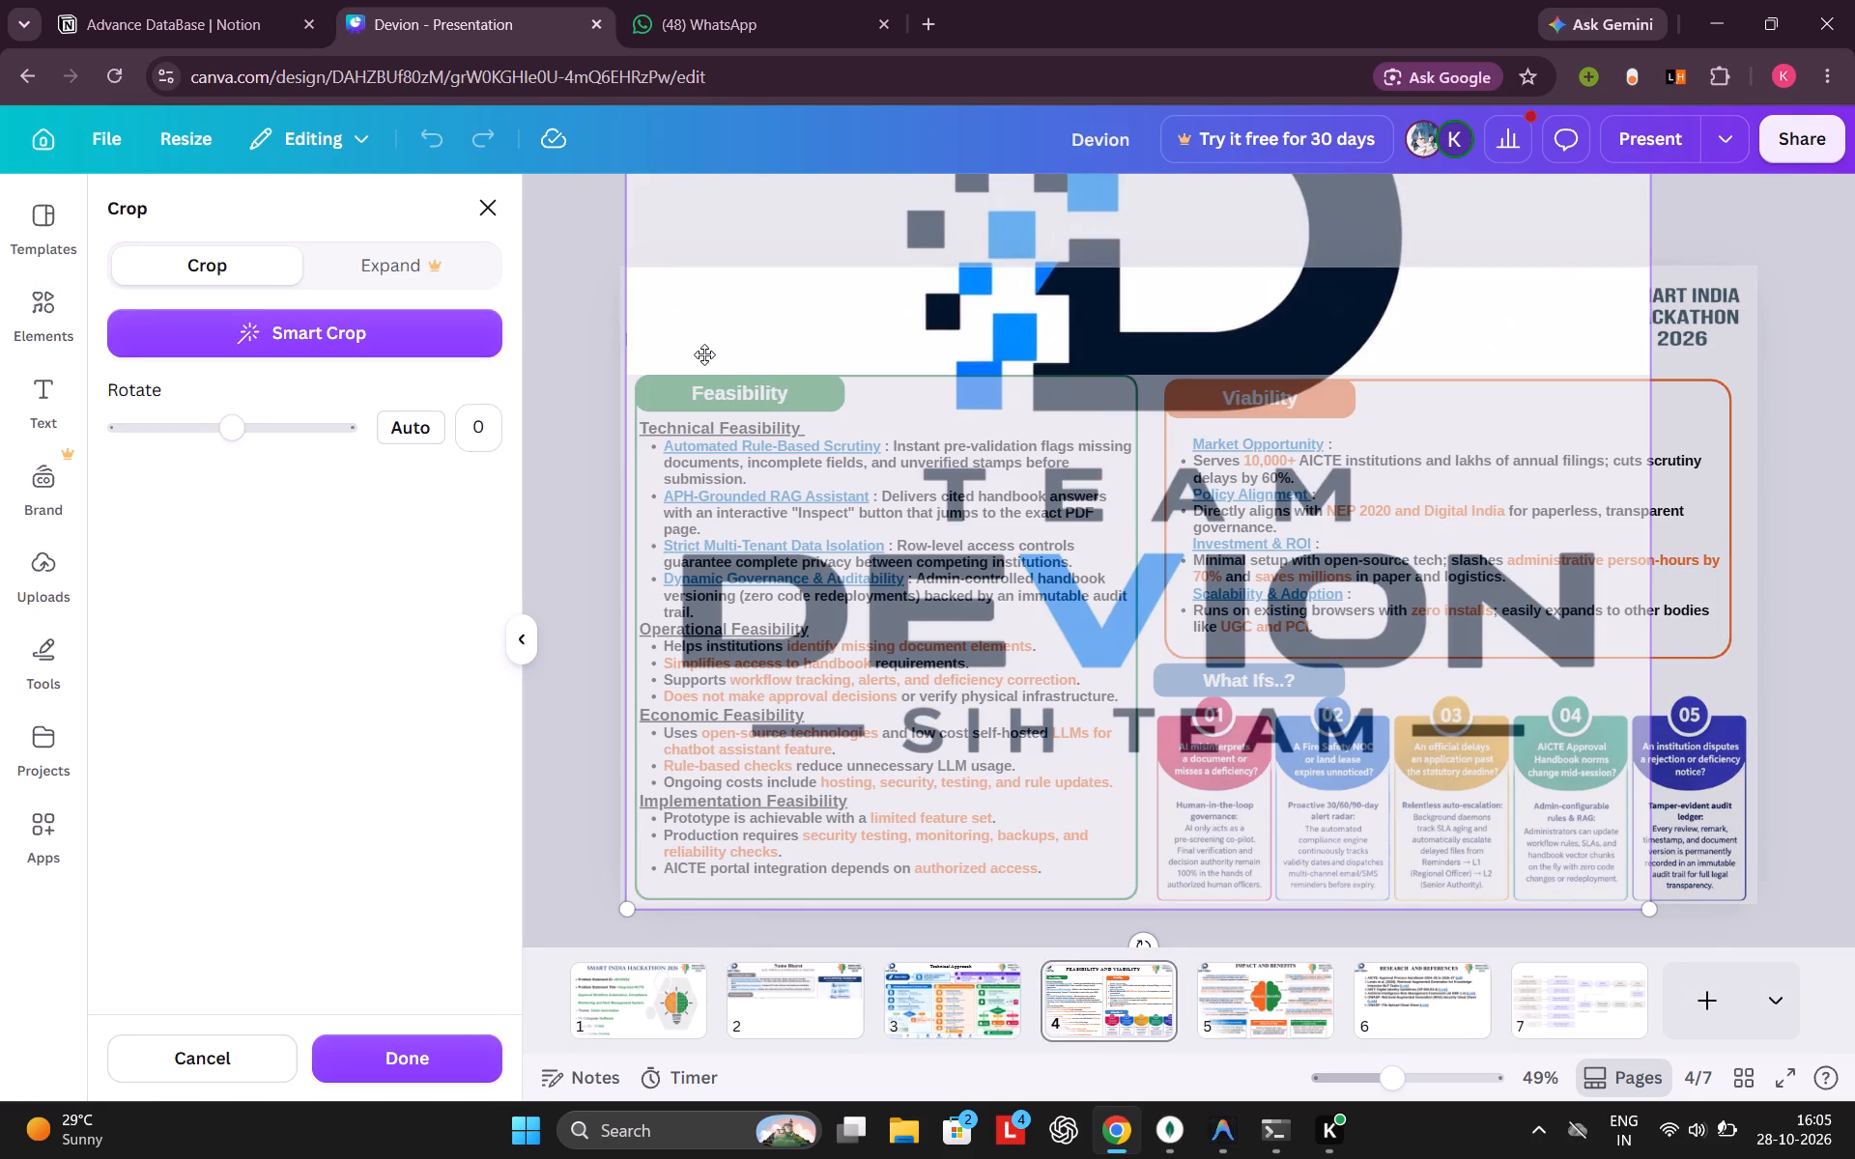
{"action": "left_click", "coordinate": [590, 311]}
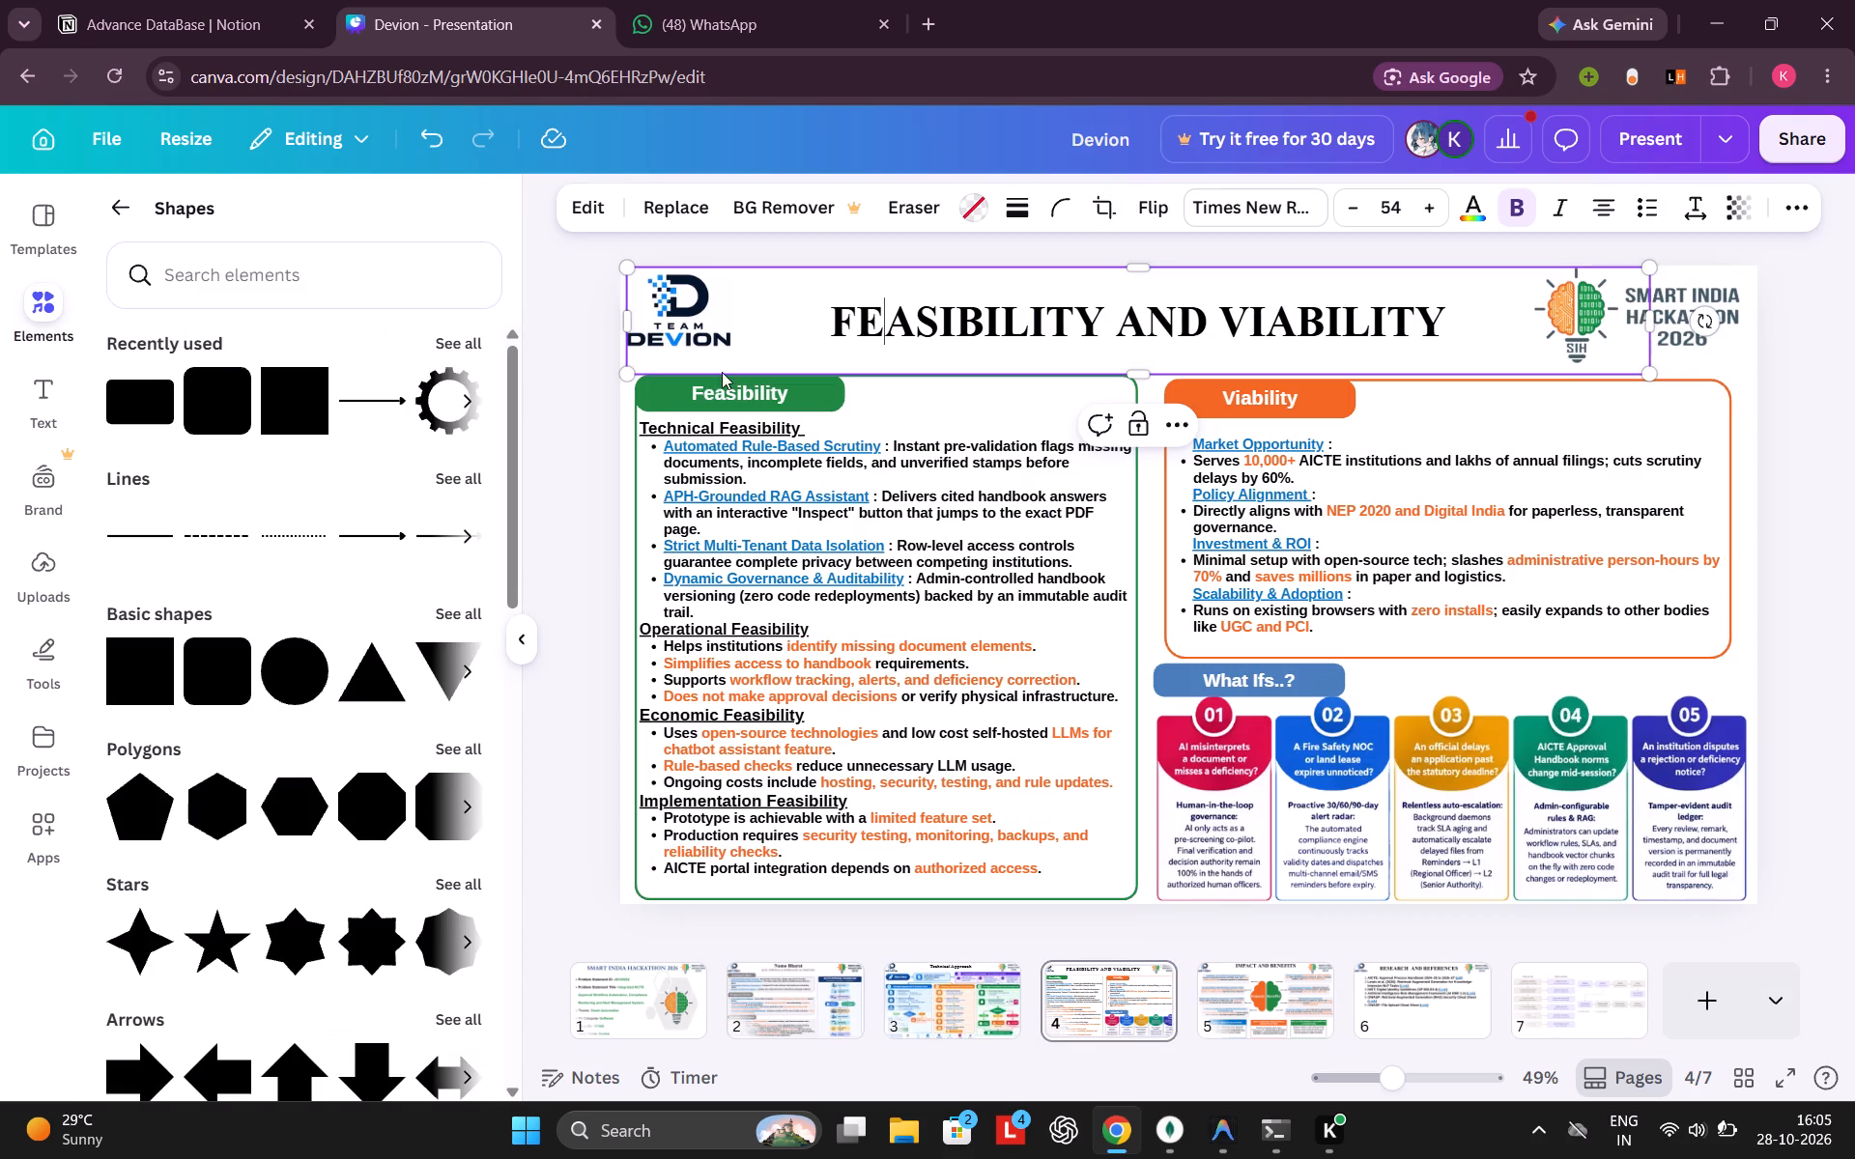
{"action": "left_click", "coordinate": [942, 317]}
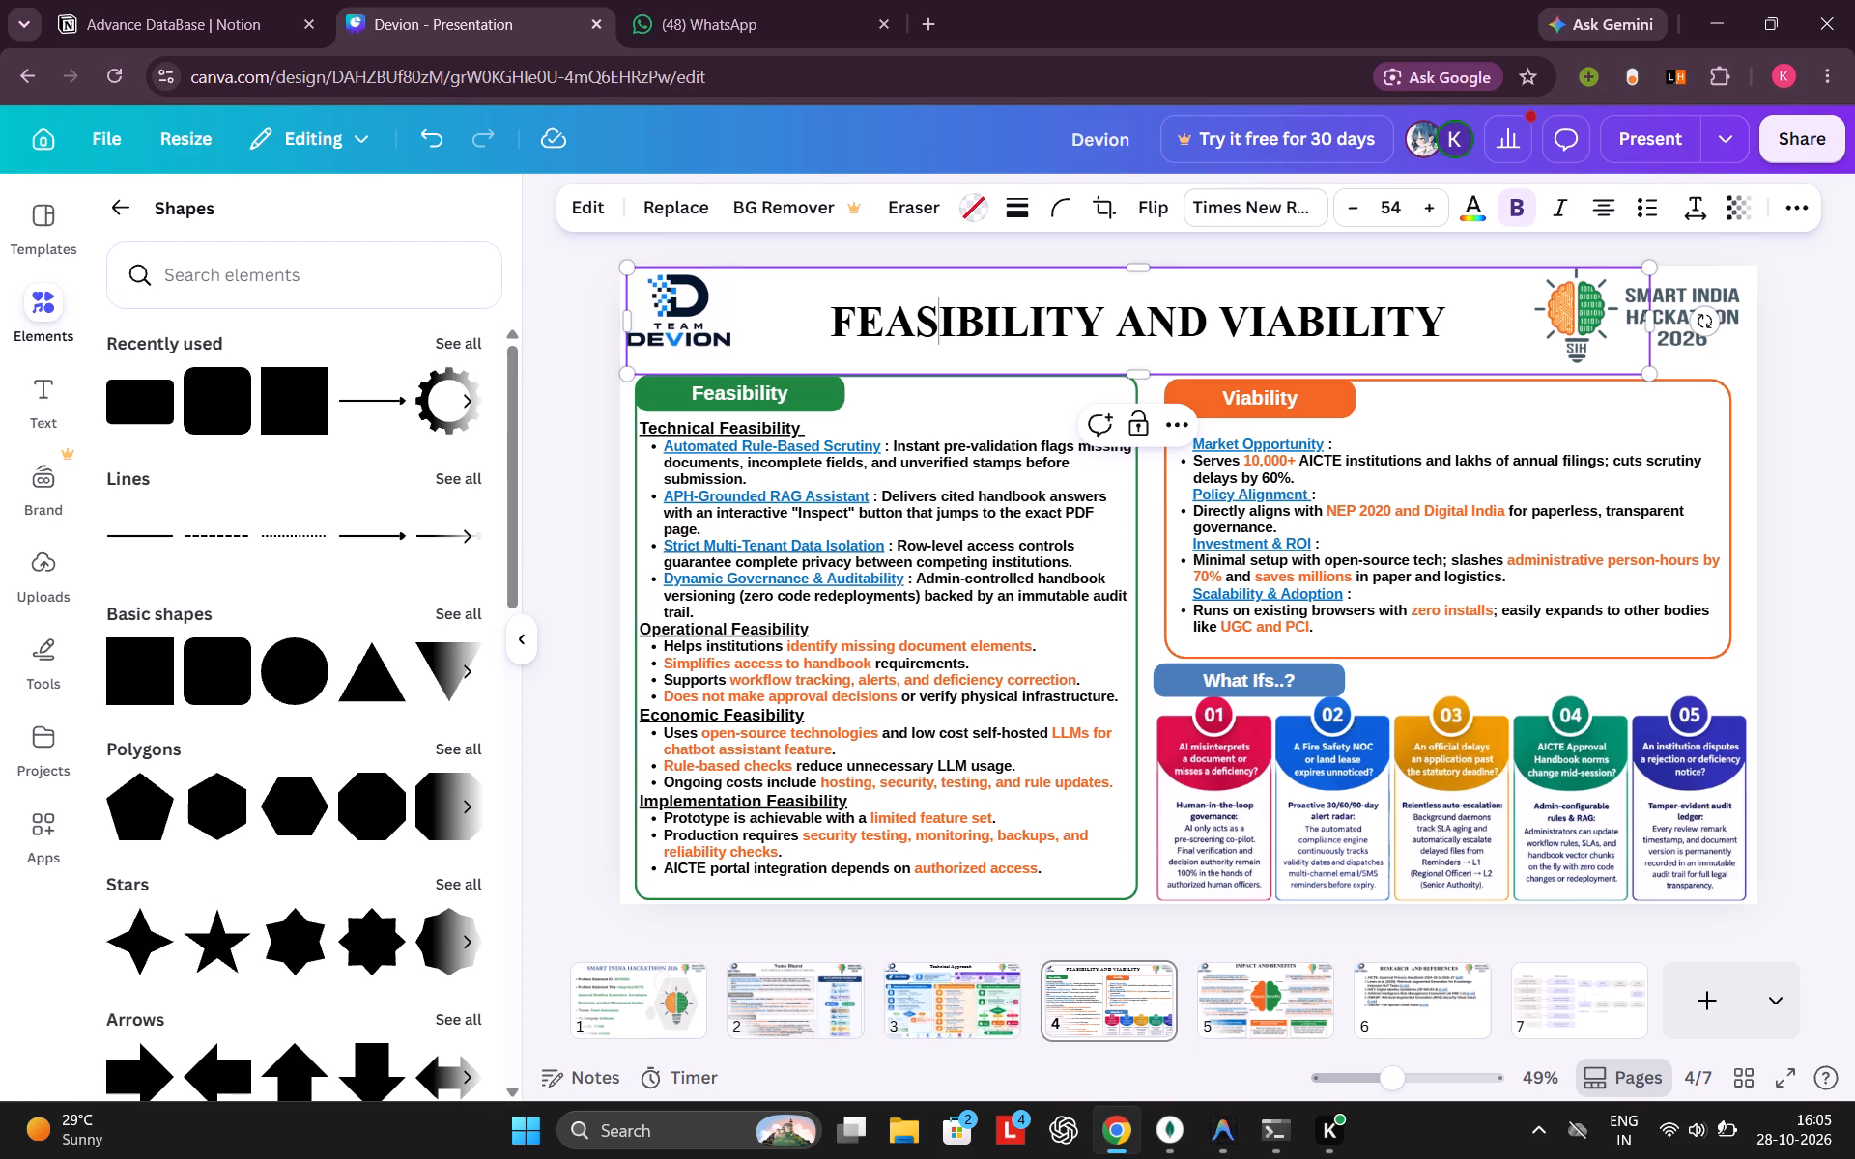
{"action": "left_click_drag", "start_coordinate": [942, 317], "coordinate": [1035, 305]}
{"action": "double_click", "coordinate": [1035, 305]}
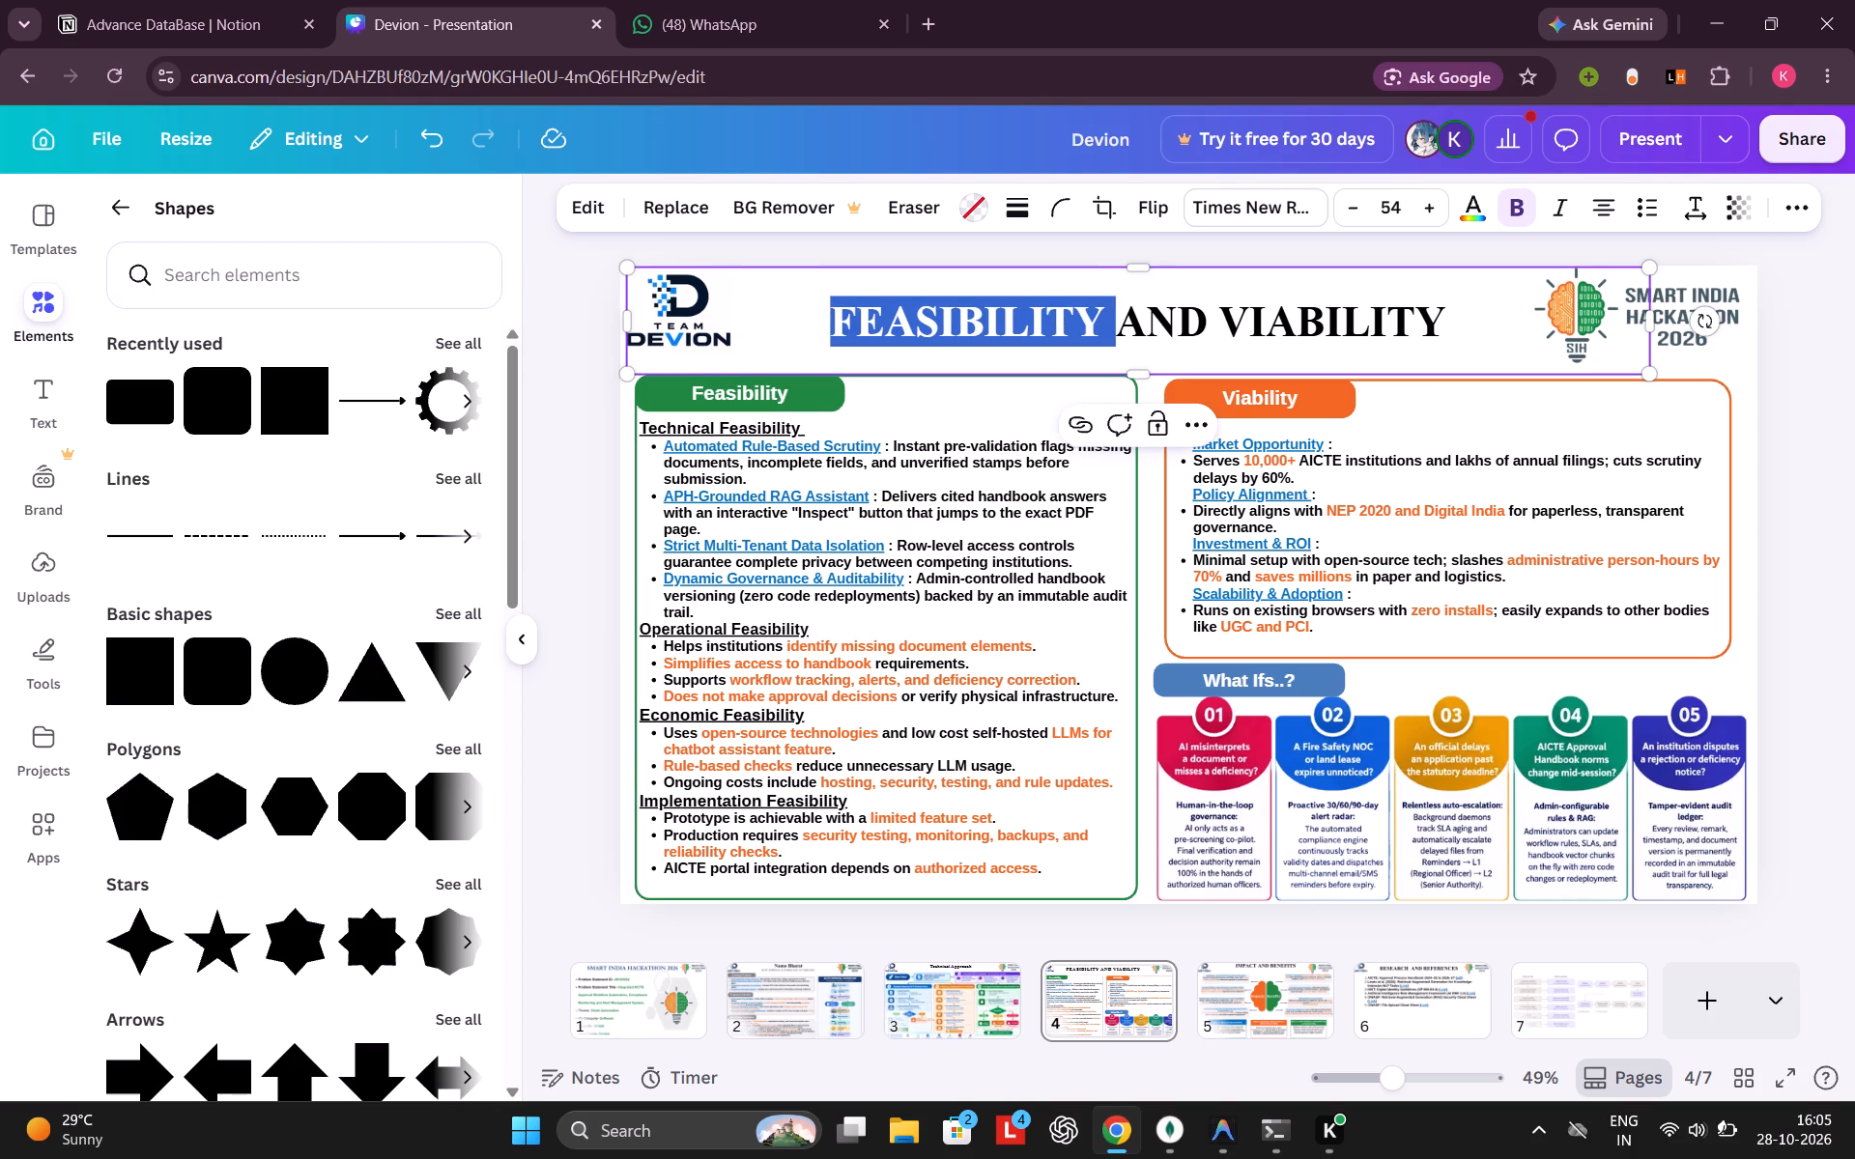
{"action": "left_click_drag", "start_coordinate": [1035, 305], "coordinate": [1181, 302]}
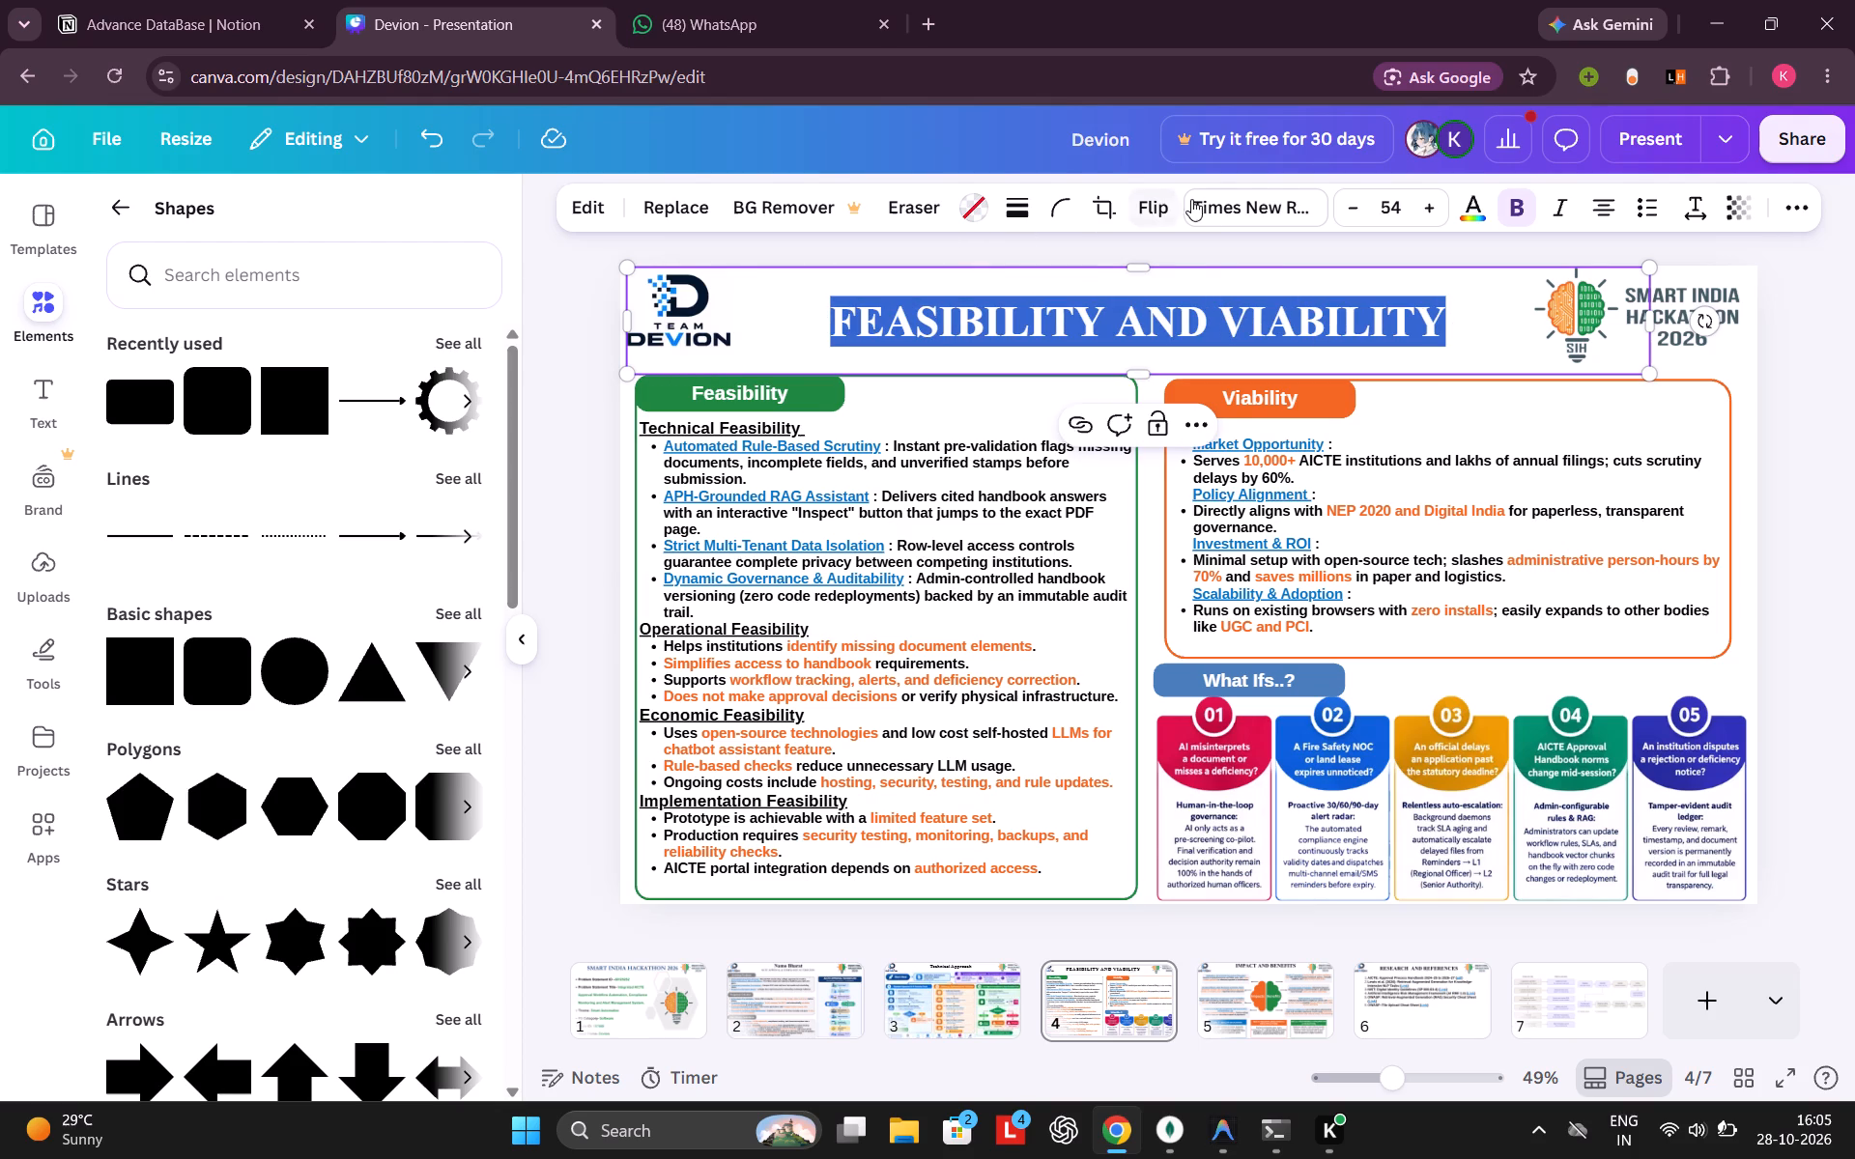
{"action": "double_click", "coordinate": [1352, 209]}
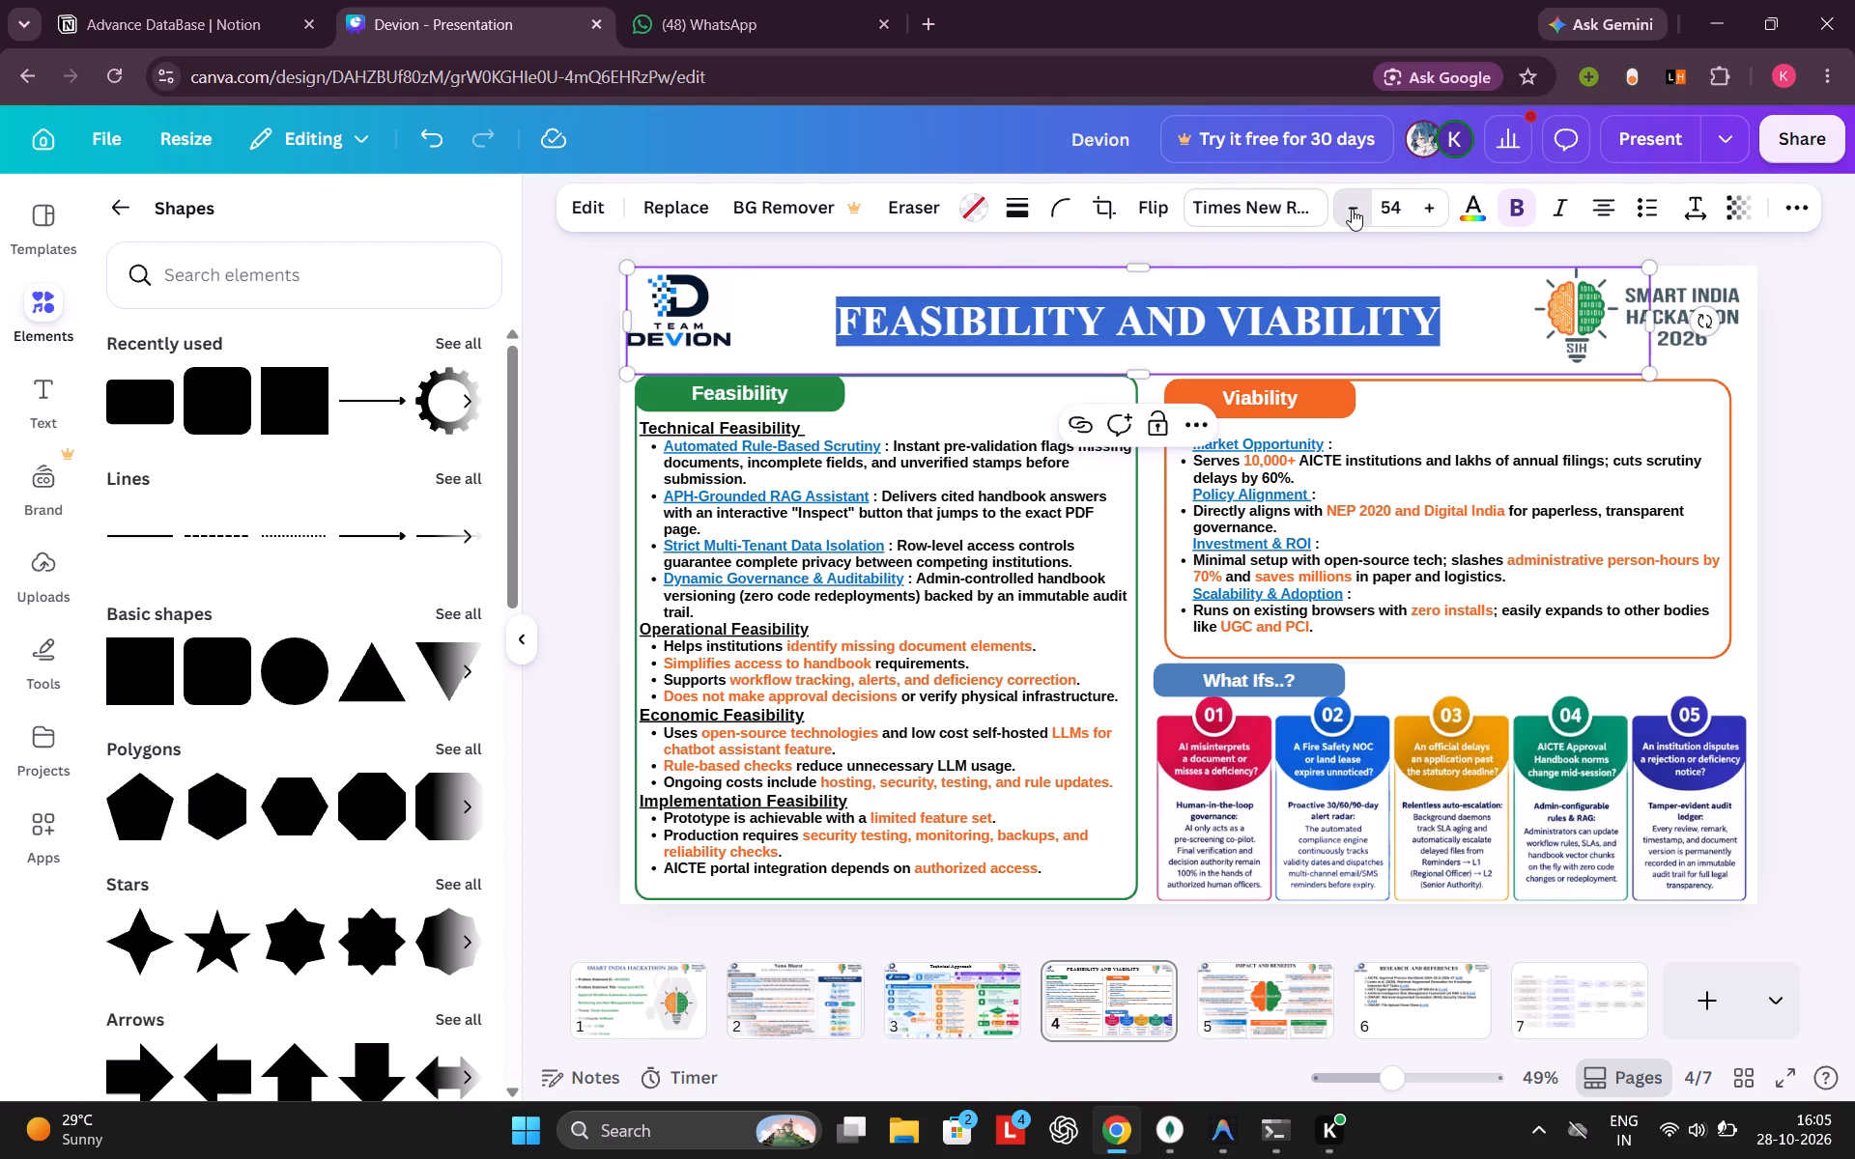
{"action": "left_click", "coordinate": [1352, 209]}
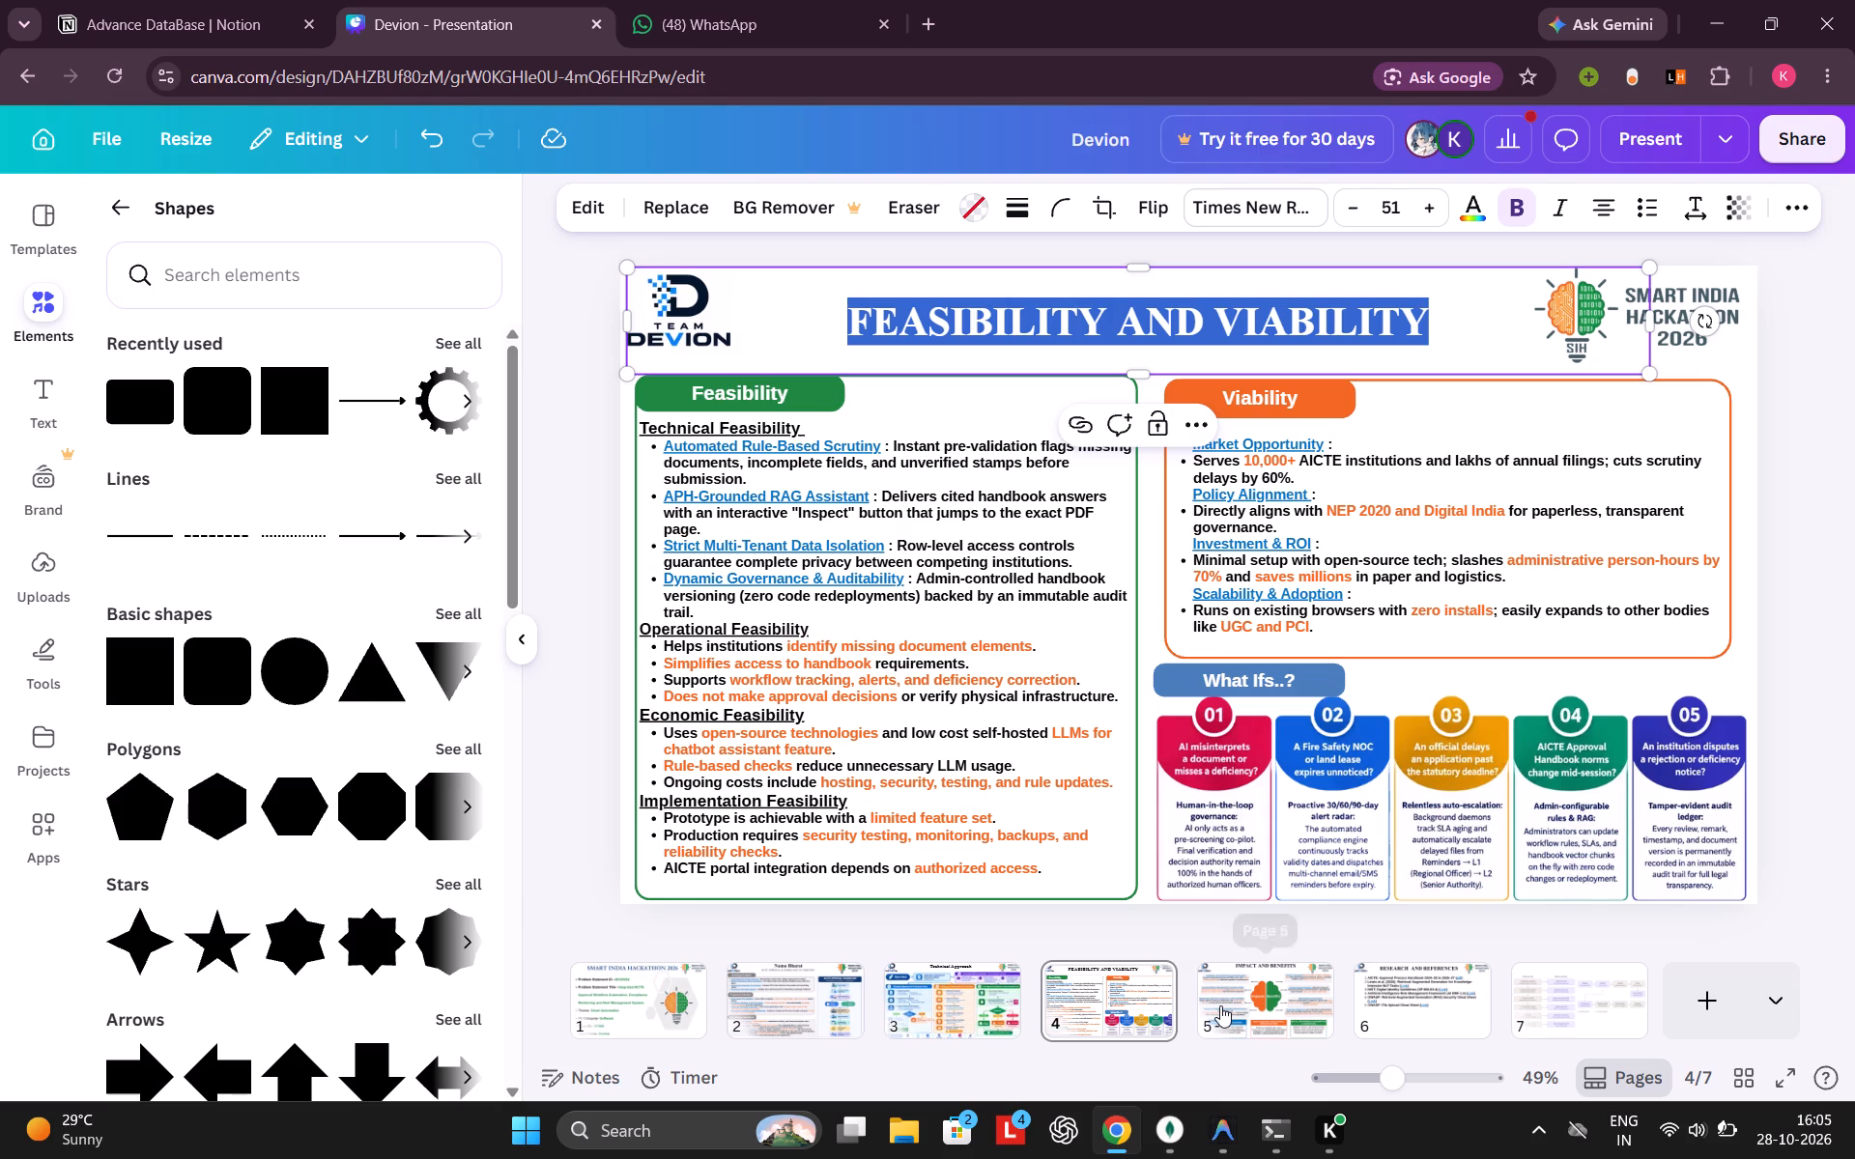
Reduce the "IMPACT AND BENEFITS" title on slide 5 to font size 51.
{"action": "left_click", "coordinate": [1220, 1005]}
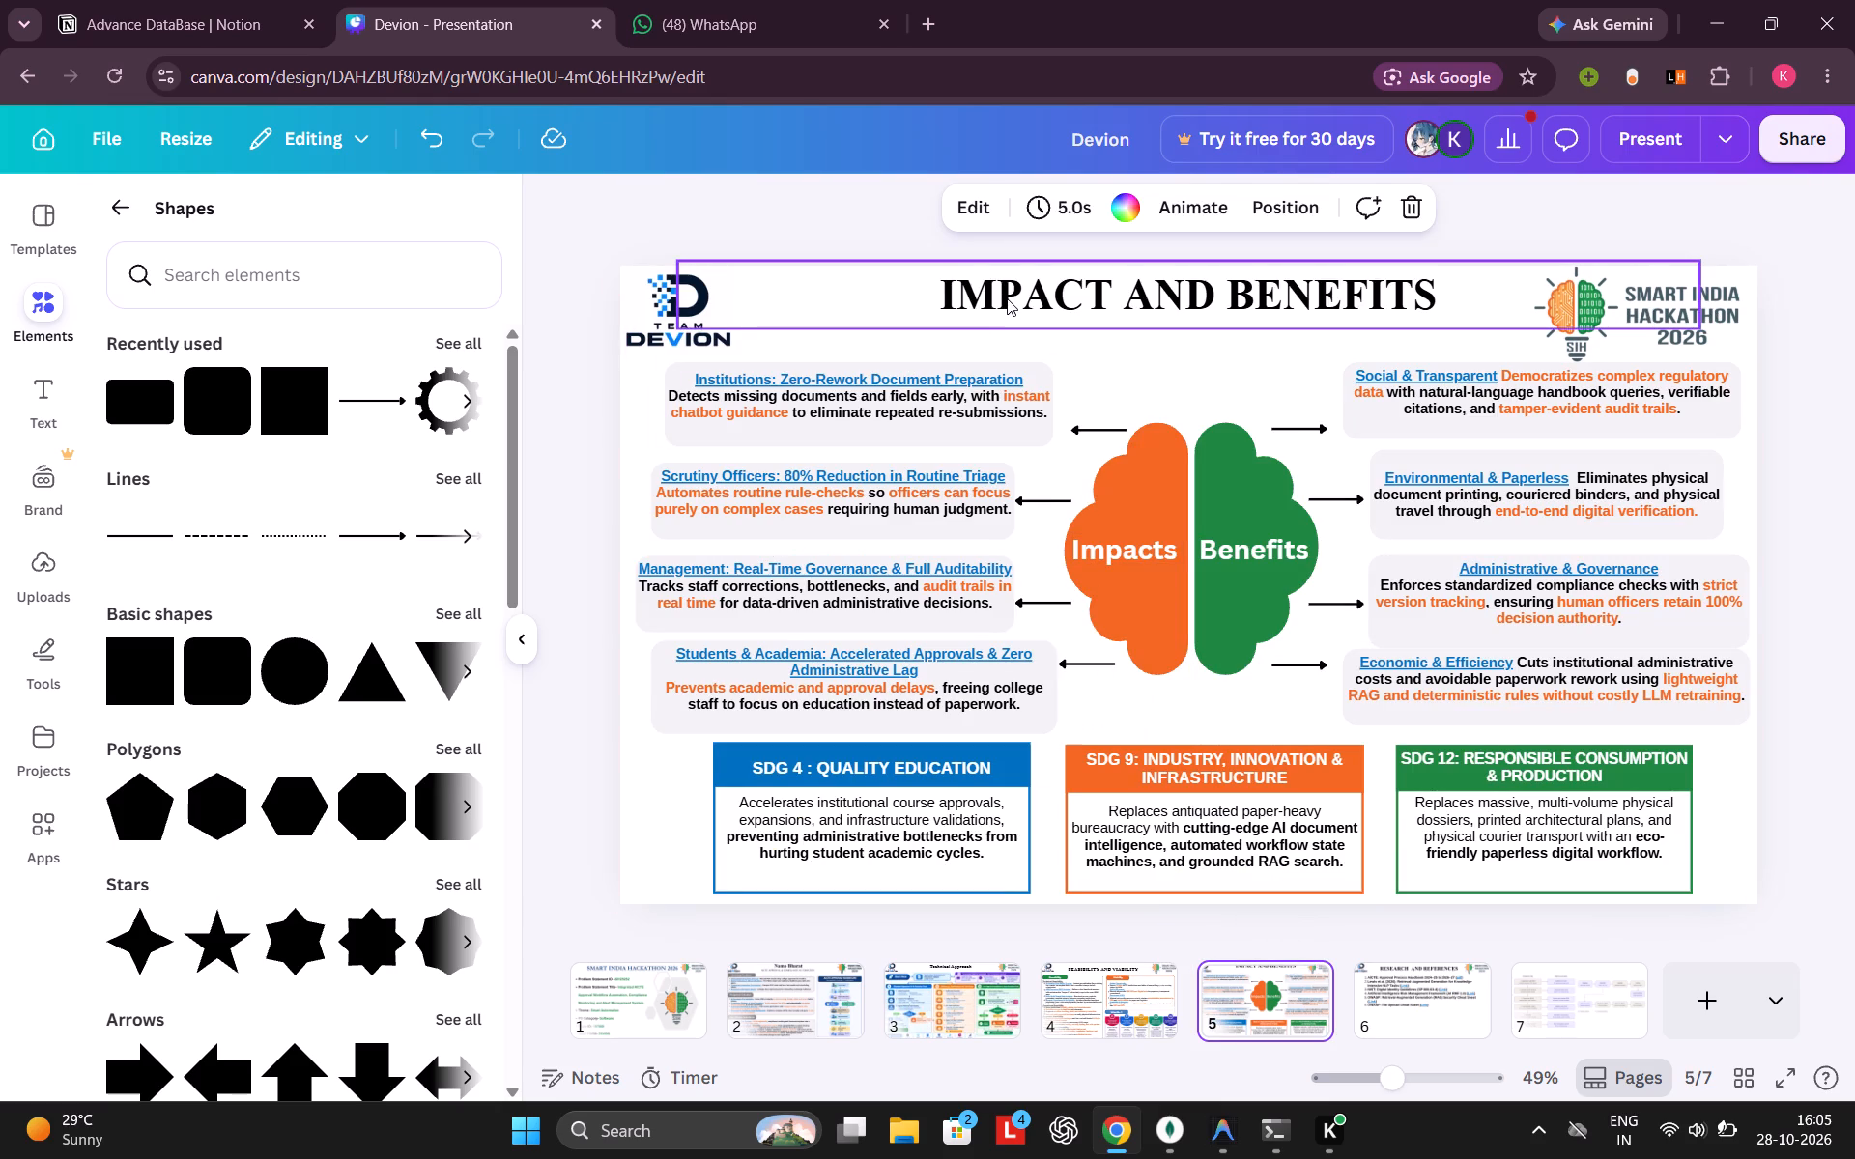
{"action": "triple_click", "coordinate": [1007, 298]}
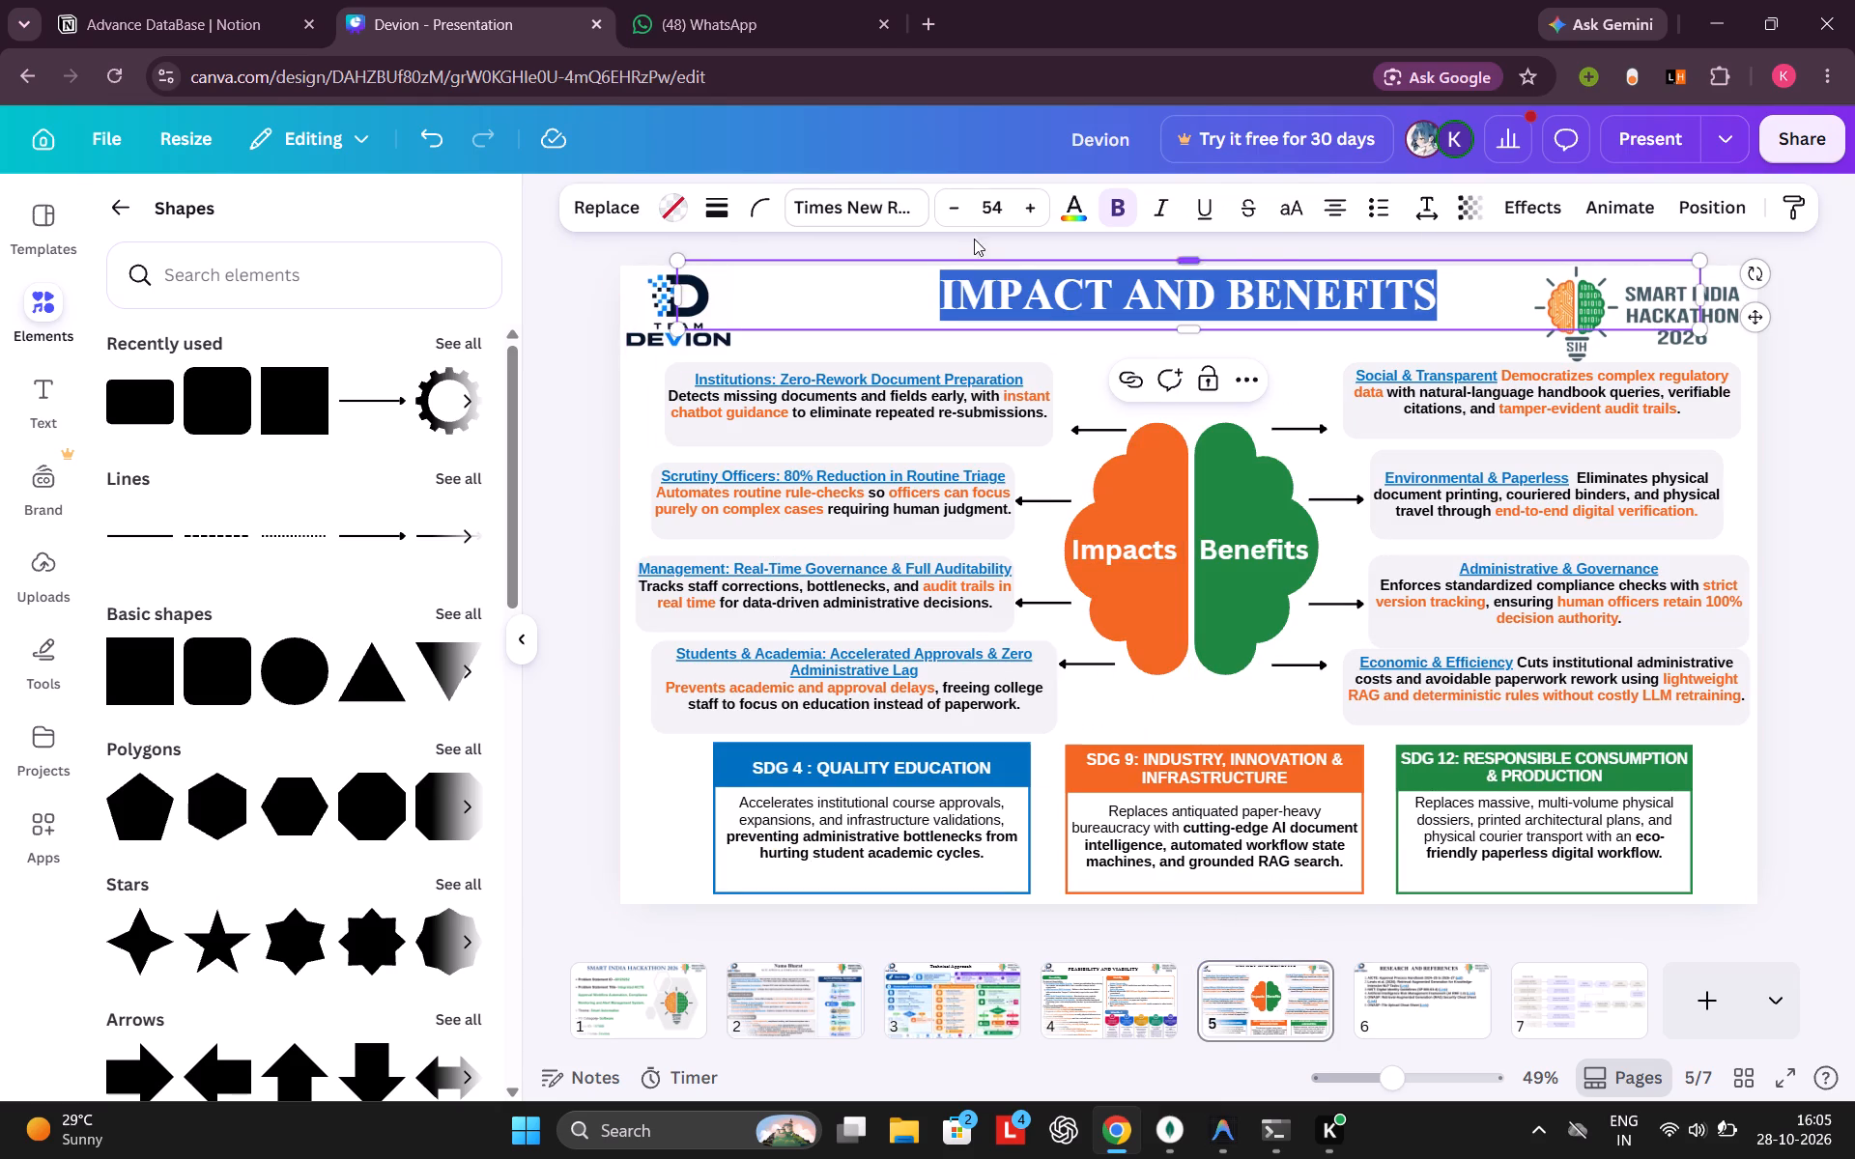
{"action": "double_click", "coordinate": [959, 212]}
{"action": "left_click", "coordinate": [959, 212]}
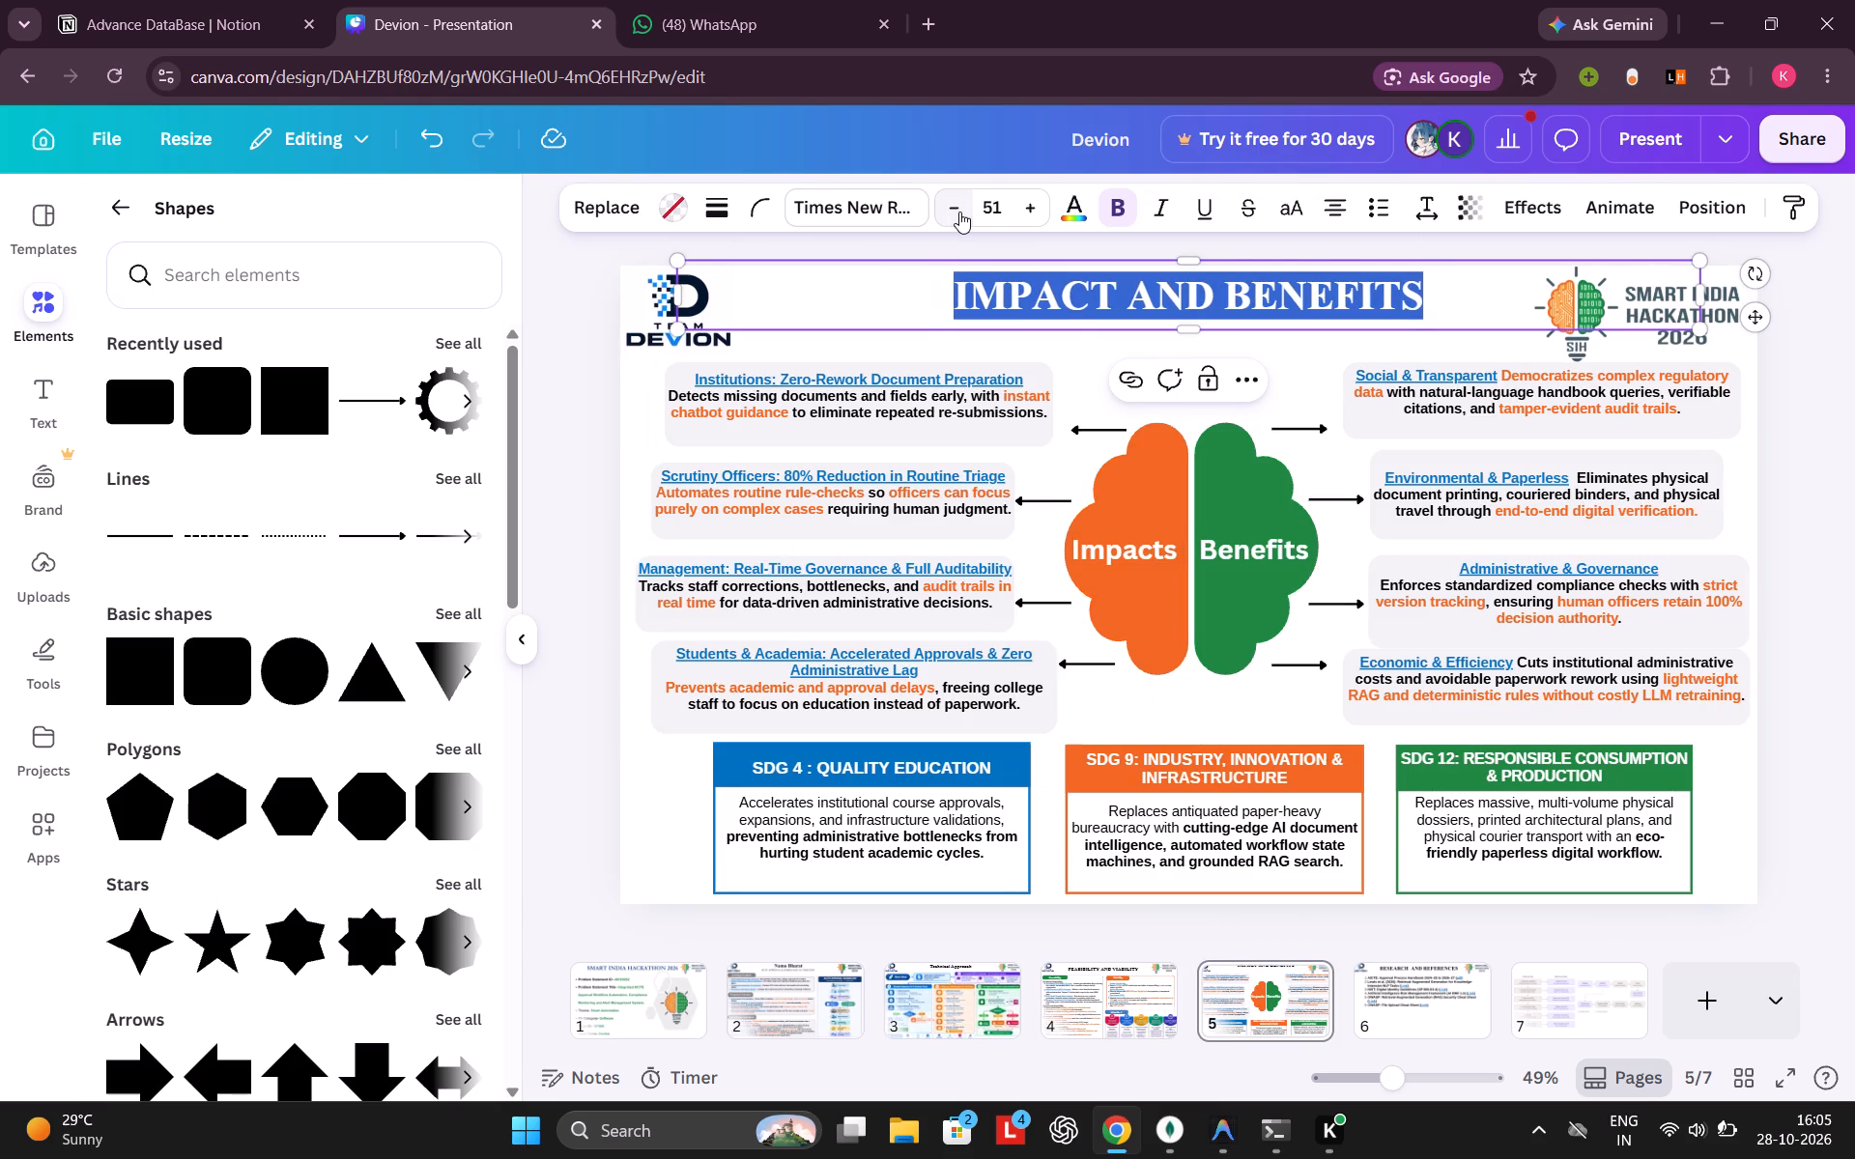
Reduce the "RESEARCH AND REFERENCES" title on slide 6 to font size 51.
{"action": "left_click", "coordinate": [1417, 1016]}
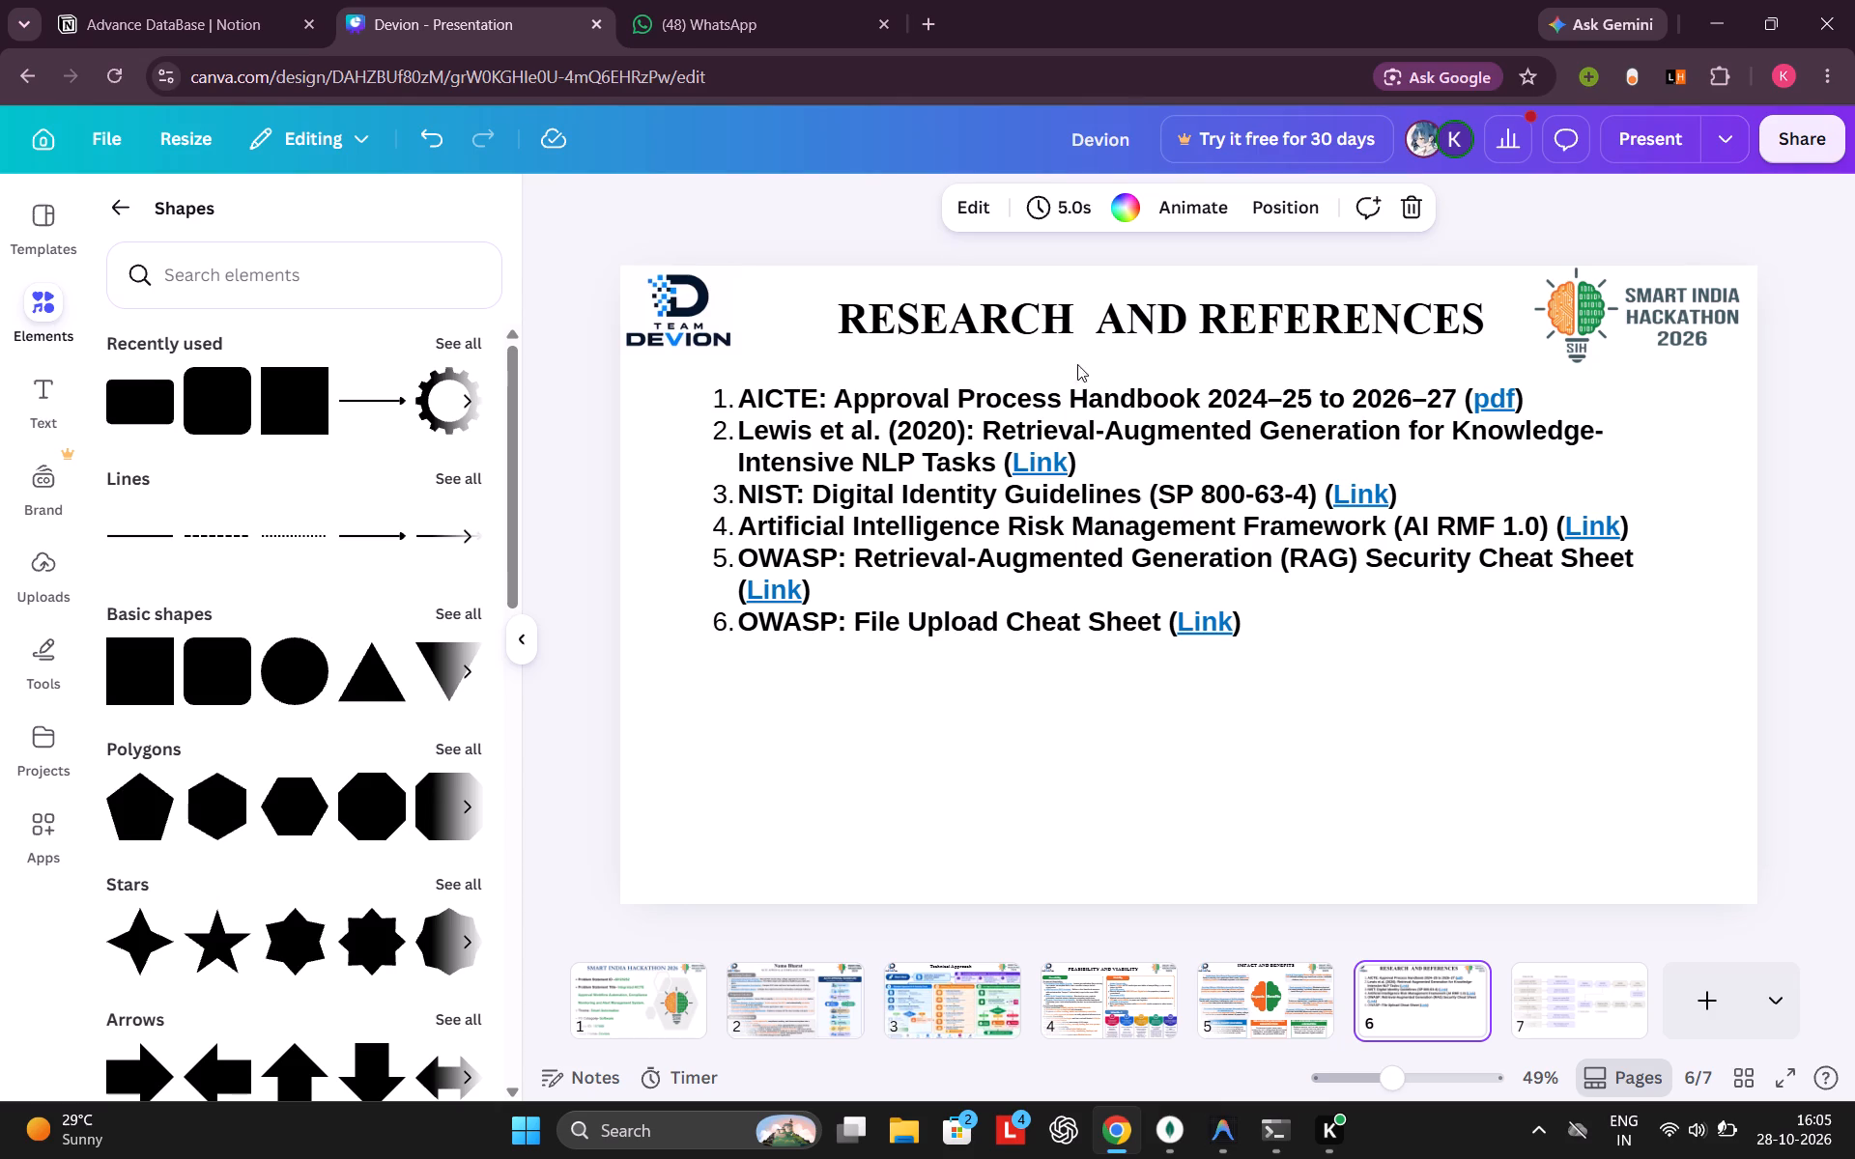
{"action": "triple_click", "coordinate": [1033, 315]}
{"action": "left_click", "coordinate": [1033, 315]}
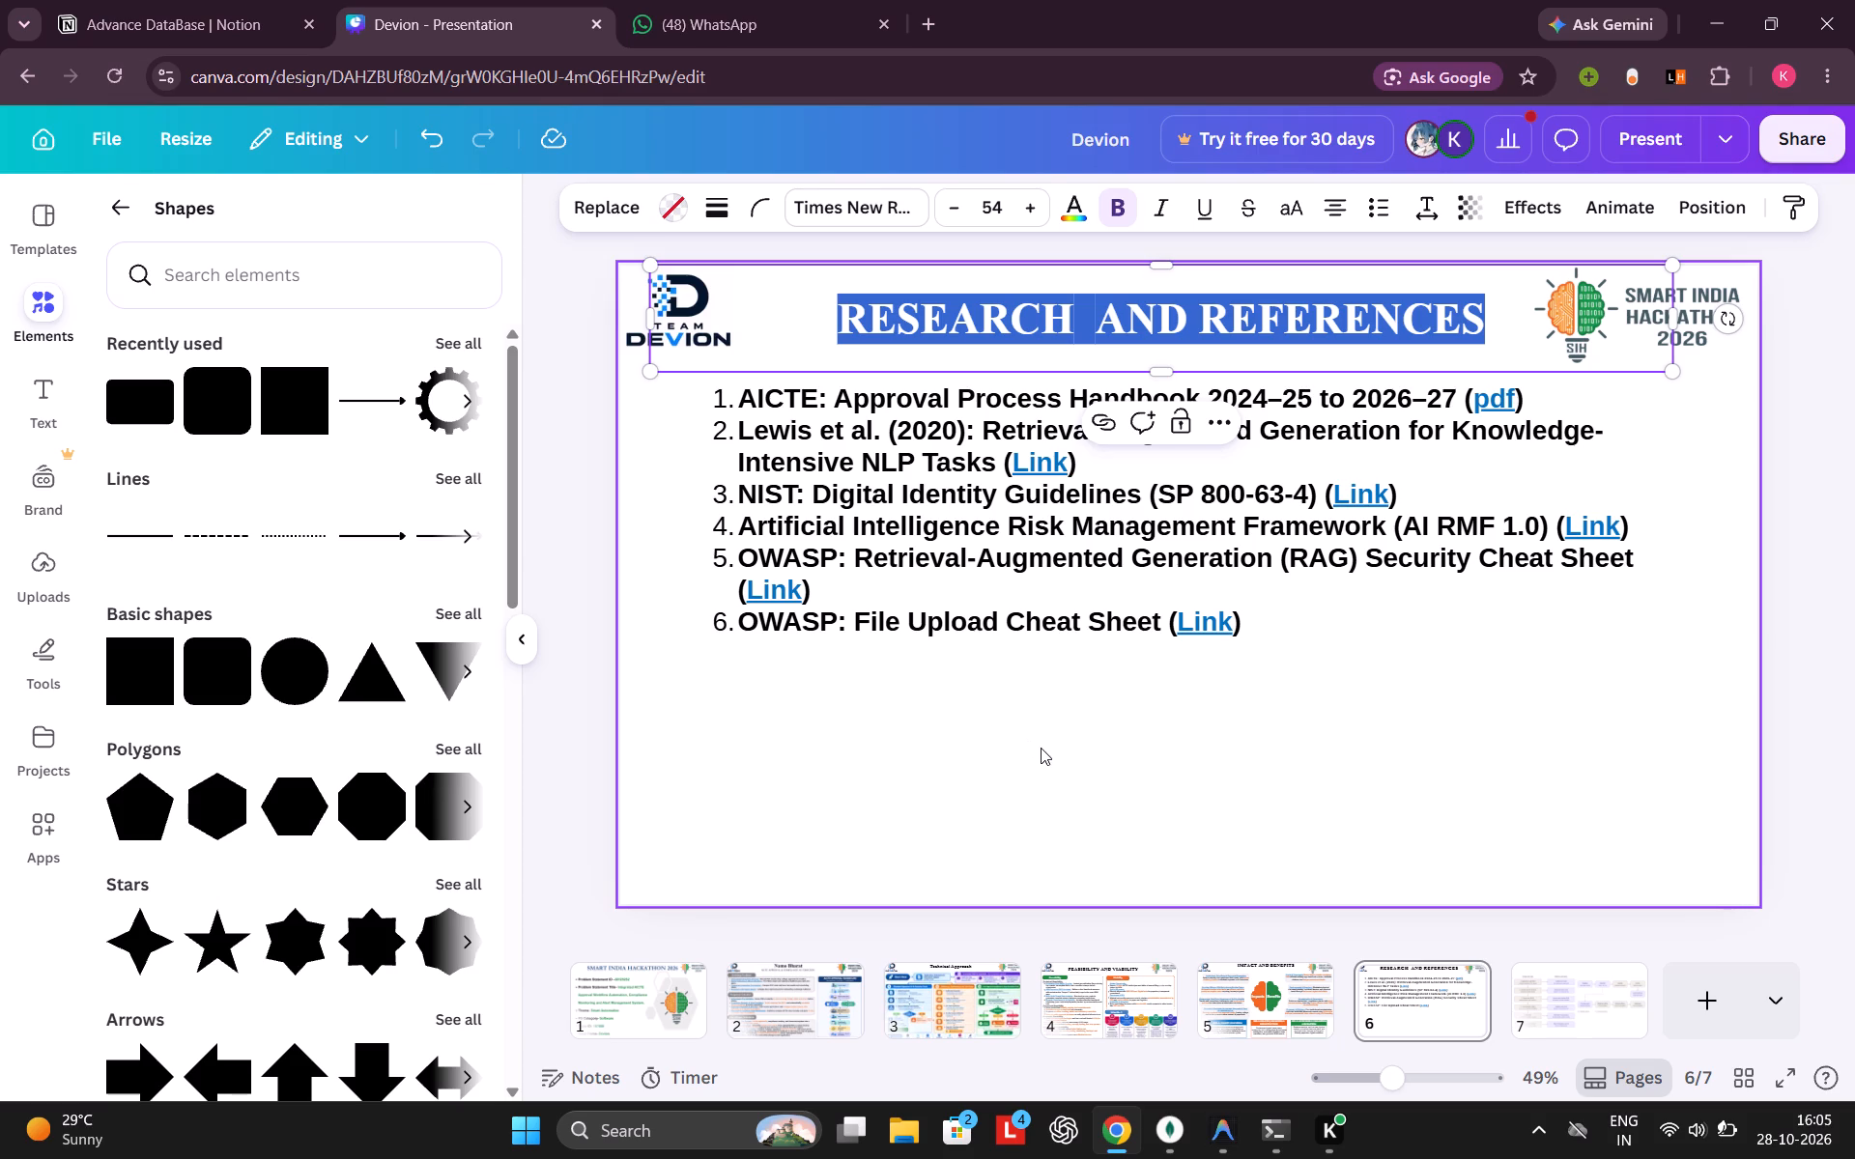
{"action": "double_click", "coordinate": [955, 208]}
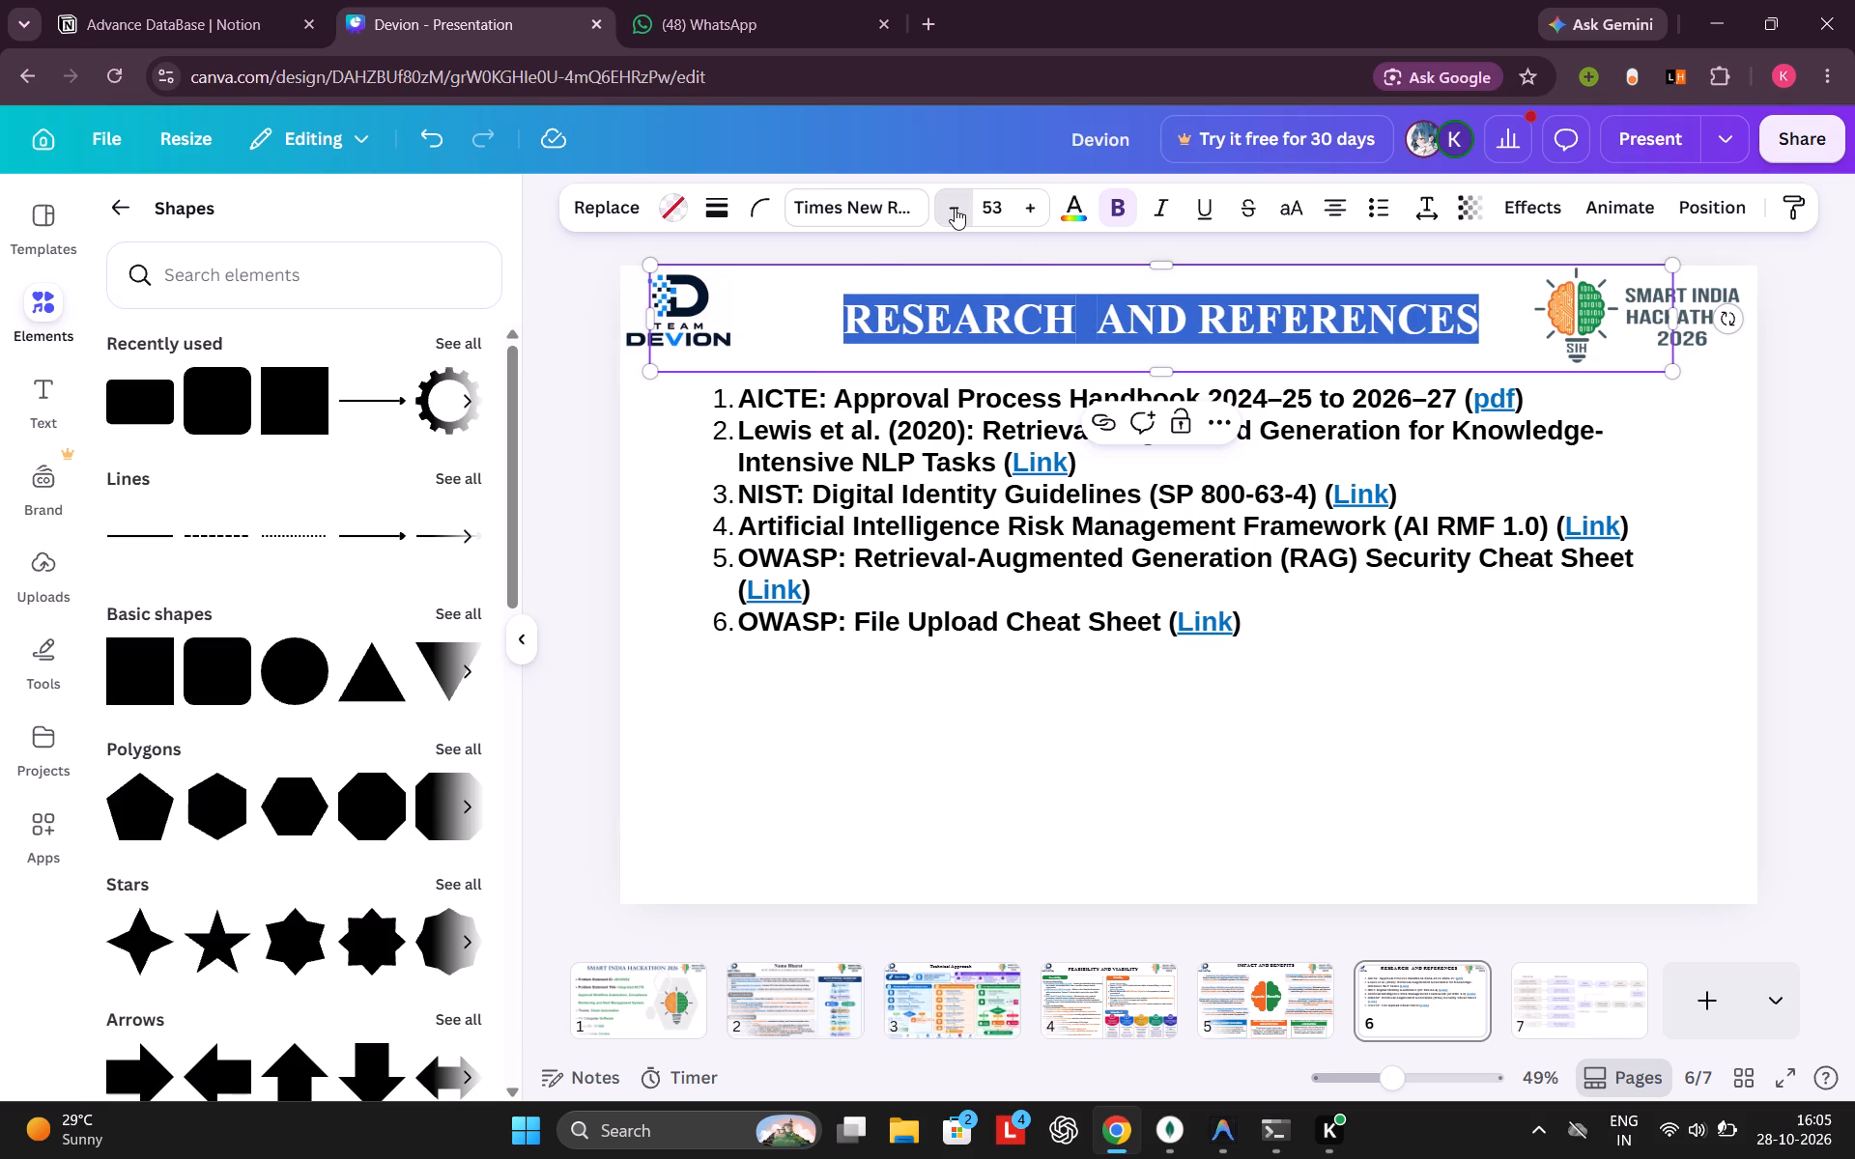
{"action": "left_click", "coordinate": [955, 208]}
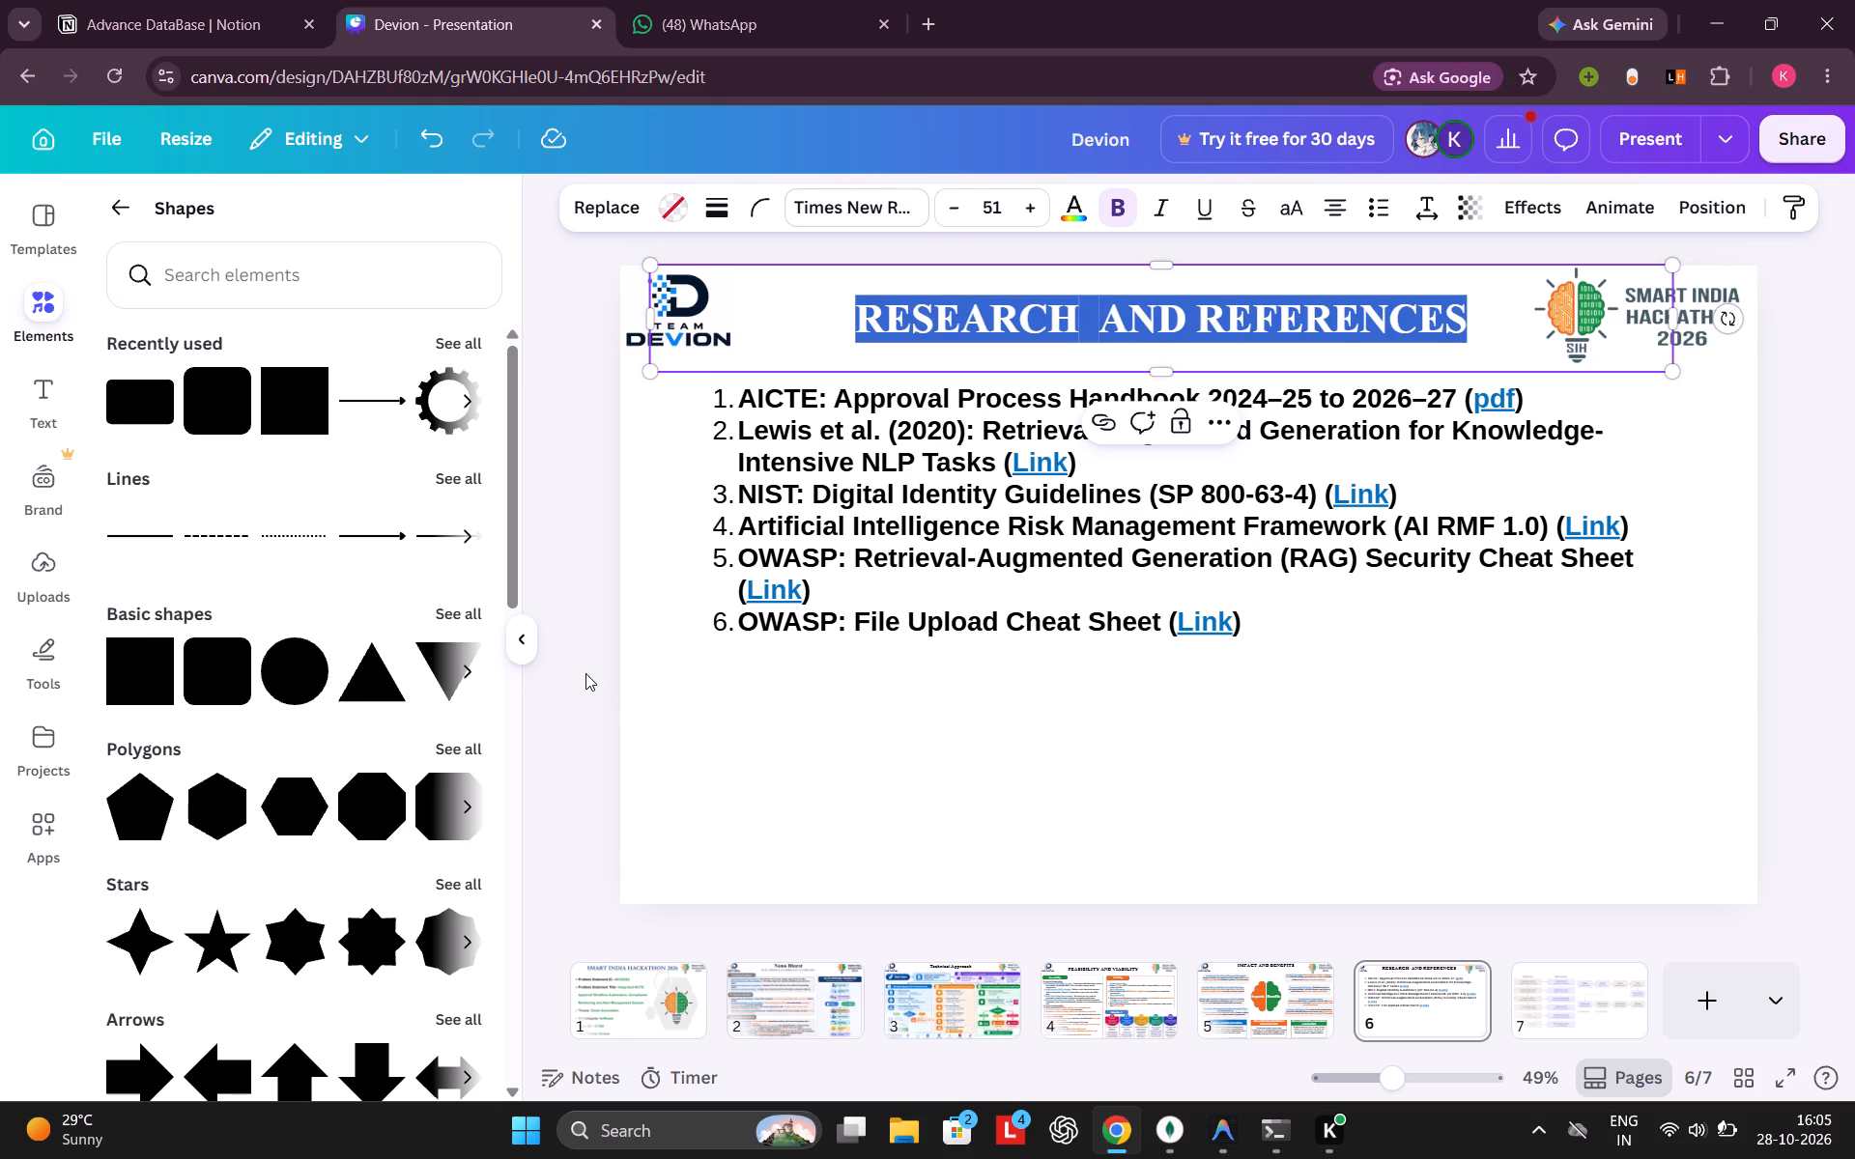
{"action": "left_click", "coordinate": [585, 673]}
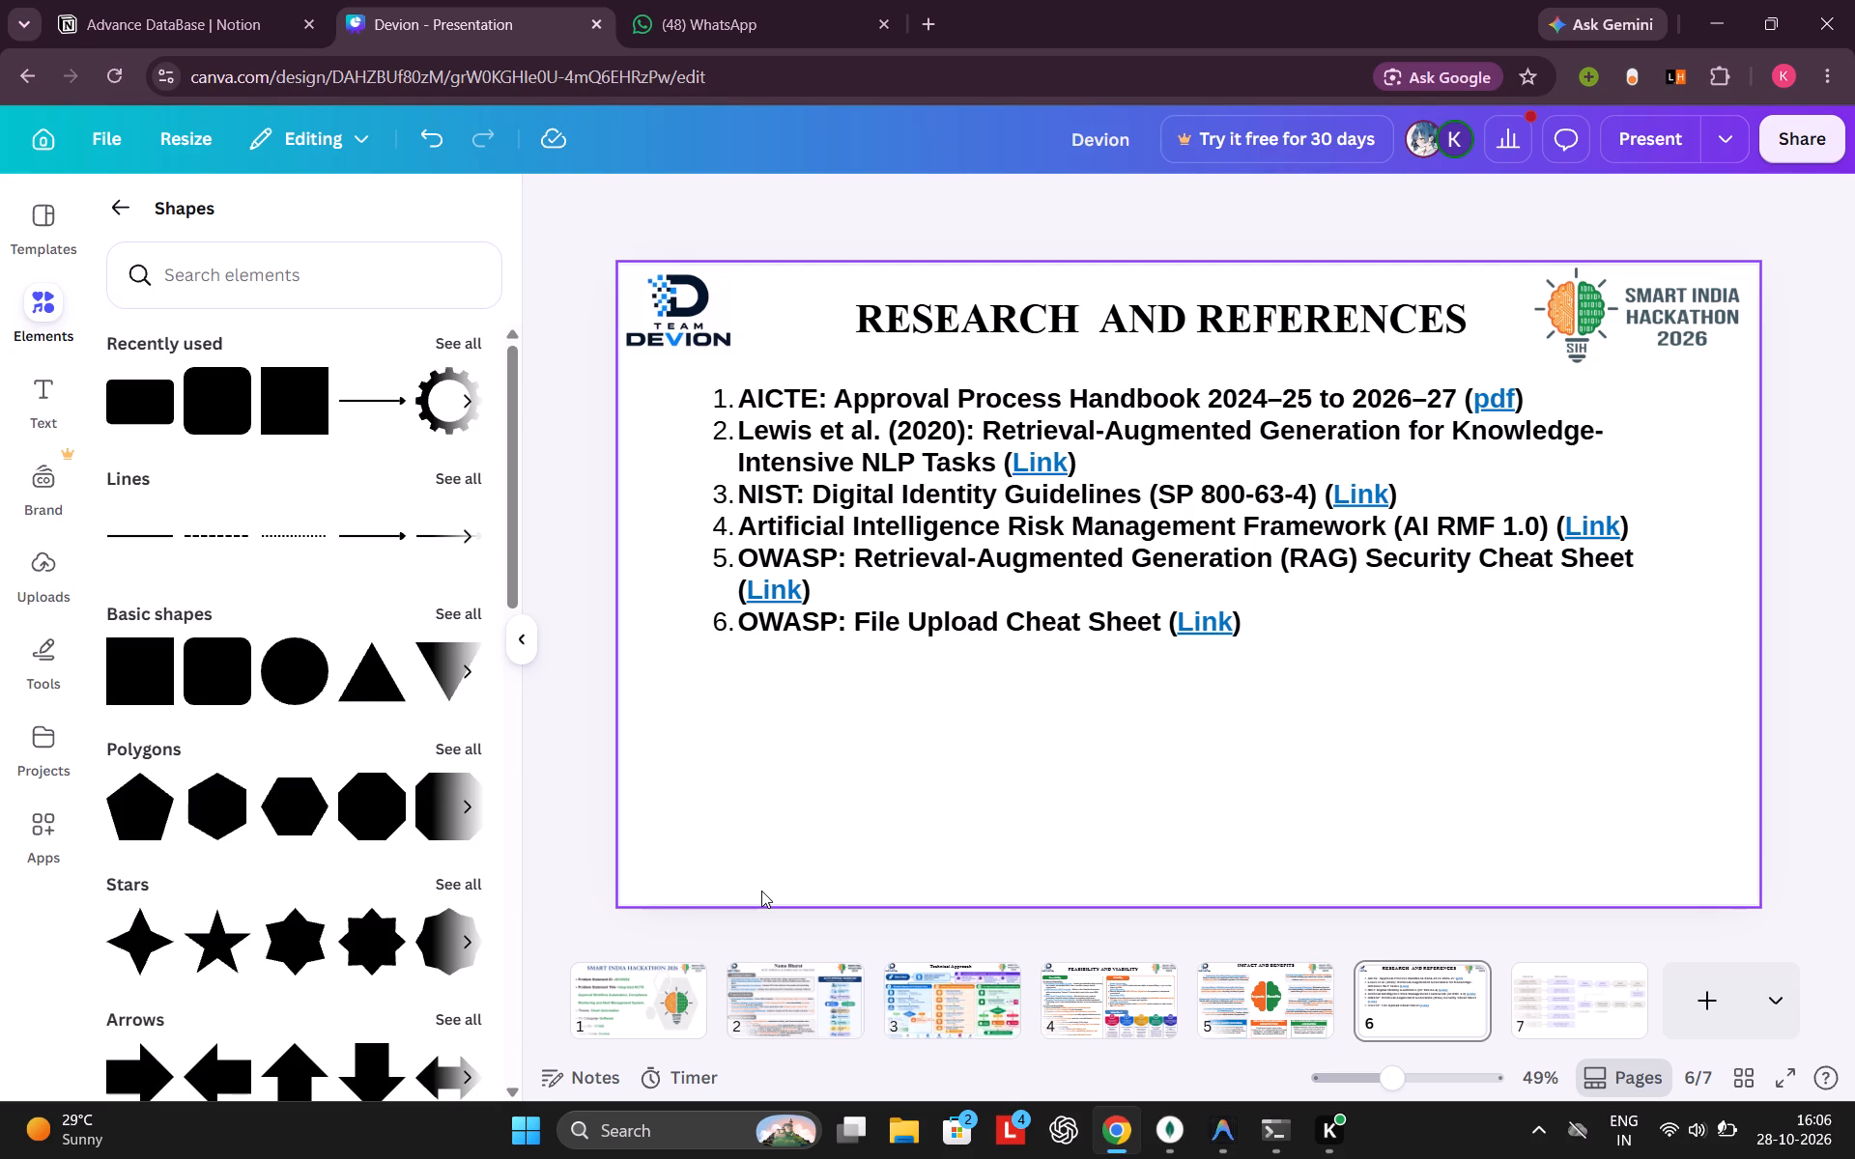
Shift the "FEASIBILITY AND VIABILITY" title on slide 4 slightly upward and to the right within the header.
{"action": "left_click", "coordinate": [780, 1027]}
{"action": "left_click", "coordinate": [999, 990]}
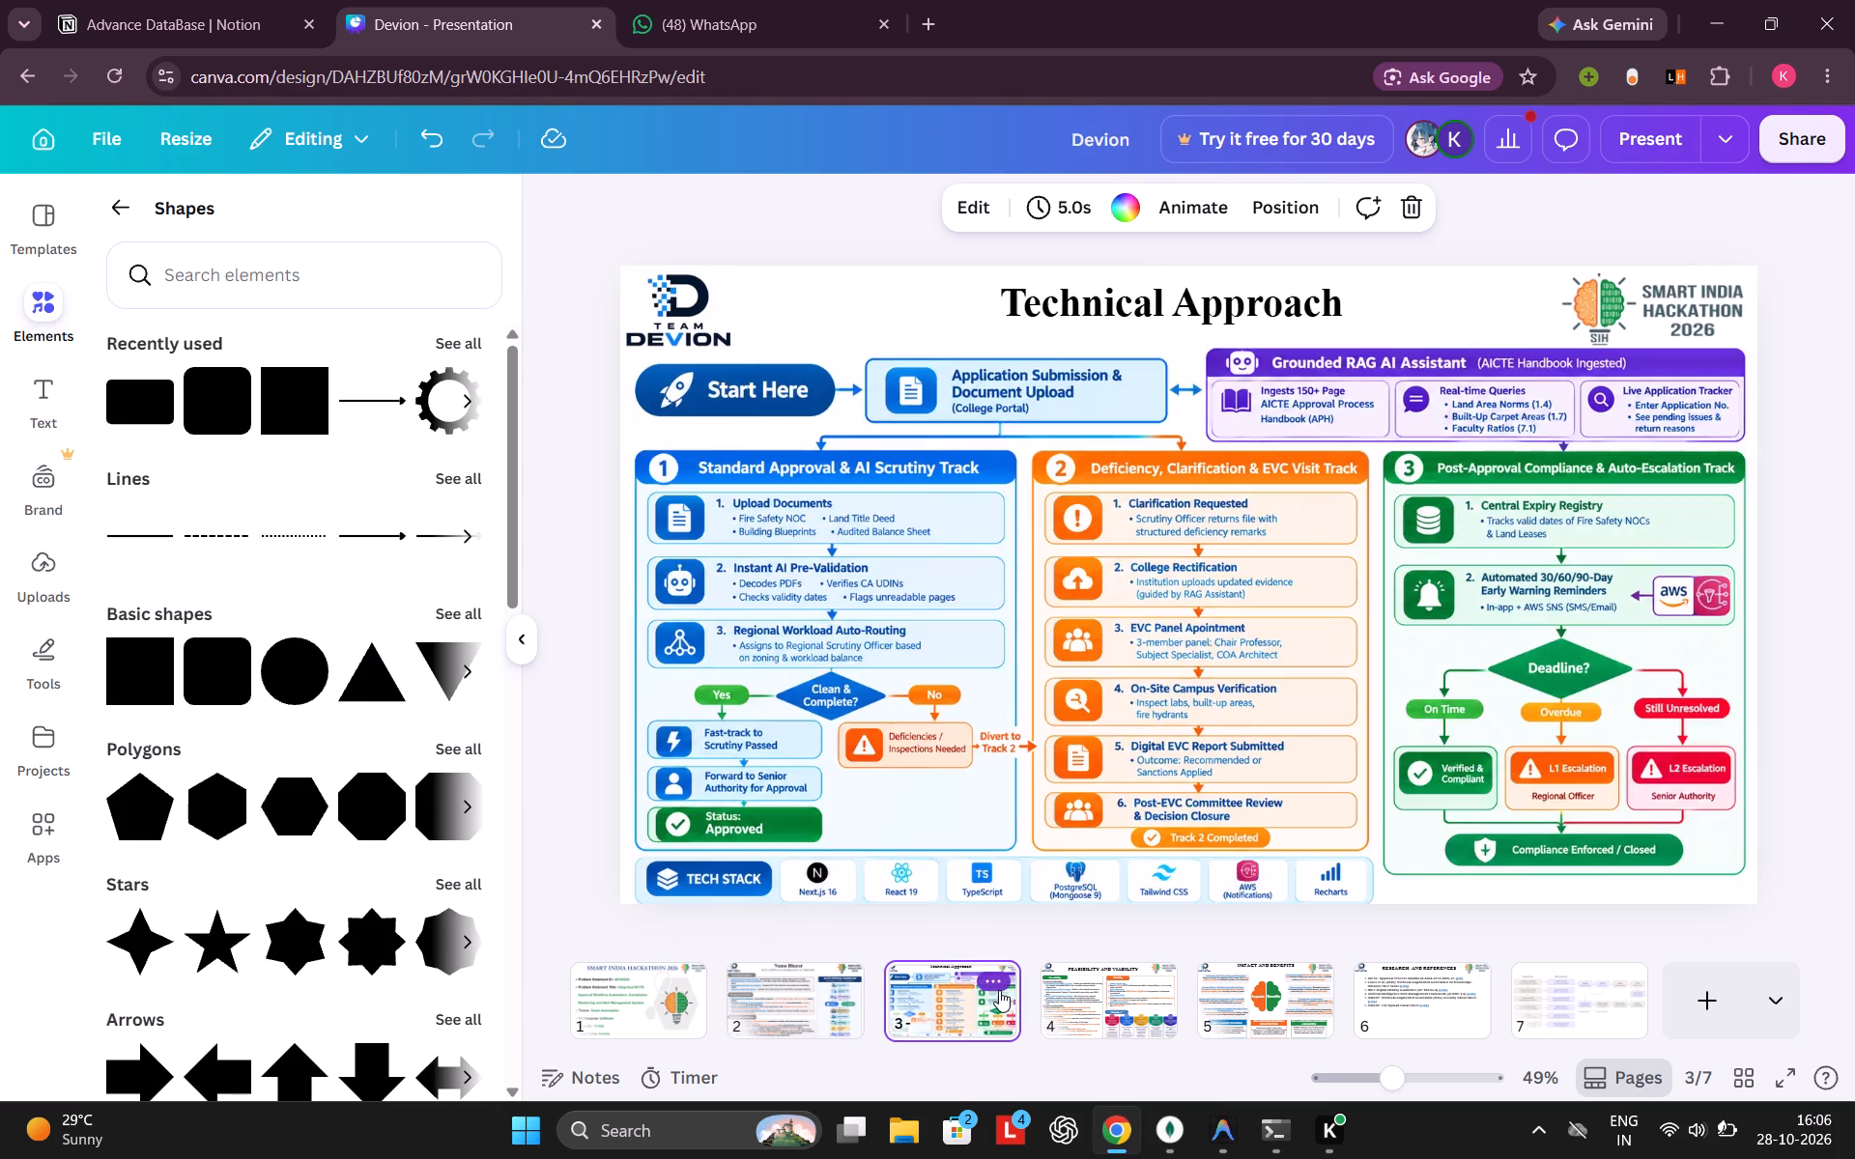
{"action": "left_click", "coordinate": [1117, 984]}
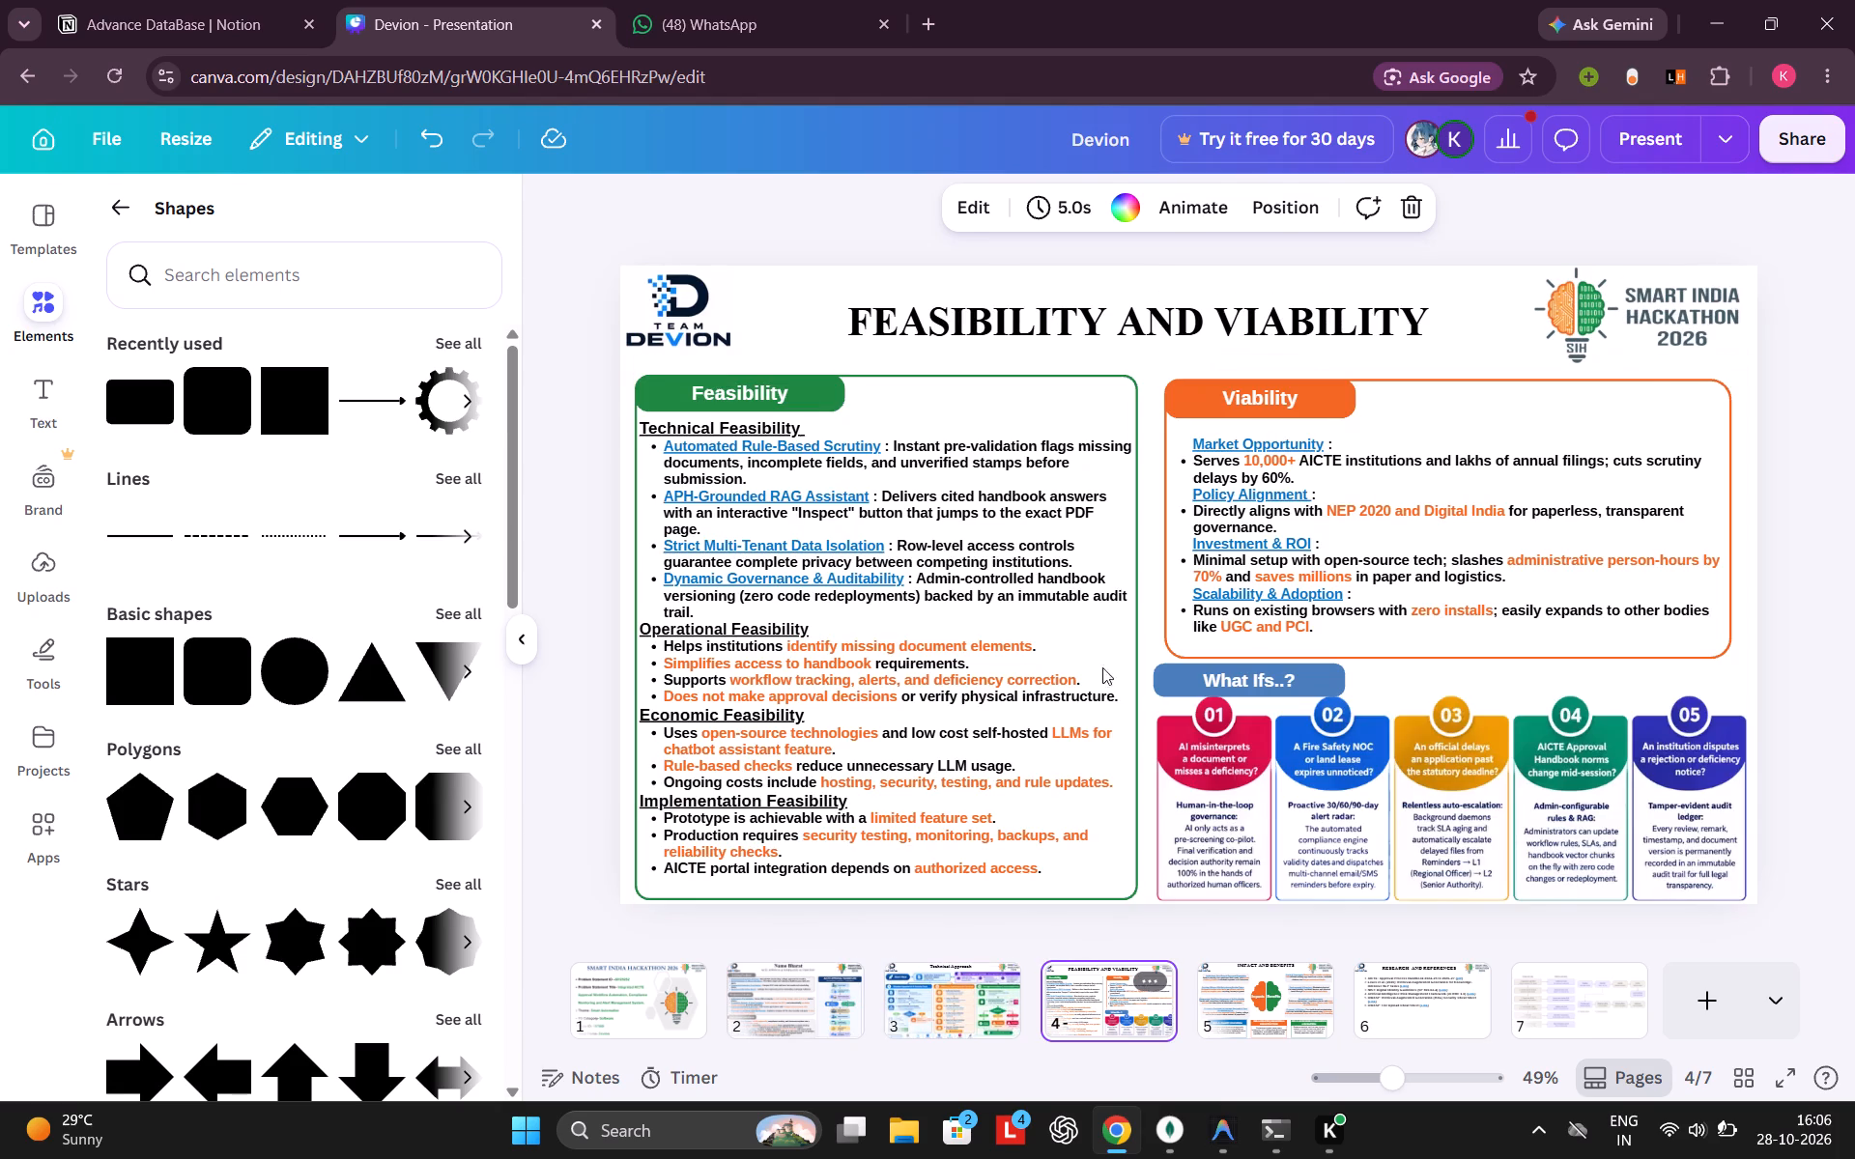
{"action": "left_click", "coordinate": [1106, 324]}
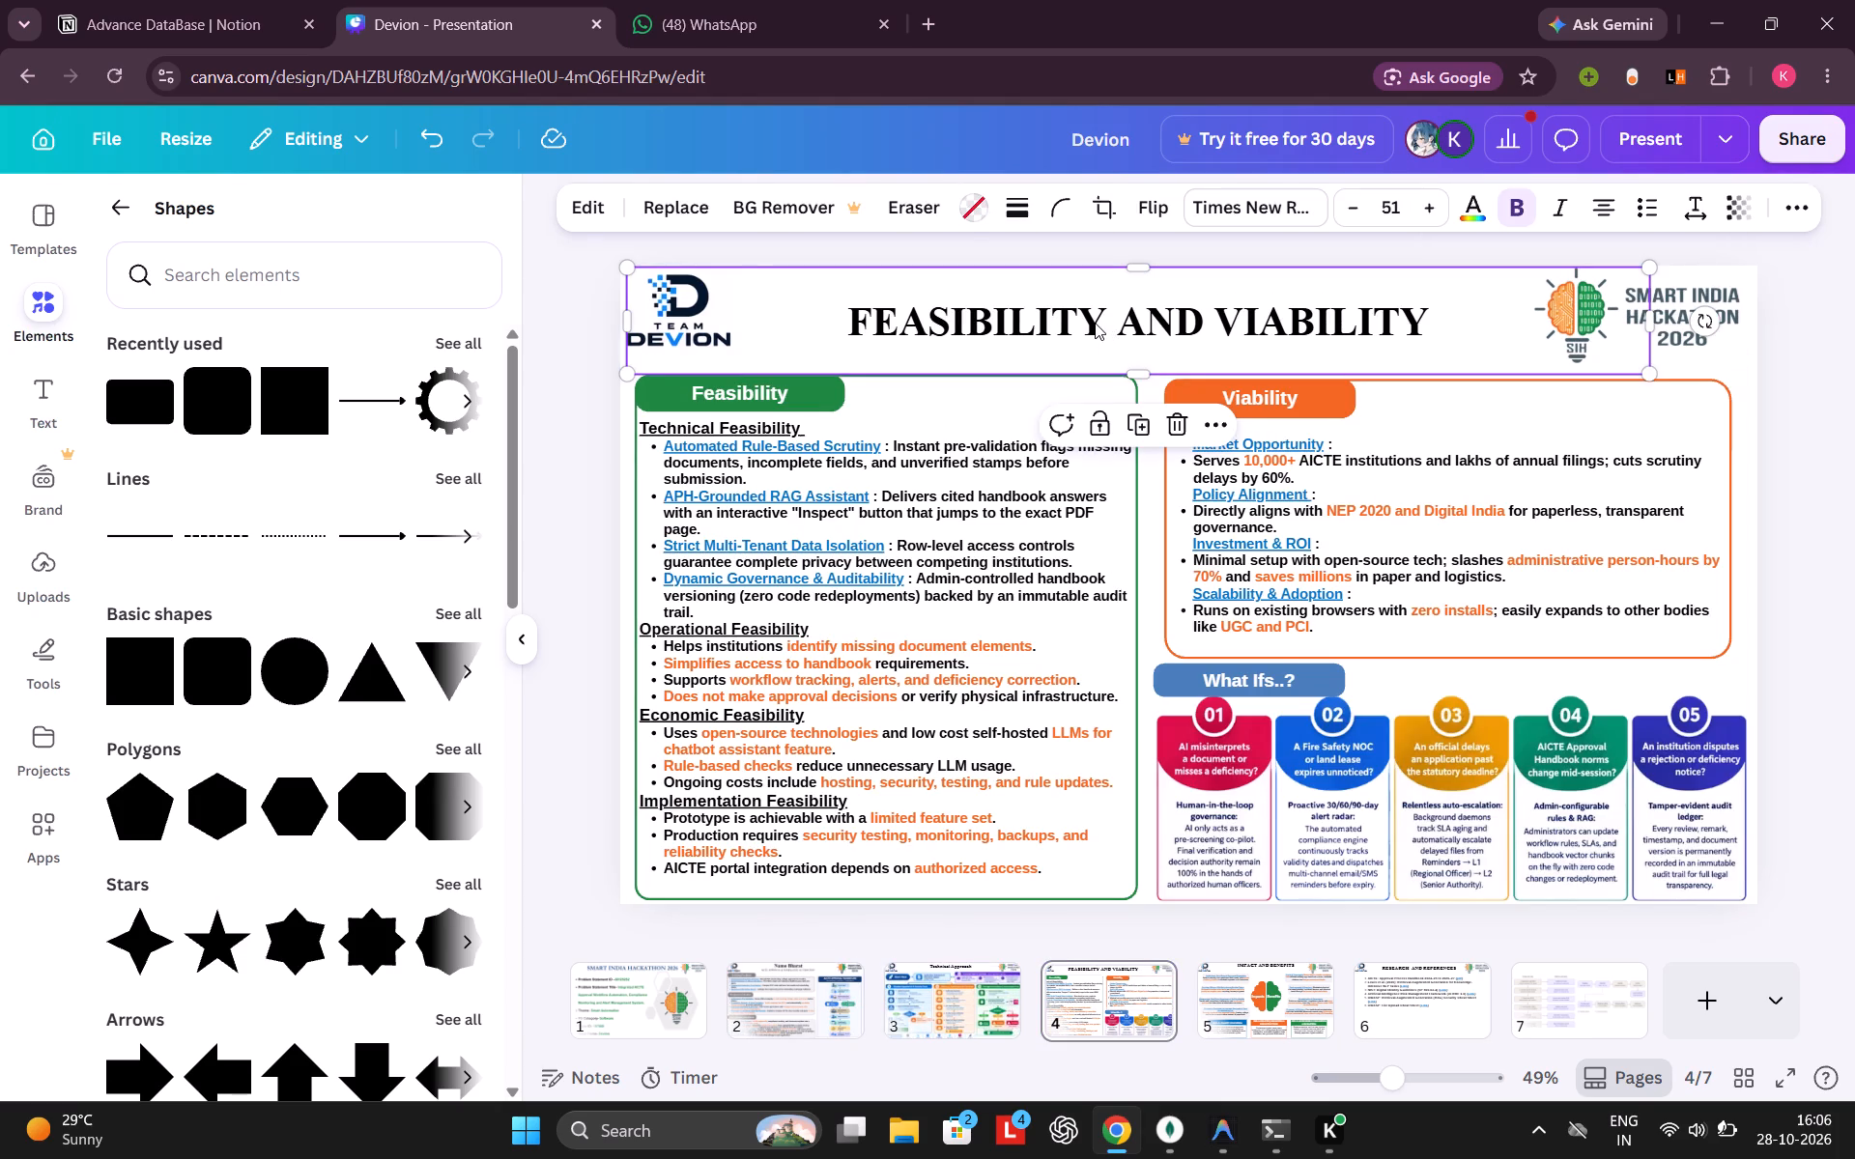
{"action": "left_click_drag", "start_coordinate": [1095, 323], "coordinate": [1106, 312]}
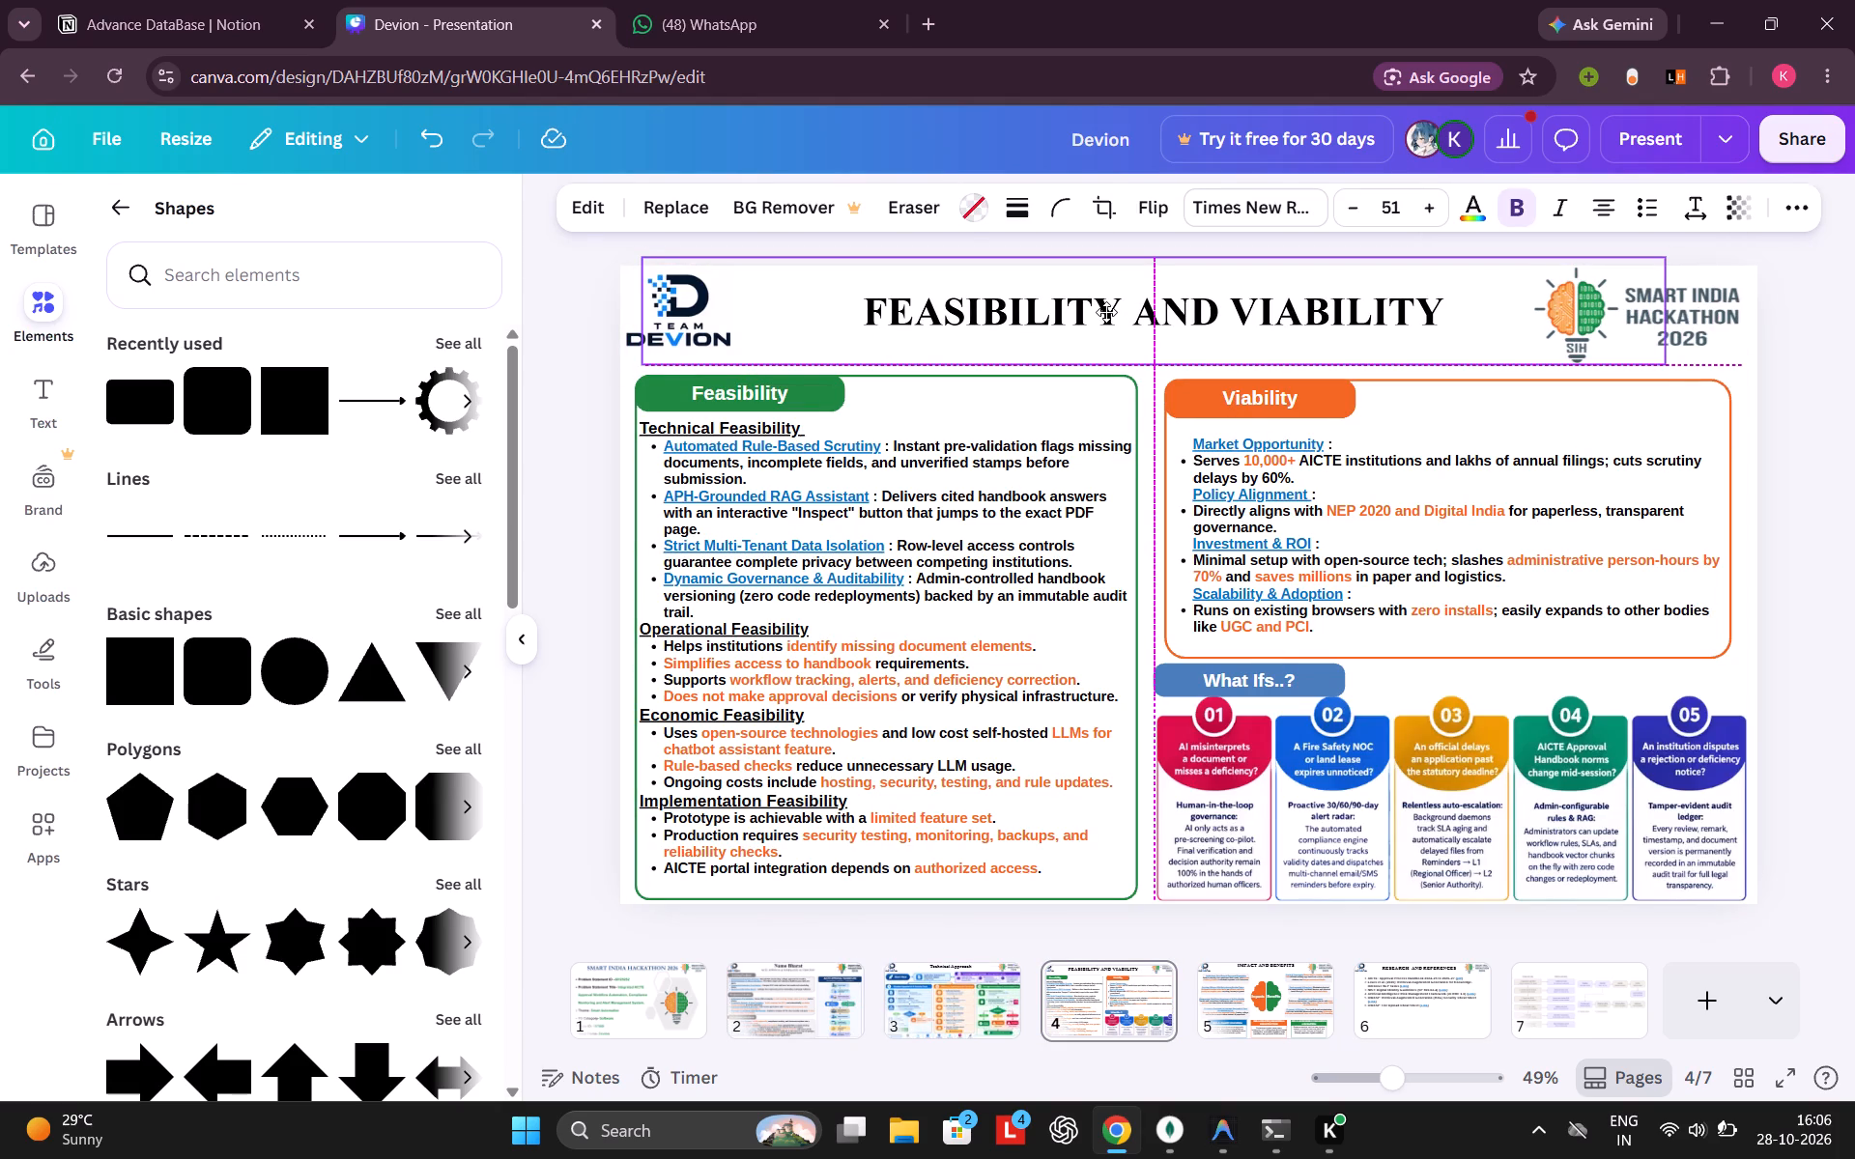
{"action": "left_click_drag", "start_coordinate": [1106, 312], "coordinate": [1107, 313]}
Shift the "IMPACT AND BENEFITS" title on slide 5 slightly downward and to the left within the header.
{"action": "left_click", "coordinate": [1233, 985]}
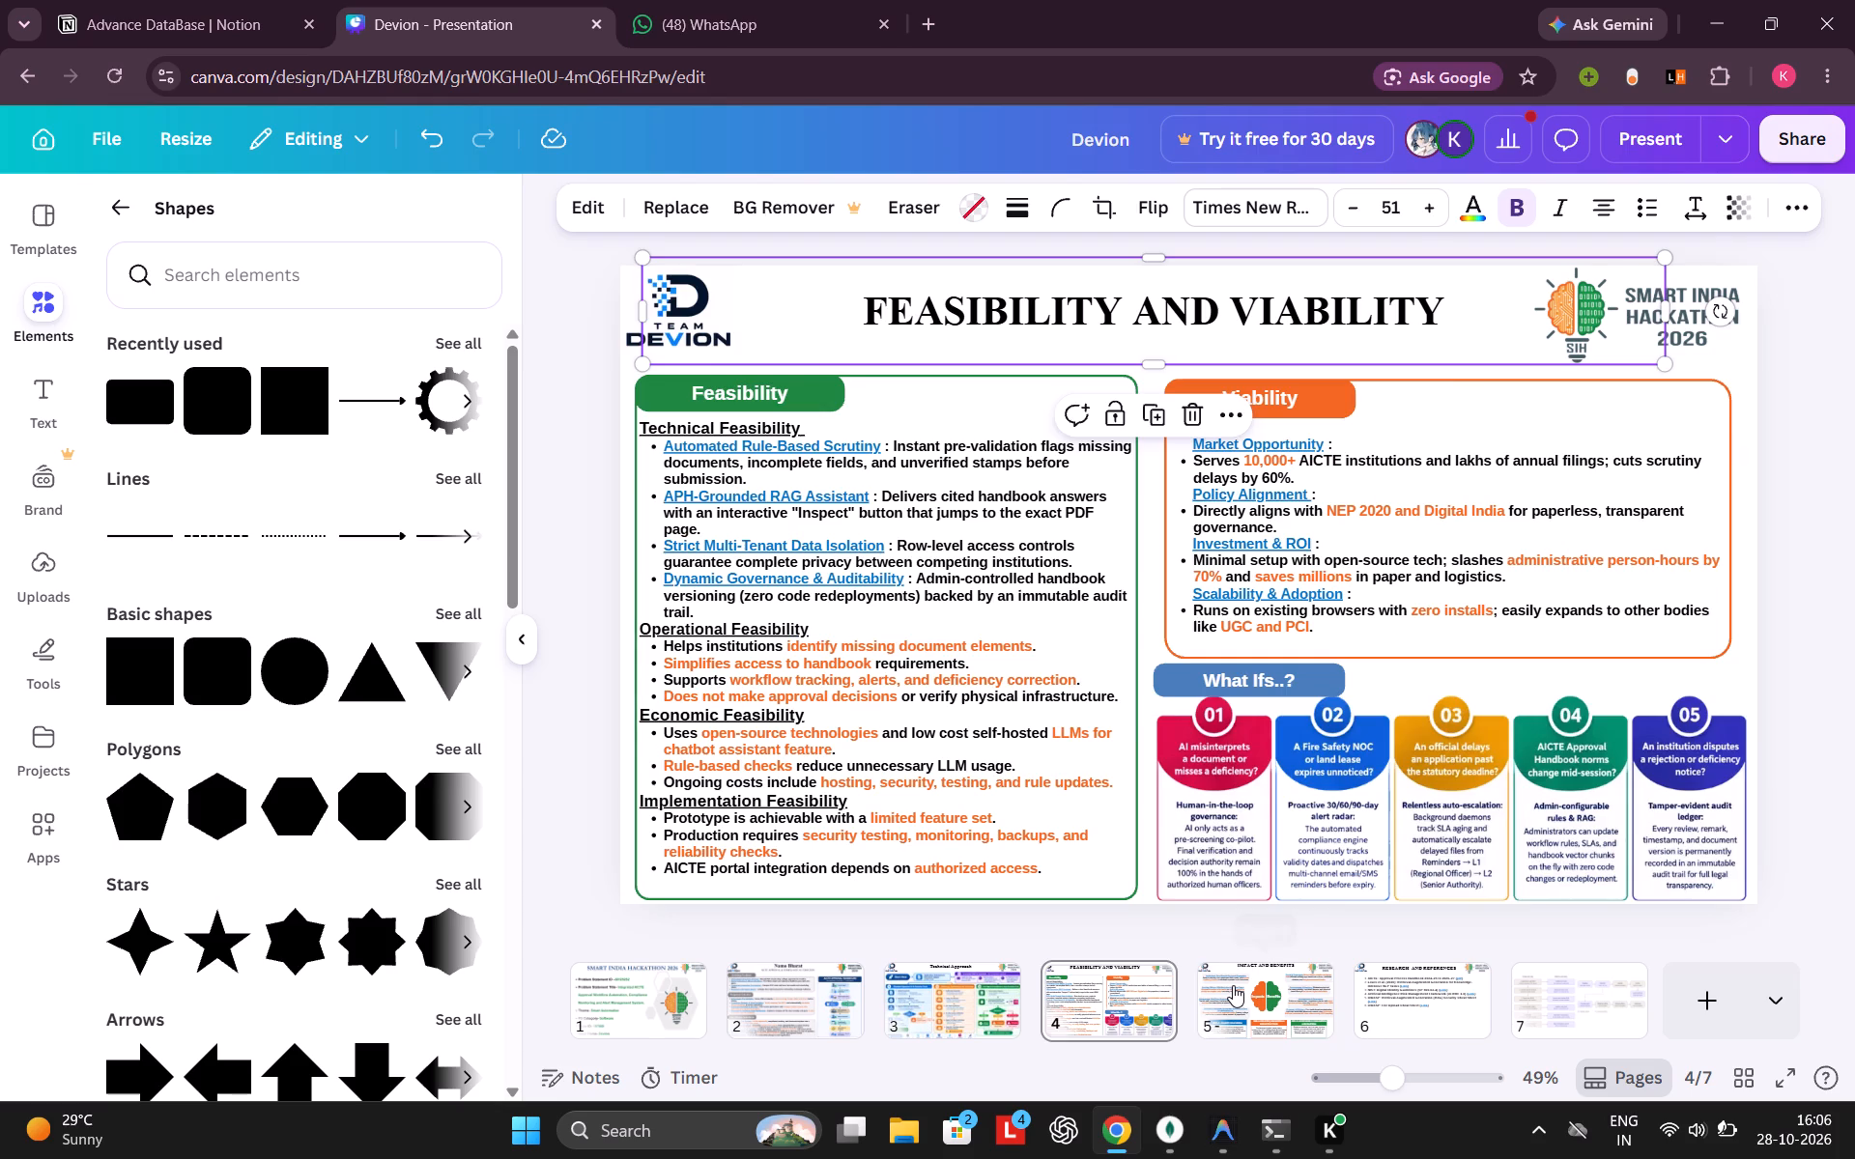
{"action": "left_click", "coordinate": [1173, 306]}
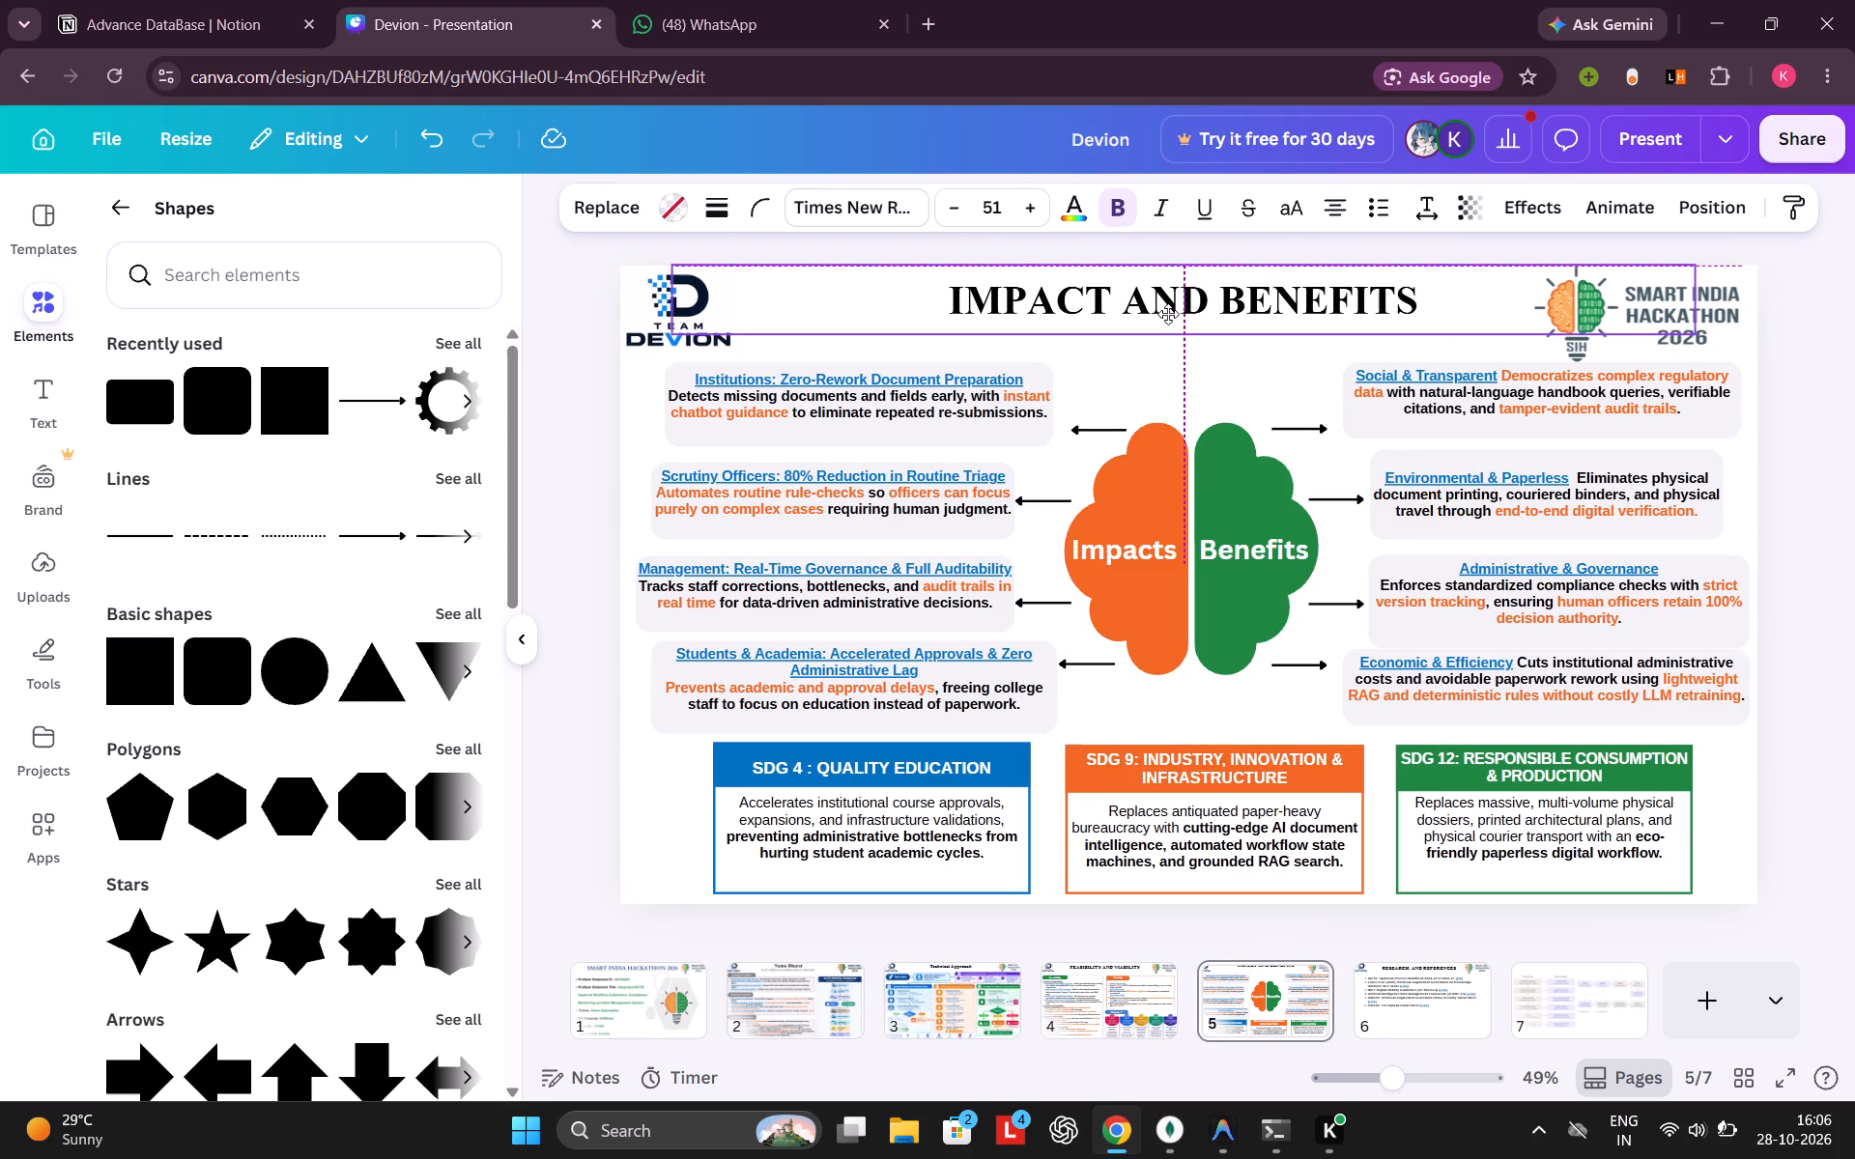
{"action": "left_click", "coordinate": [1168, 312]}
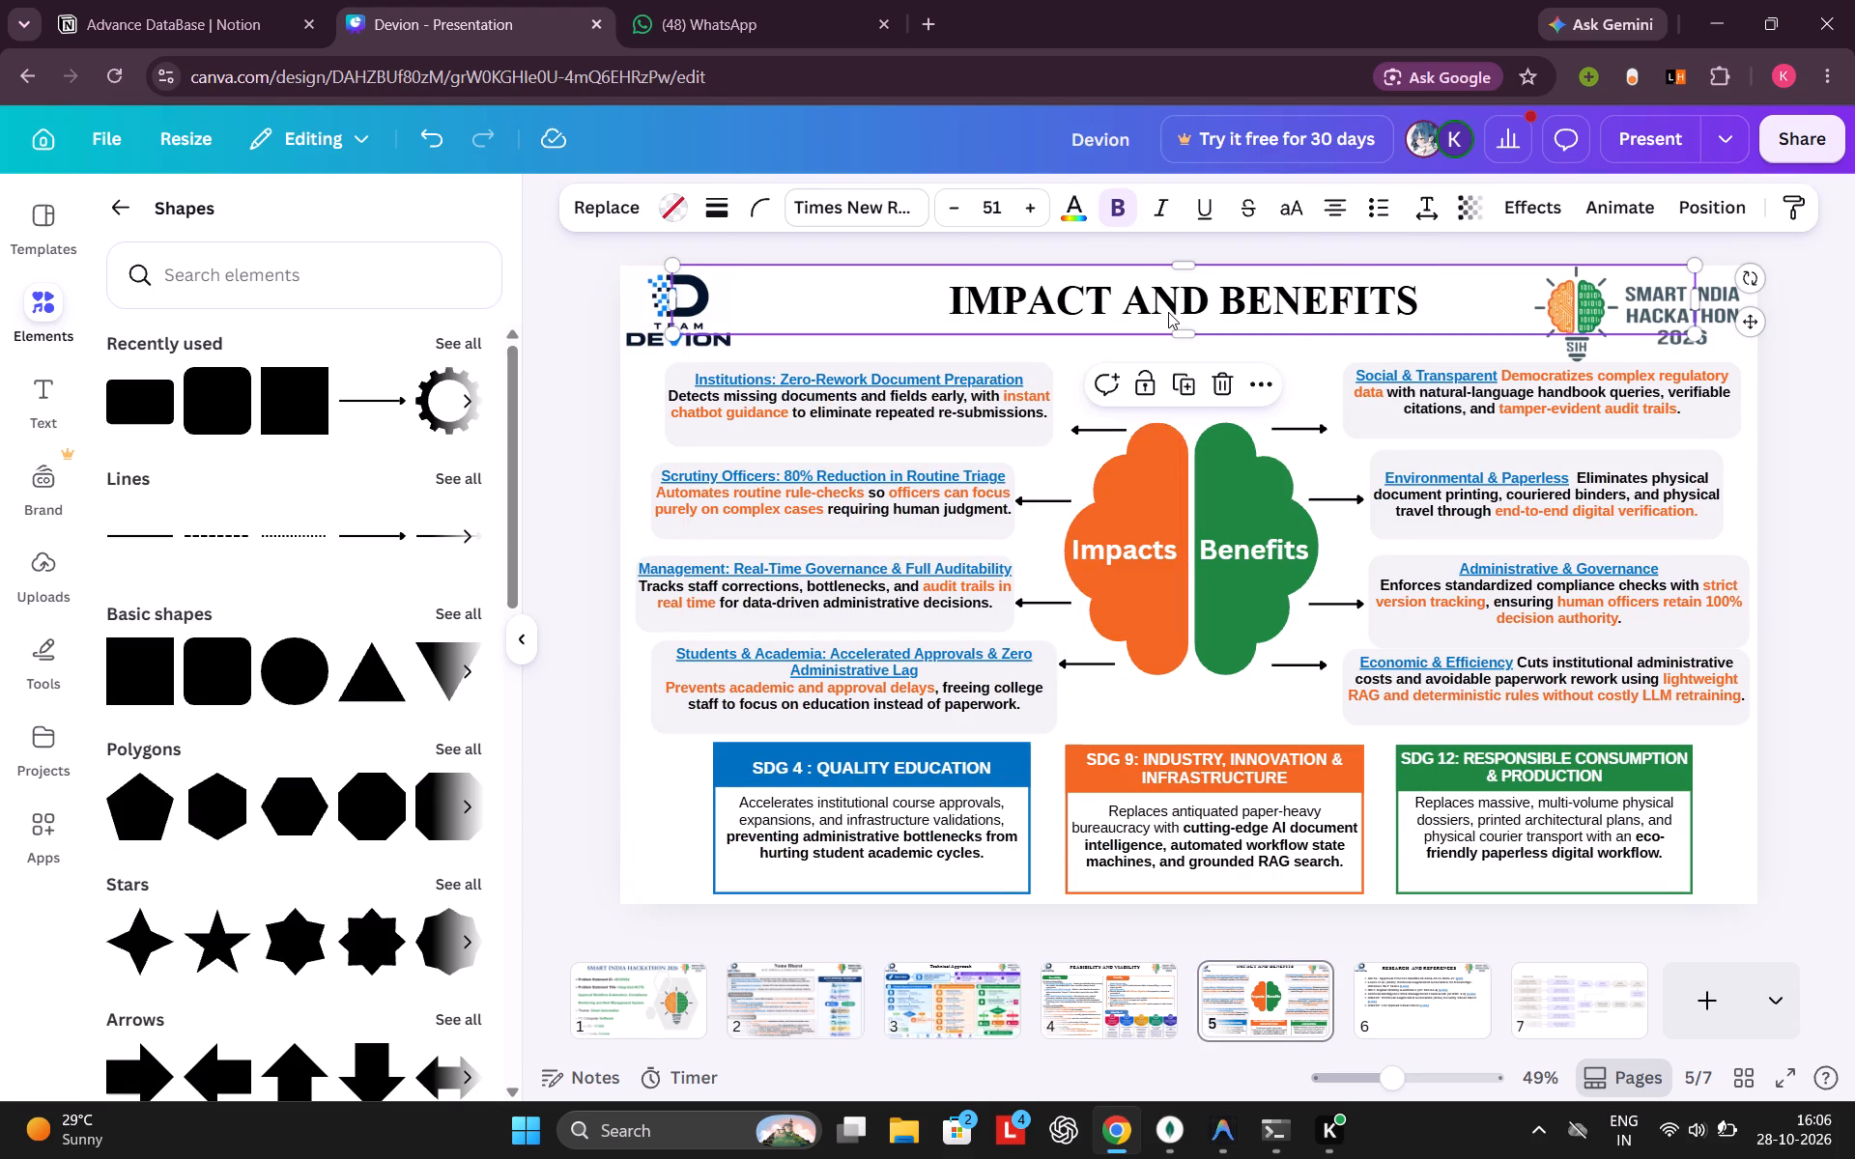
{"action": "left_click", "coordinate": [1165, 314]}
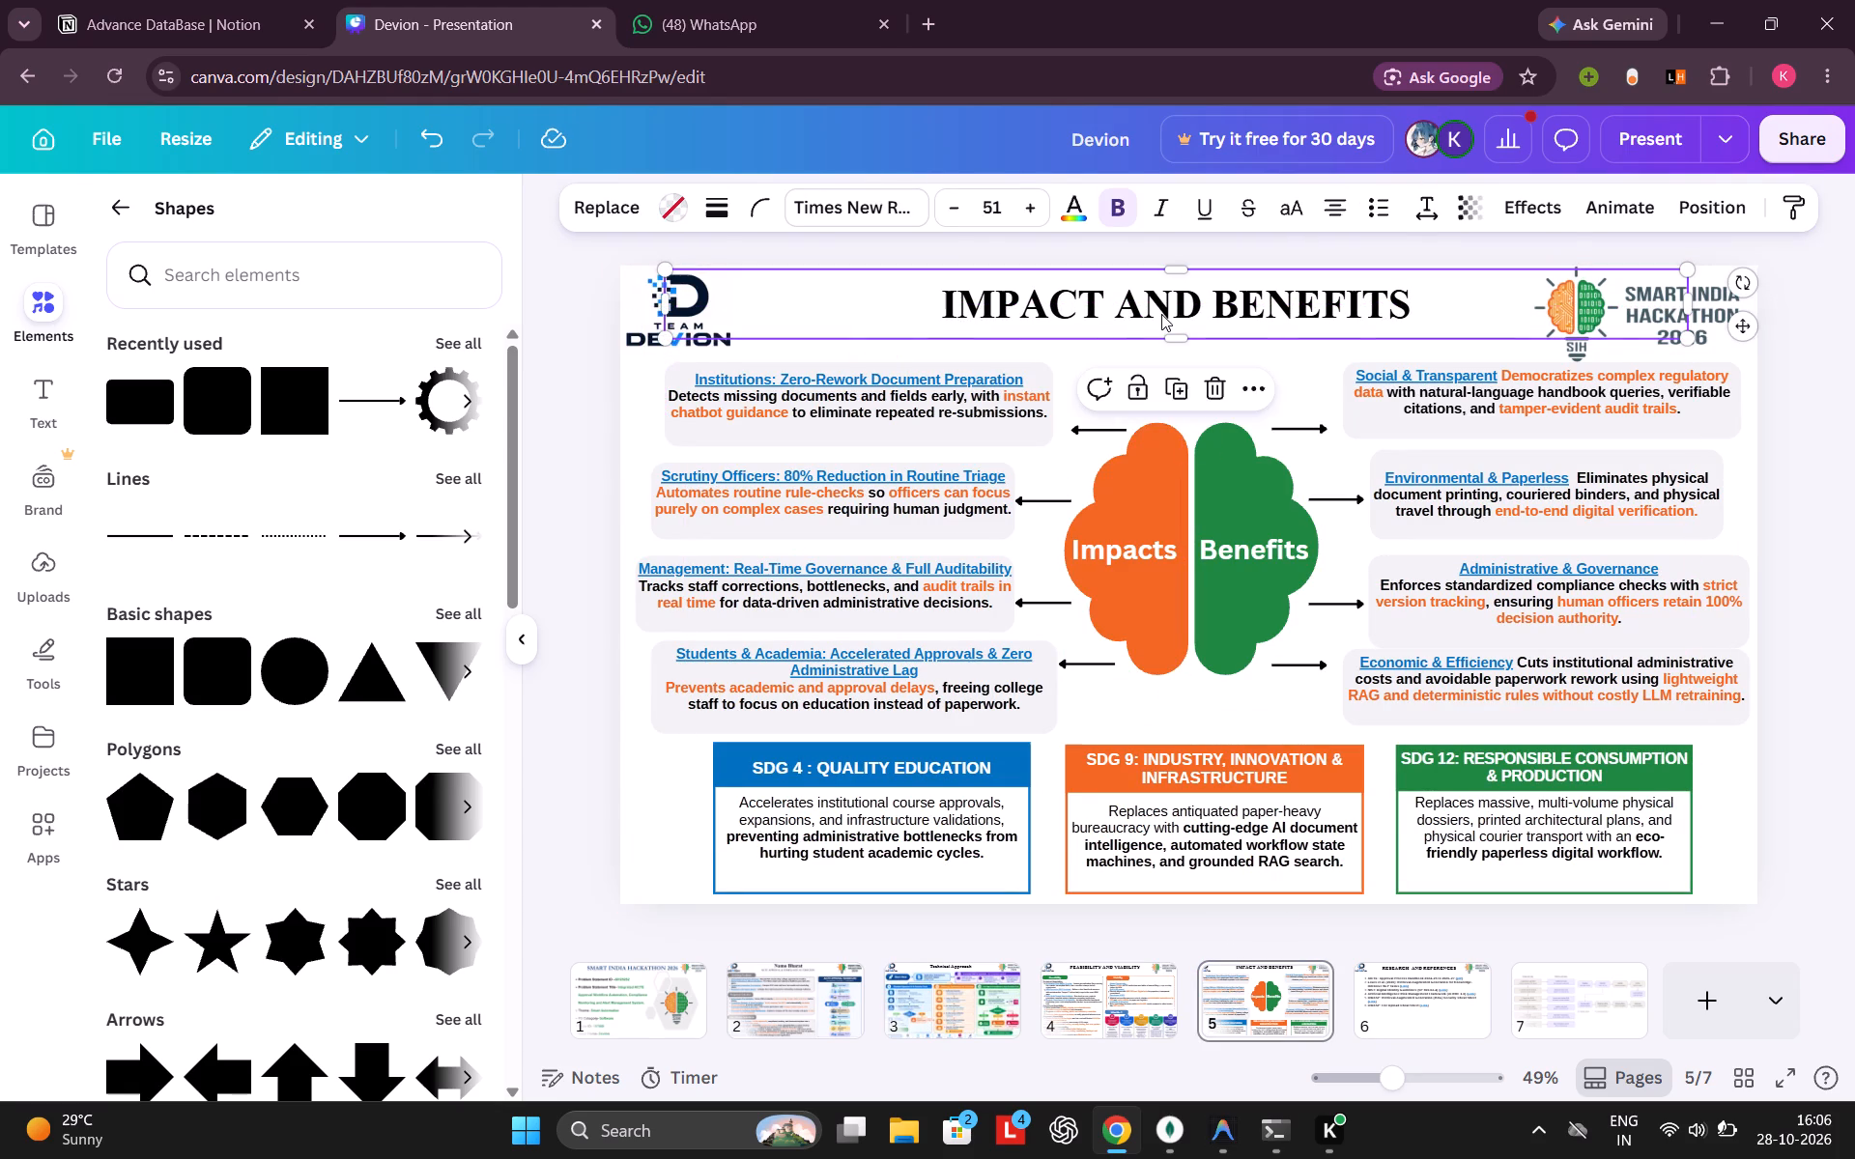
Raise the "RESEARCH AND REFERENCES" title on slide 6 slightly within the header.
{"action": "left_click", "coordinate": [1405, 1009]}
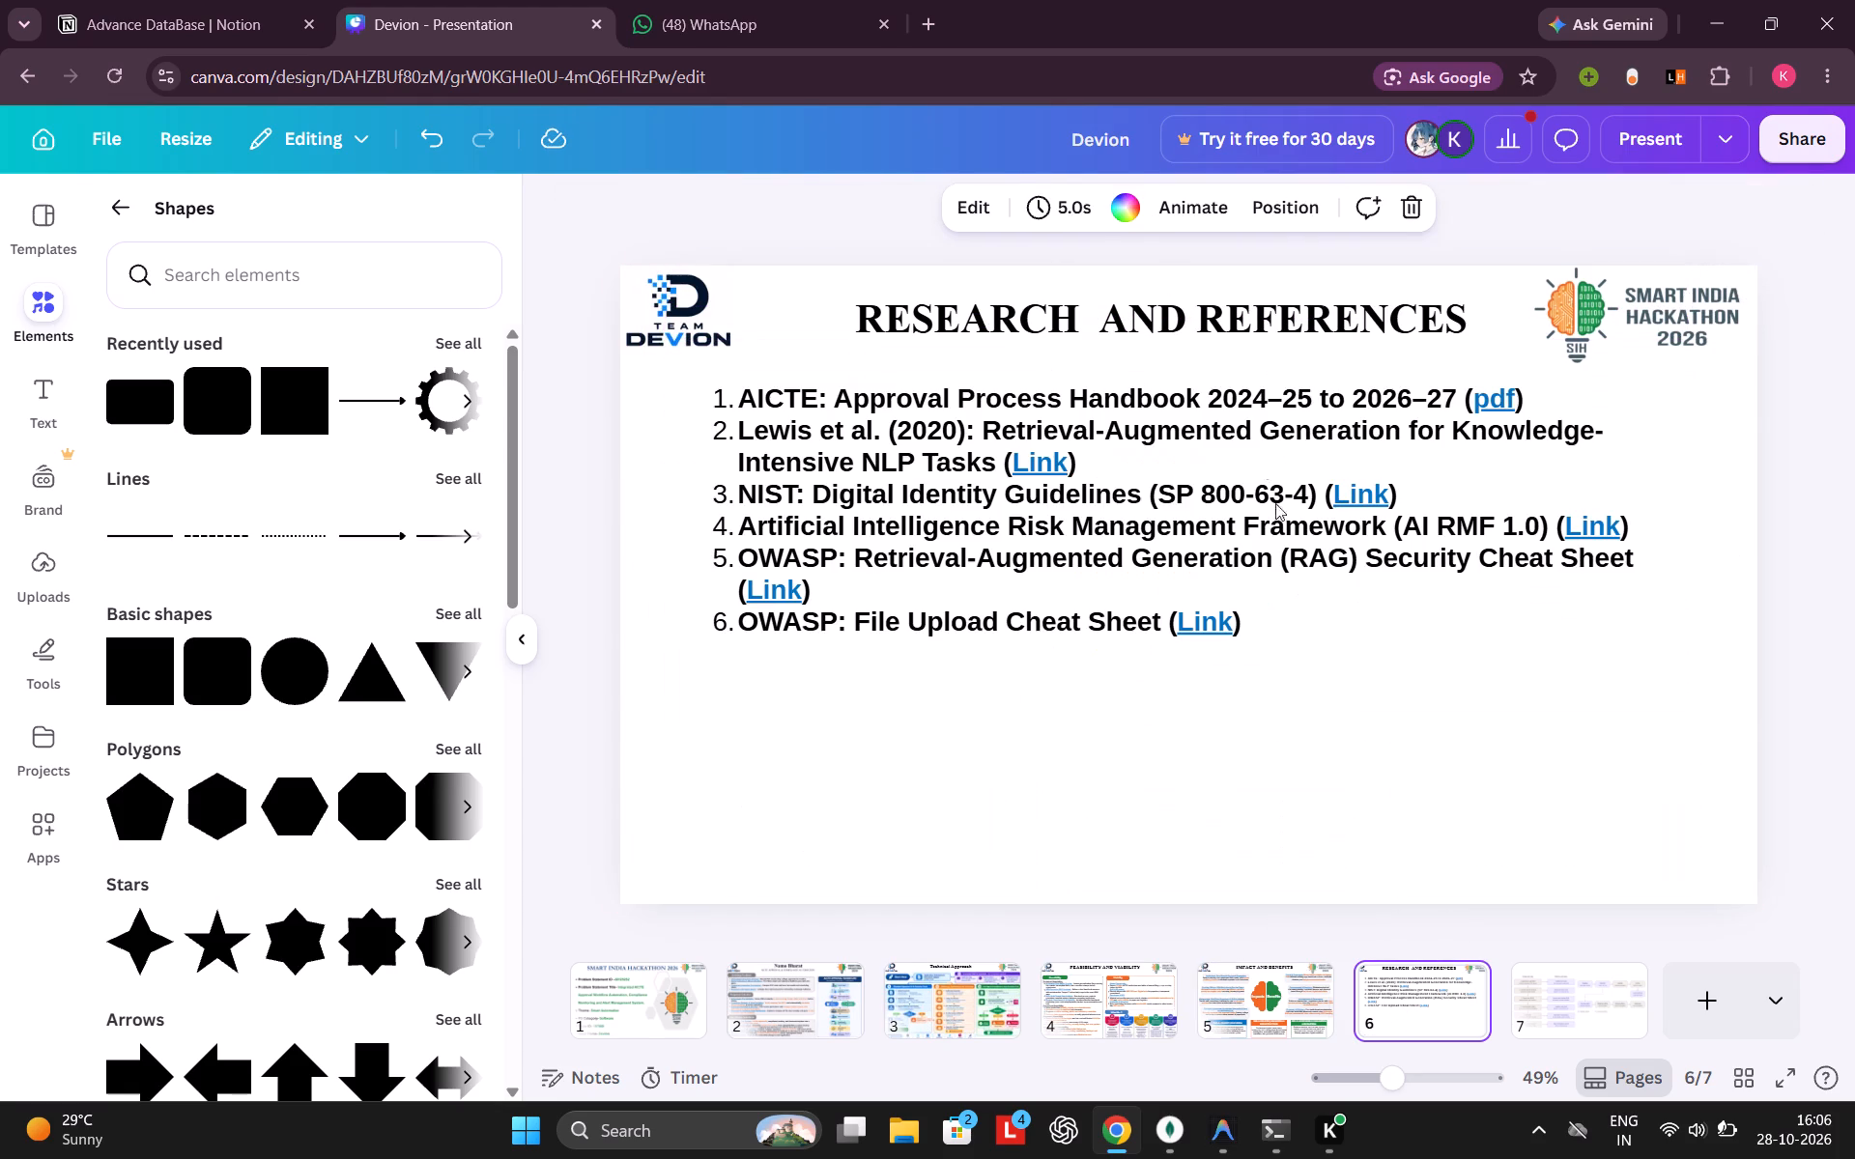
{"action": "left_click", "coordinate": [1186, 320]}
{"action": "left_click", "coordinate": [1186, 320]}
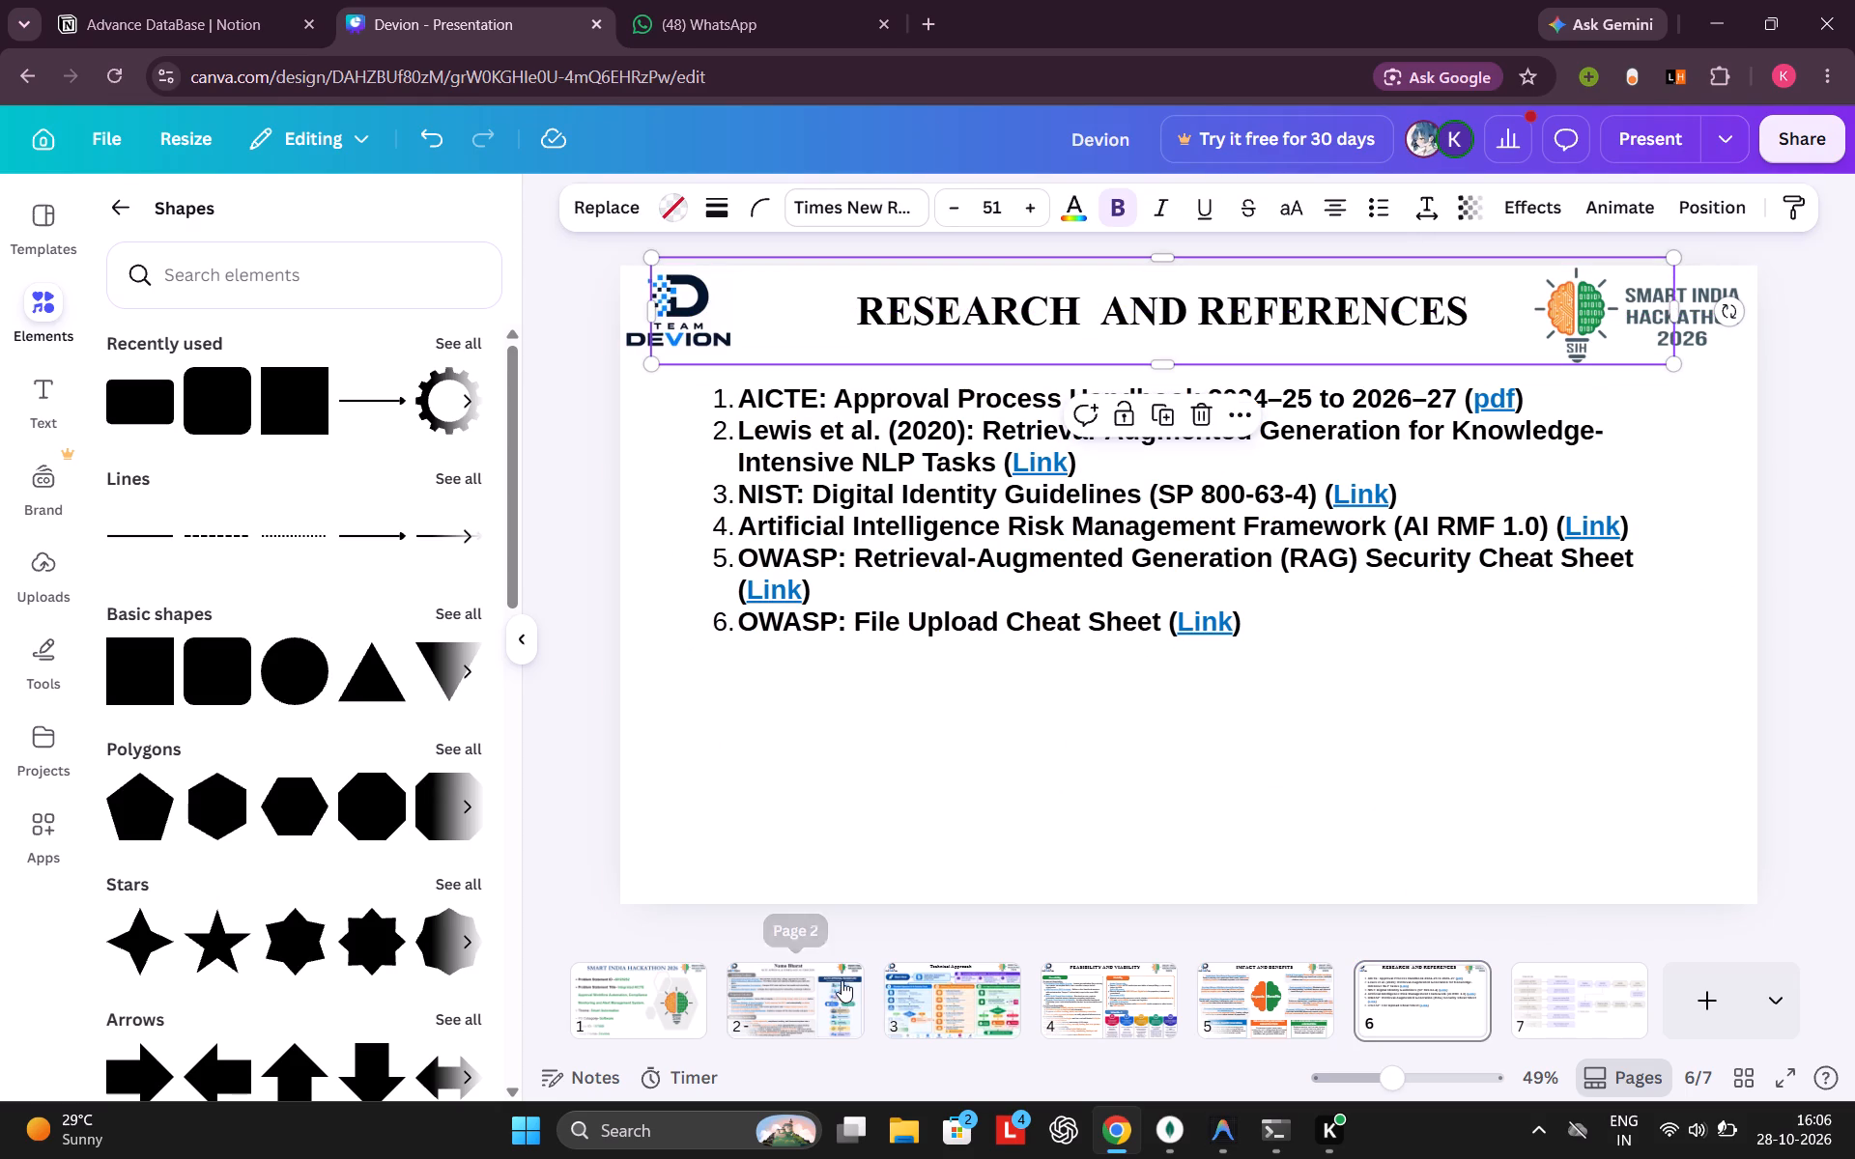
Compare the title placement on the earlier slides and nudge slide 4's "FEASIBILITY AND VIABILITY" title slightly up and to the right.
{"action": "left_click", "coordinate": [671, 990]}
{"action": "left_click", "coordinate": [779, 1012]}
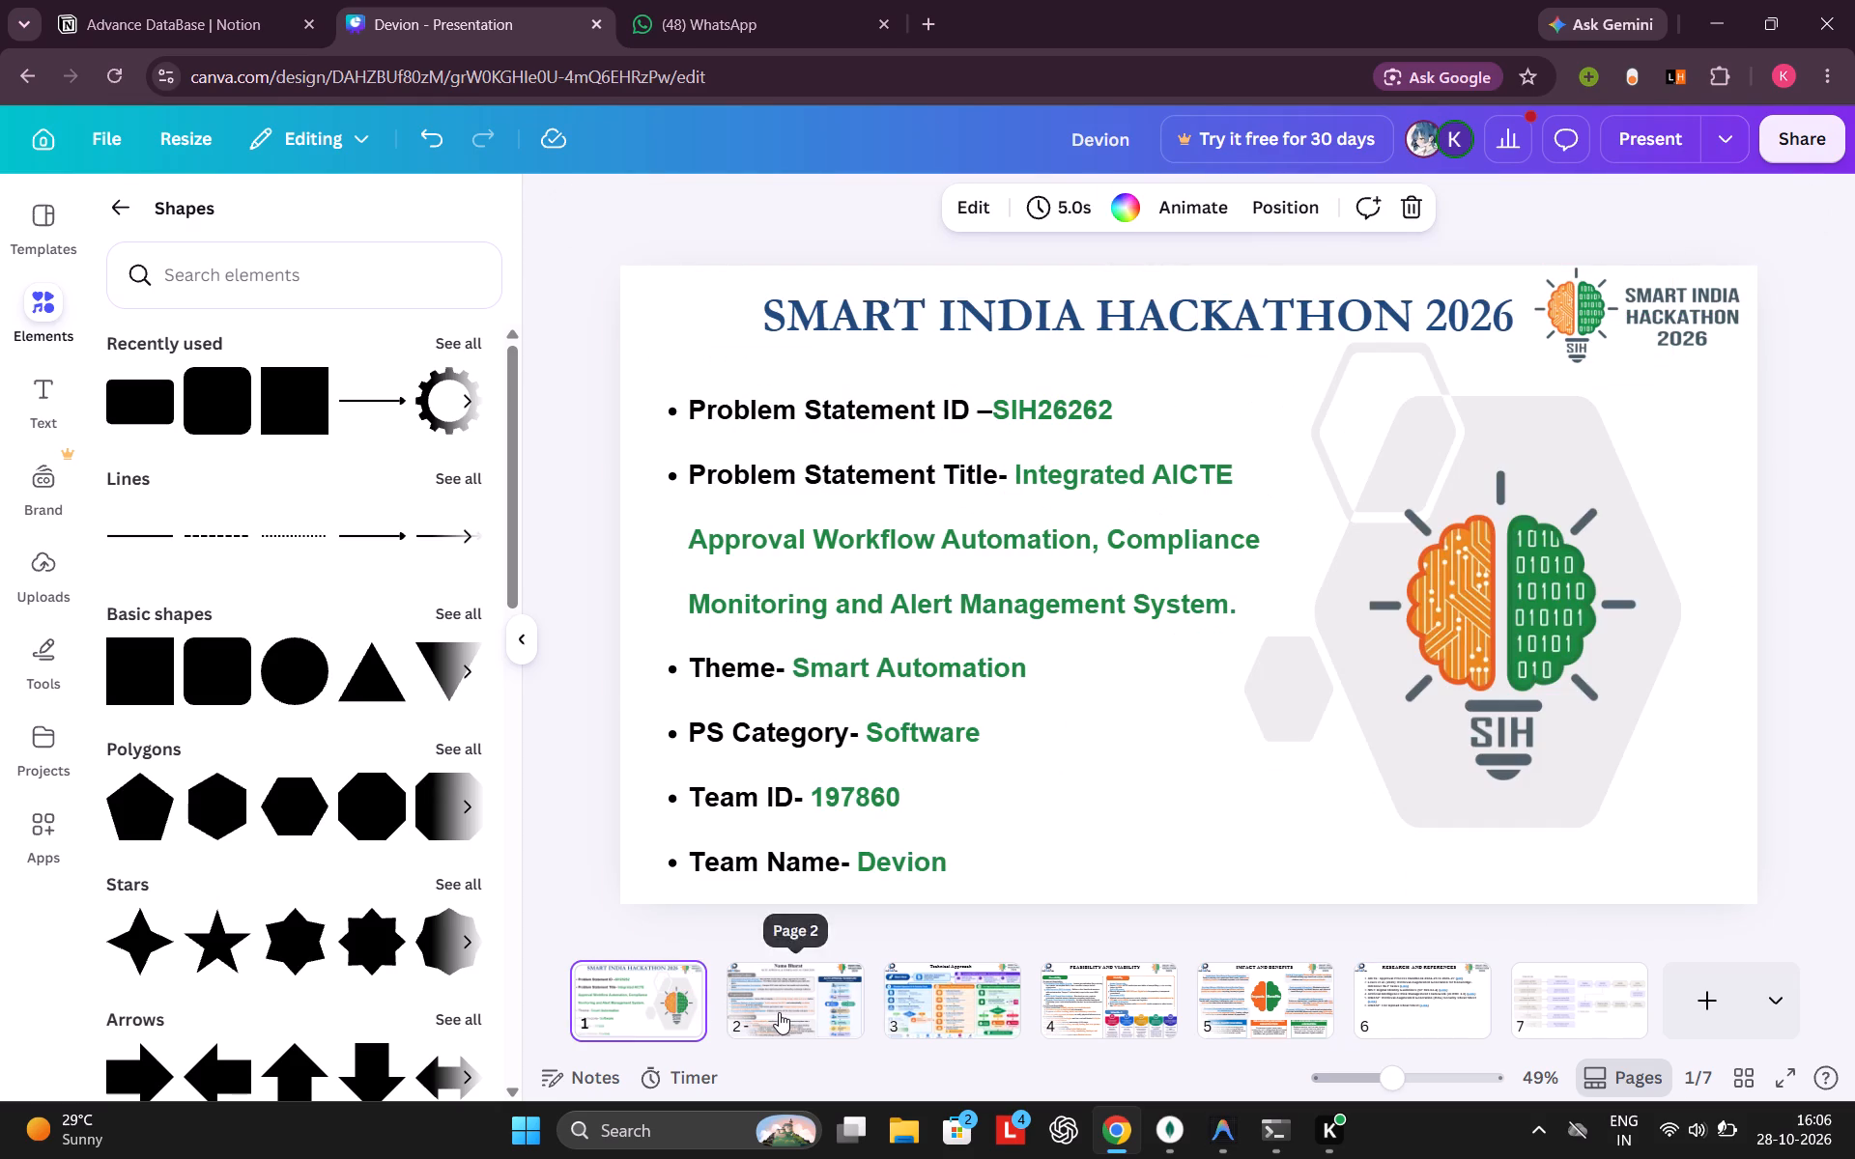
{"action": "left_click", "coordinate": [934, 1022]}
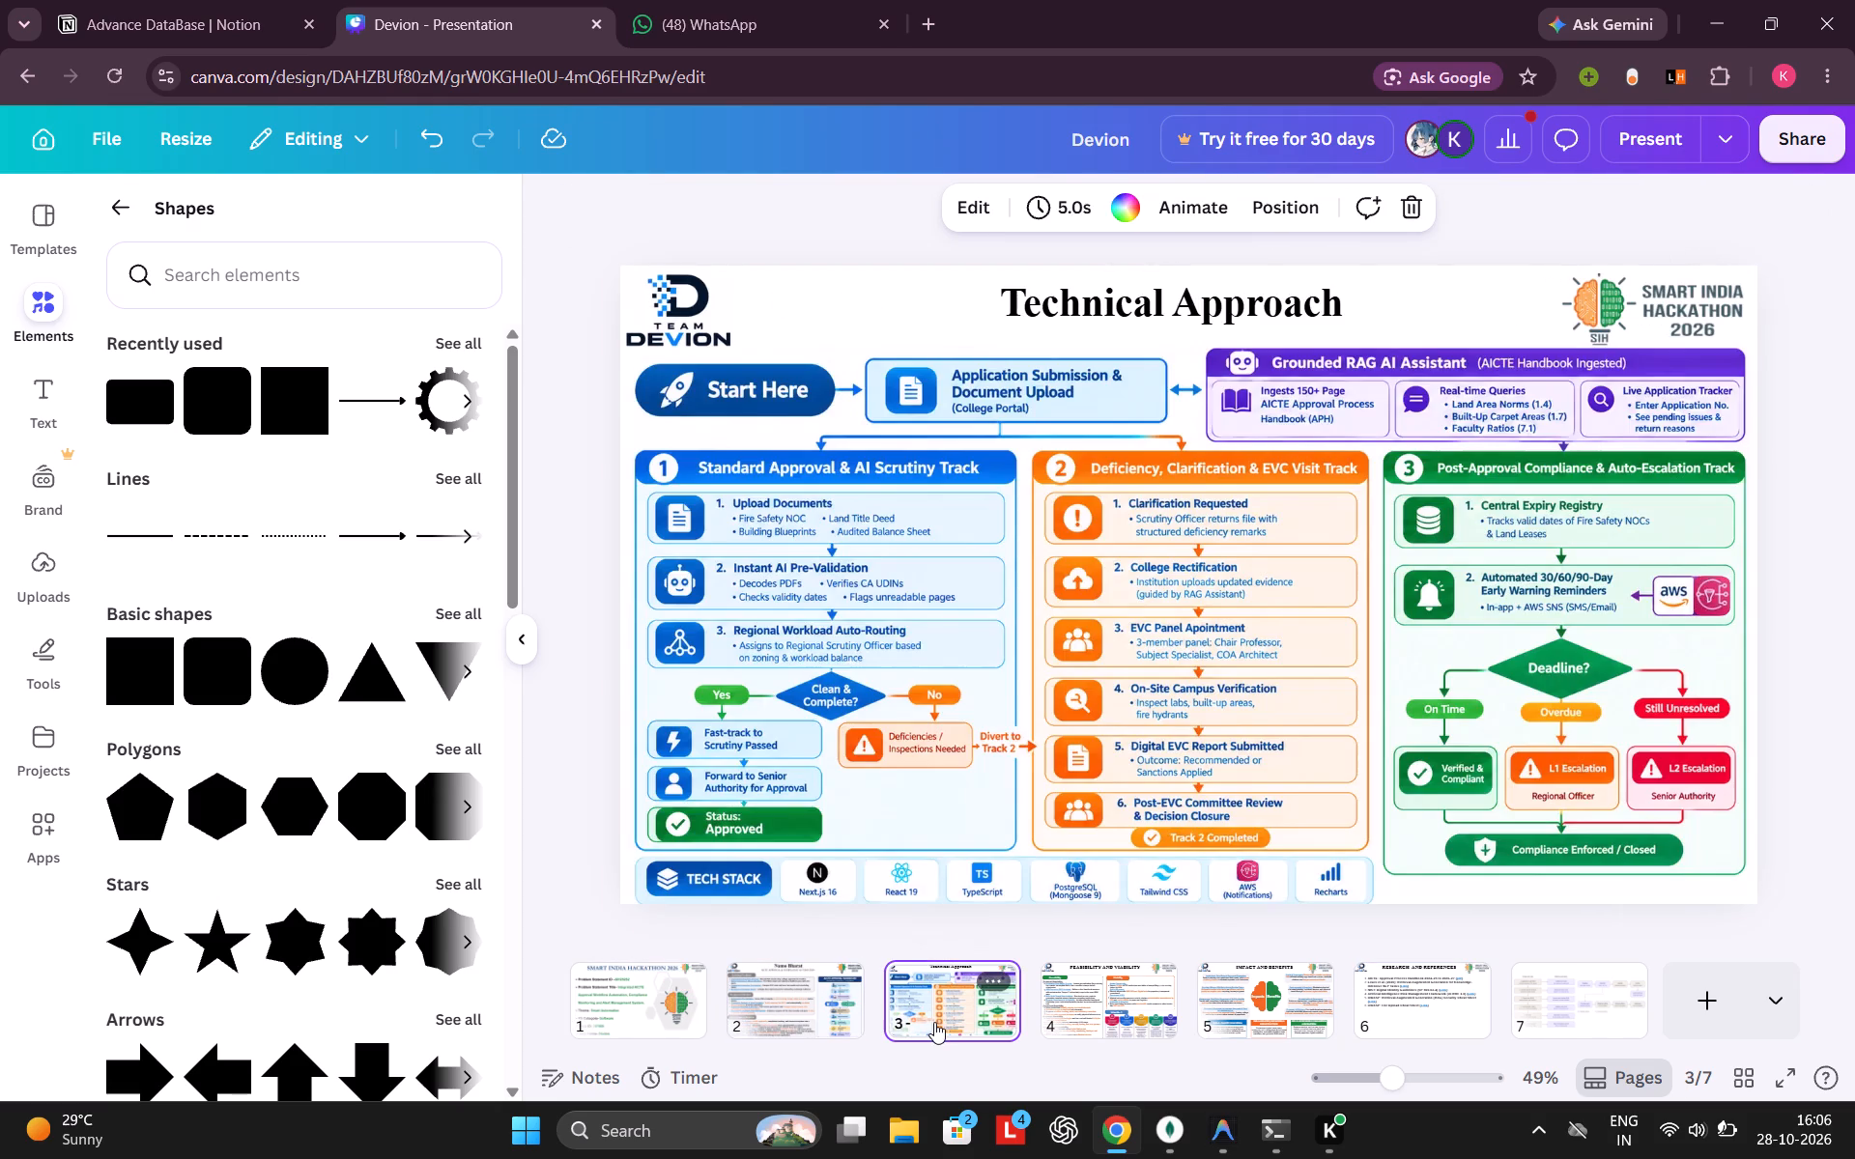
{"action": "left_click", "coordinate": [1099, 1015]}
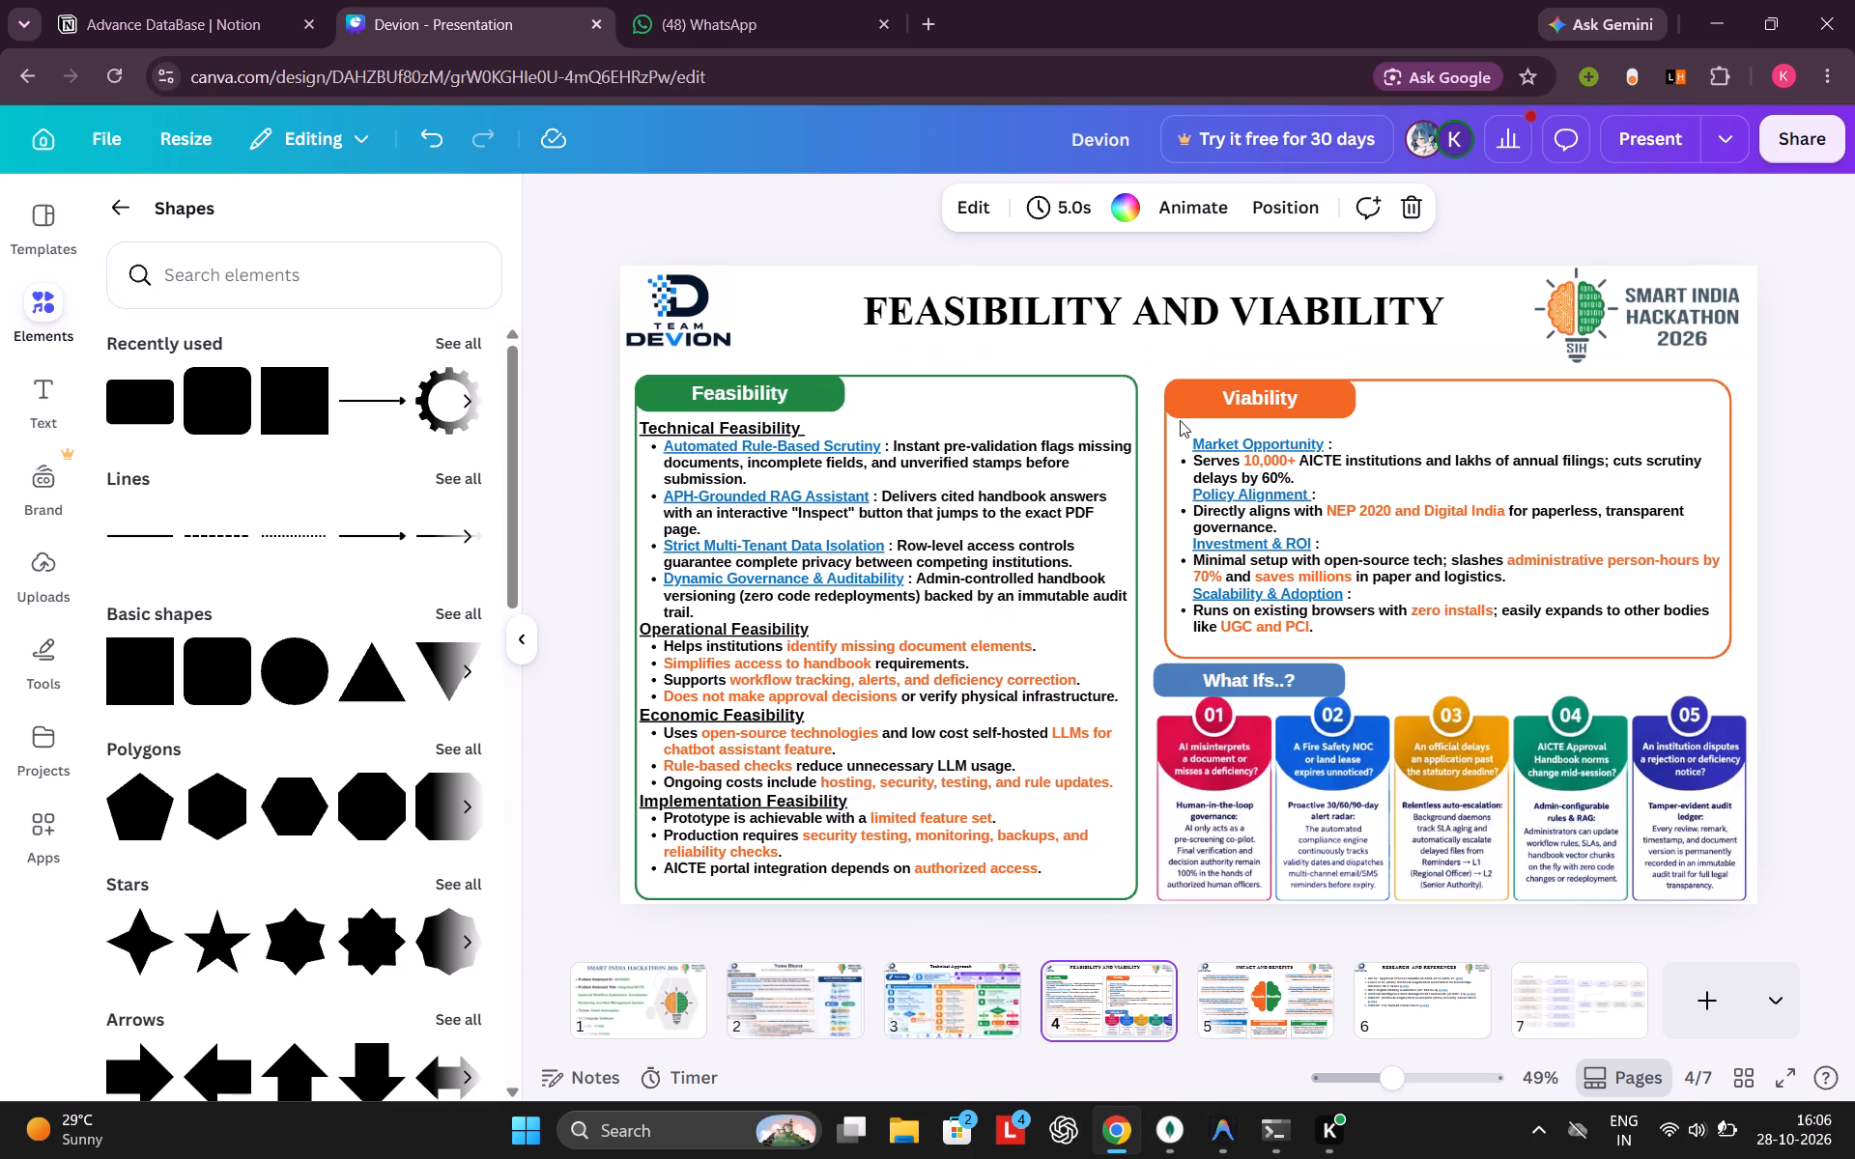
{"action": "left_click", "coordinate": [1121, 320]}
{"action": "left_click_drag", "start_coordinate": [1121, 320], "coordinate": [1131, 314]}
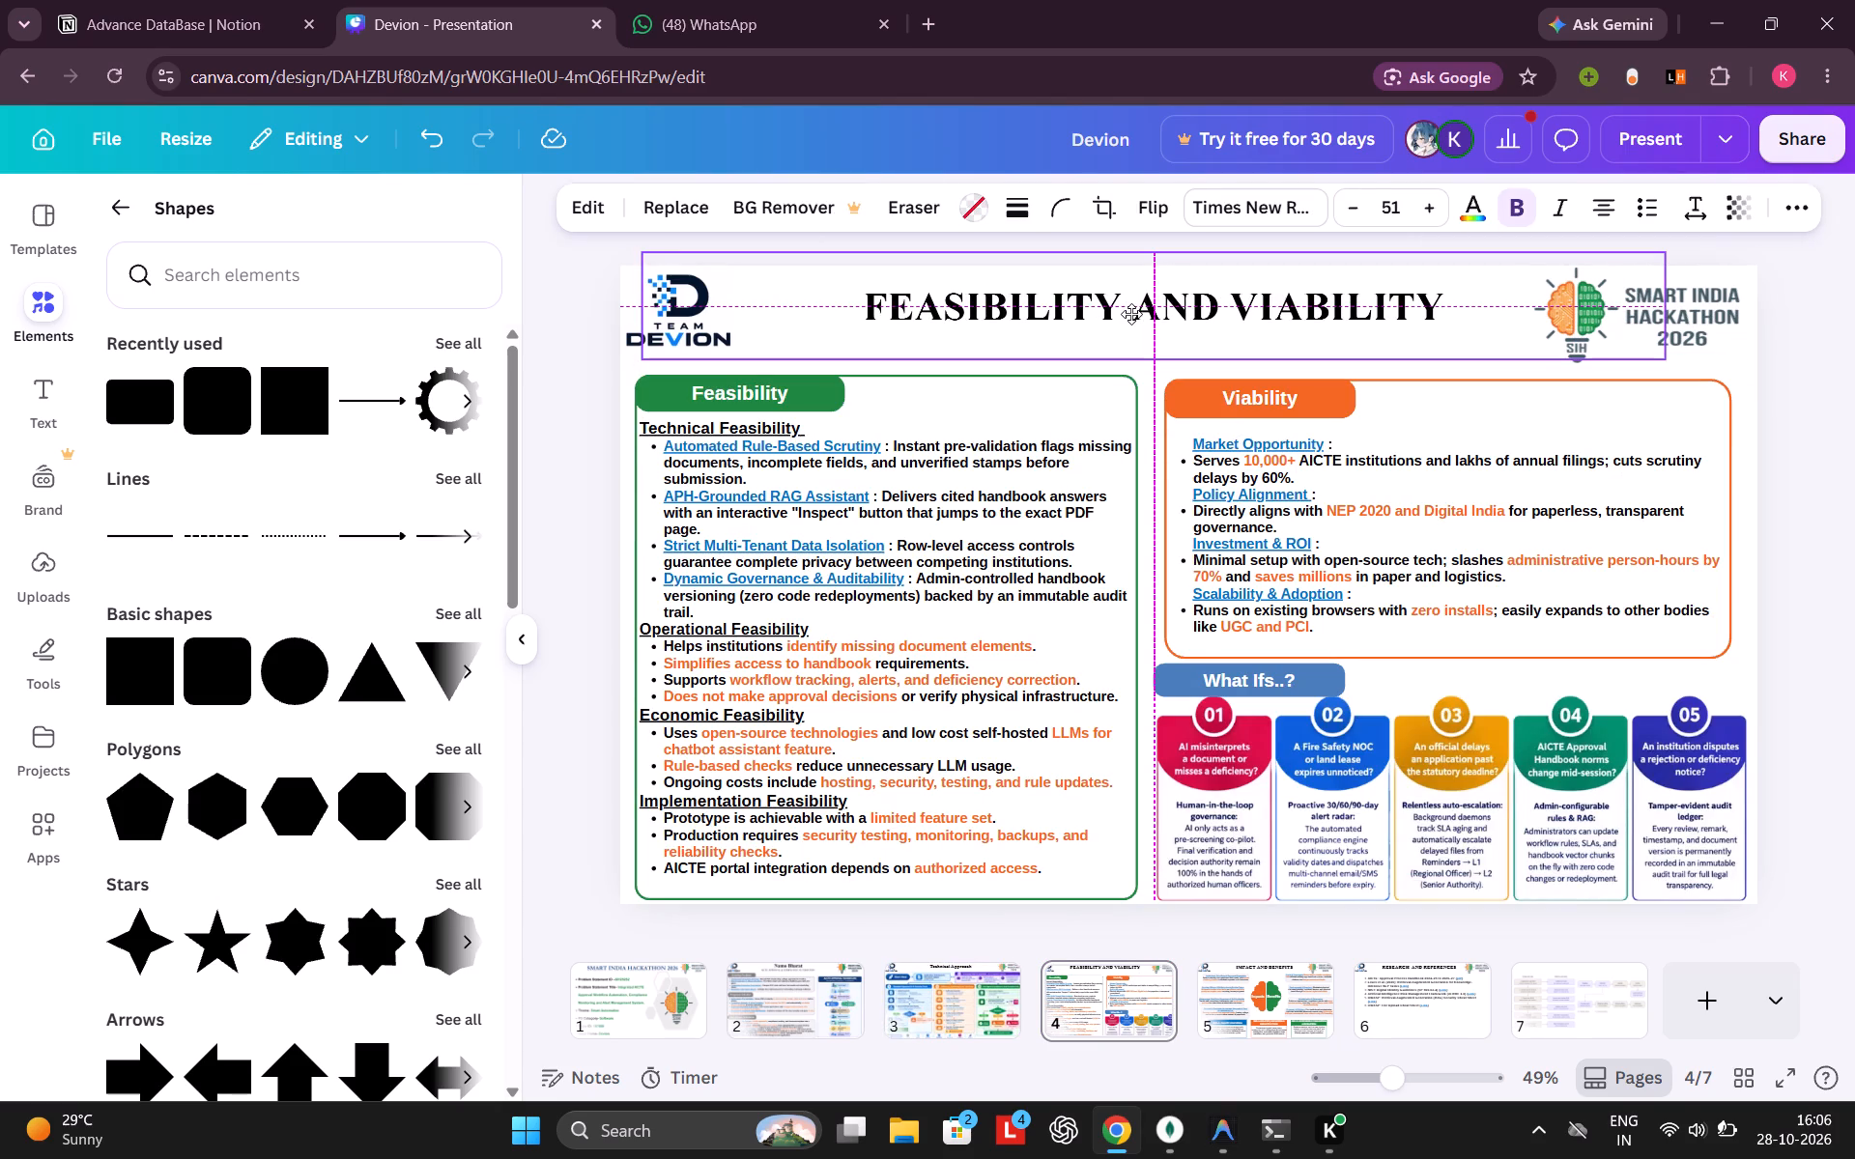
{"action": "left_click_drag", "start_coordinate": [1131, 314], "coordinate": [1129, 316]}
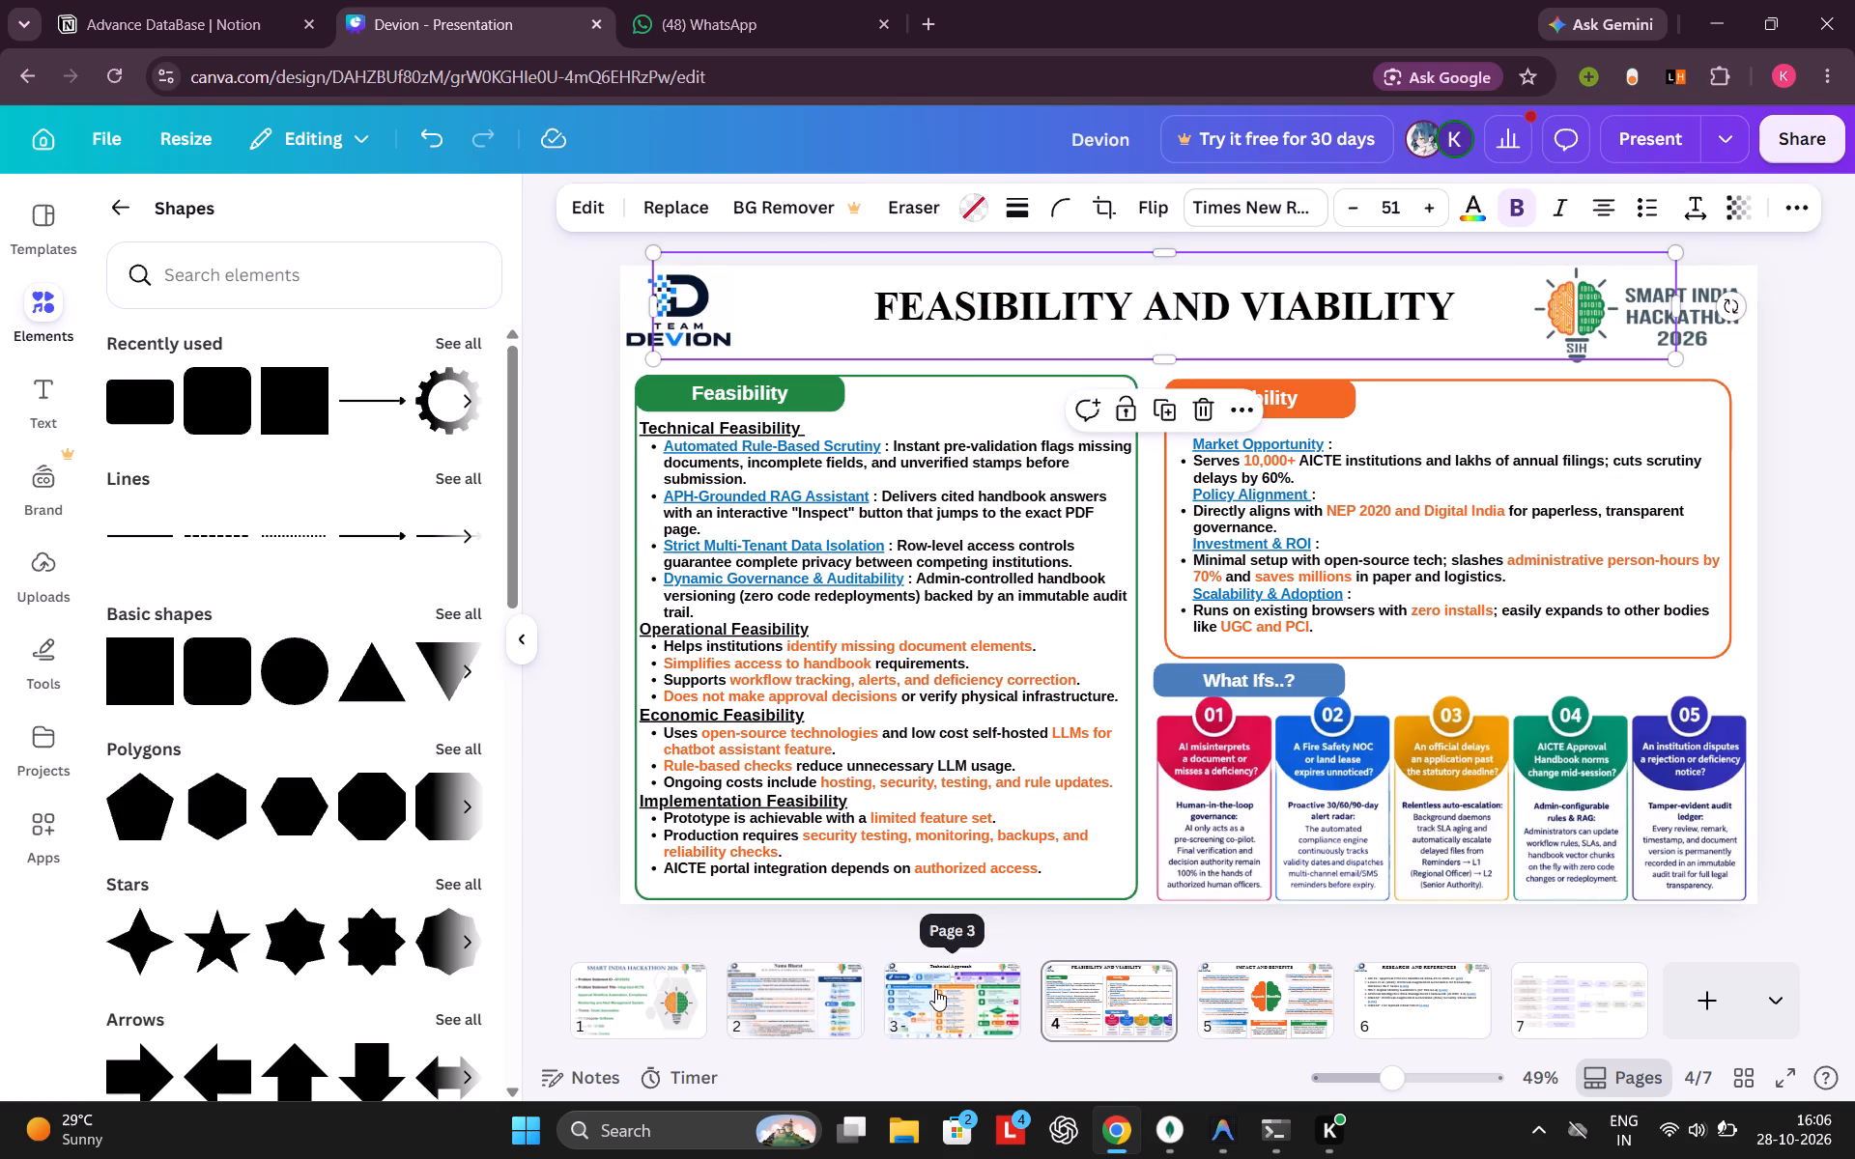
Compare the titles on slides 3 to 6 and retype slide 3's title in capitals as "TECHNICAL APPROACH".
{"action": "left_click", "coordinate": [935, 989]}
{"action": "left_click", "coordinate": [1115, 994]}
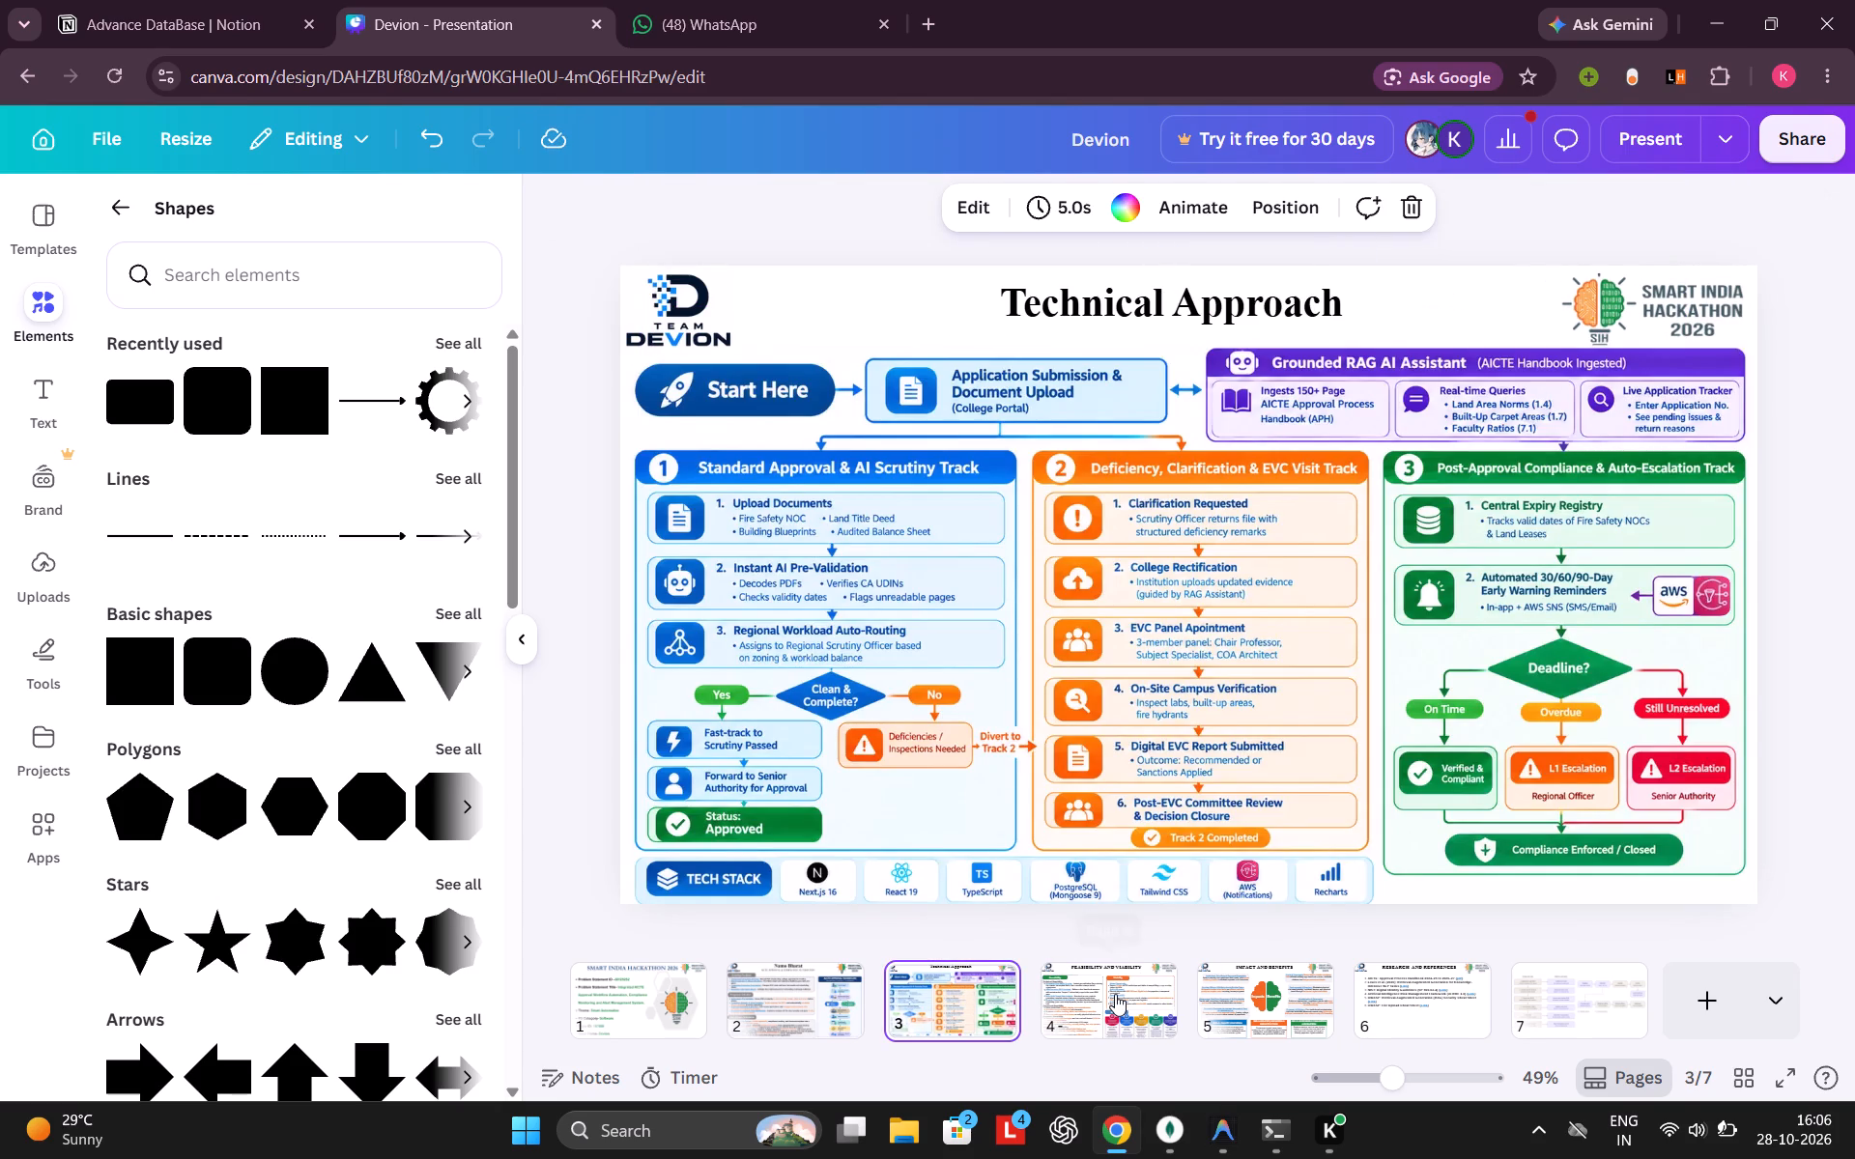
{"action": "left_click", "coordinate": [1303, 987]}
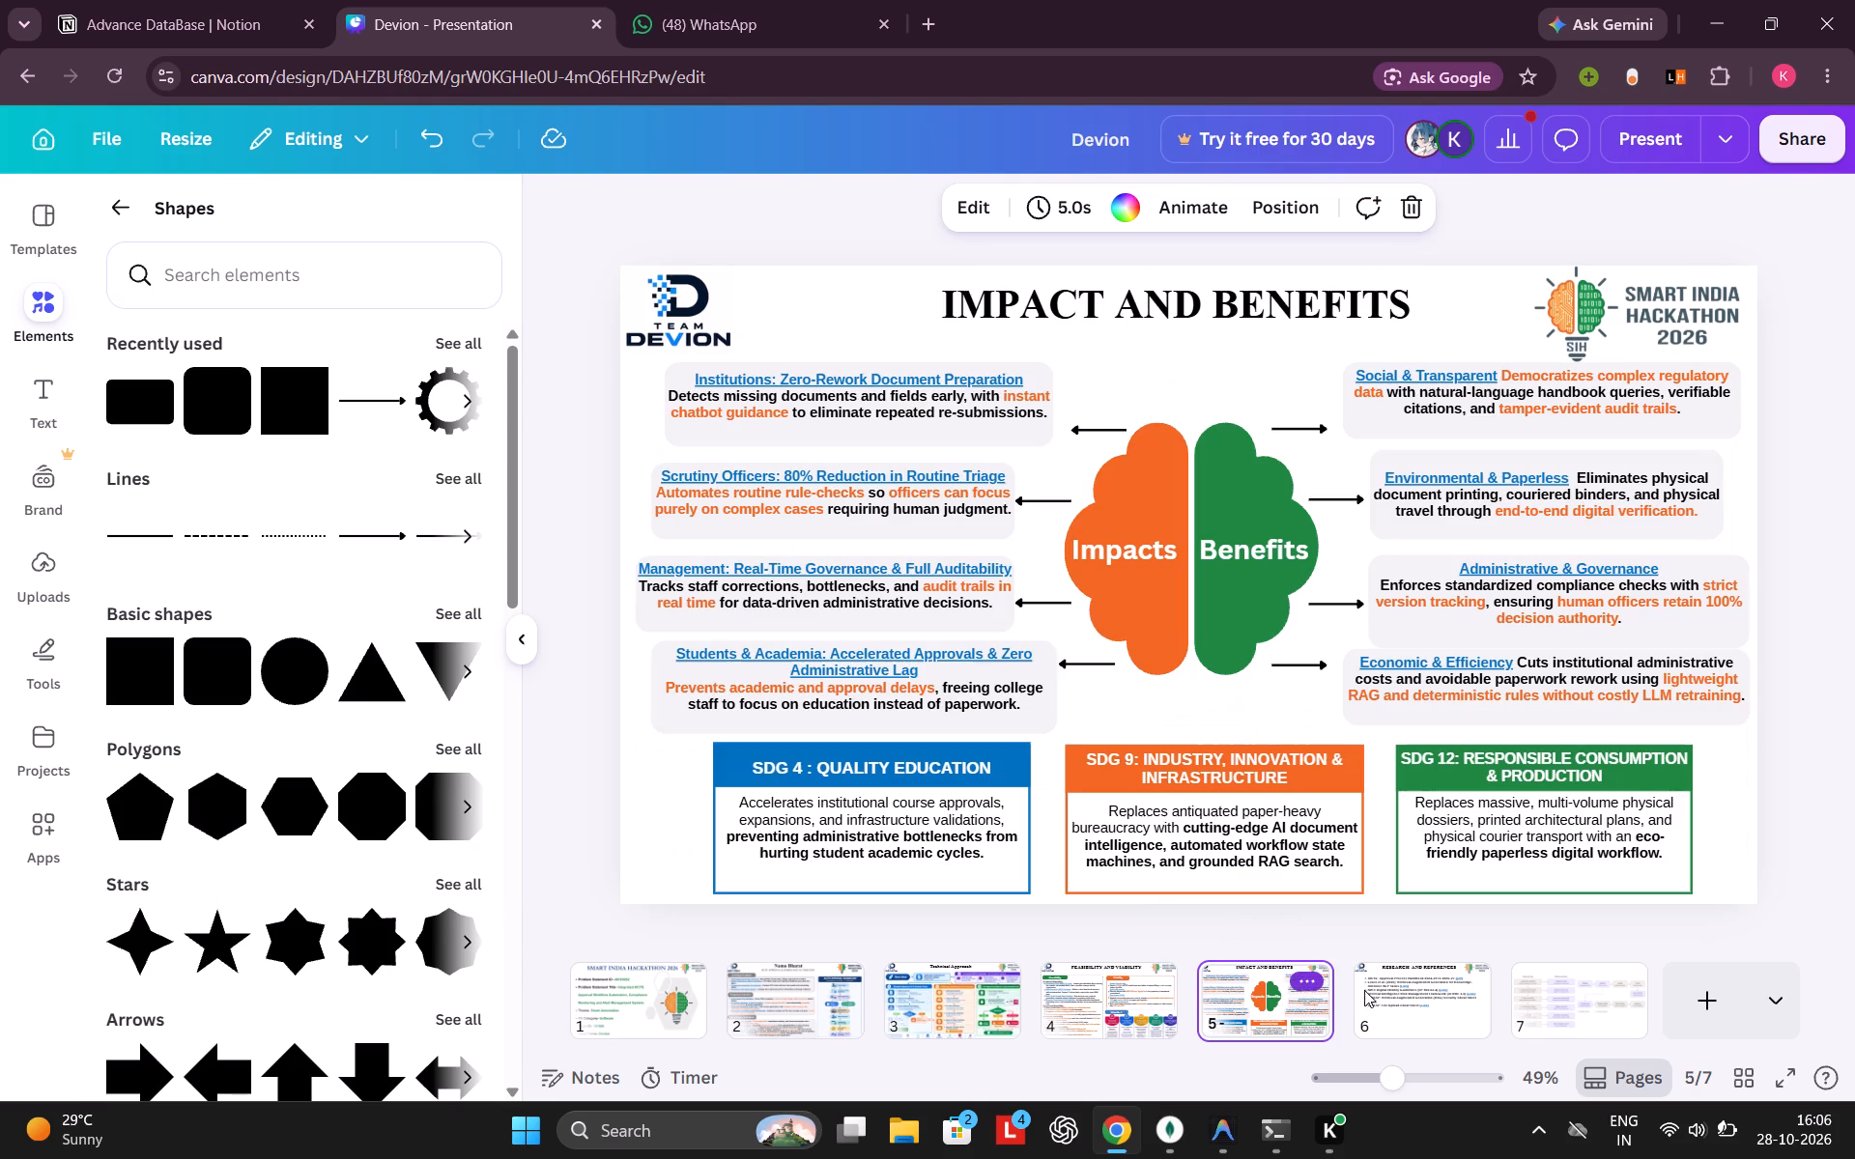
{"action": "left_click", "coordinate": [1410, 992]}
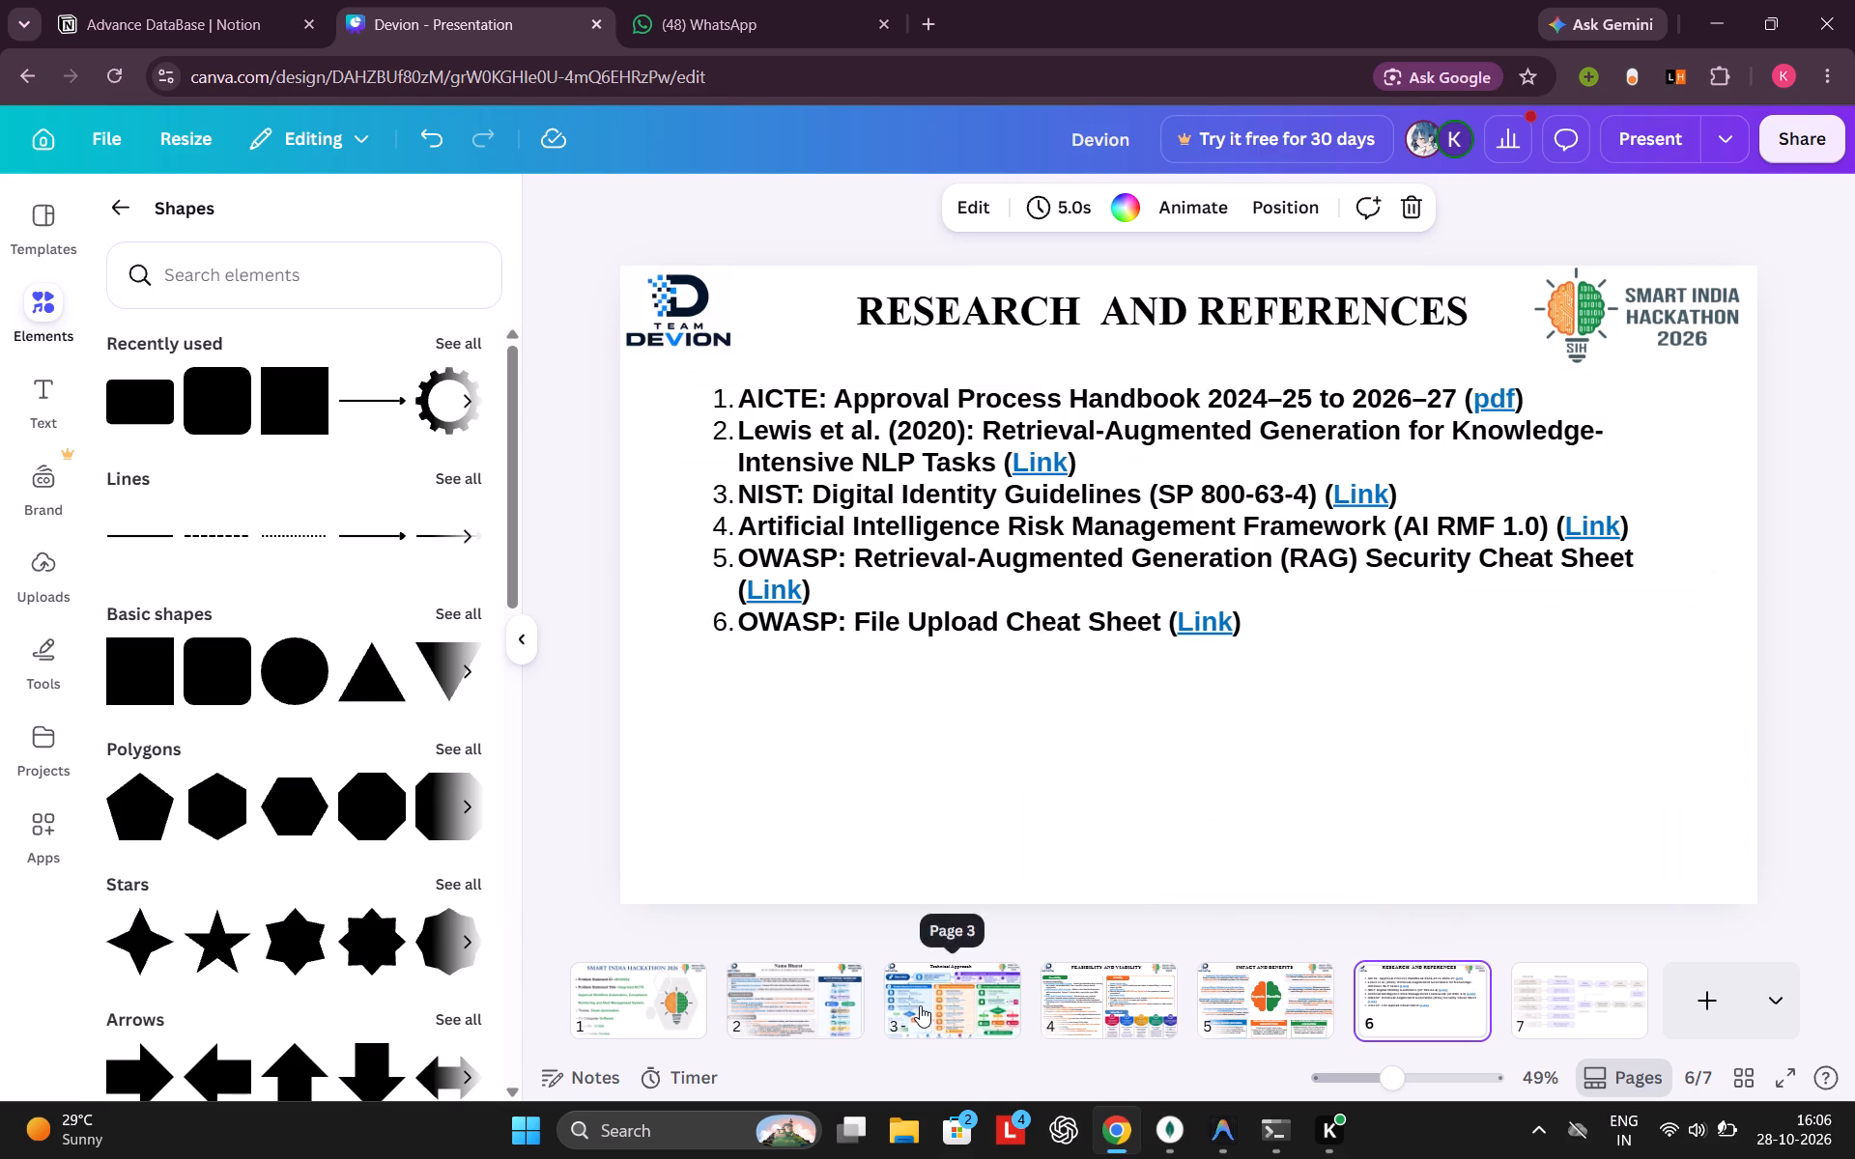
{"action": "left_click", "coordinate": [920, 1005]}
{"action": "double_click", "coordinate": [1229, 314]}
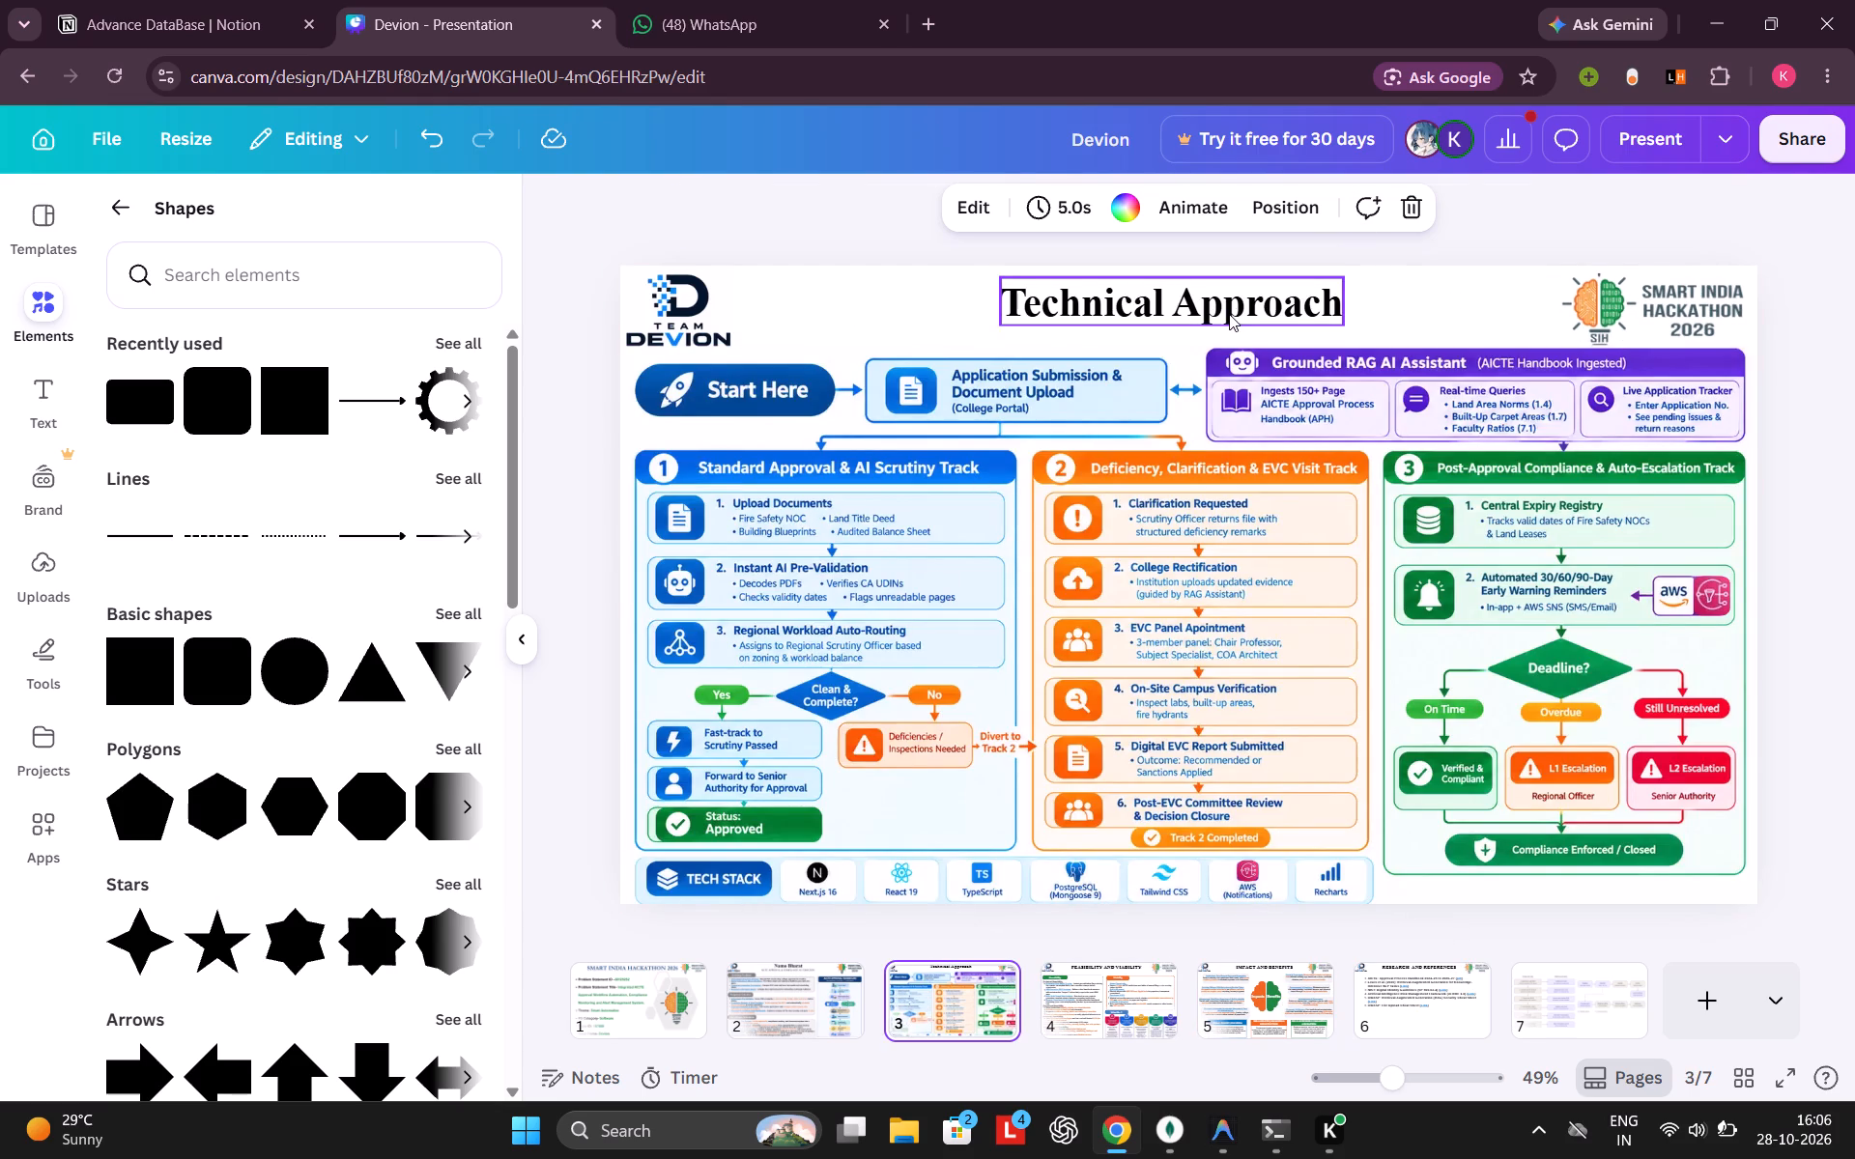
{"action": "triple_click", "coordinate": [1229, 314]}
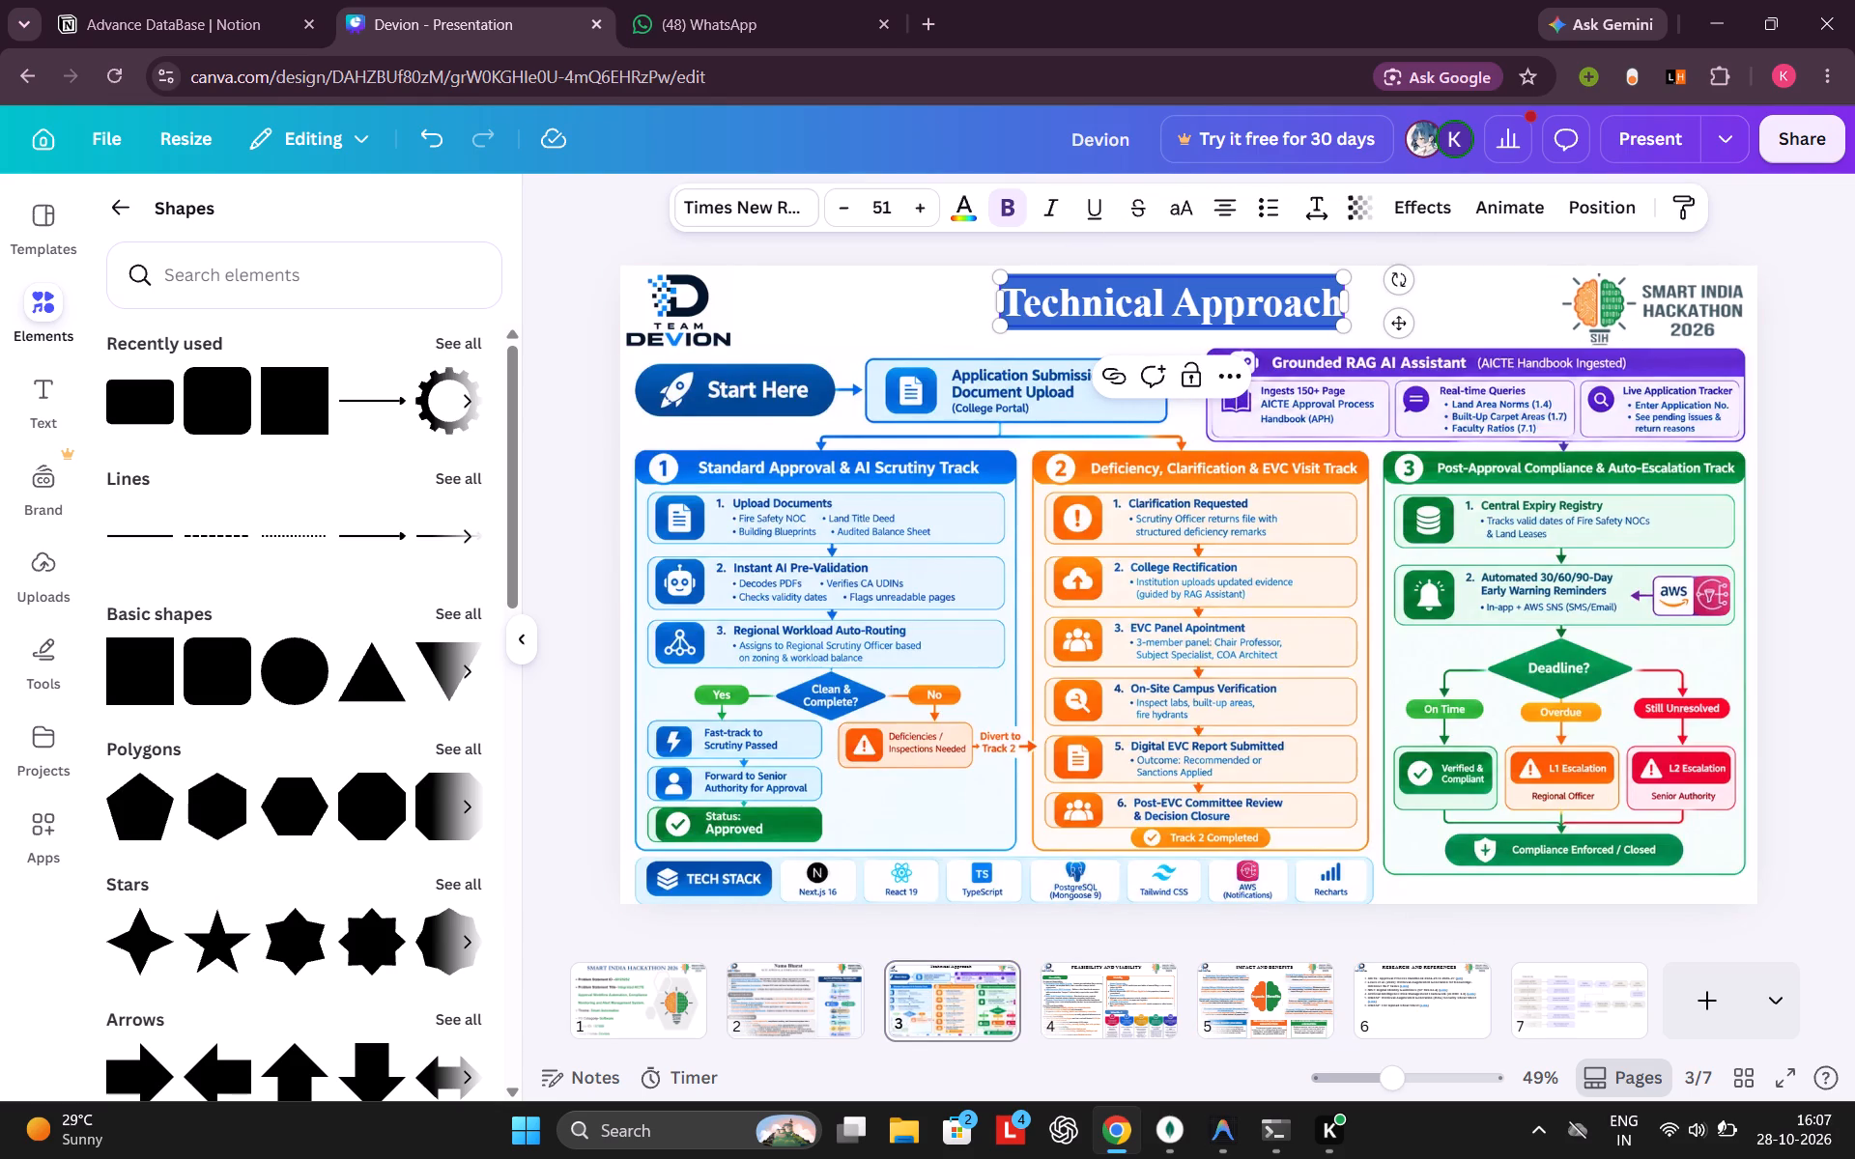
{"action": "type", "text": "TECHM"}
{"action": "key", "text": "shift+BackSpace"}
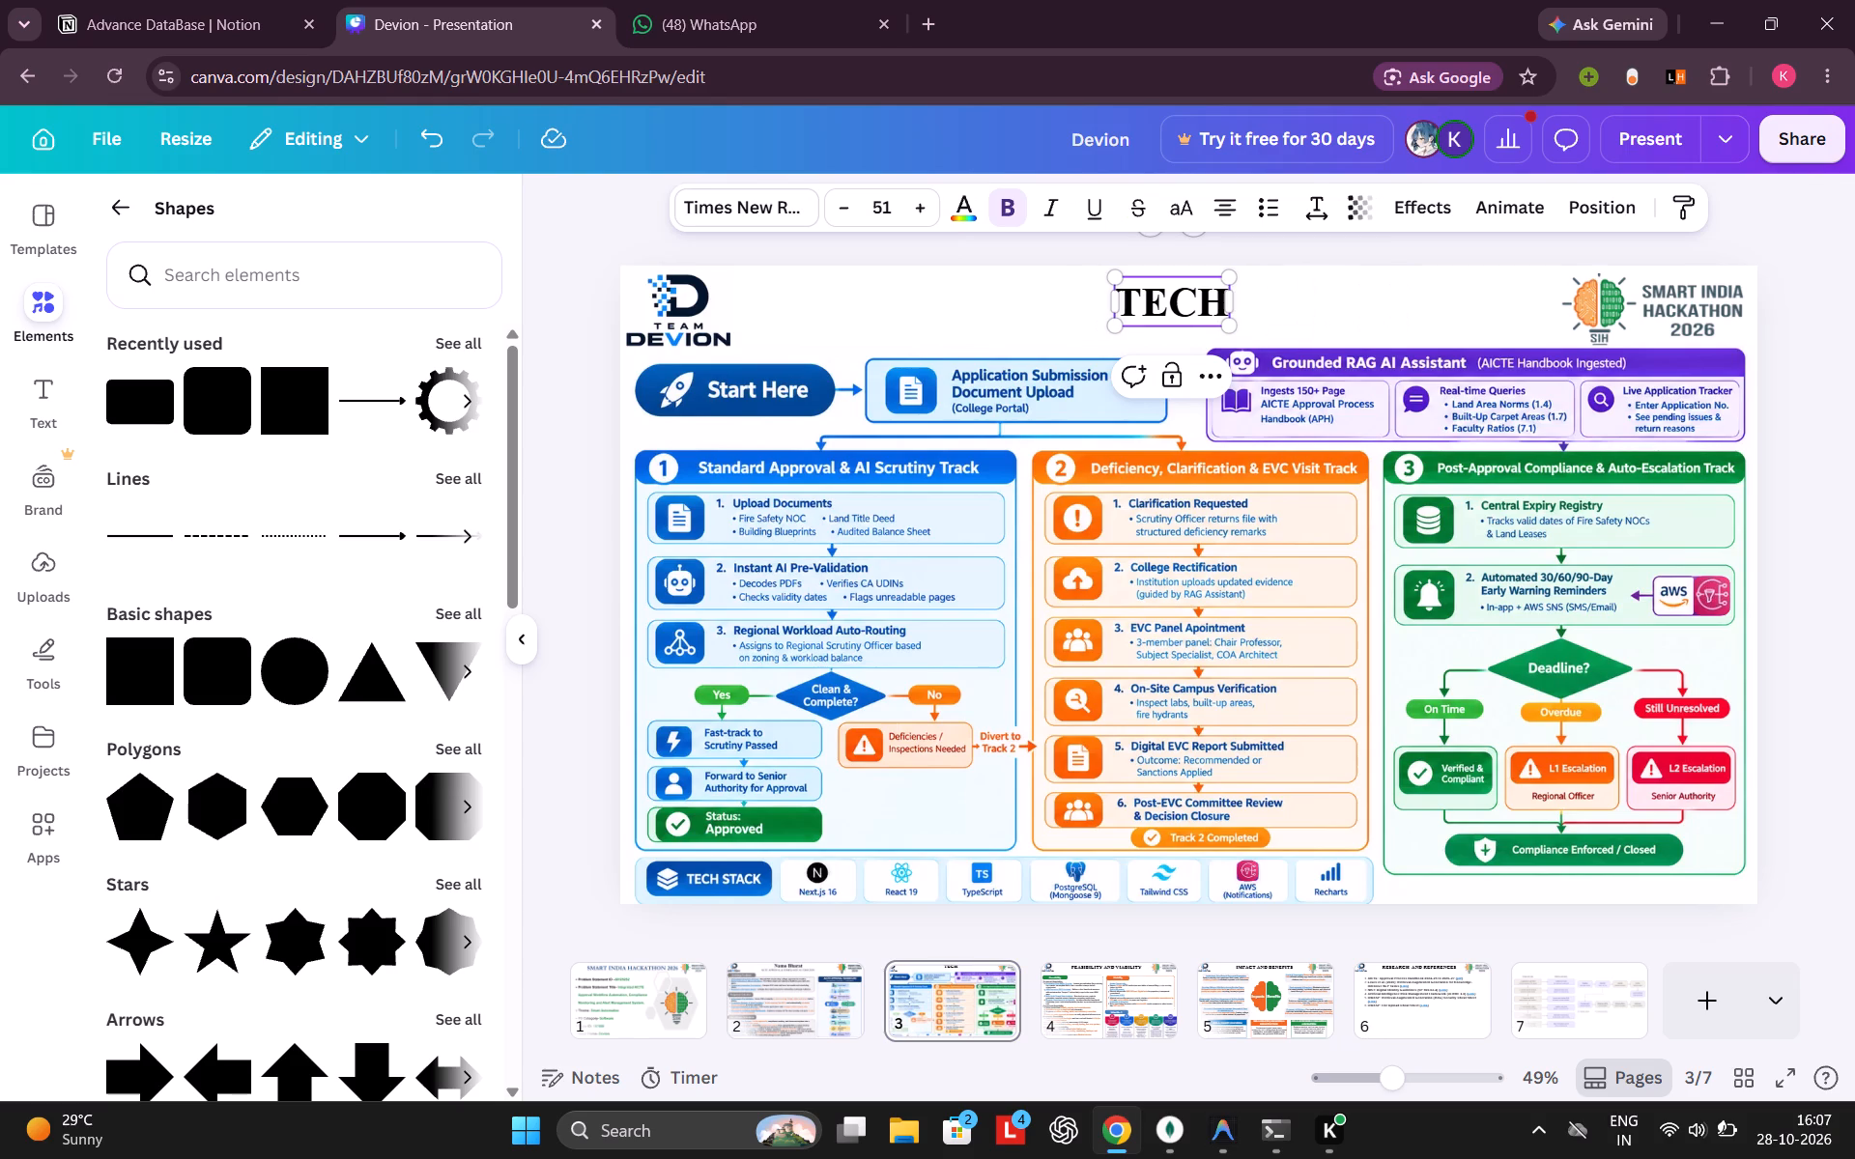
{"action": "type", "text": "NICAL APPROACH"}
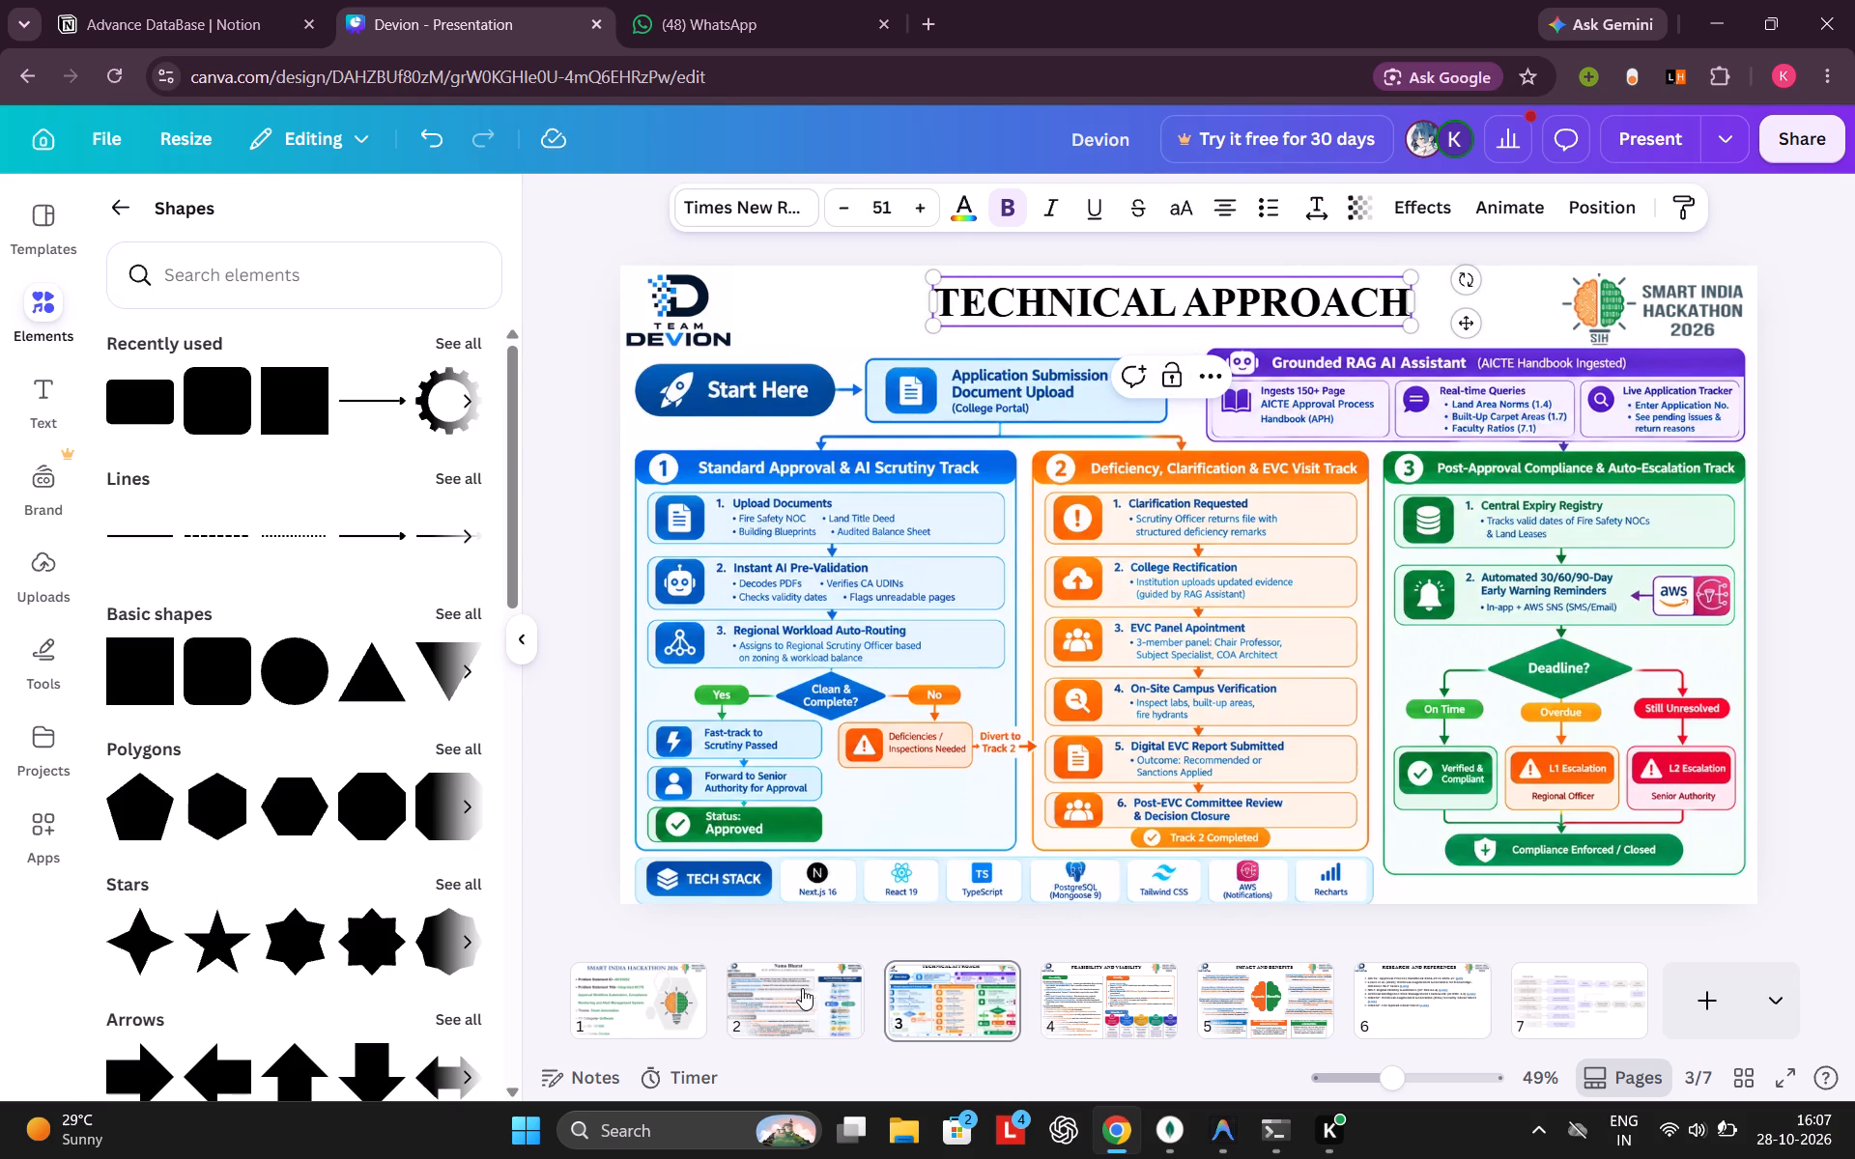
Compare title placement across slides 2 to 6 and nudge slide 4's "FEASIBILITY AND VIABILITY" title slightly to the left.
{"action": "left_click", "coordinate": [789, 991]}
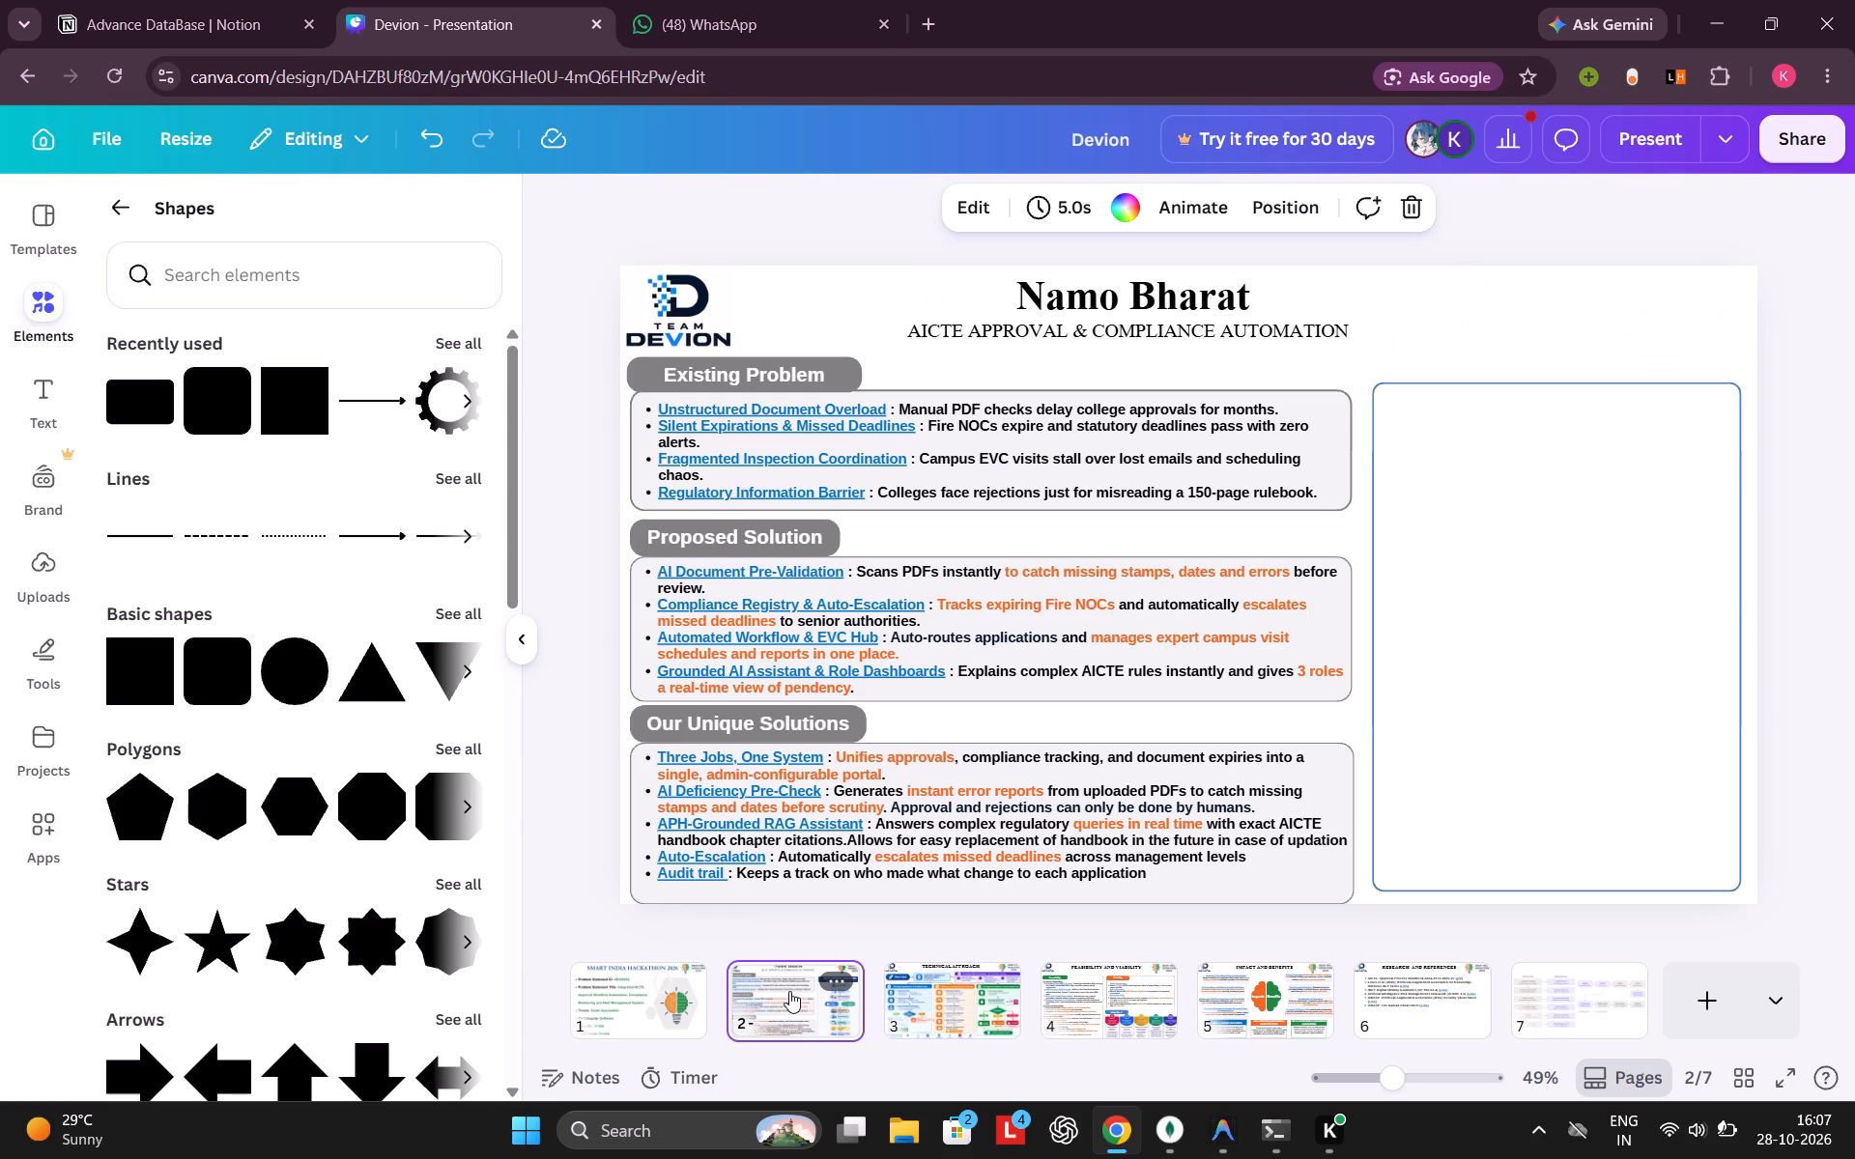
{"action": "left_click", "coordinate": [952, 999]}
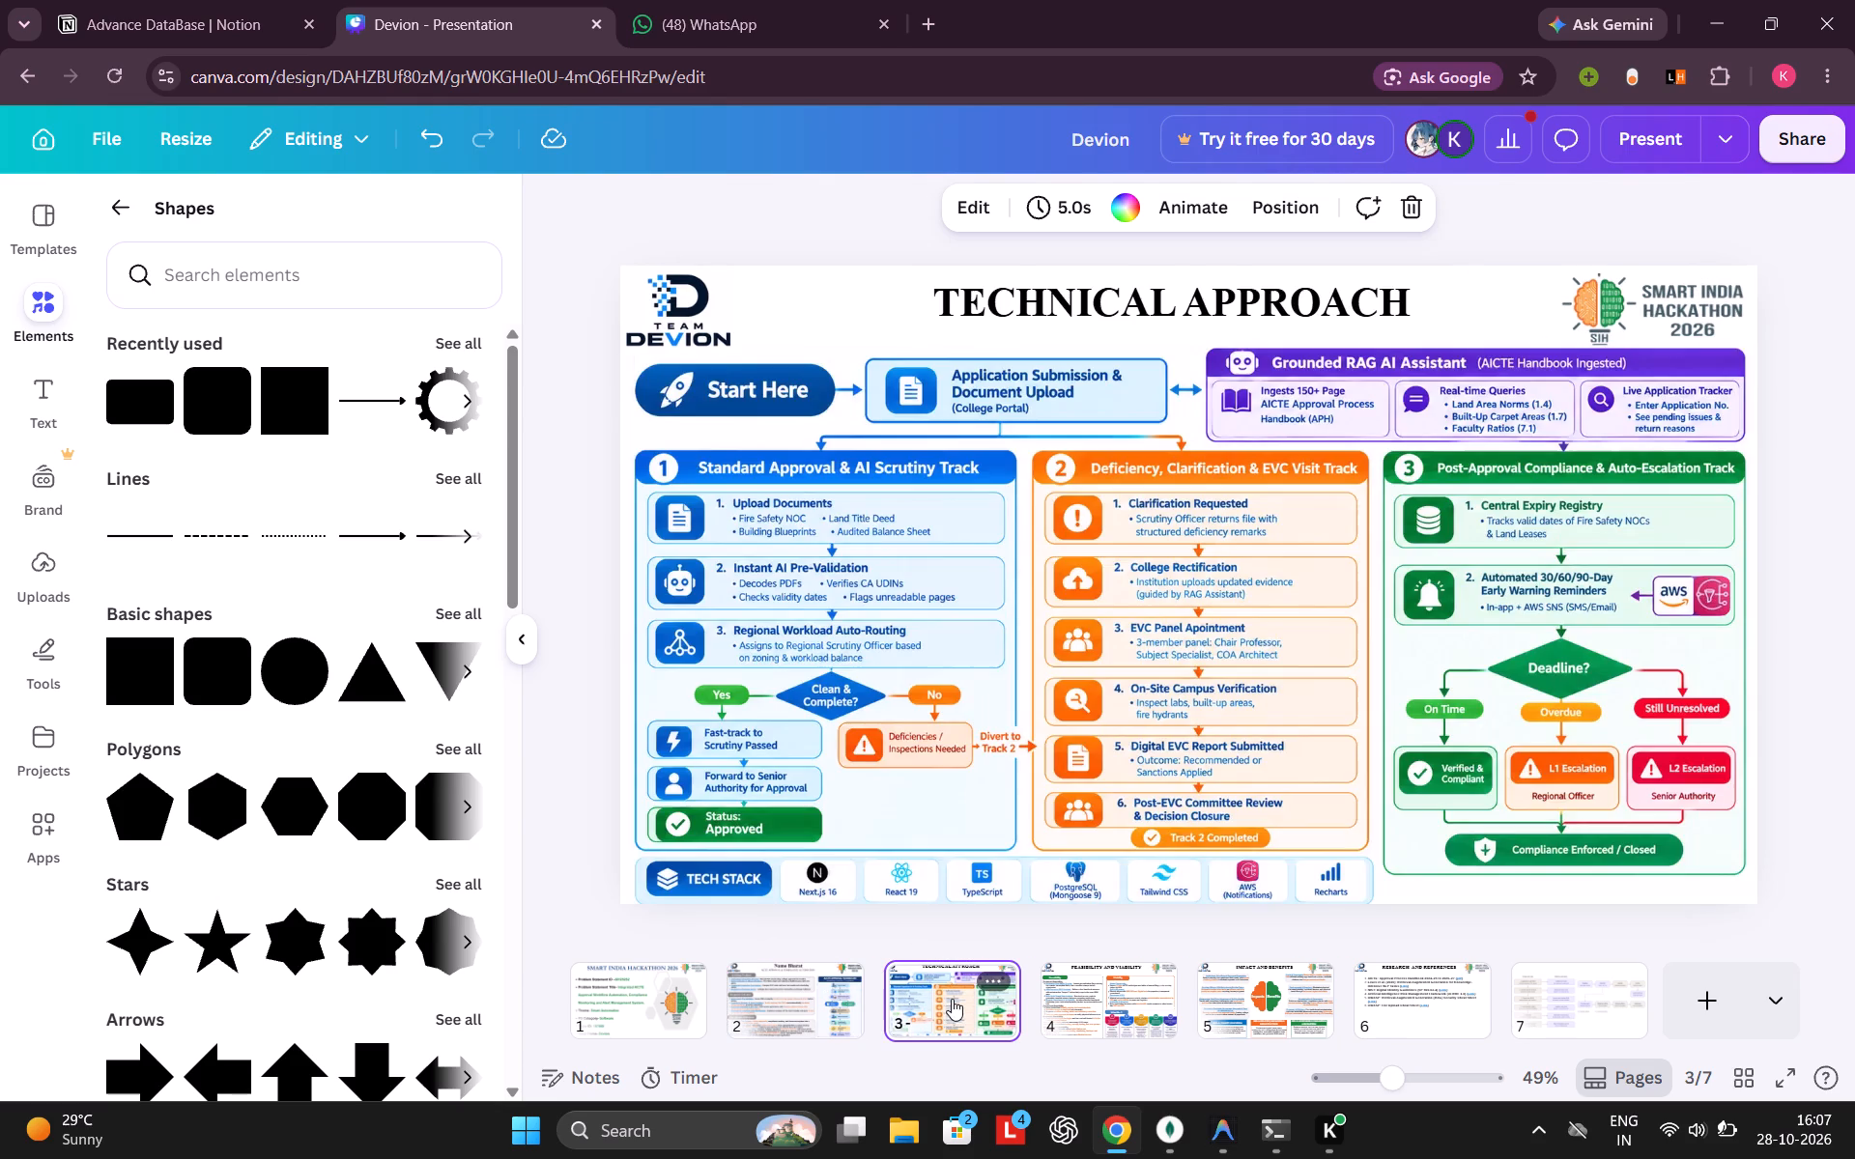
{"action": "left_click", "coordinate": [1102, 1006]}
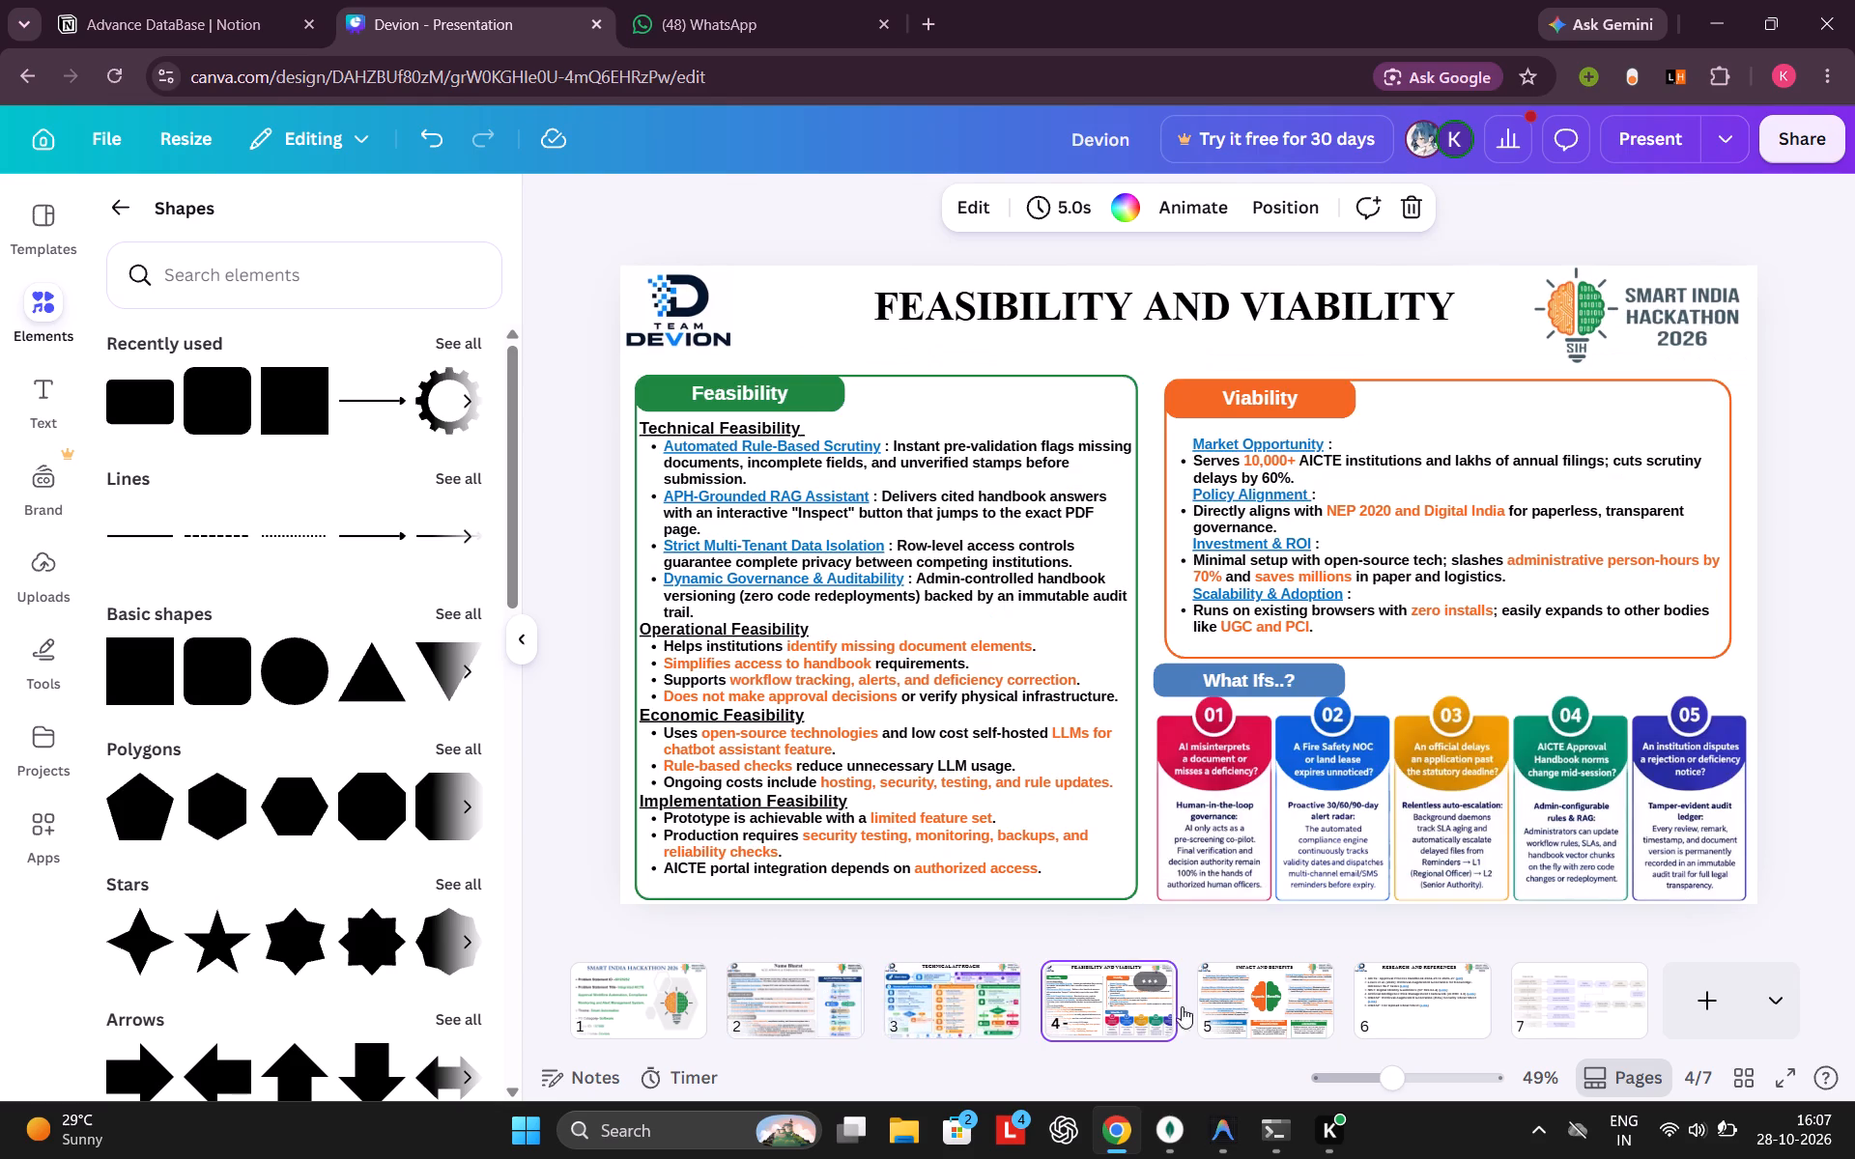
{"action": "left_click", "coordinate": [1284, 1012]}
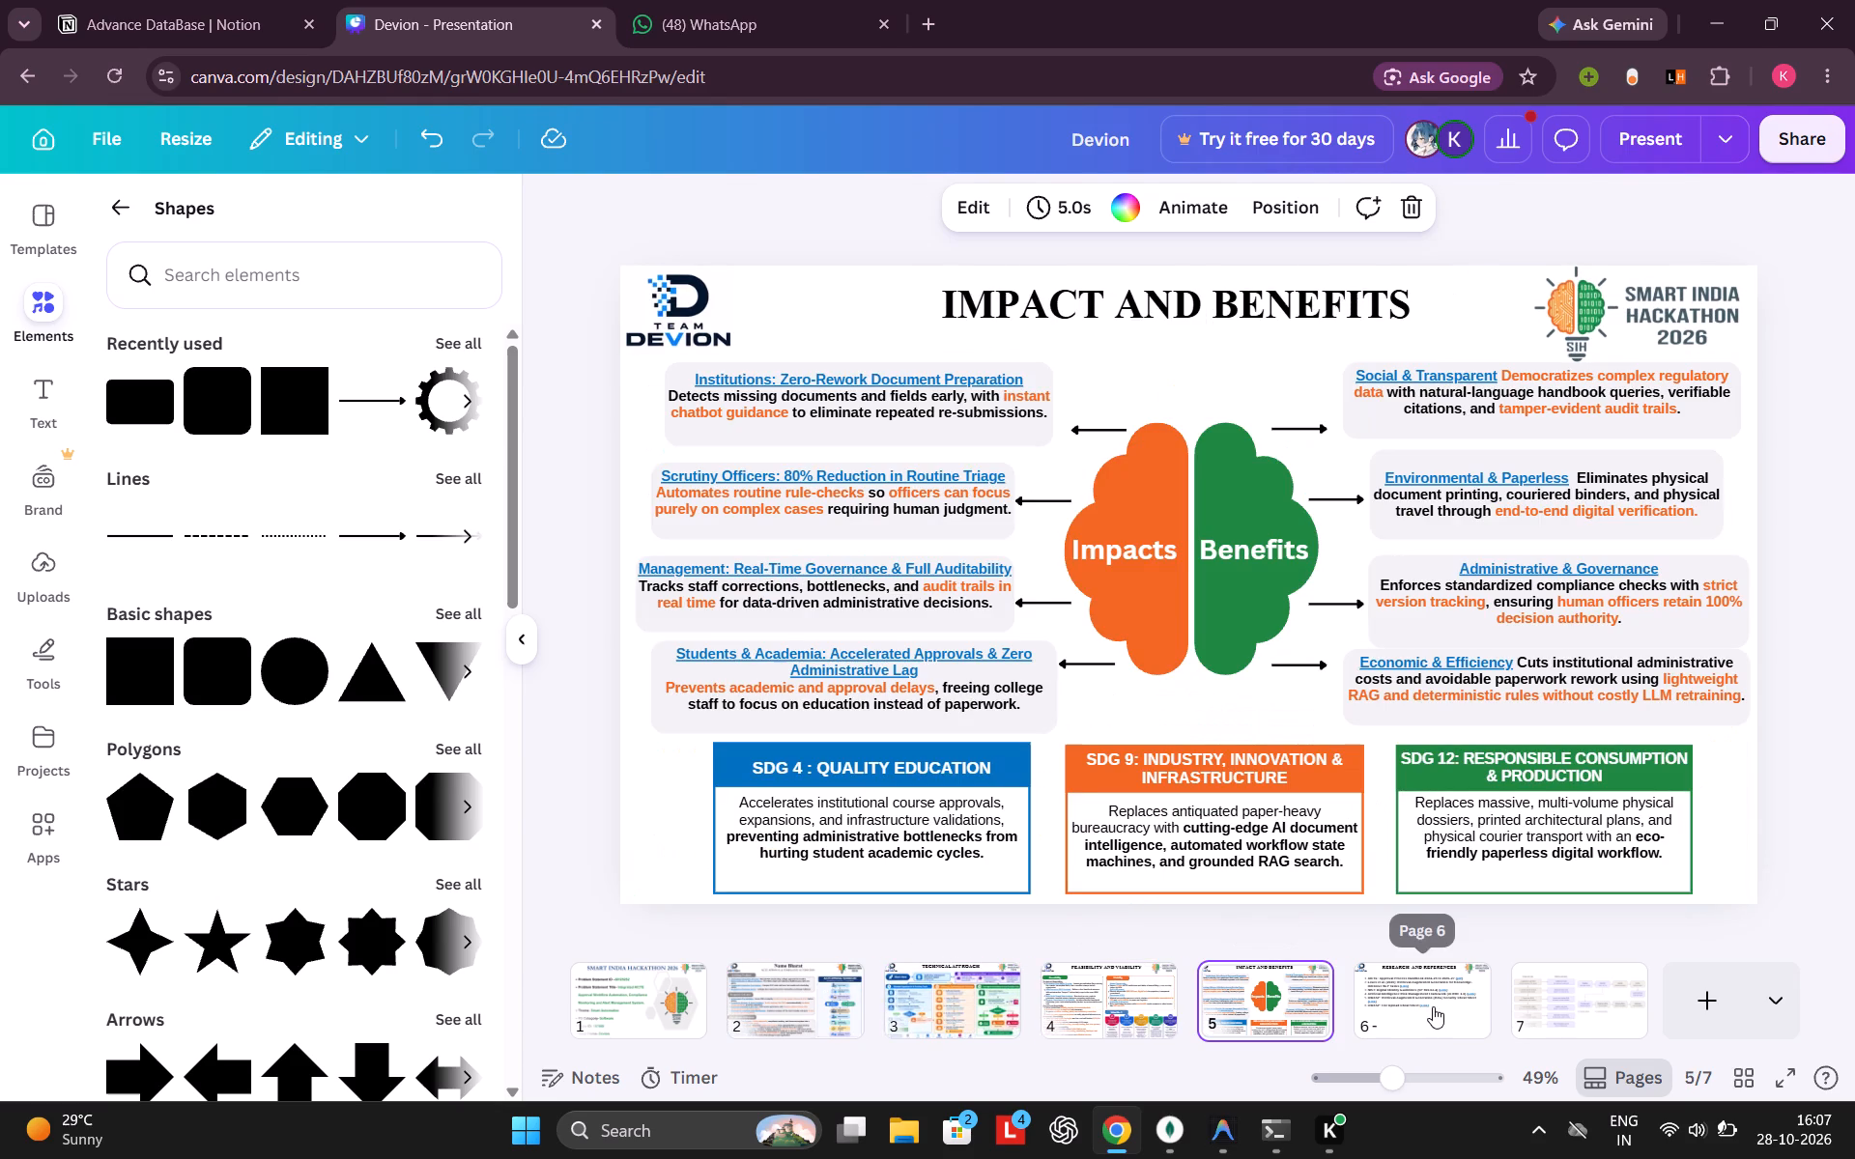
{"action": "left_click", "coordinate": [1434, 1004]}
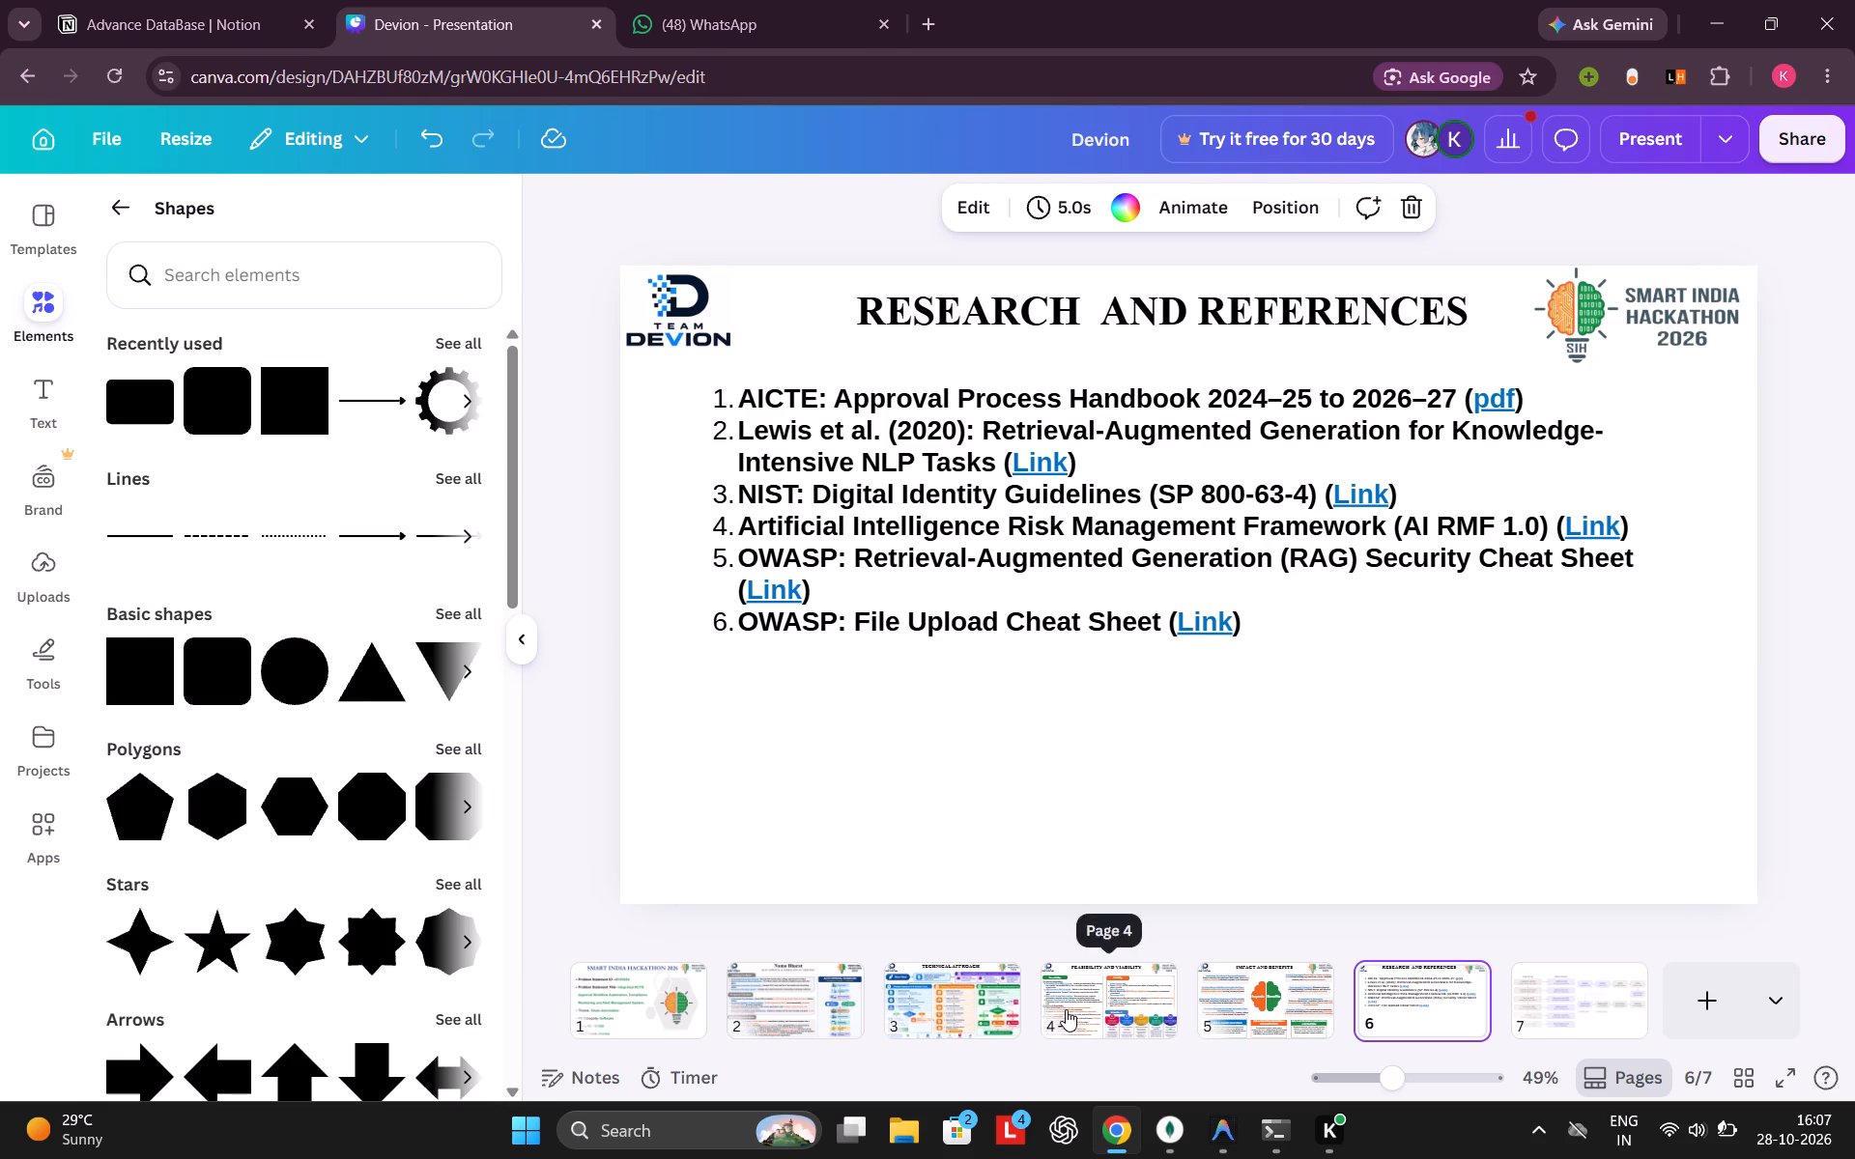
{"action": "left_click", "coordinate": [1066, 1009]}
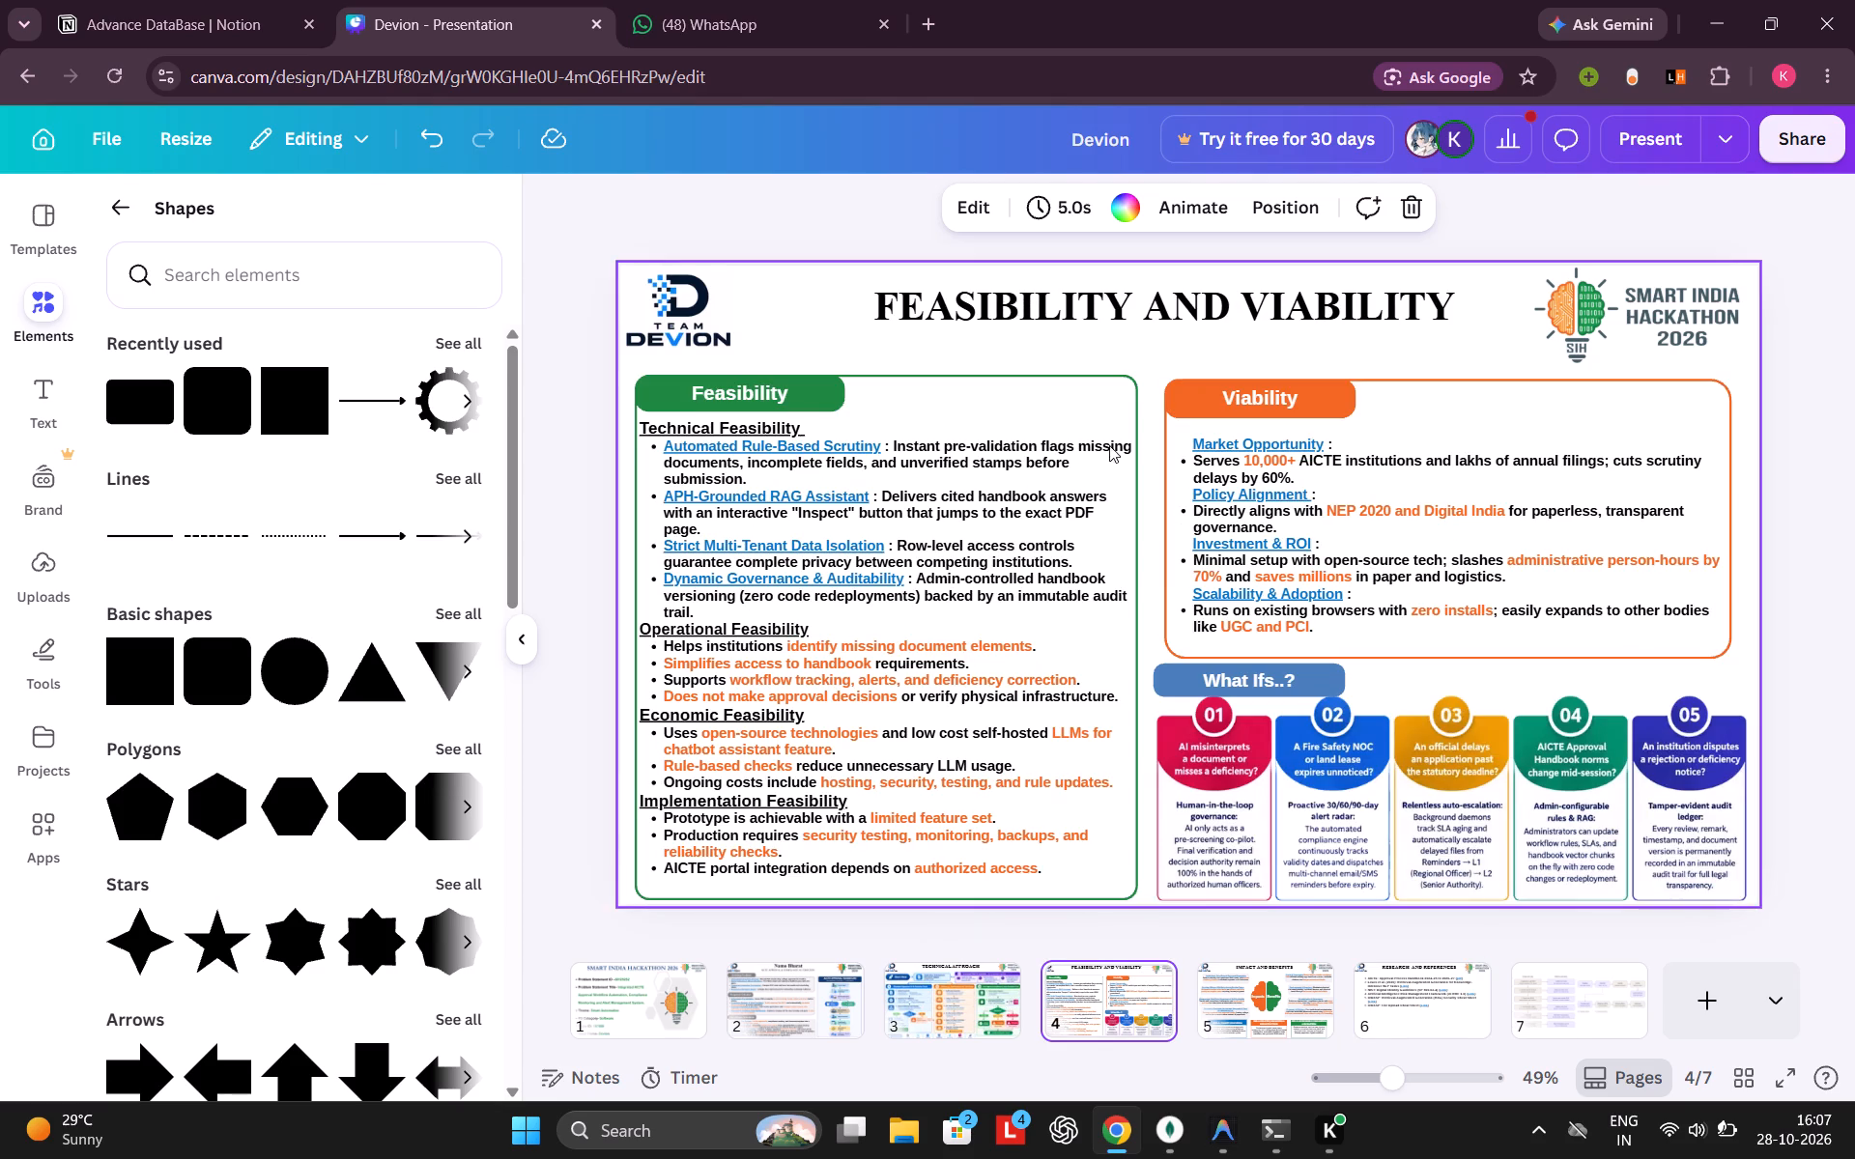
{"action": "left_click", "coordinate": [1124, 311]}
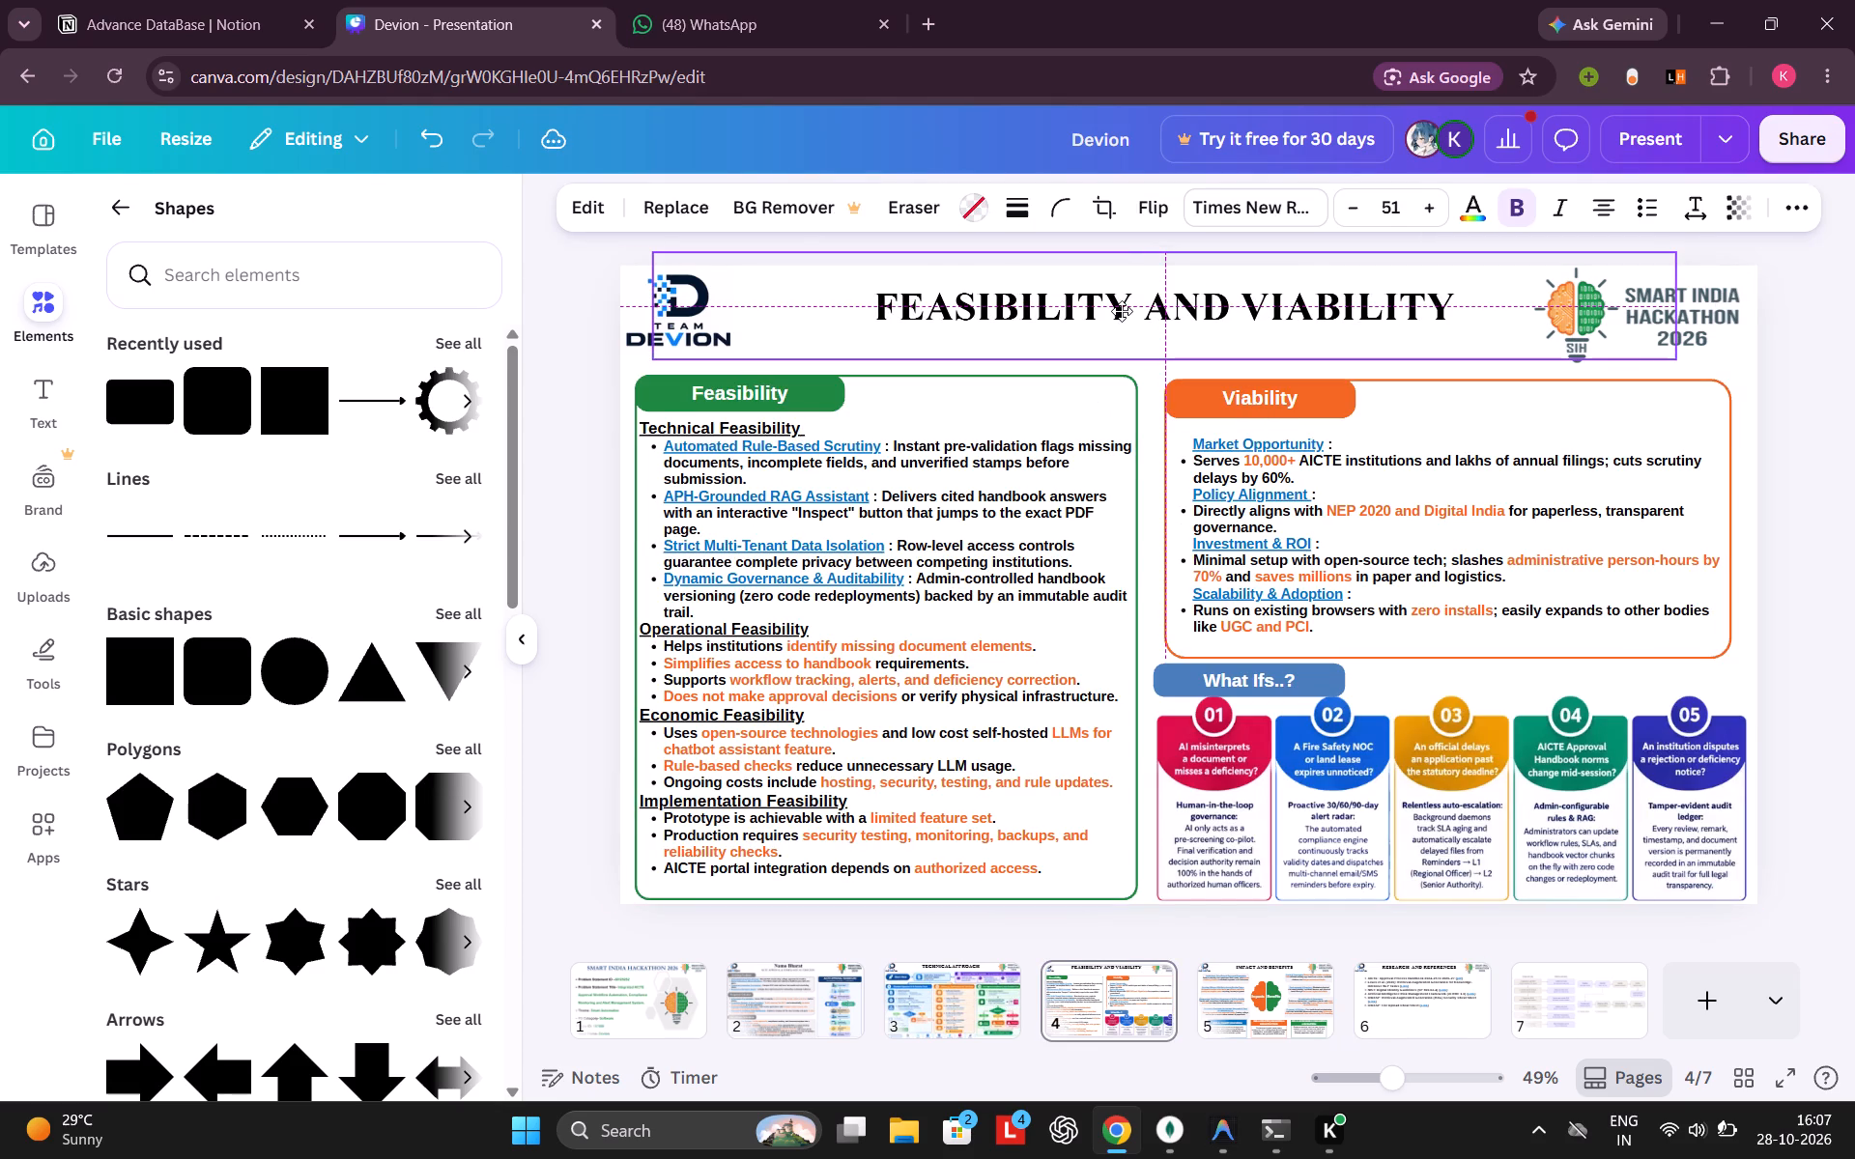
{"action": "left_click", "coordinate": [943, 991]}
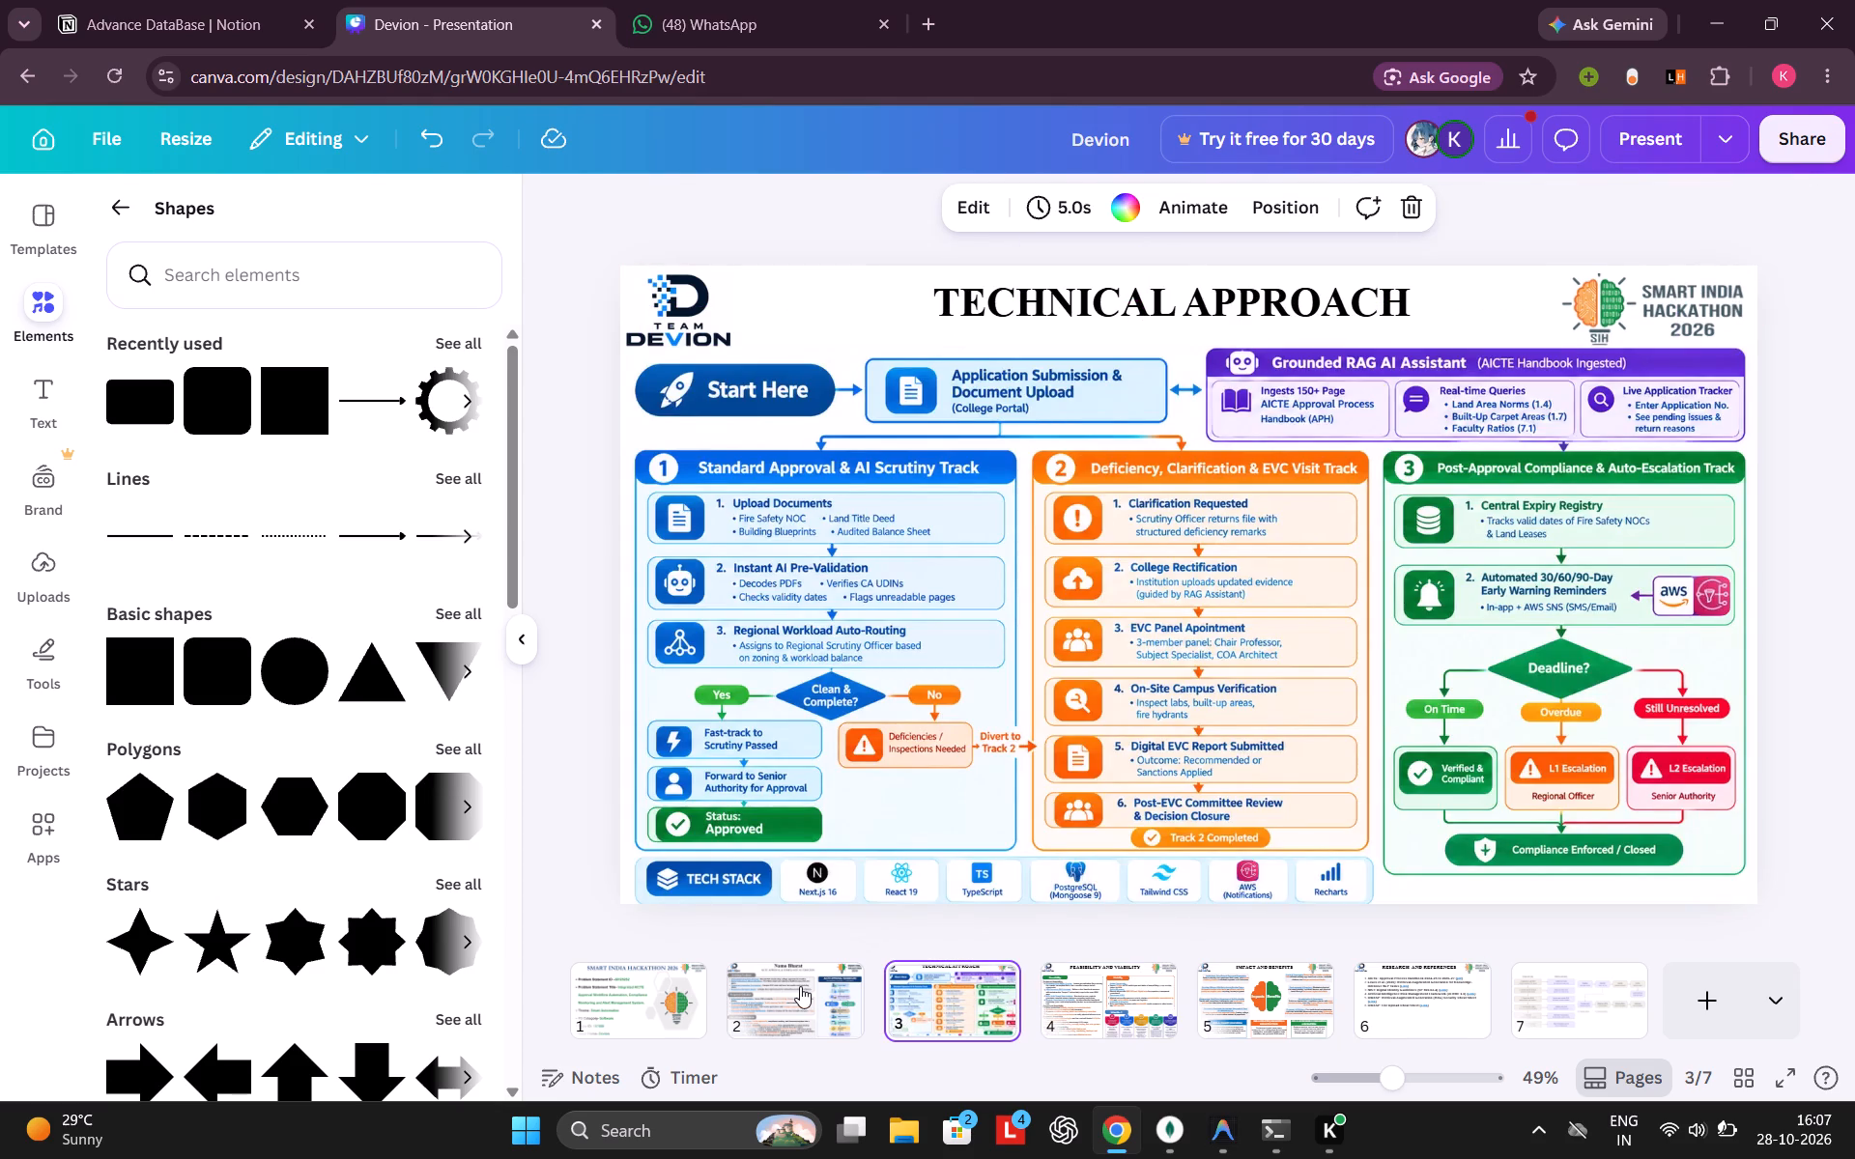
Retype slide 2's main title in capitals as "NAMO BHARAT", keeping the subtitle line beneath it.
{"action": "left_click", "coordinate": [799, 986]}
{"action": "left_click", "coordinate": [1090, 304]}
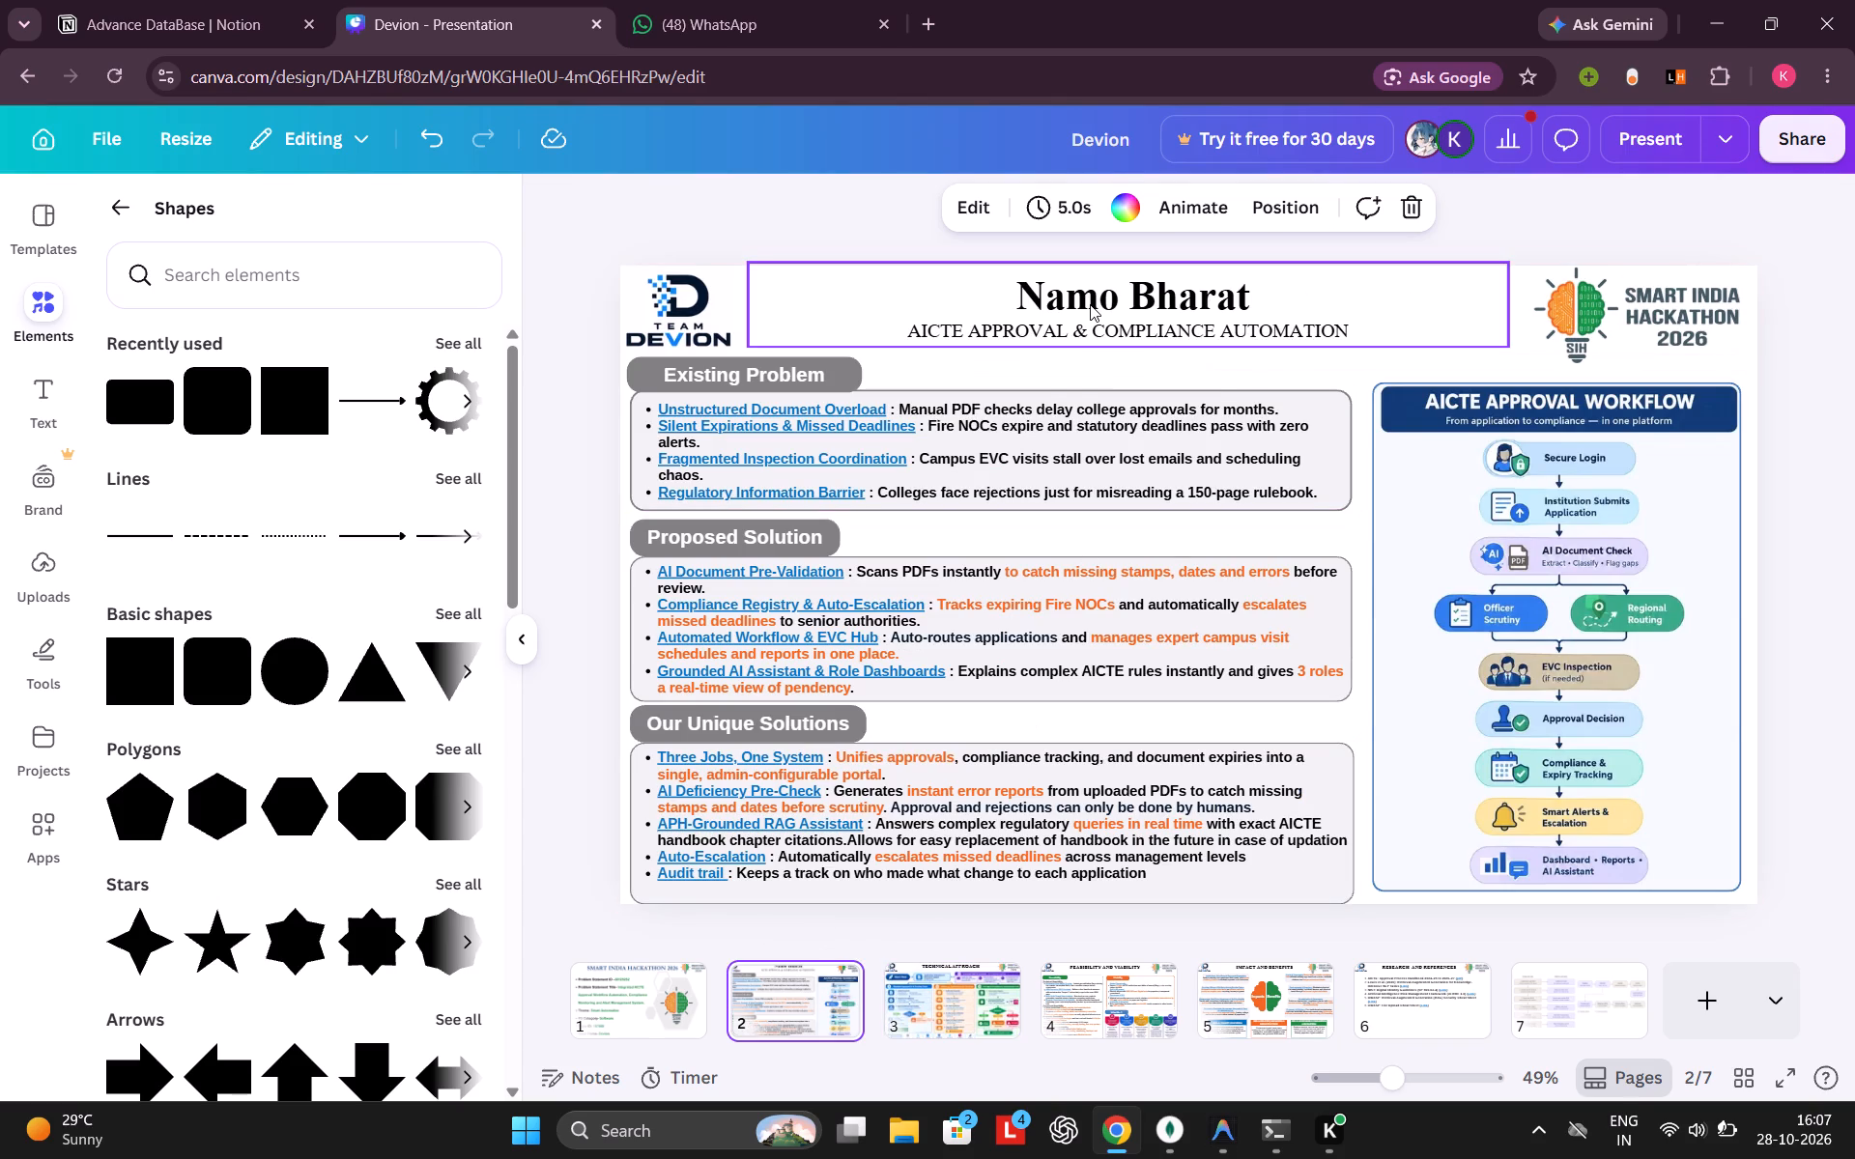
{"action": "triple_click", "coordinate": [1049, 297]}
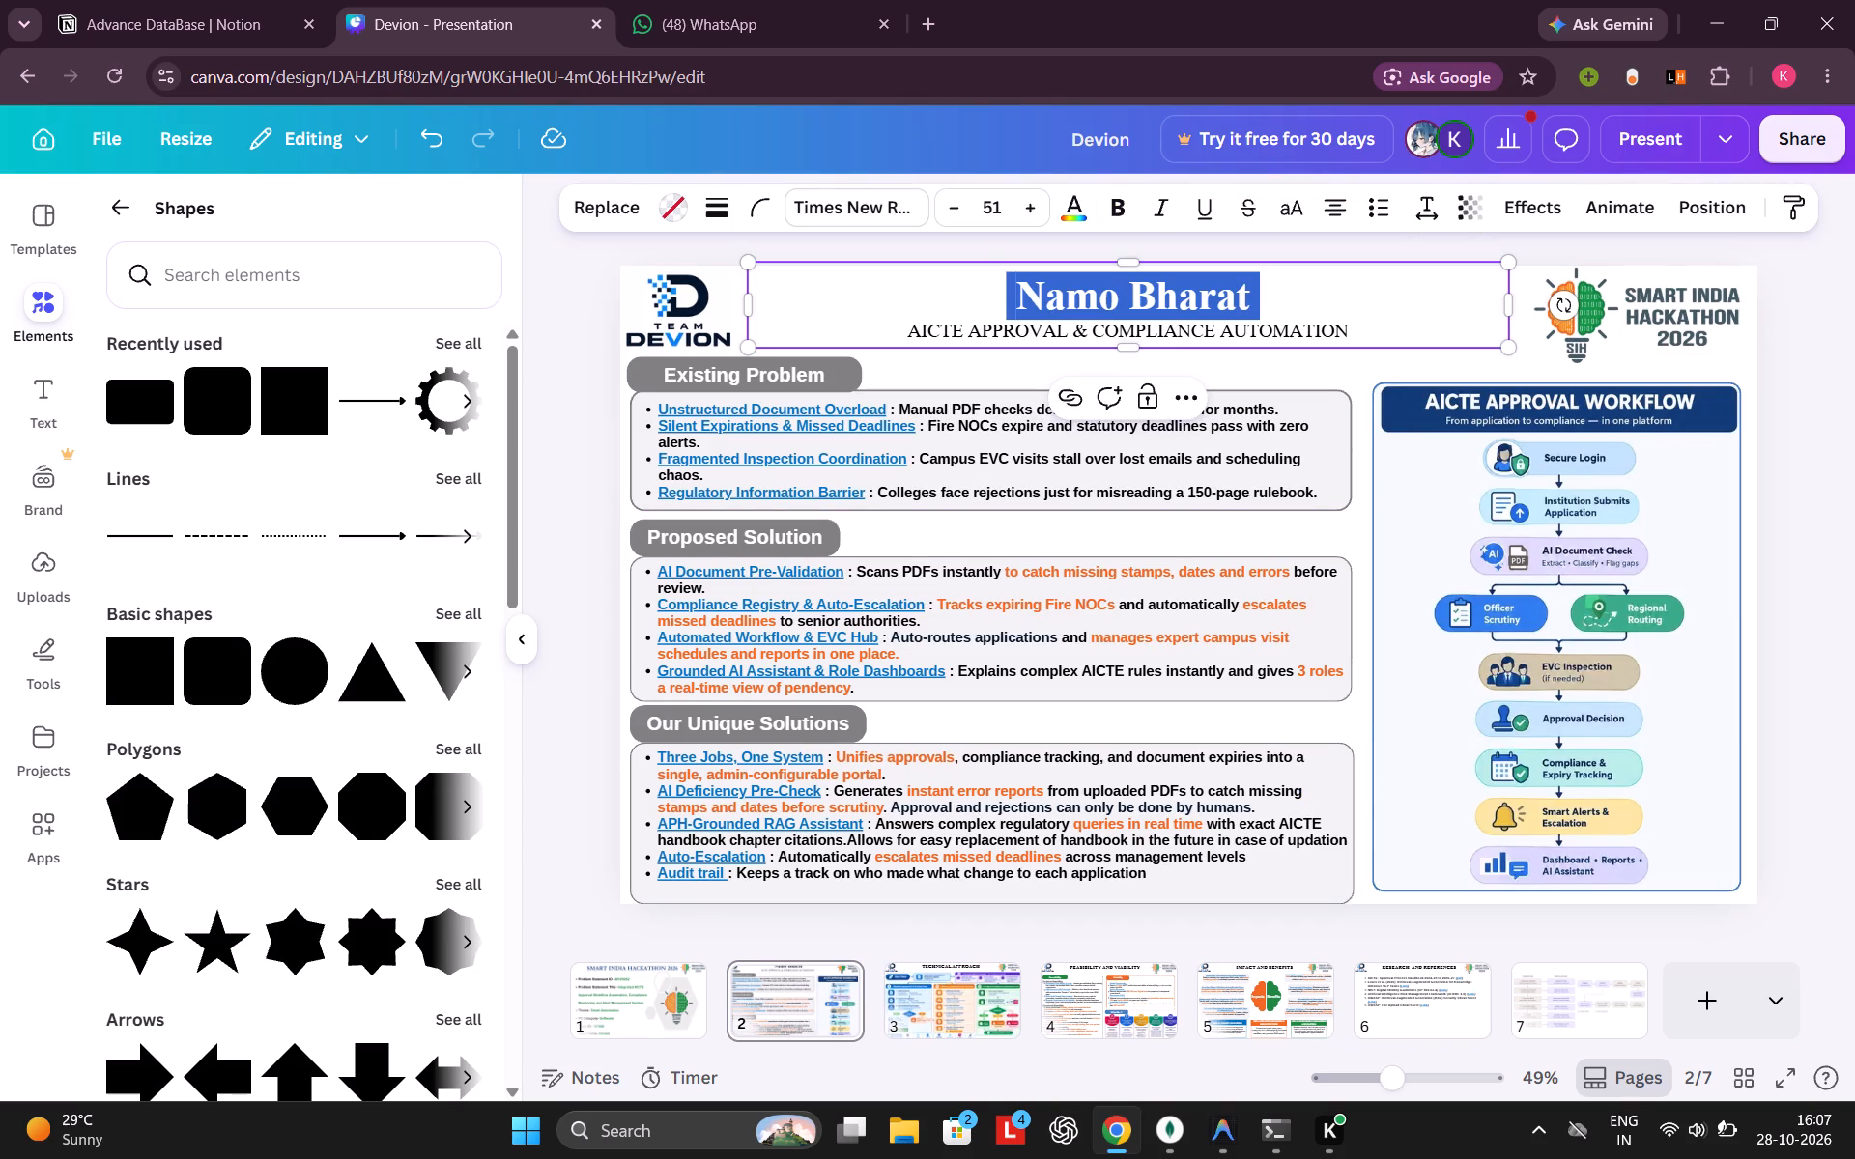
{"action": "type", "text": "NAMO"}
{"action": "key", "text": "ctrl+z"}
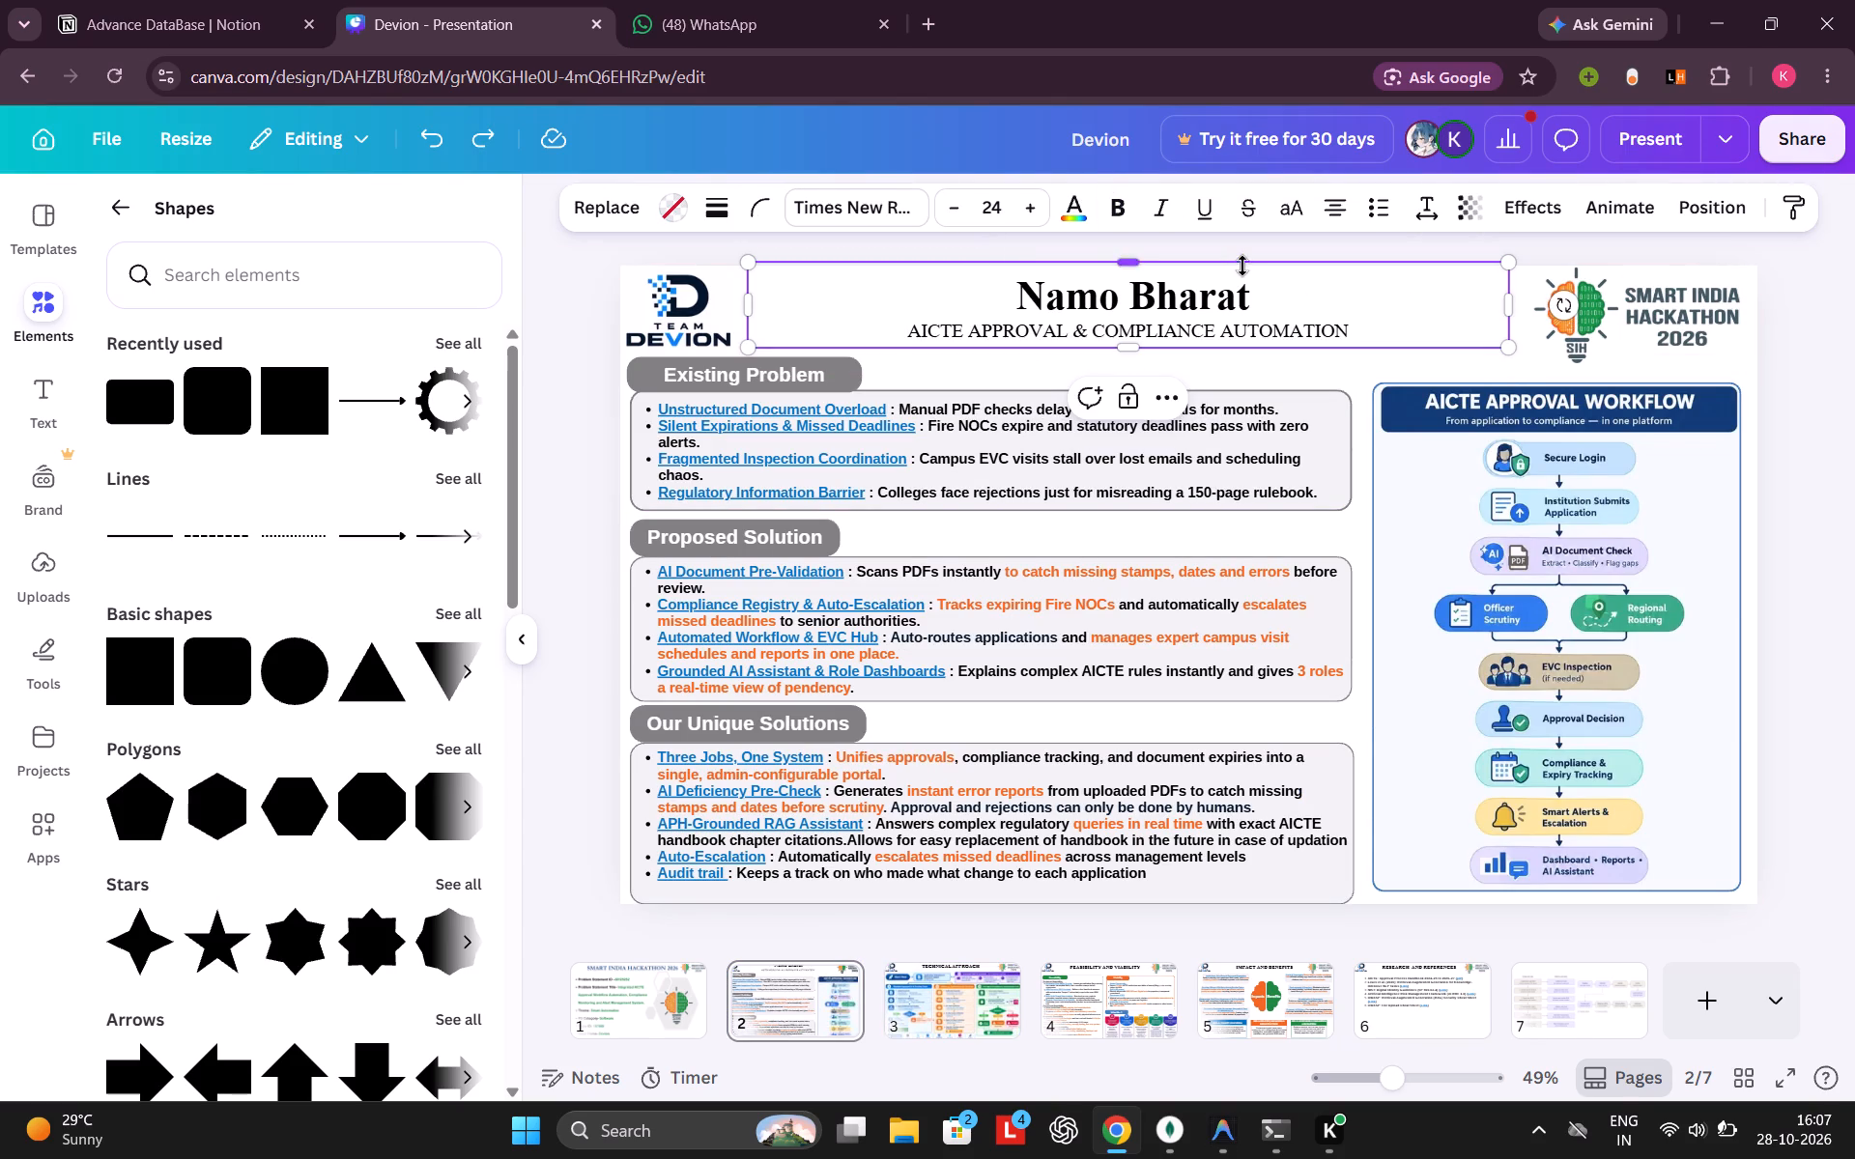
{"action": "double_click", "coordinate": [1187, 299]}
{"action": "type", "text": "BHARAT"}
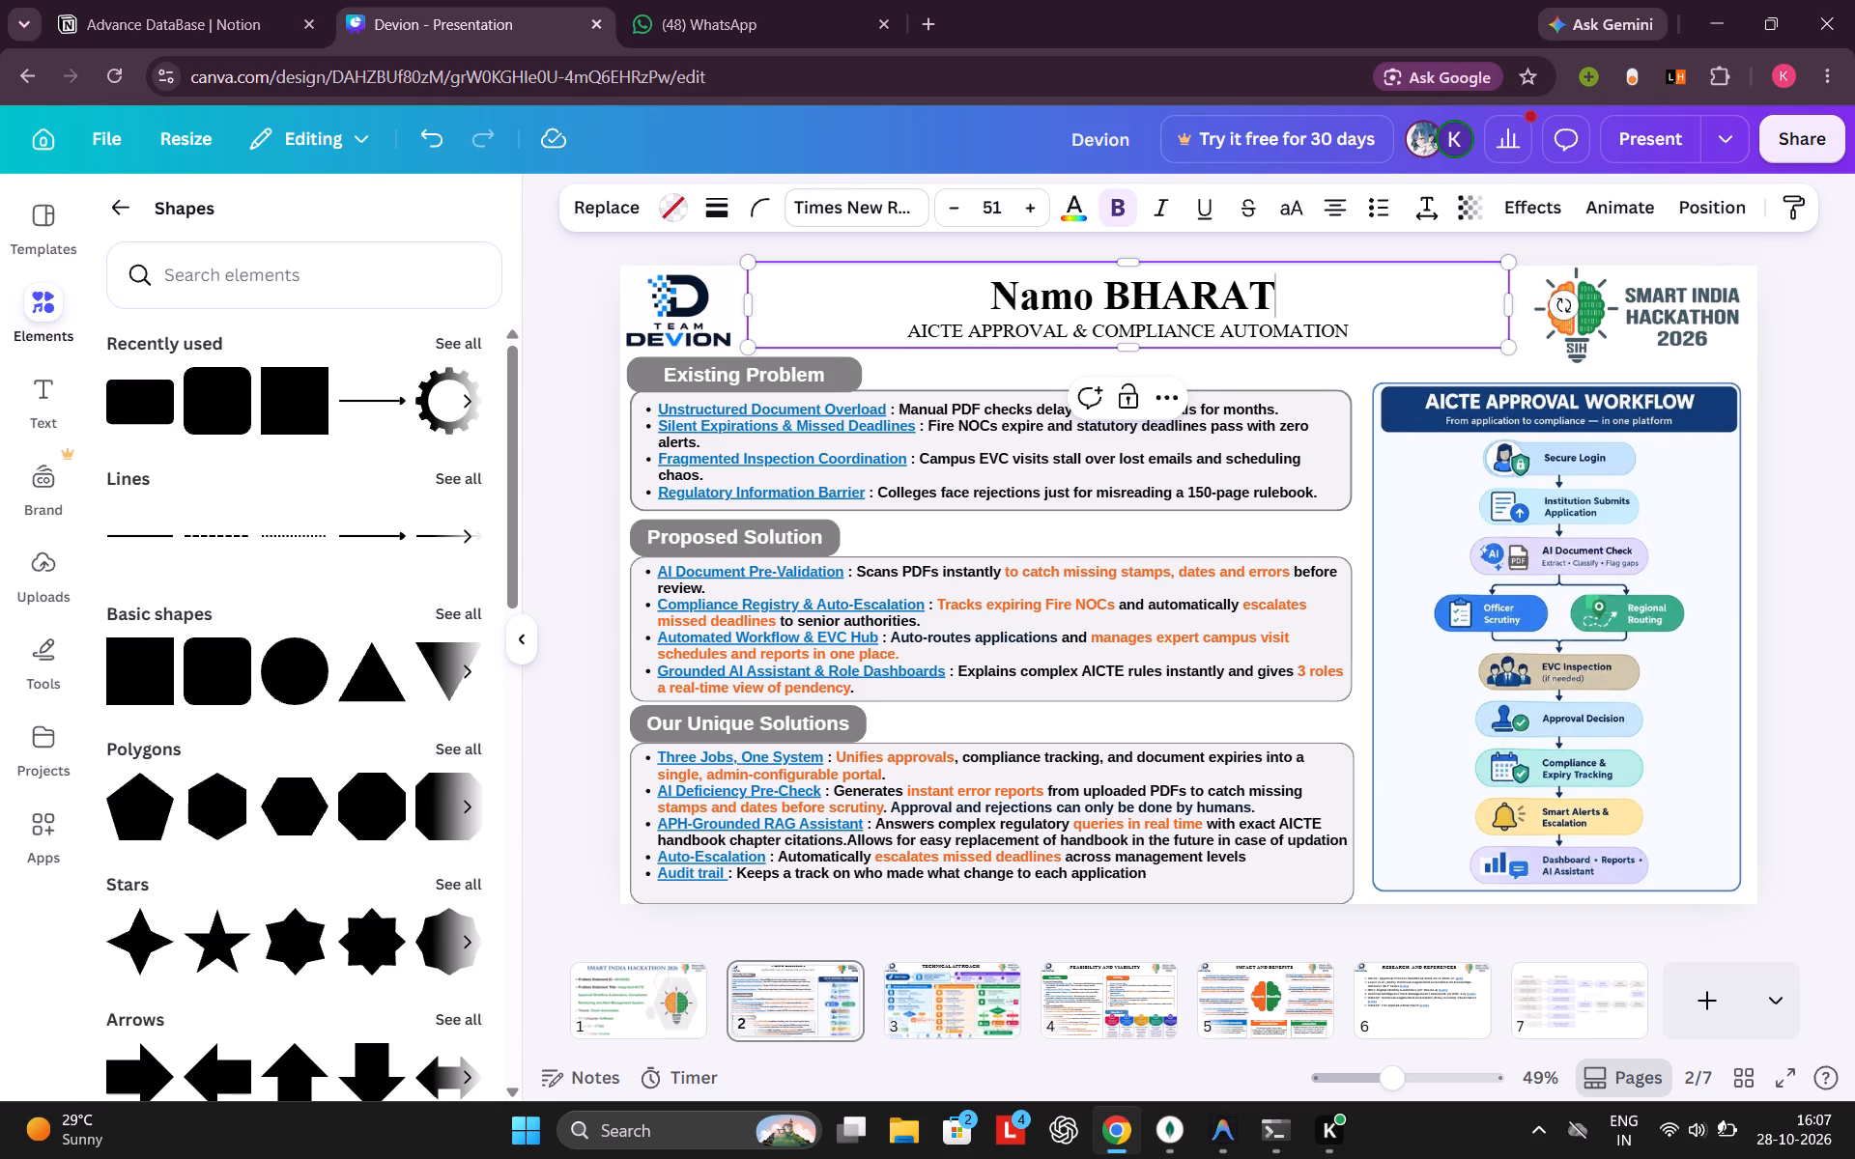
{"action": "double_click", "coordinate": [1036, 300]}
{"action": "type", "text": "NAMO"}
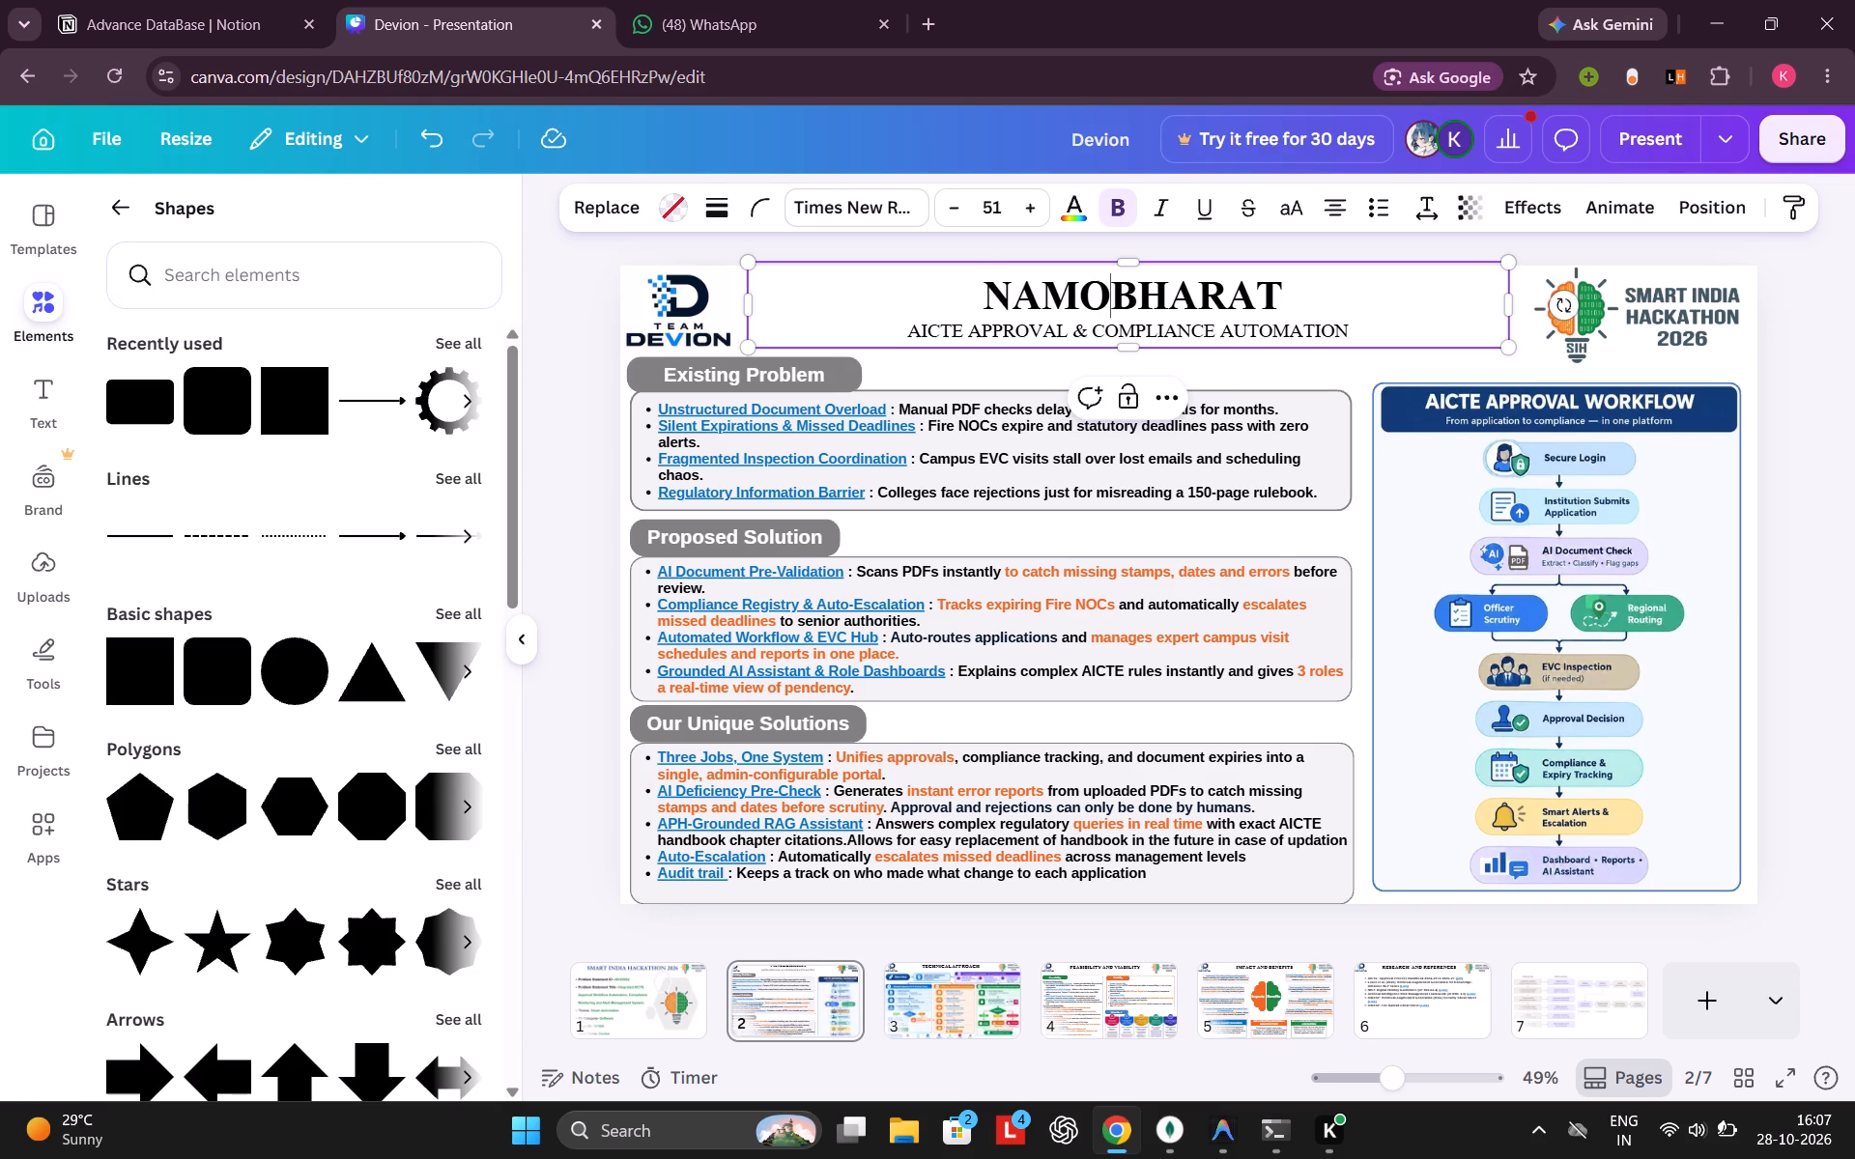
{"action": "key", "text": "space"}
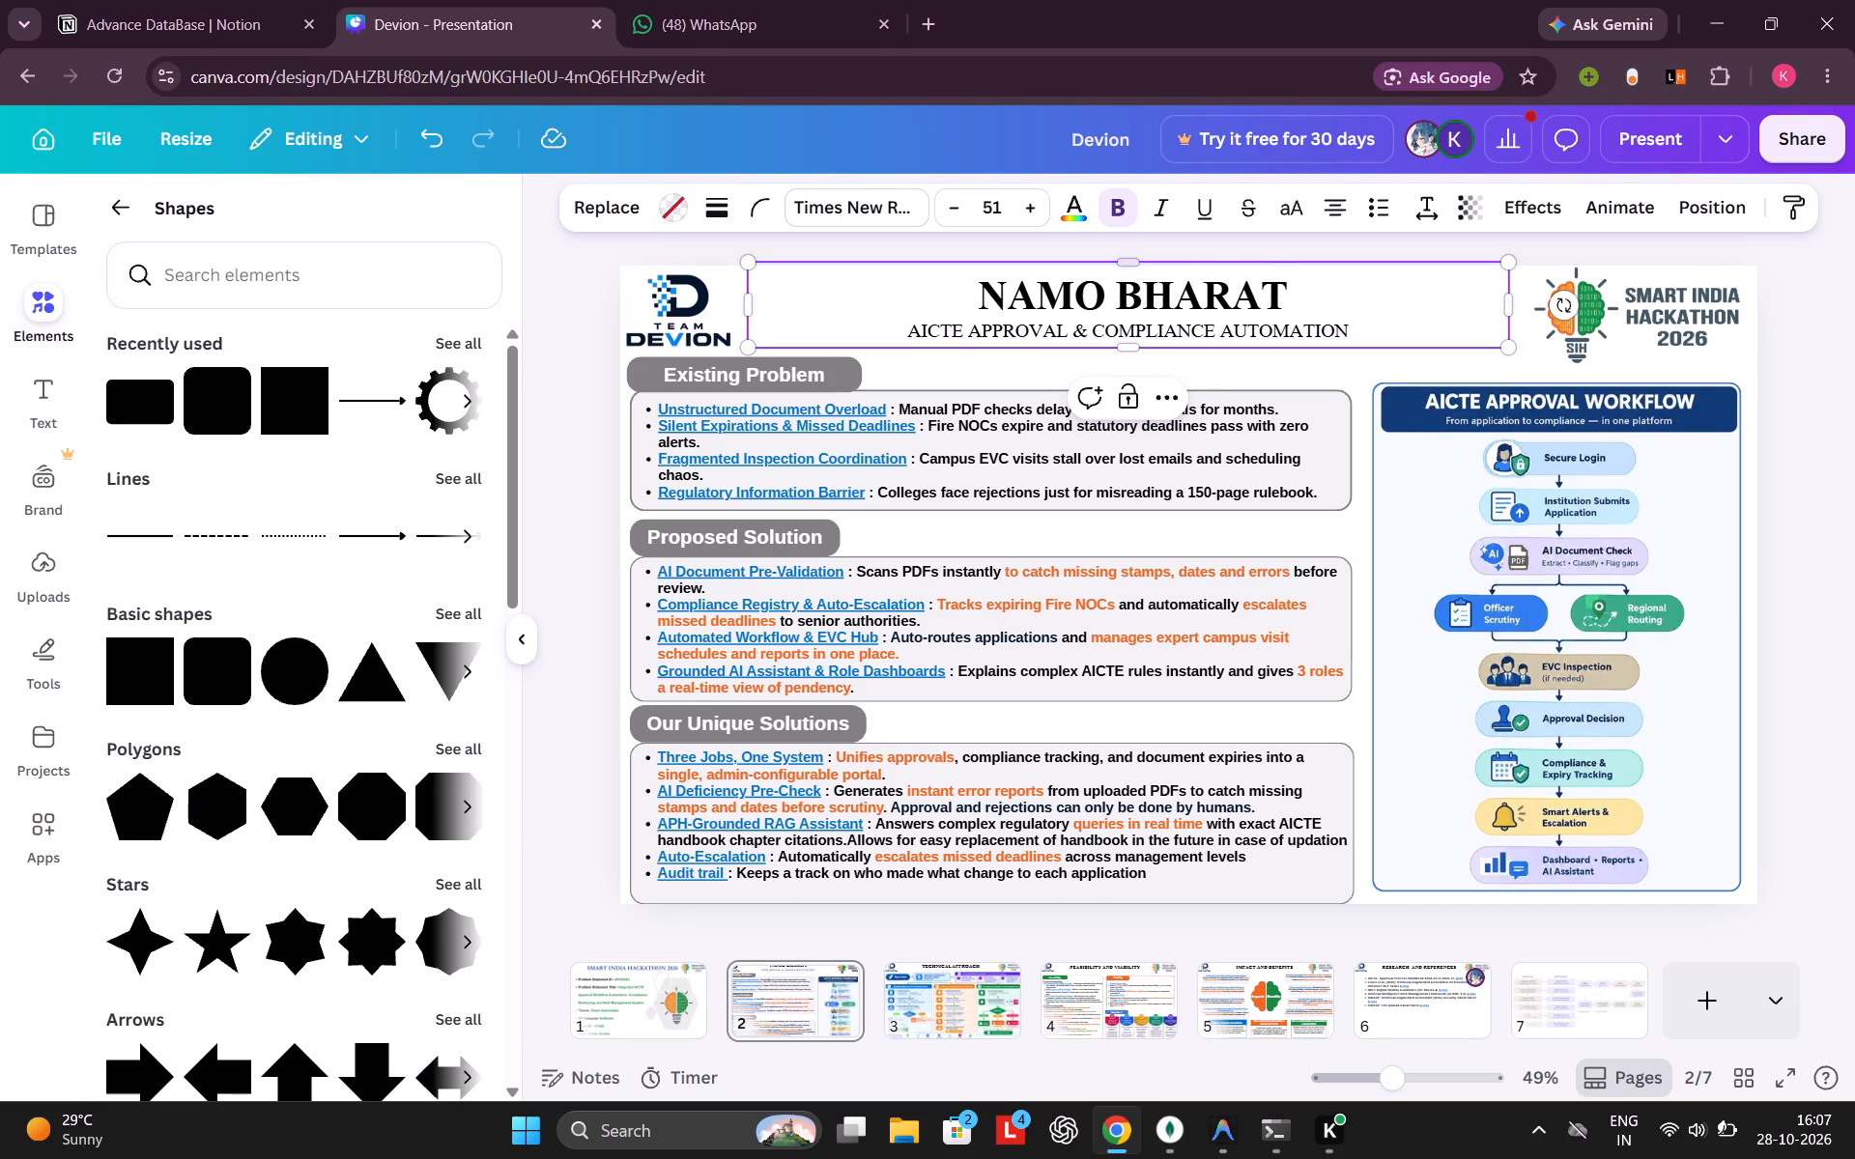
Replace slide 2's main title above the AICTE subtitle with the product name "ReguLens".
{"action": "left_click_drag", "start_coordinate": [1291, 291], "coordinate": [977, 297]}
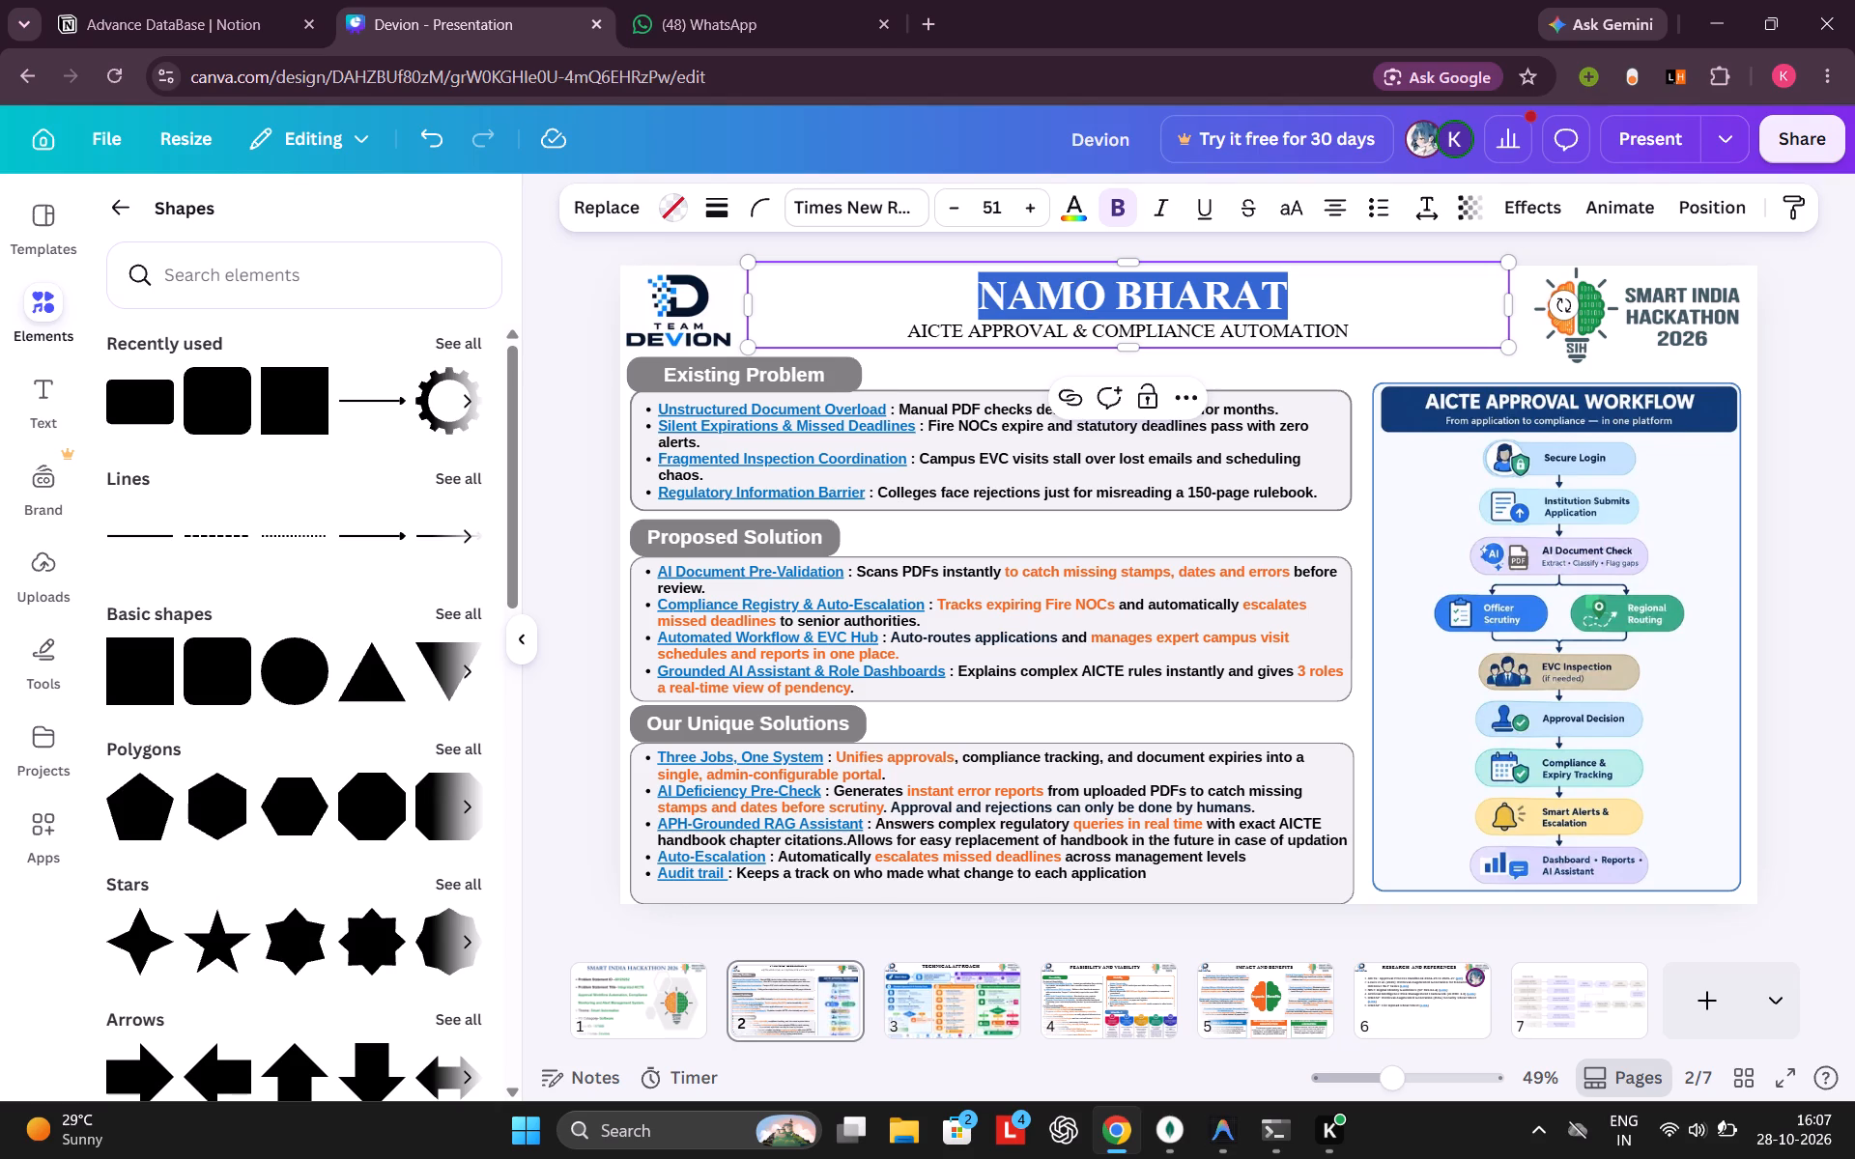
{"action": "key", "text": "r"}
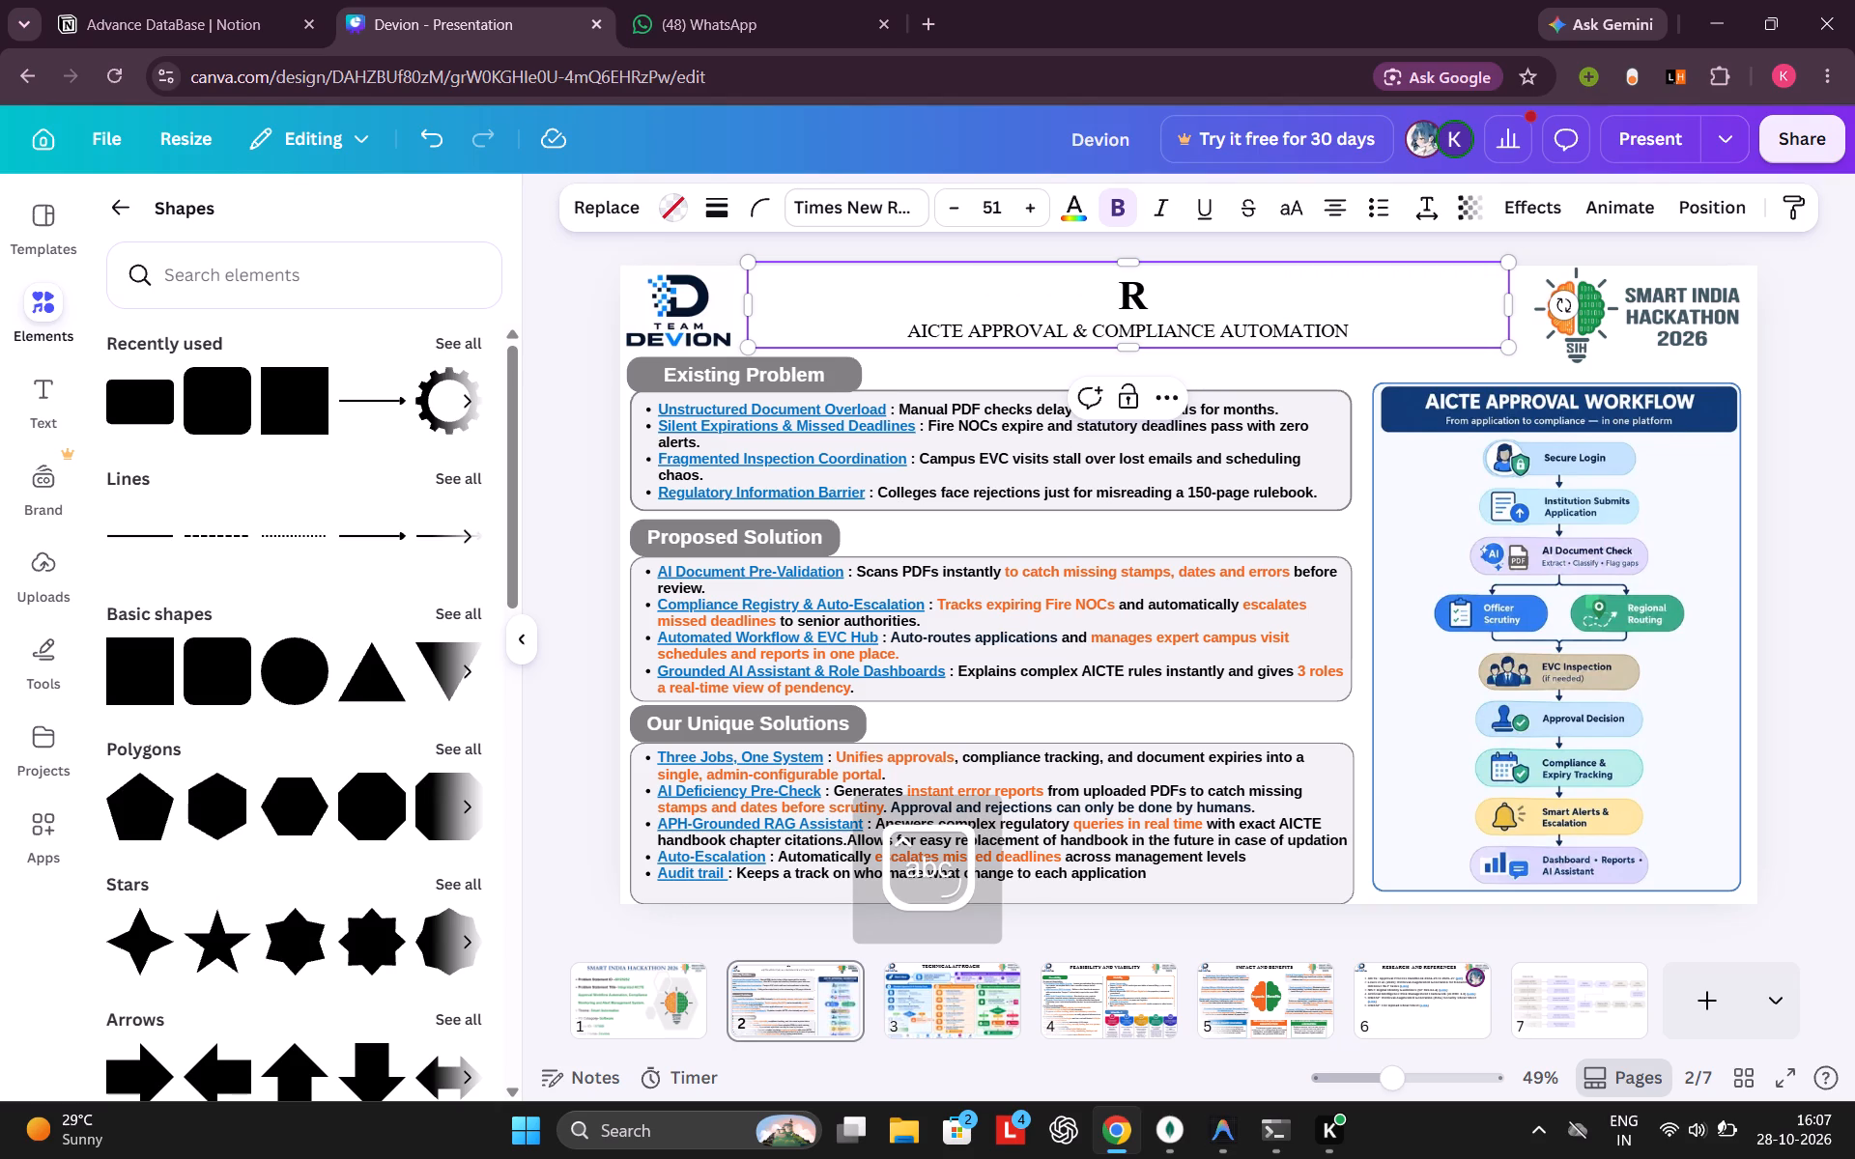
{"action": "type", "text": "egu"}
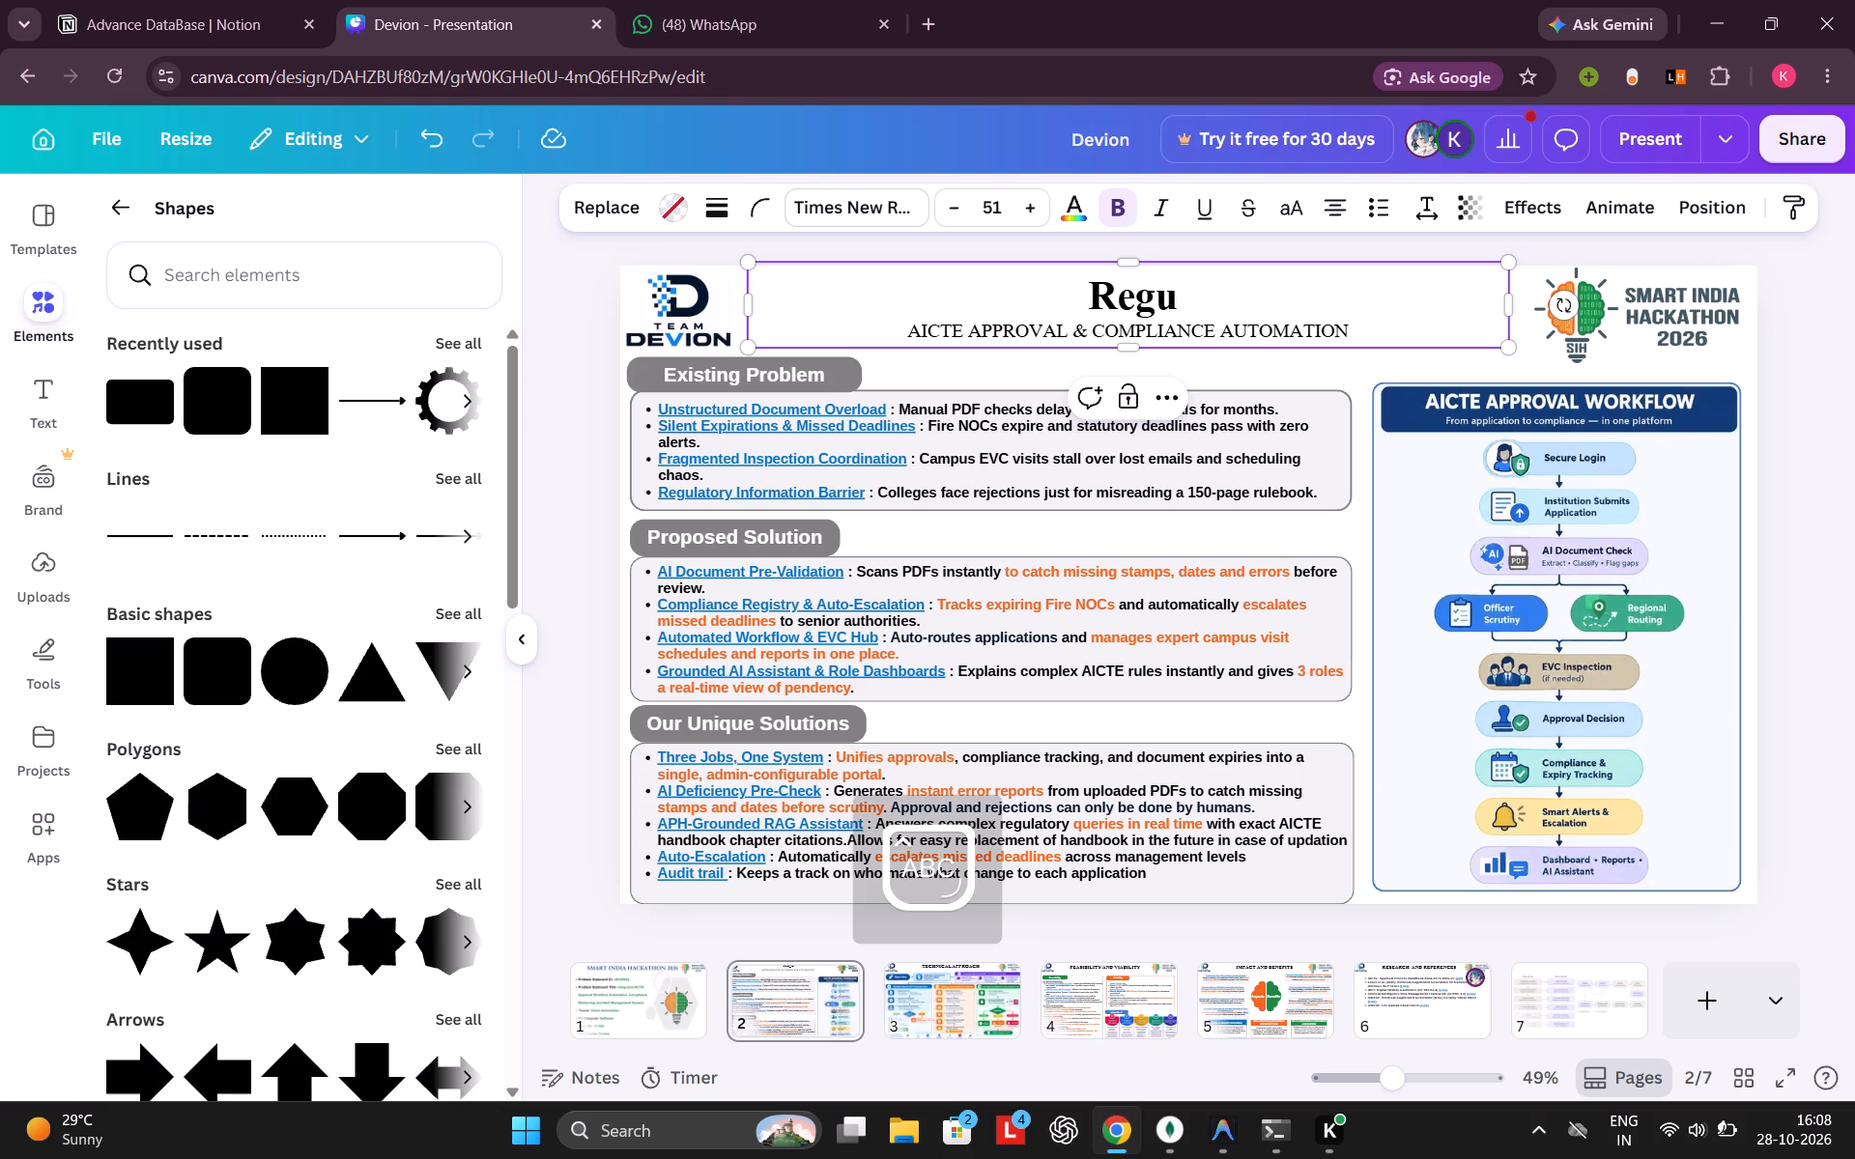
{"action": "key", "text": "l"}
{"action": "key", "text": "e"}
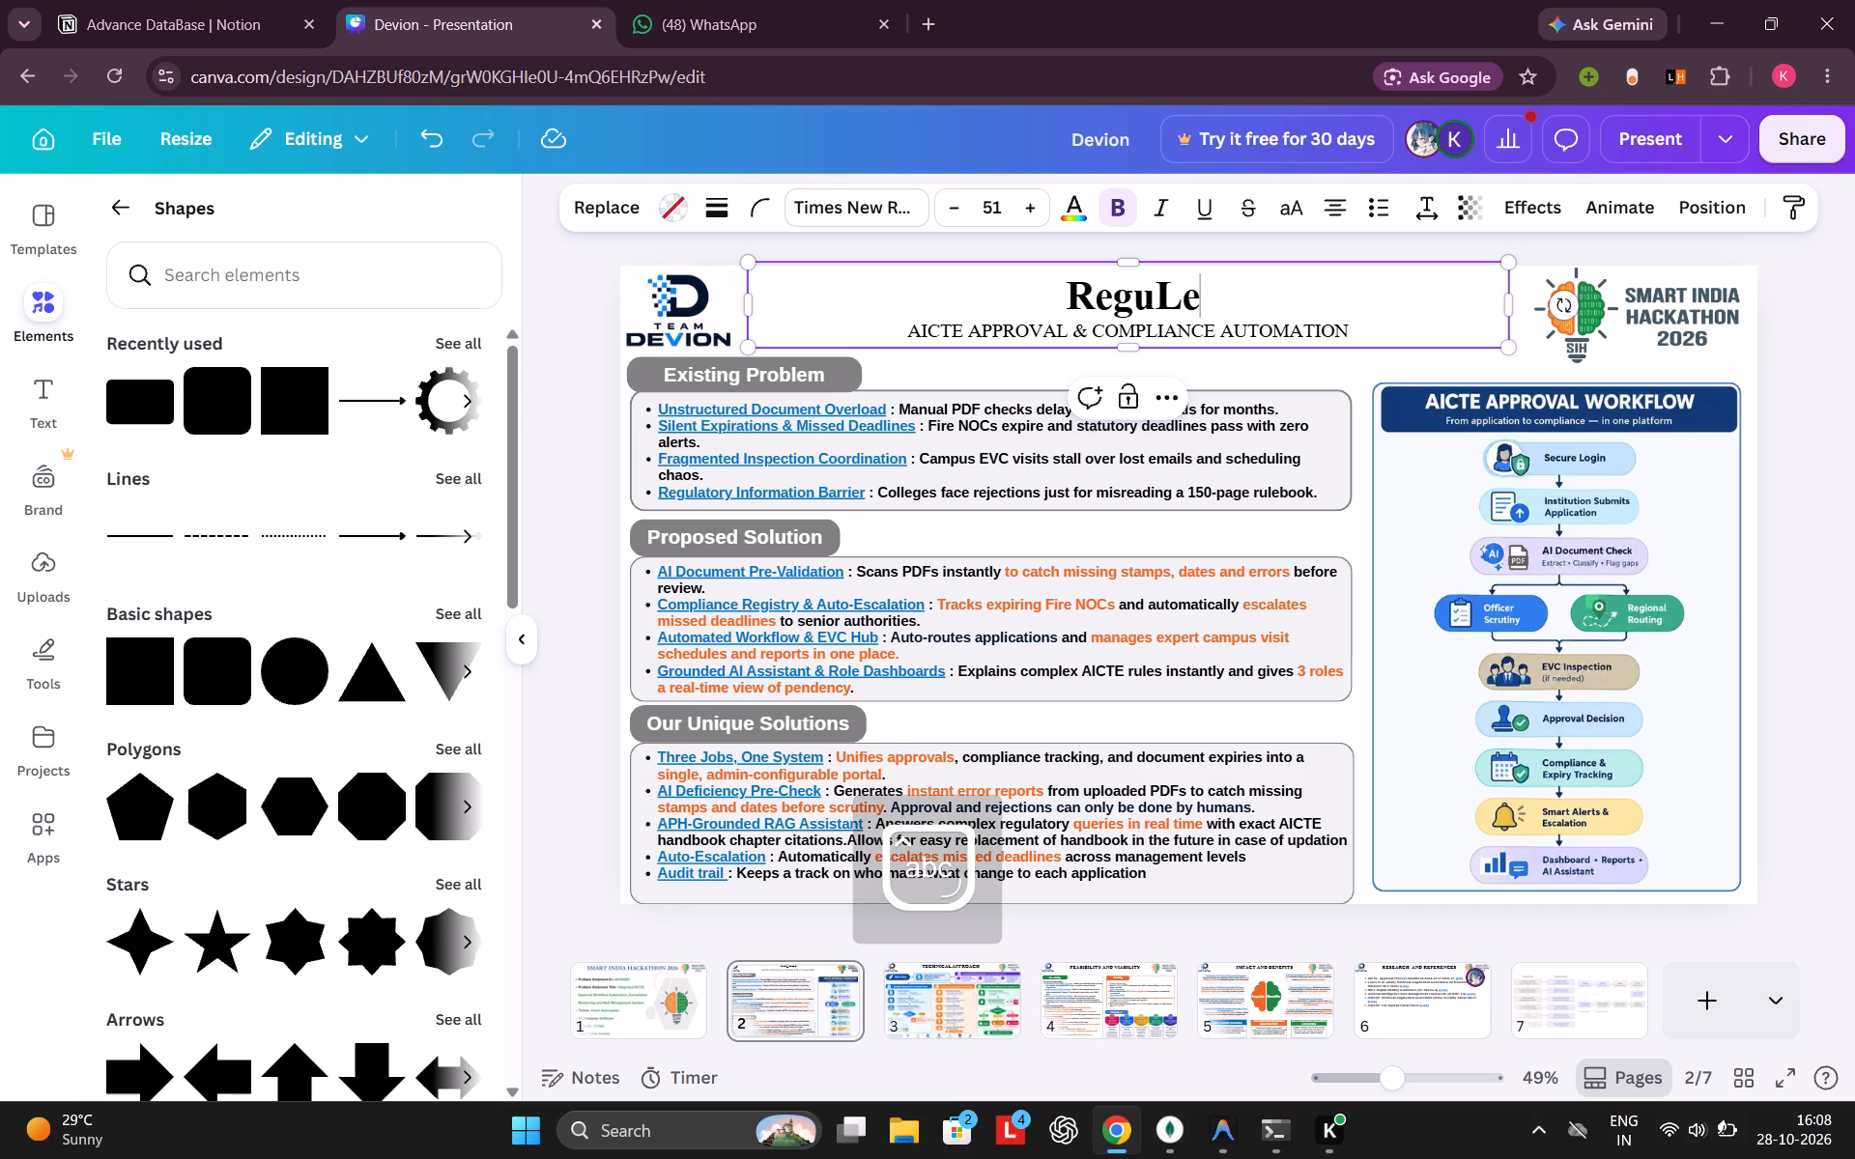
{"action": "key", "text": "n"}
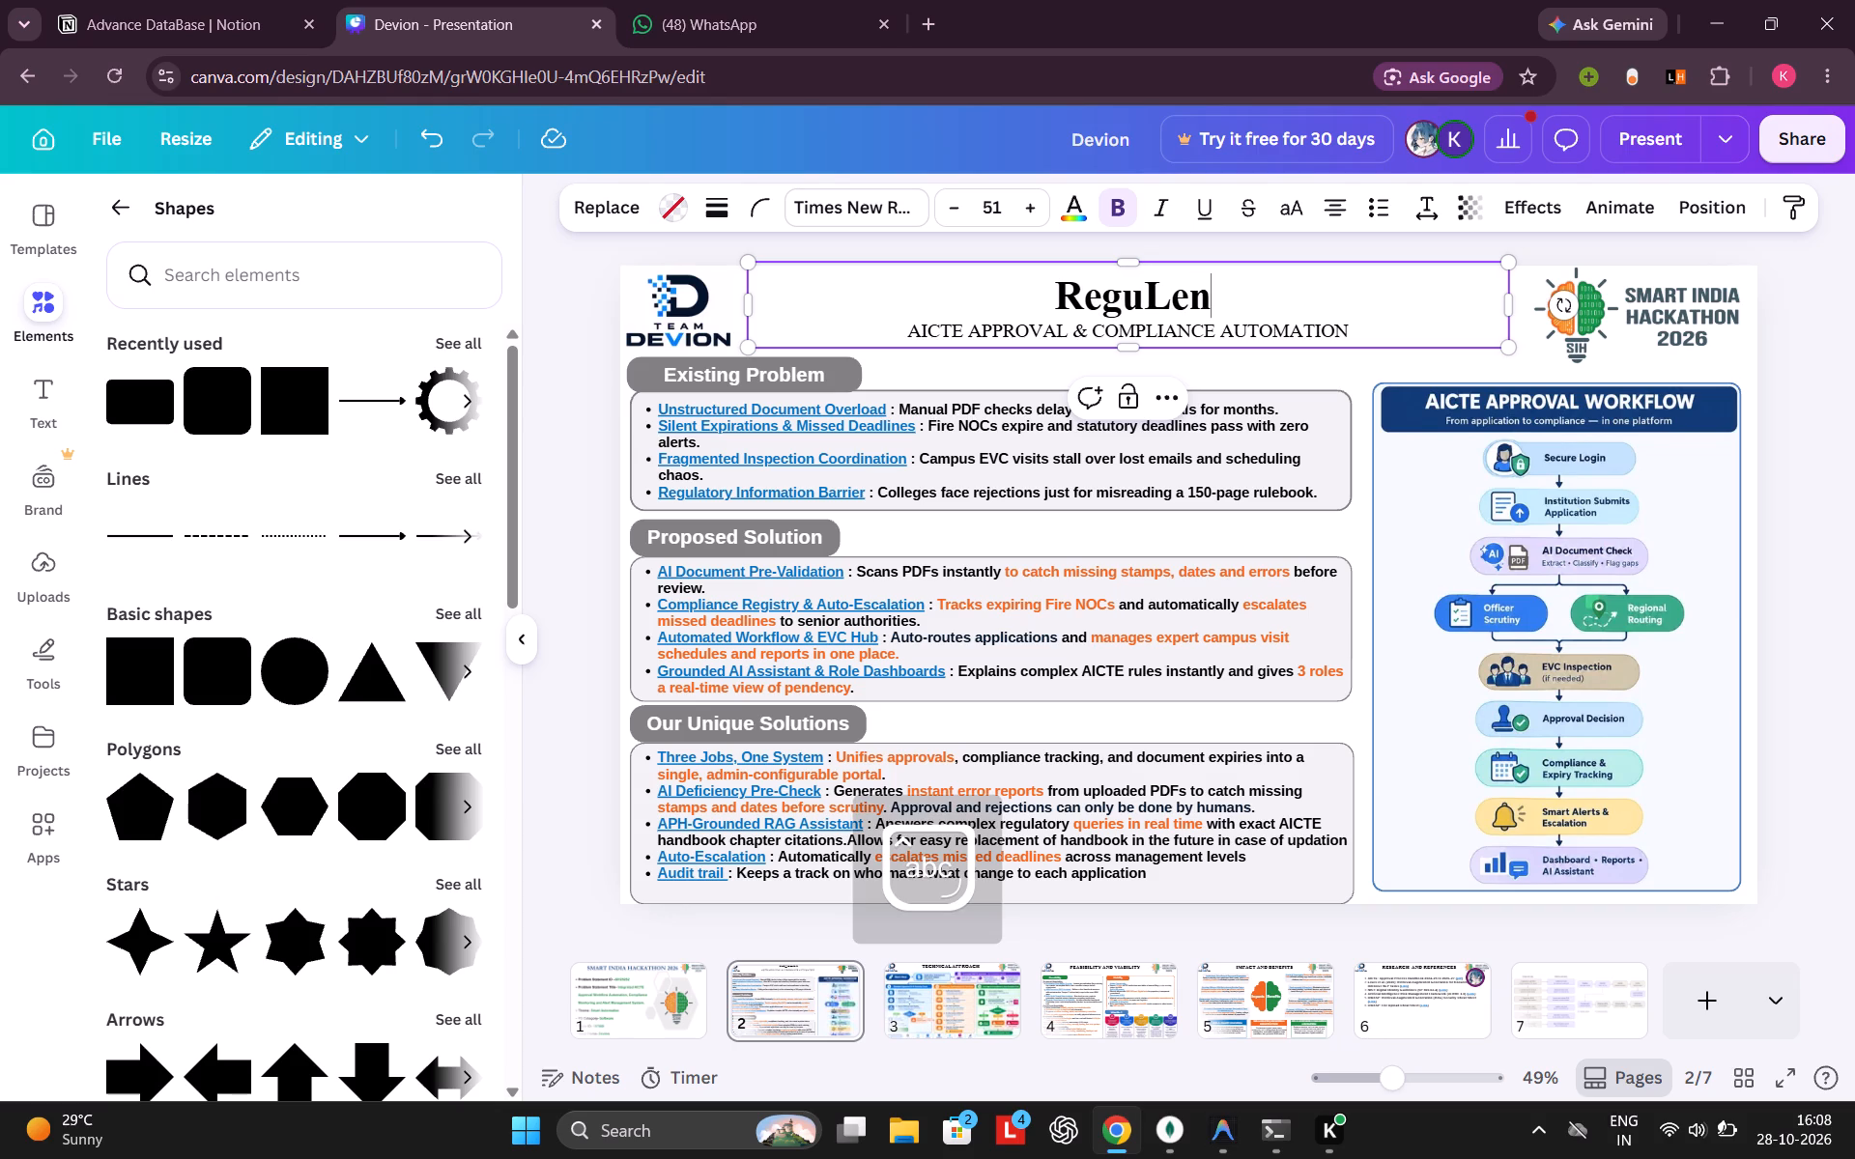
{"action": "key", "text": "s"}
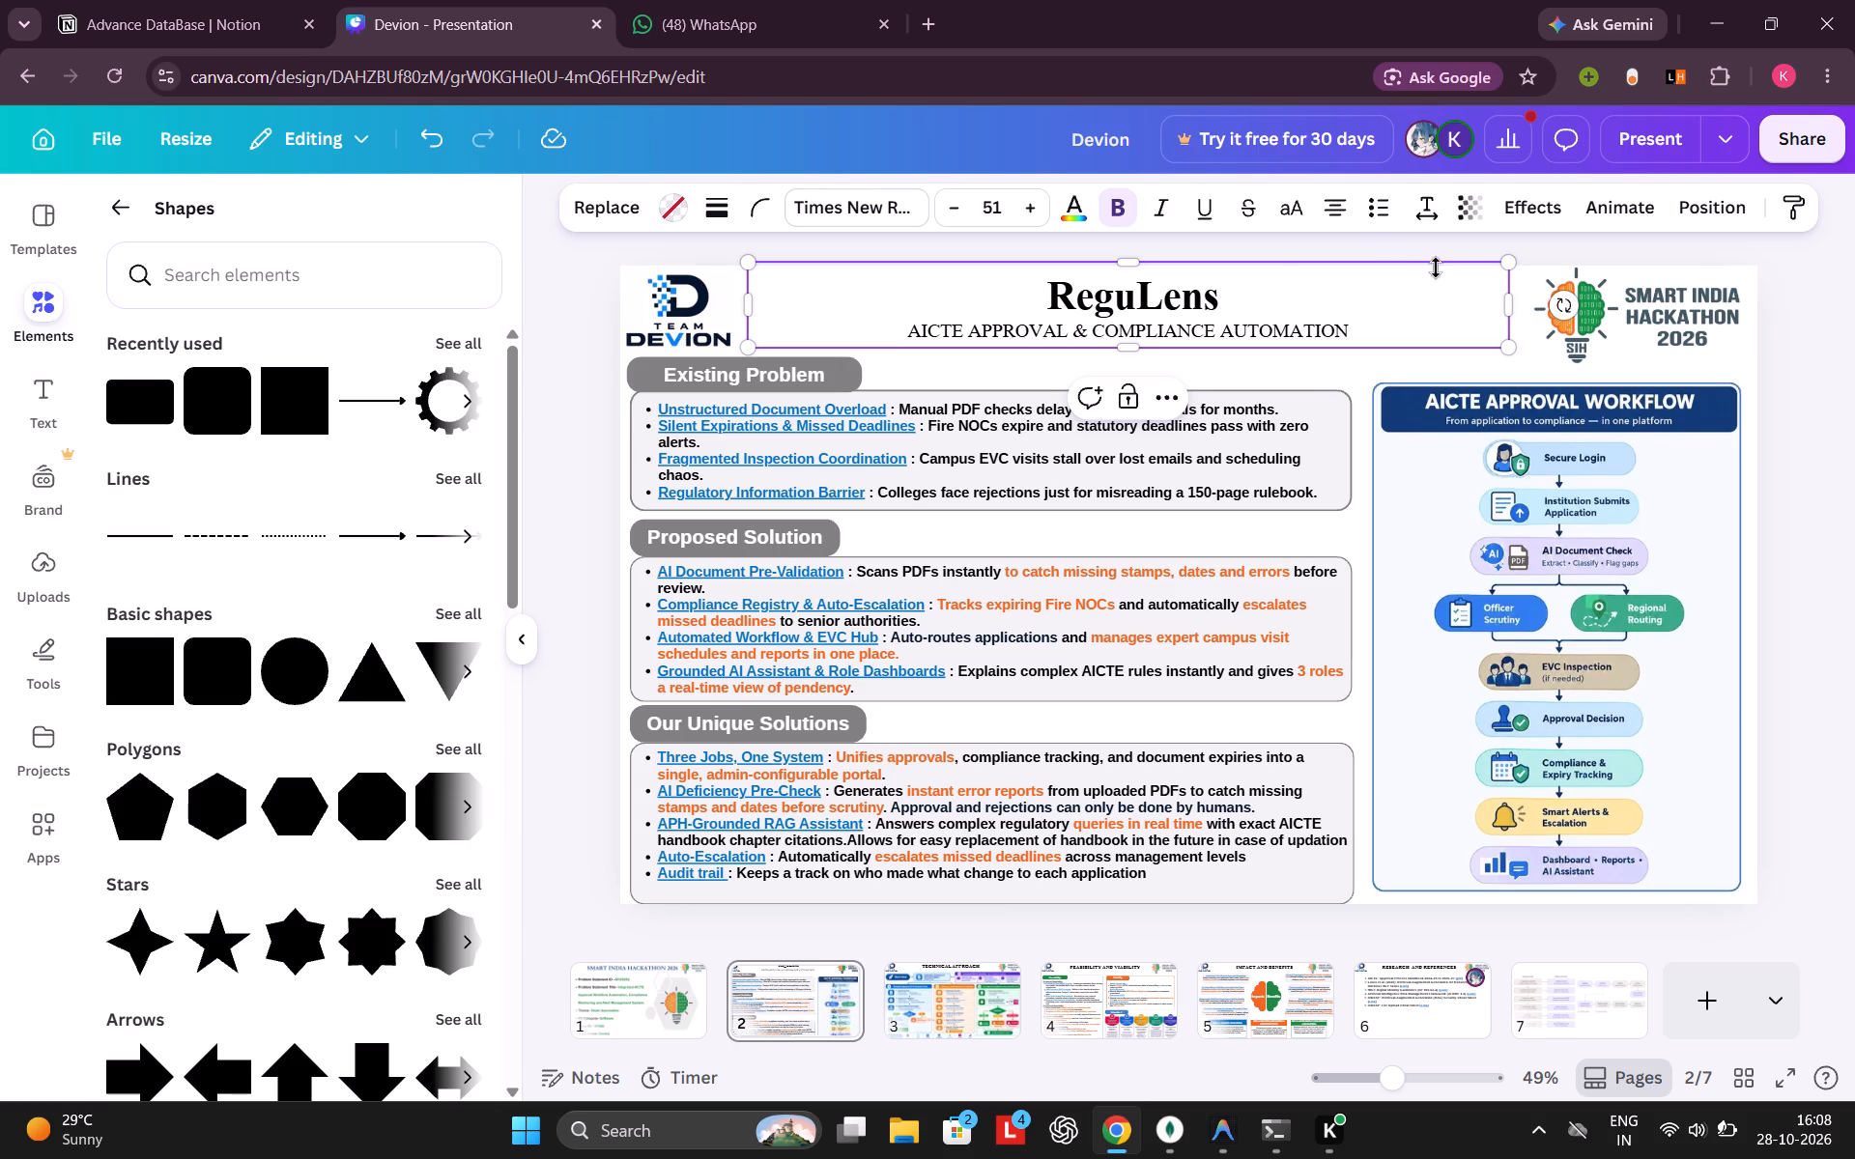
{"action": "left_click", "coordinate": [580, 449]}
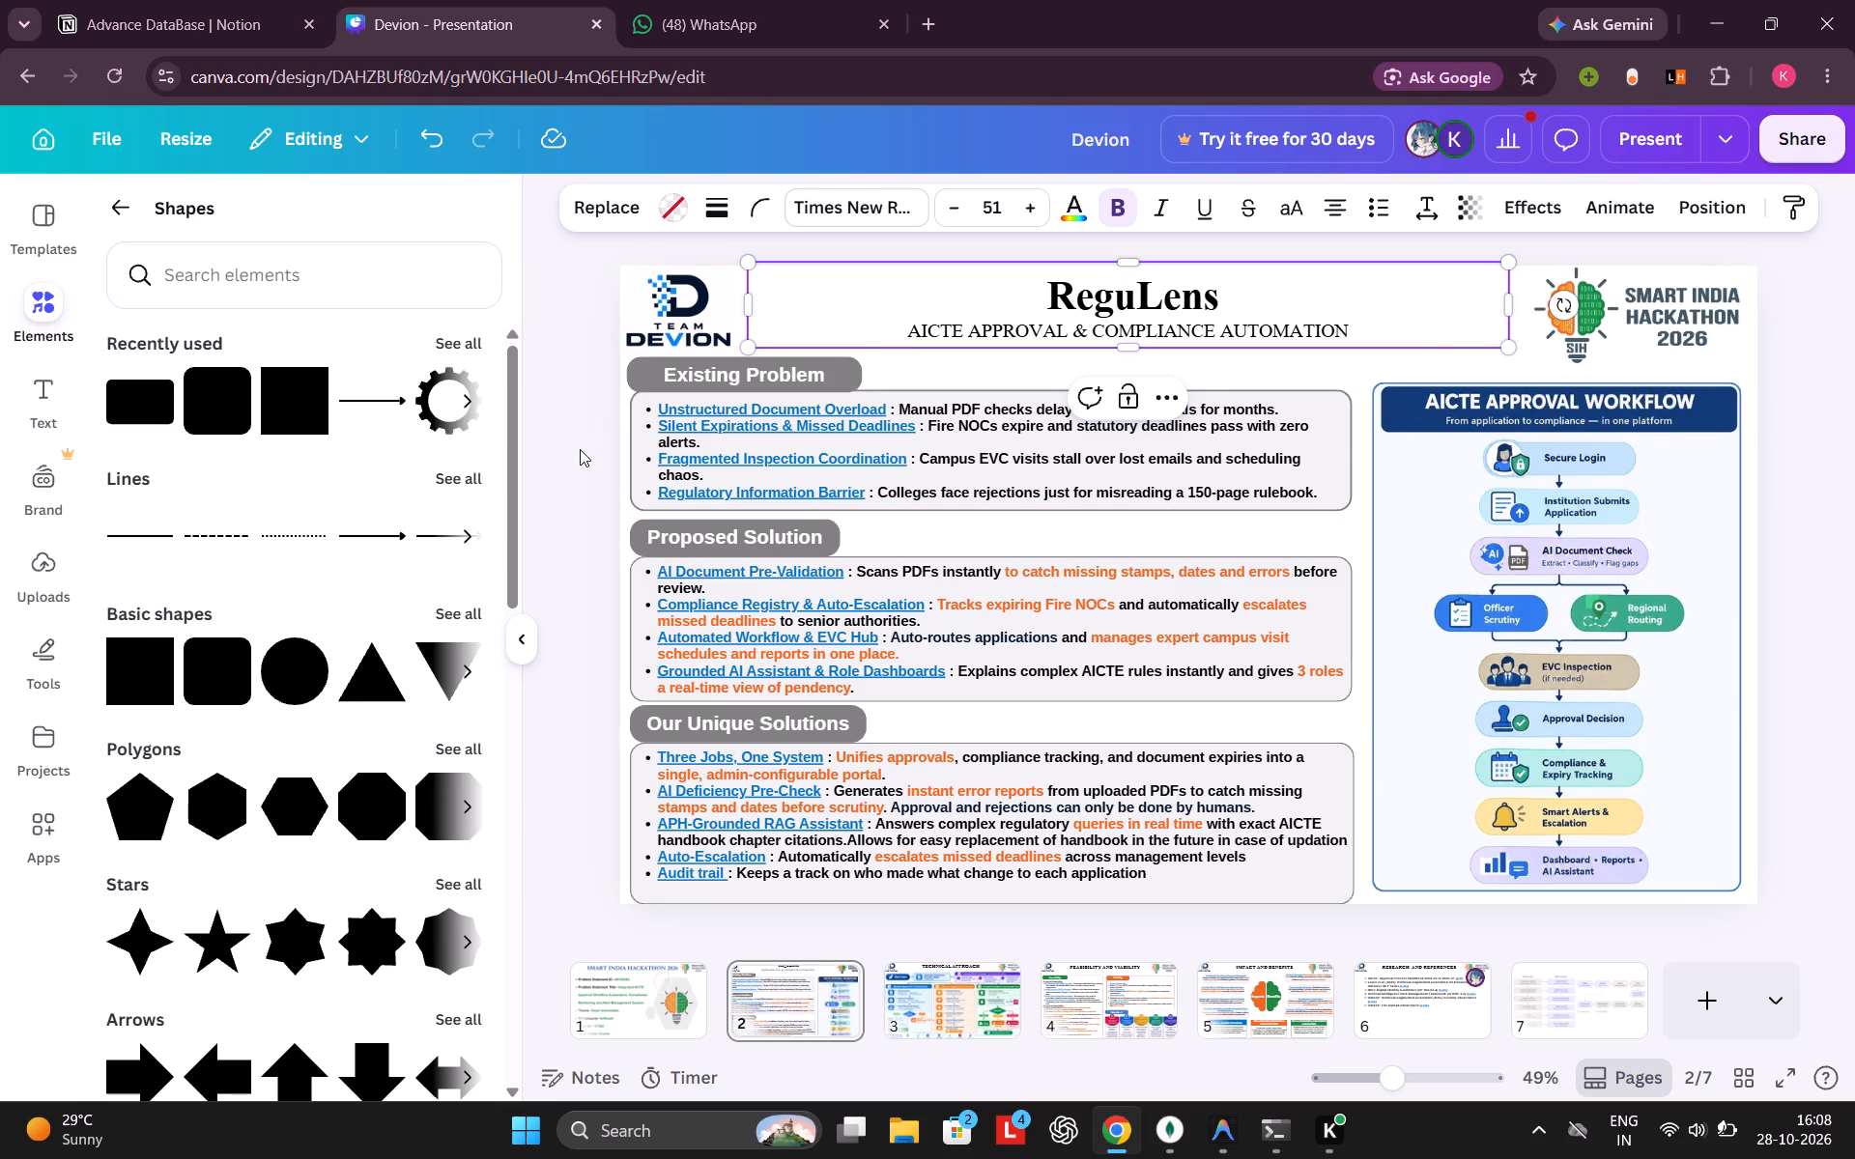
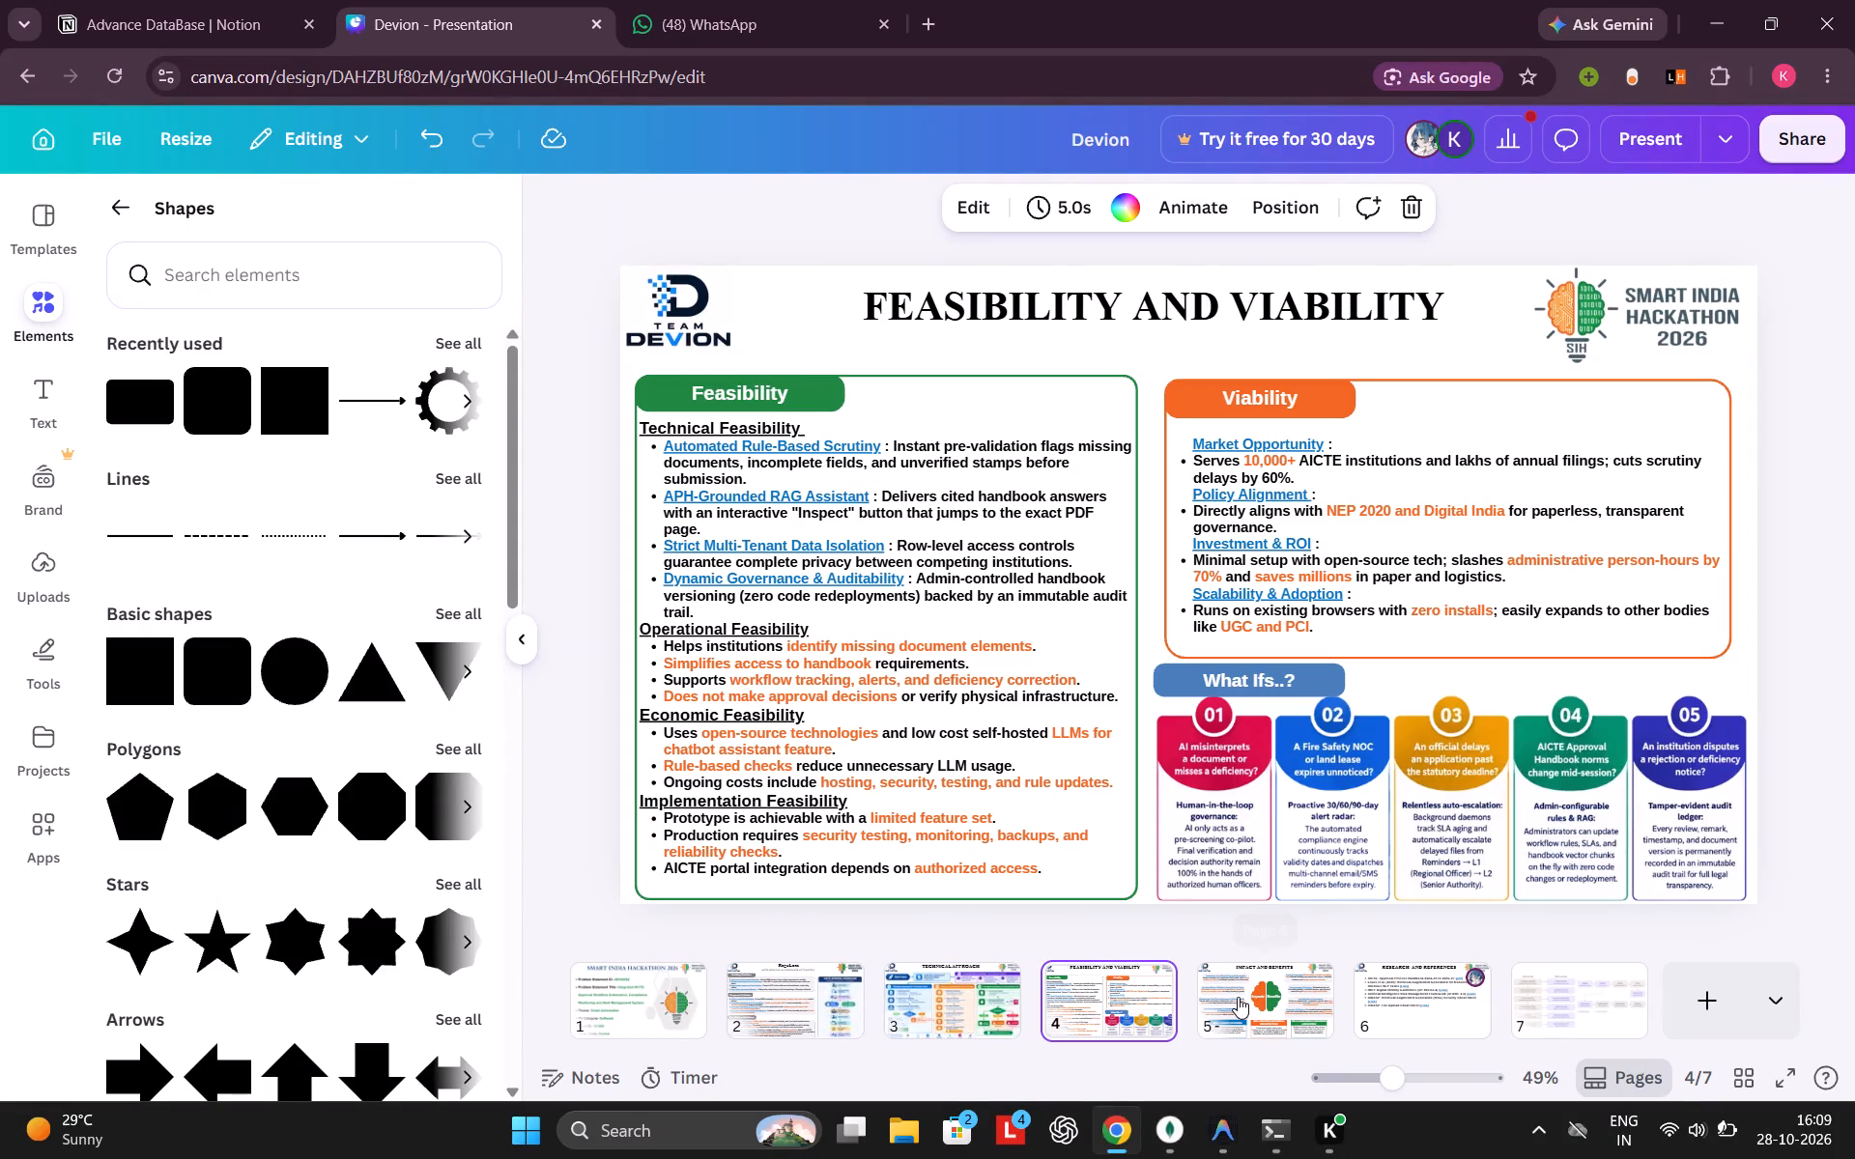
Open slide 5, "IMPACT AND BENEFITS", to review its content and layout.
{"action": "left_click", "coordinate": [1238, 997]}
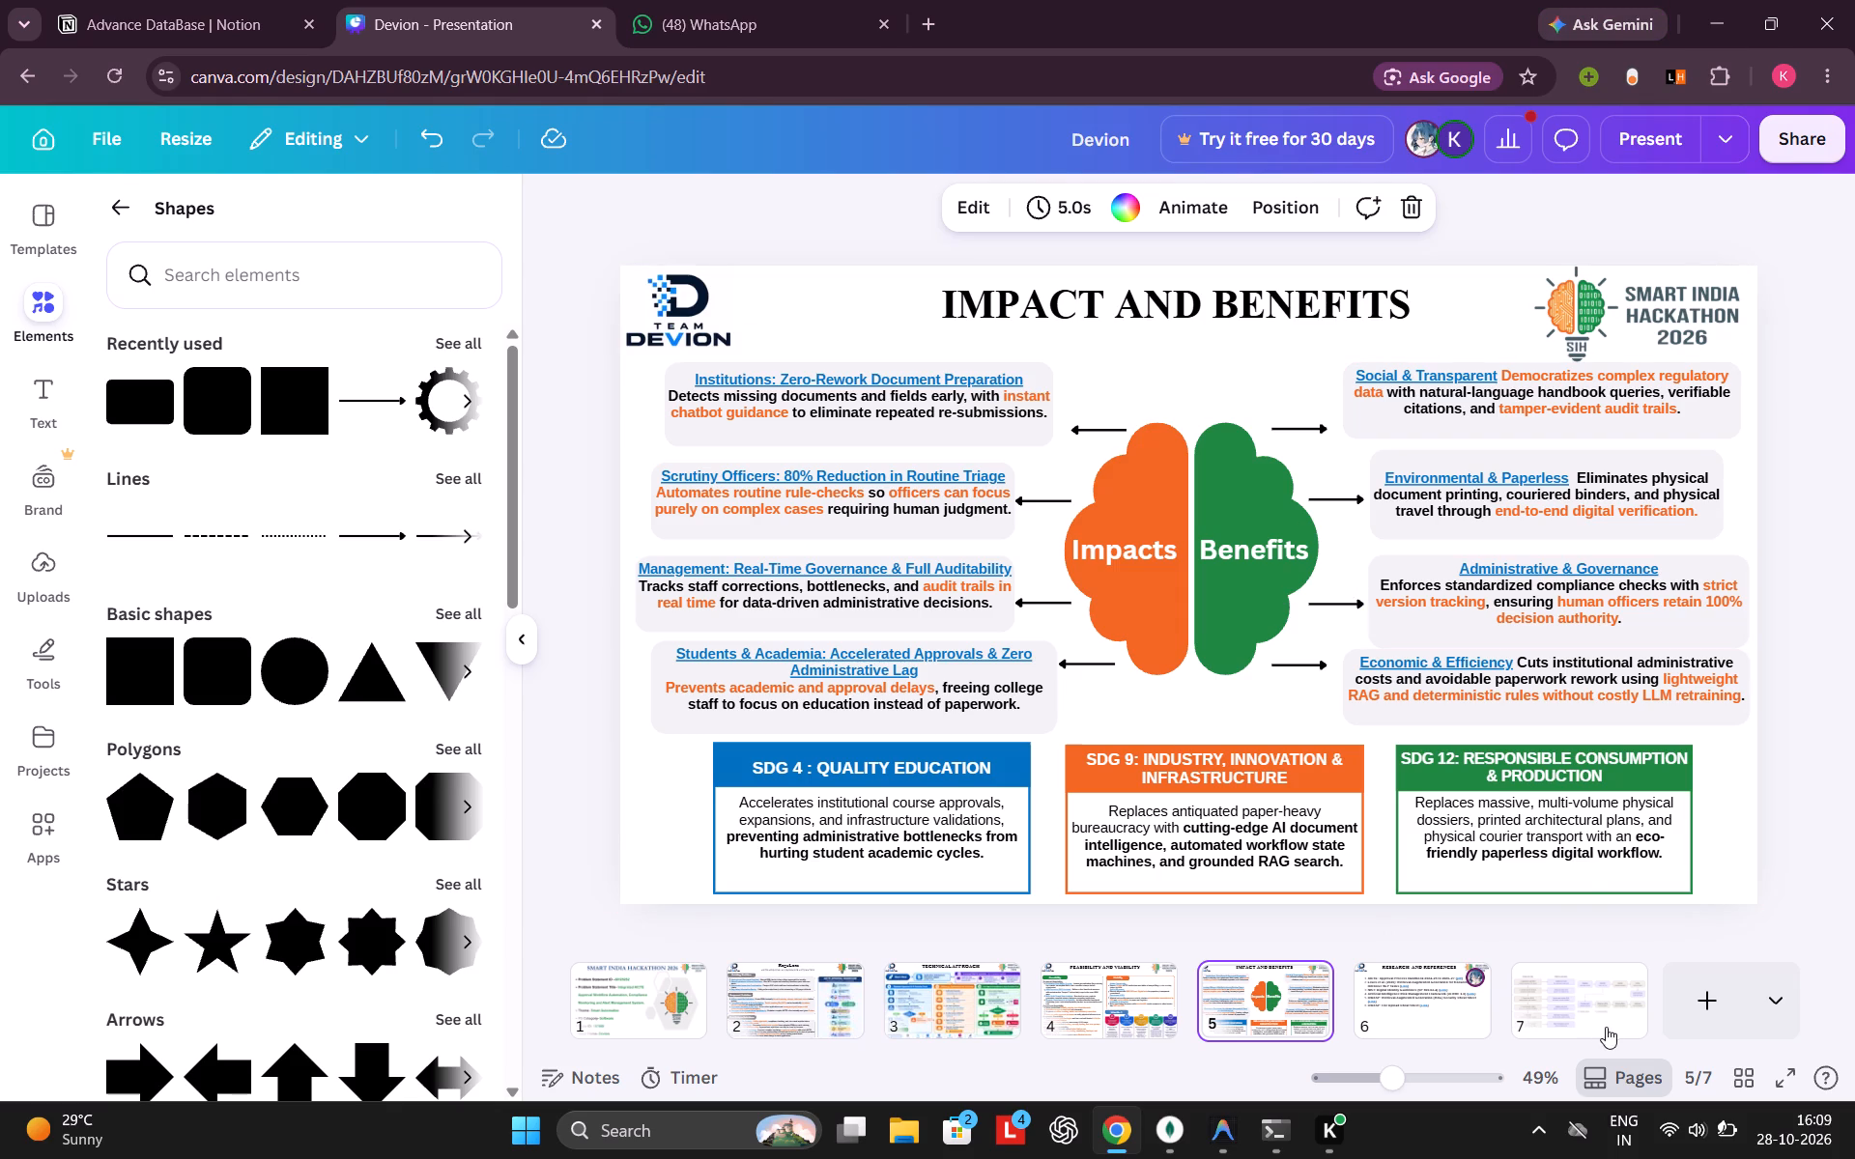
Delete slide 7 containing the workflow and escalation diagrams, and return to slide 1.
{"action": "left_click", "coordinate": [1575, 998]}
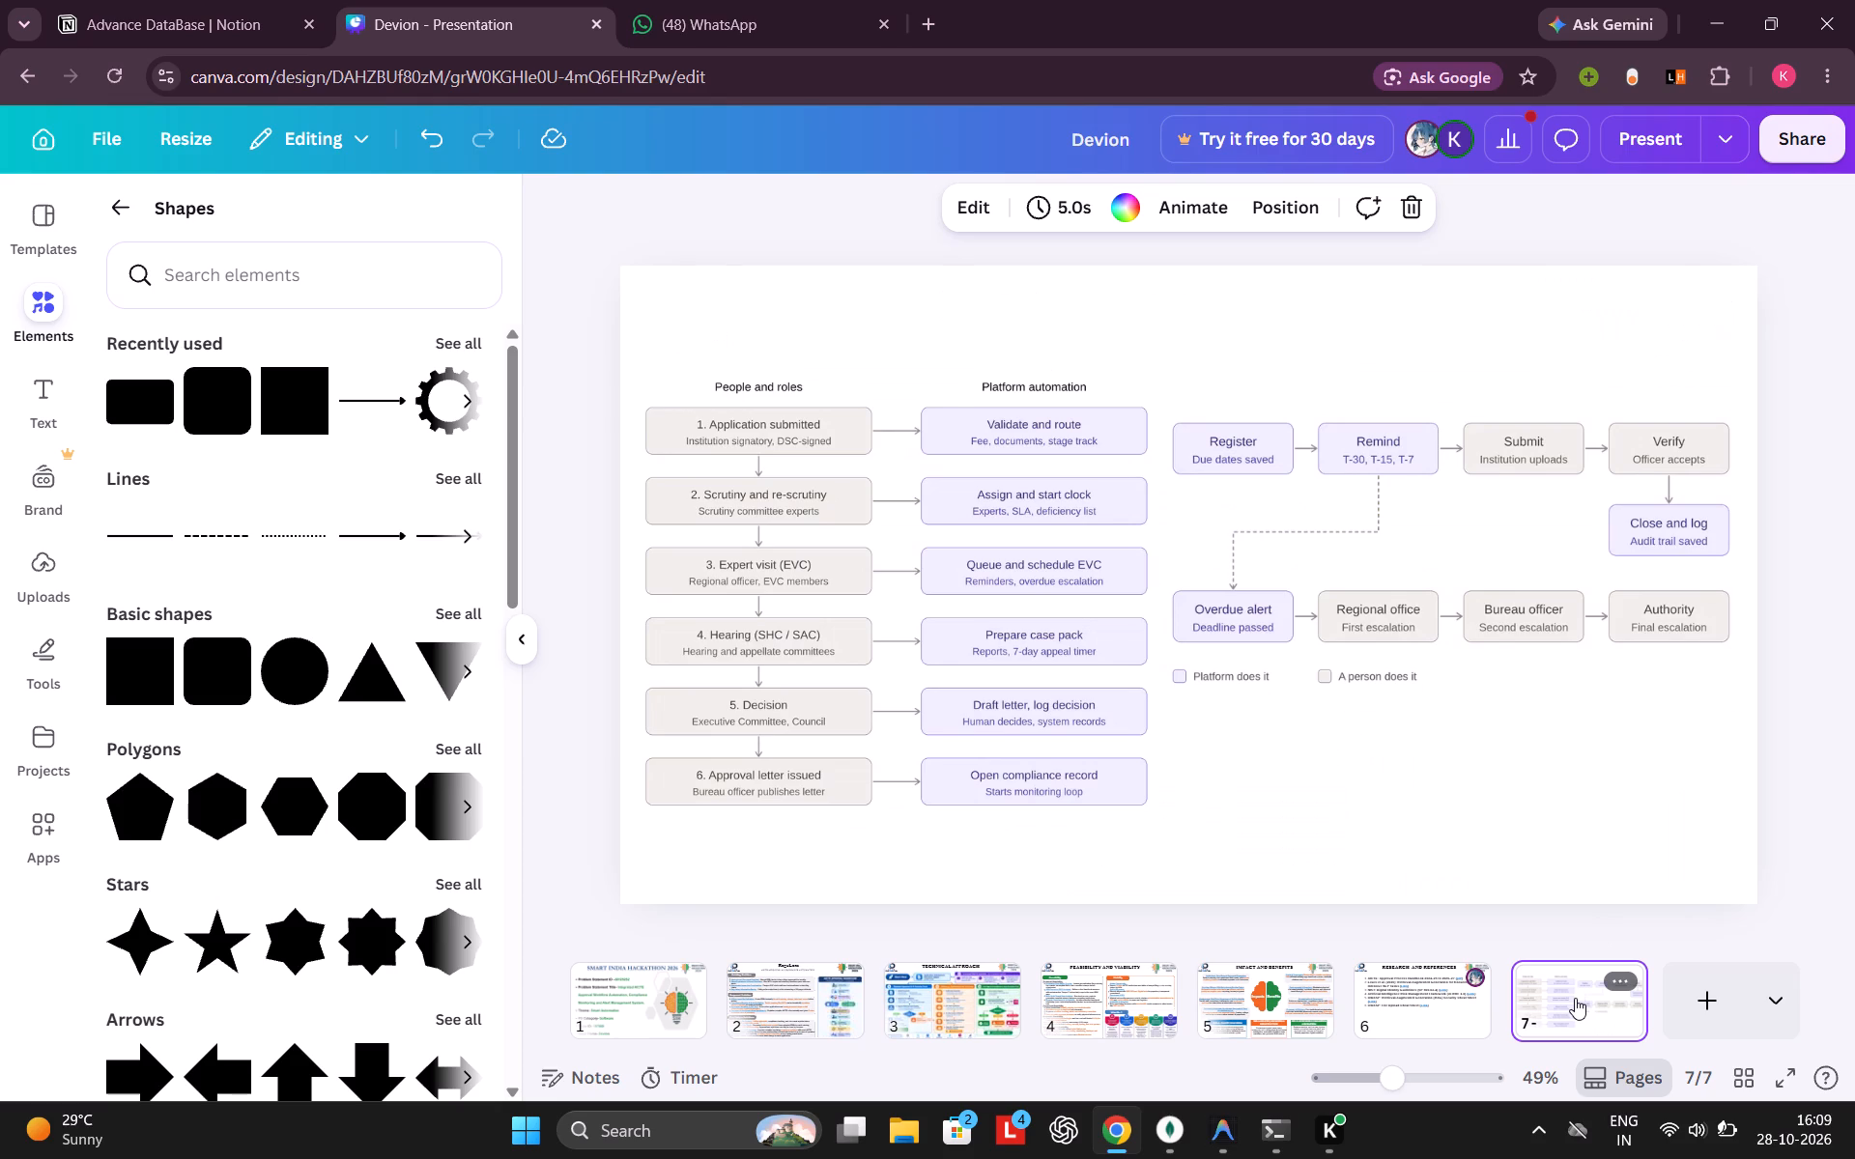
{"action": "key", "text": "Delete"}
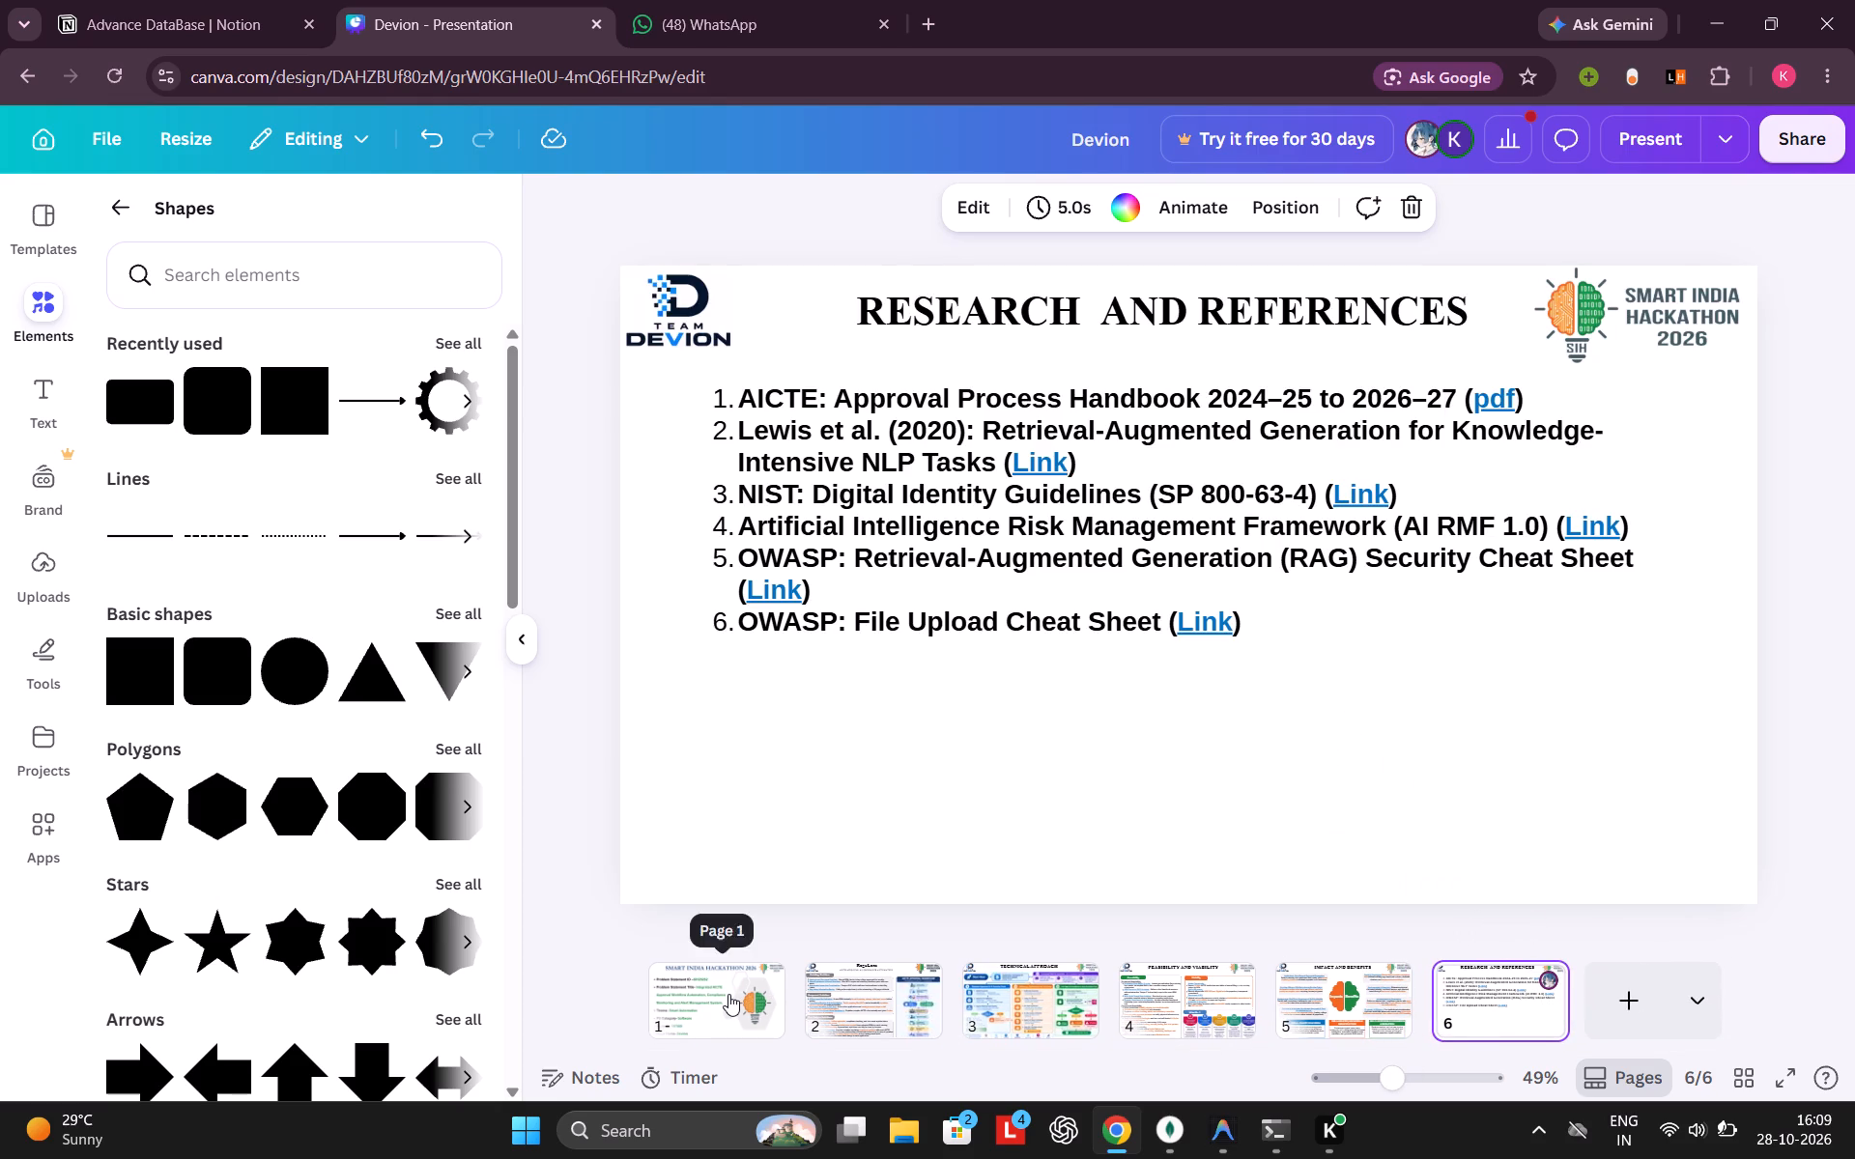
{"action": "left_click", "coordinate": [728, 994]}
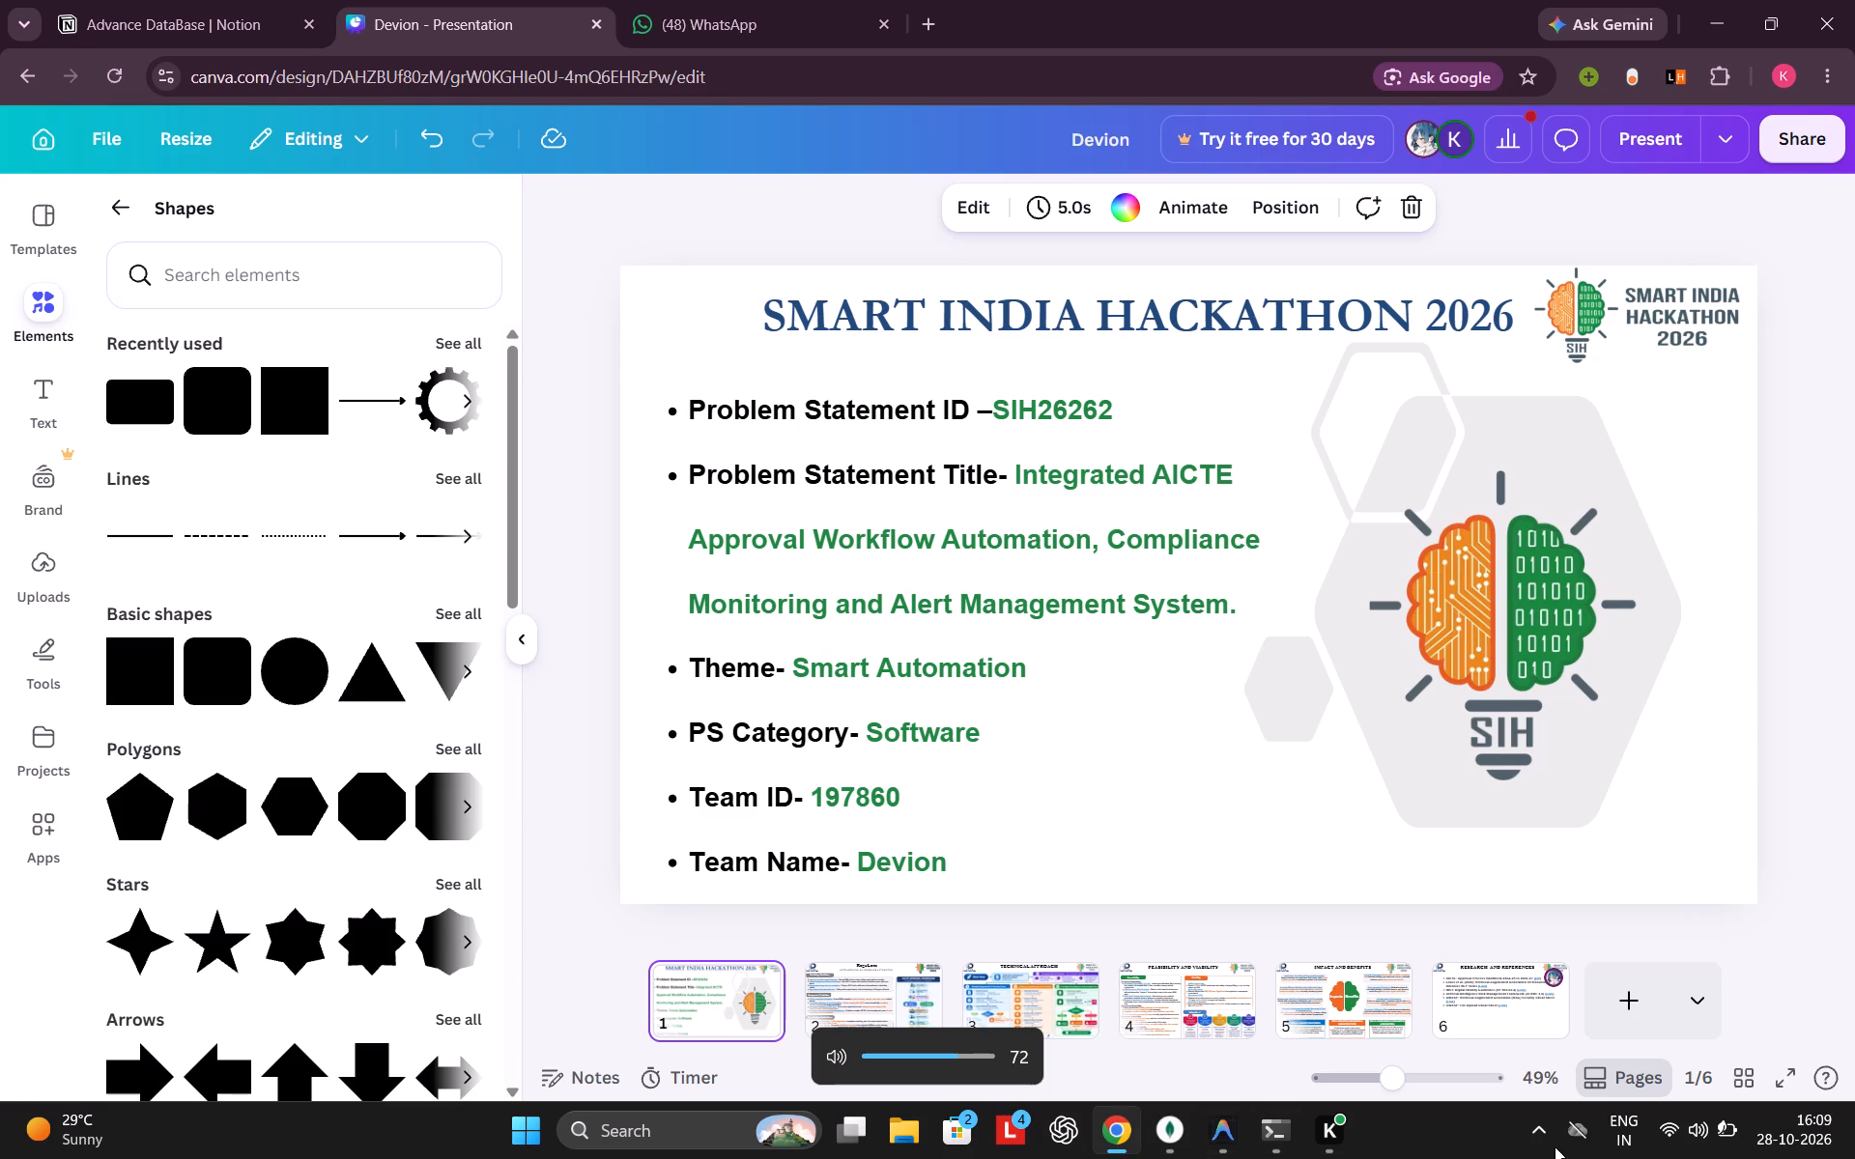
Close the open Chrome, Antigravity IDE and MongoDB Compass windows to clear the desktop.
{"action": "left_click", "coordinate": [1677, 1142]}
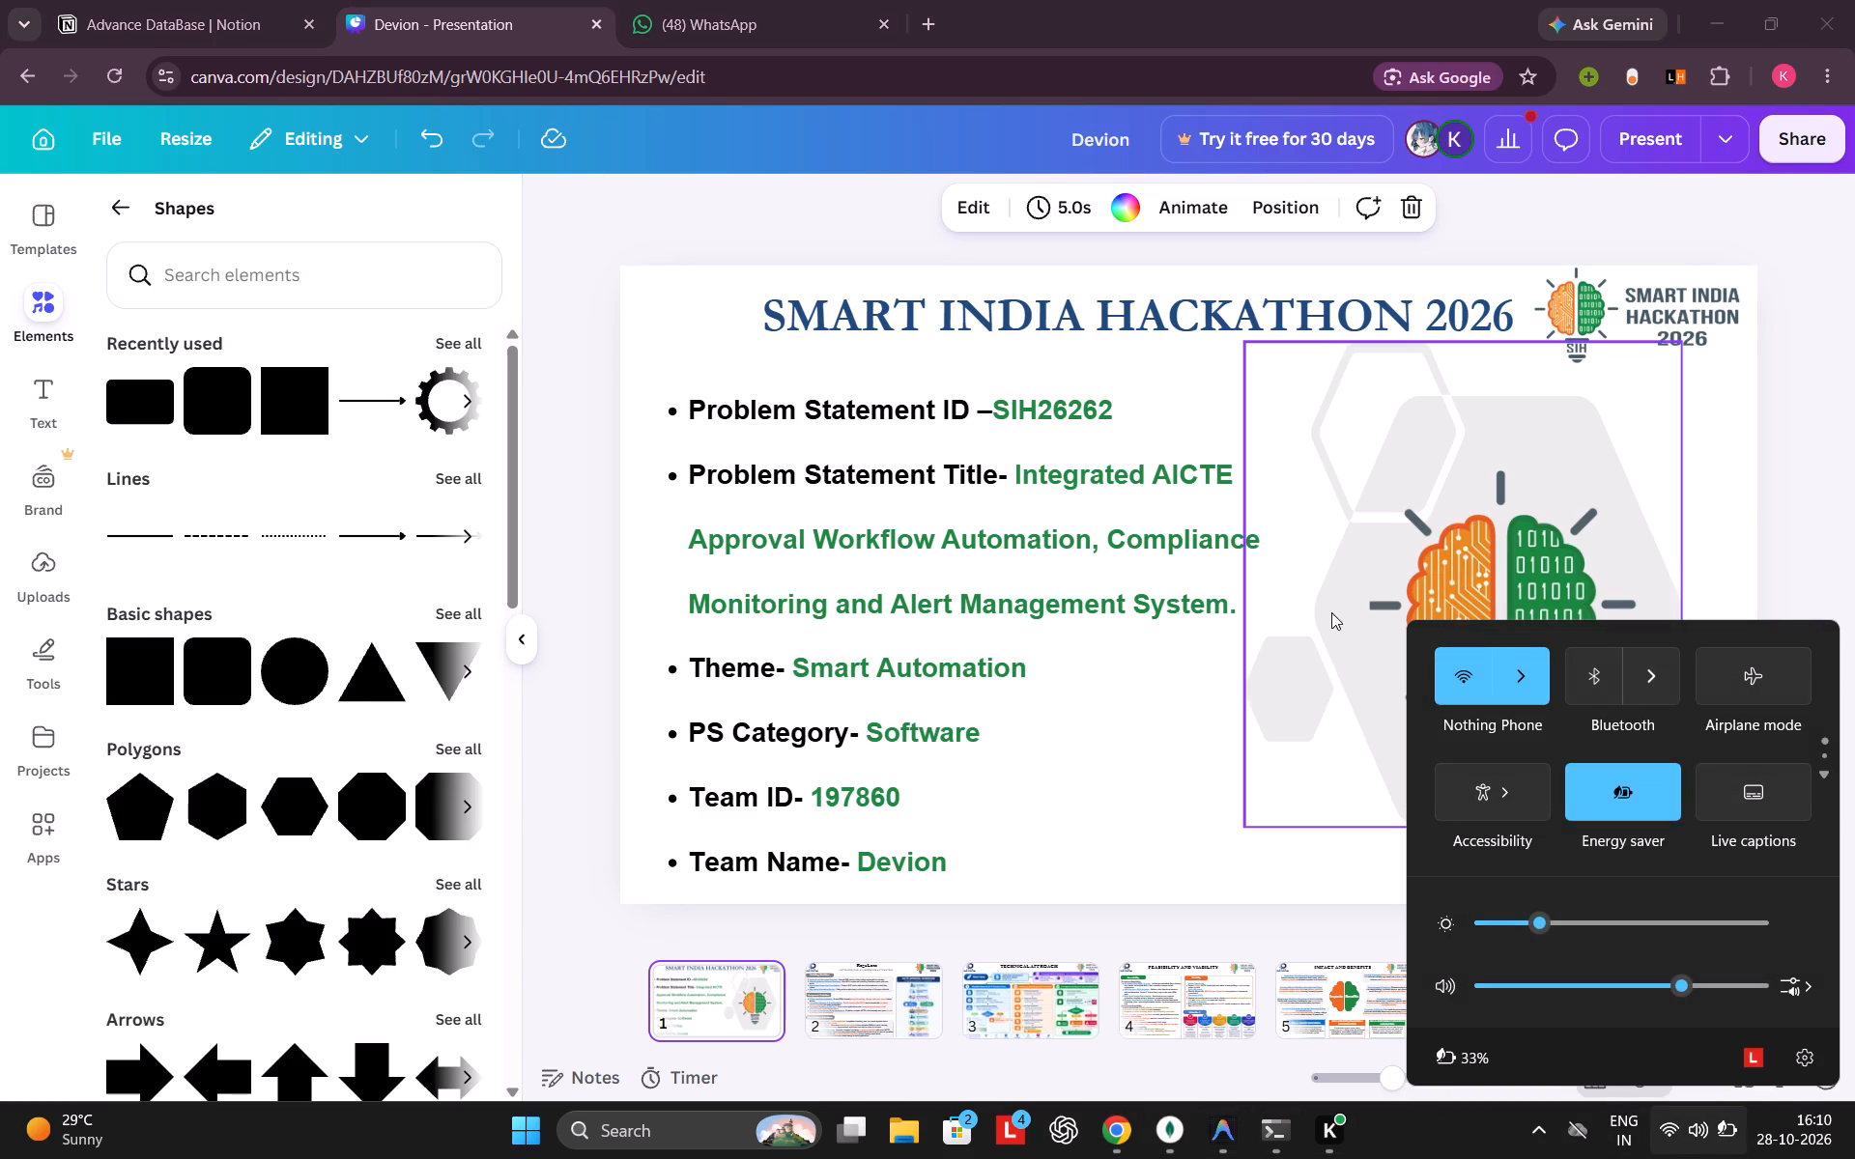
{"action": "left_click", "coordinate": [1836, 7]}
{"action": "left_click", "coordinate": [1836, 7]}
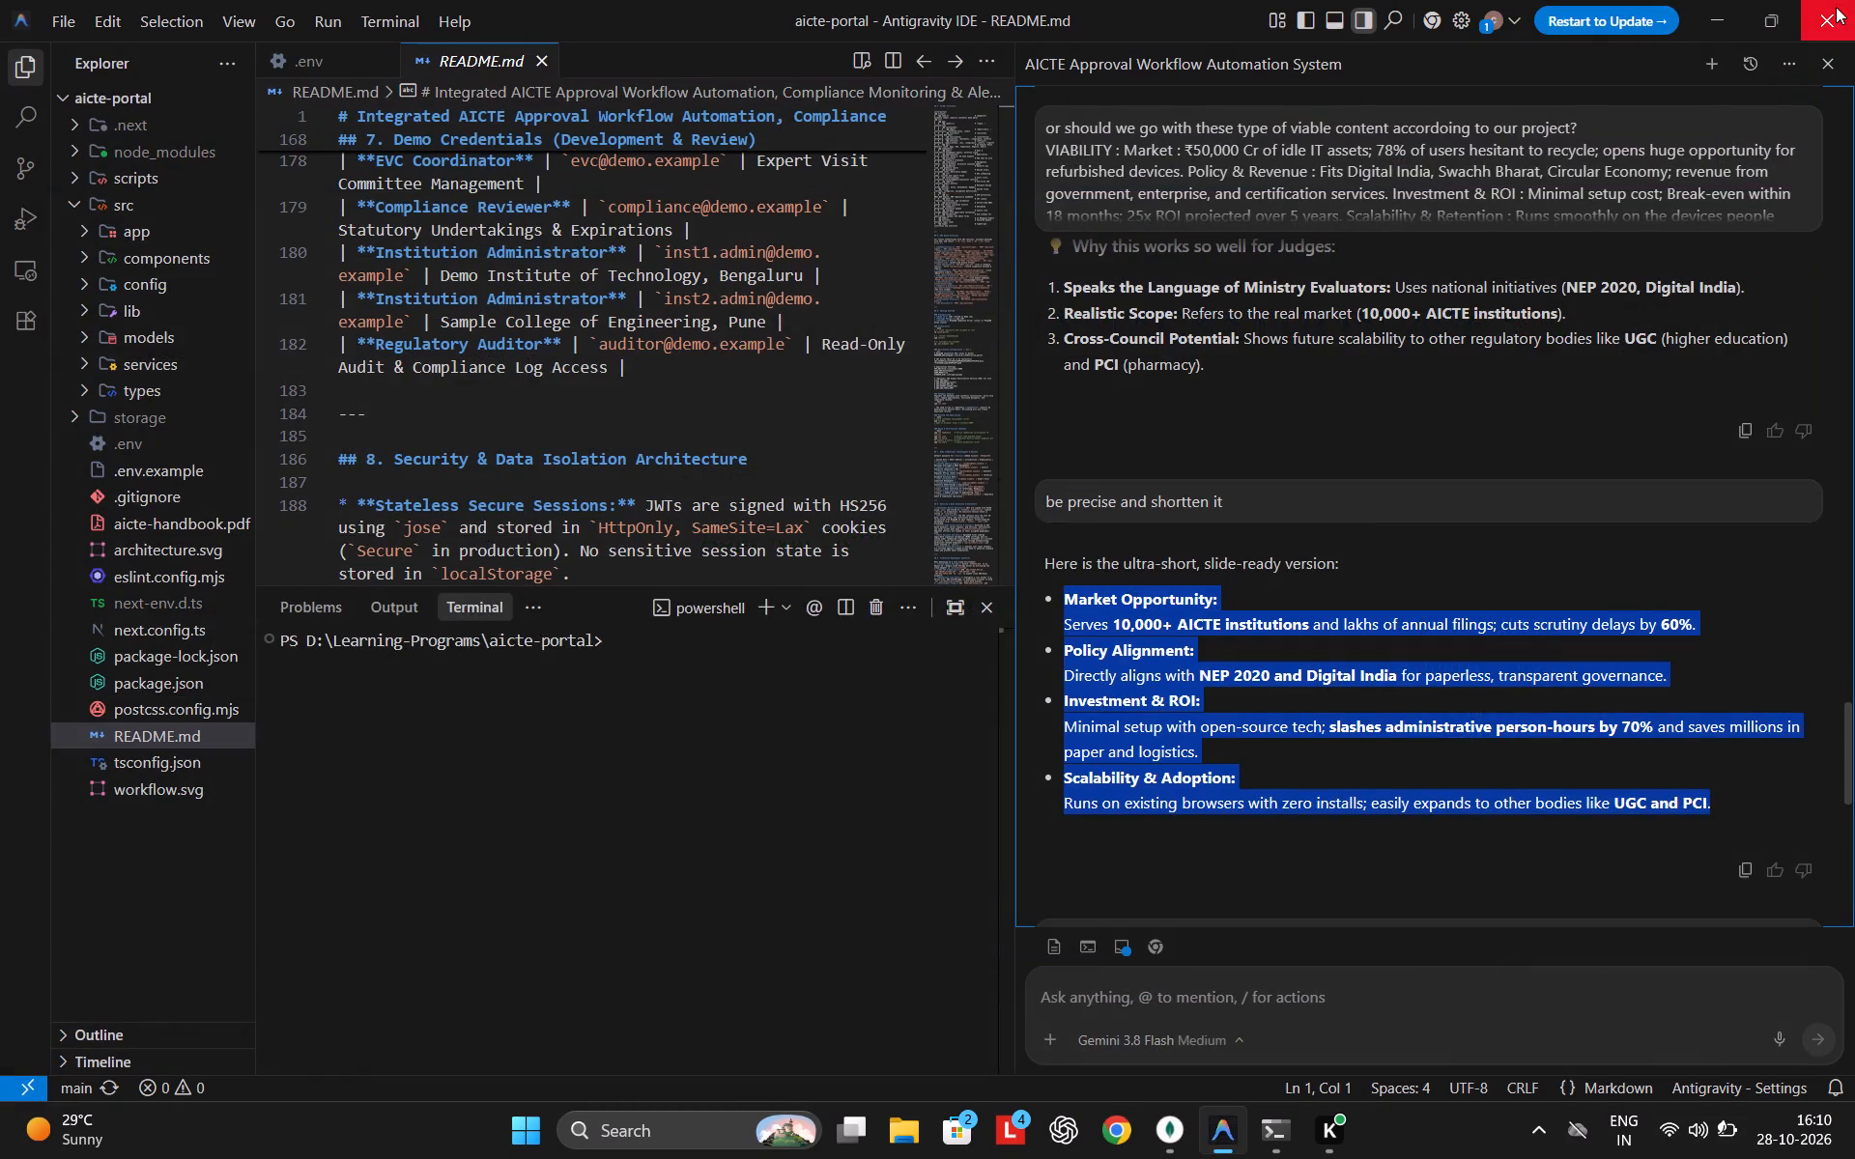
{"action": "left_click", "coordinate": [1836, 7]}
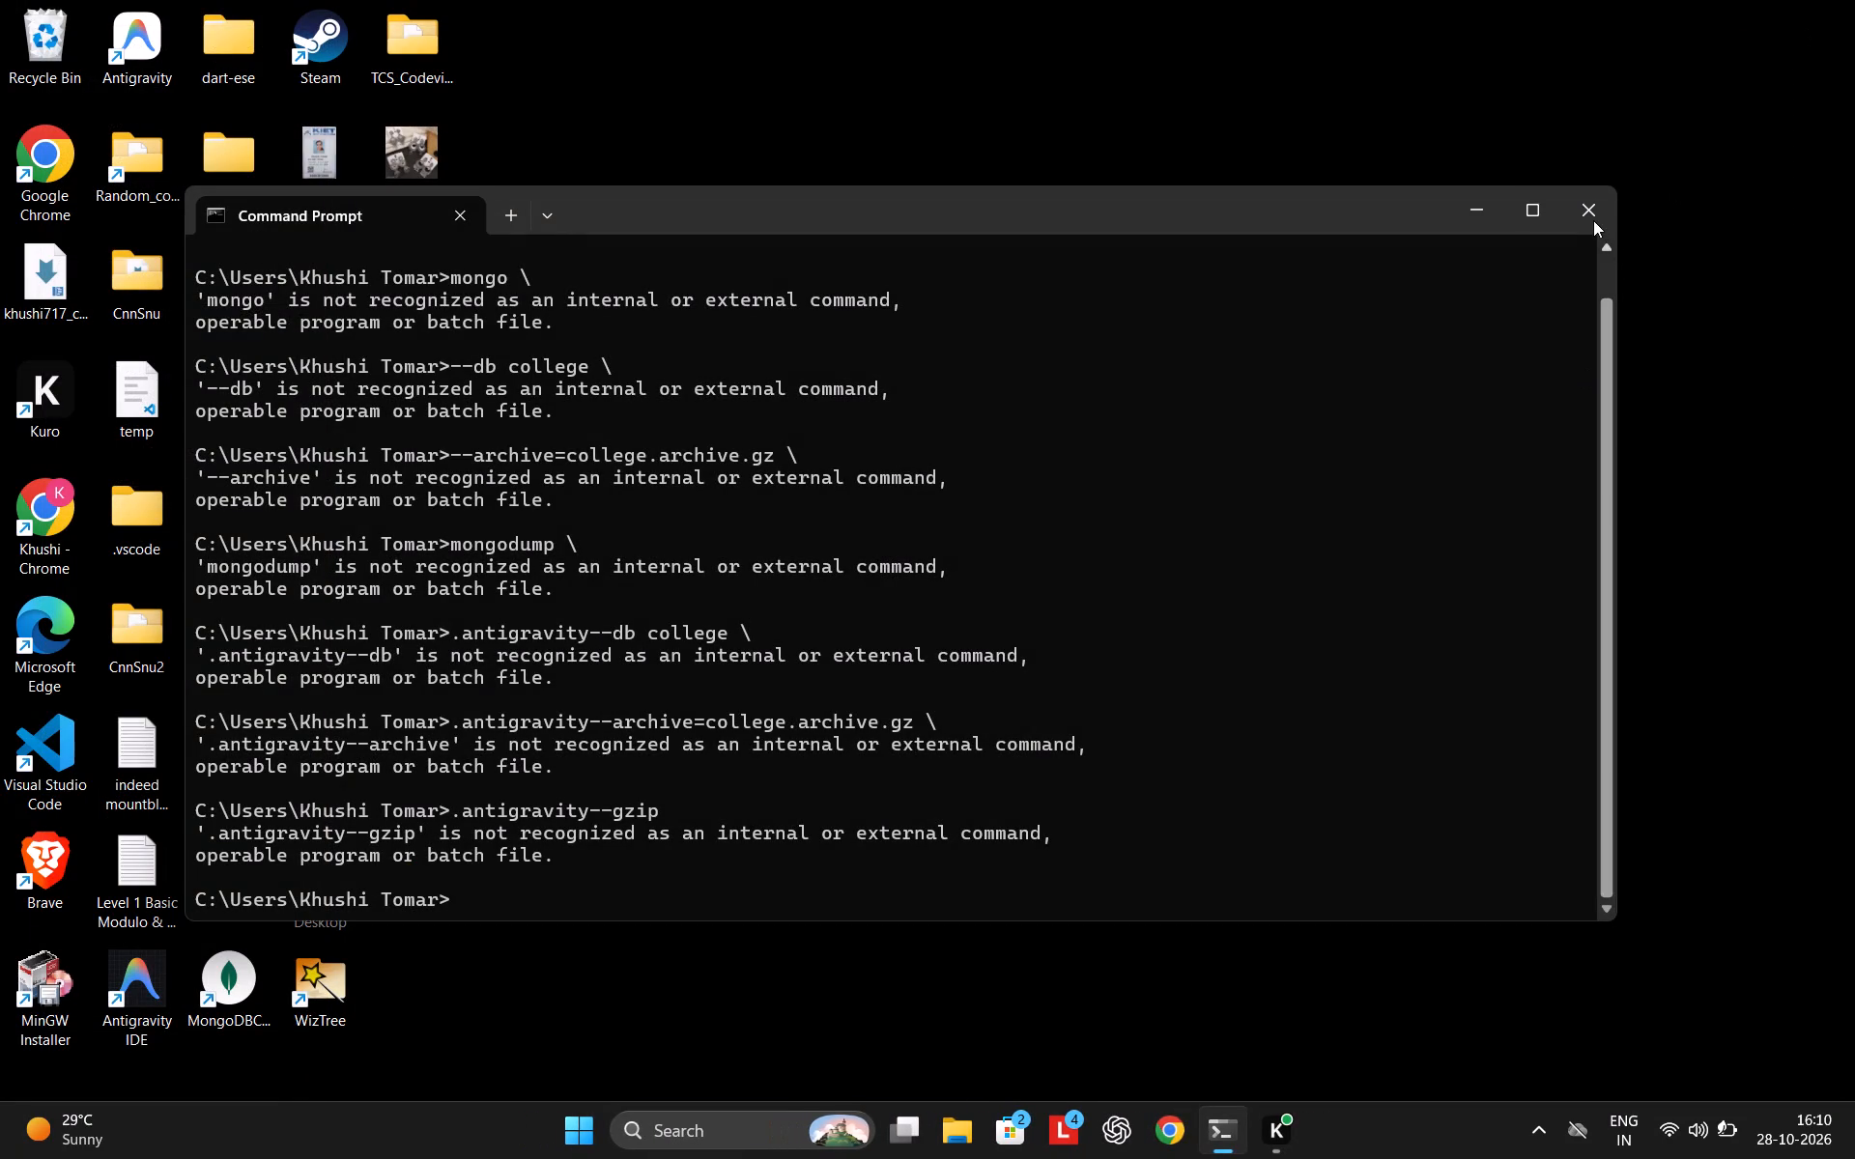